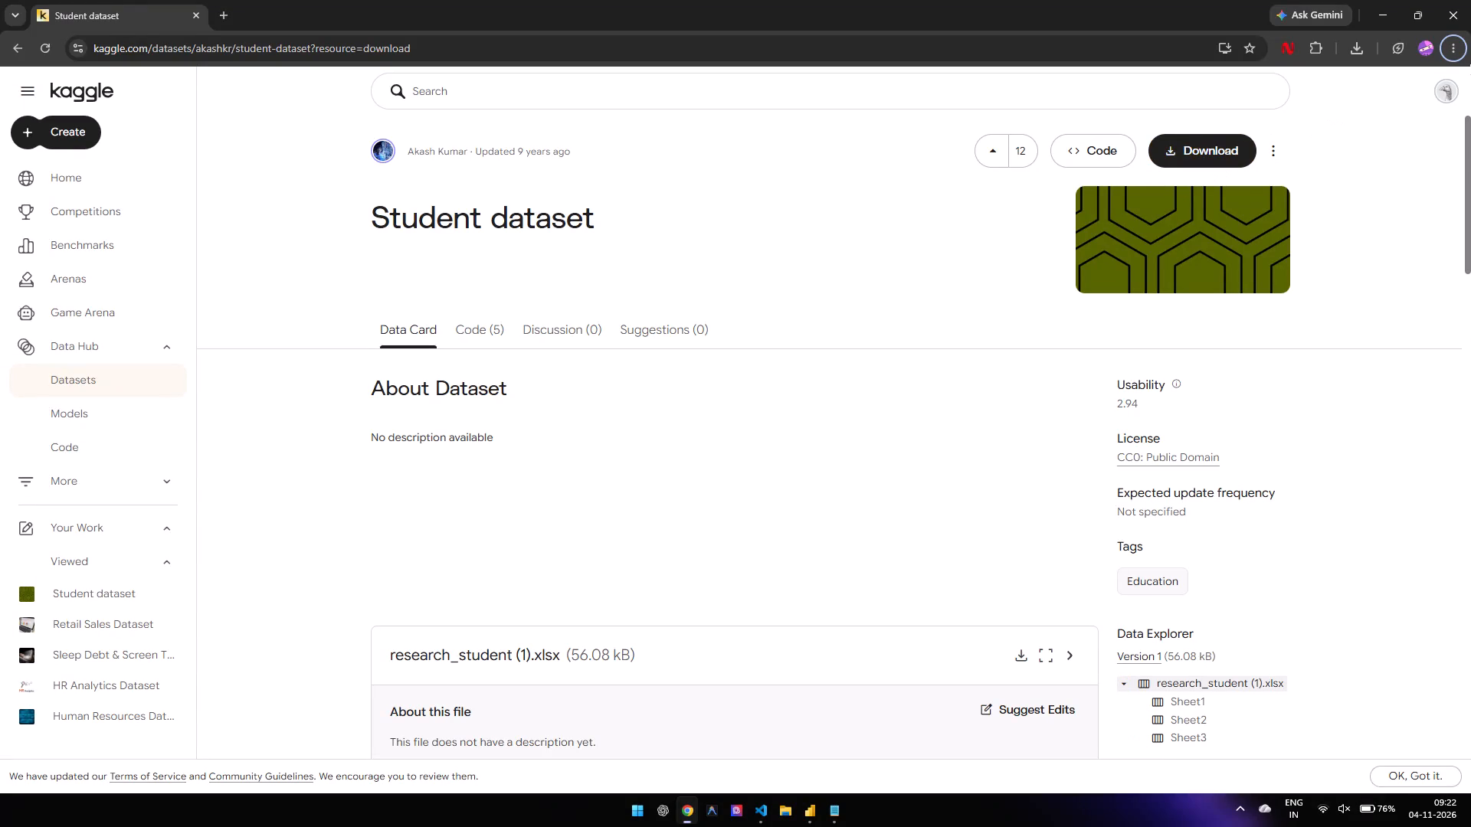
Check the browser's download history, and download the Student dataset as a zip.
click(1358, 46)
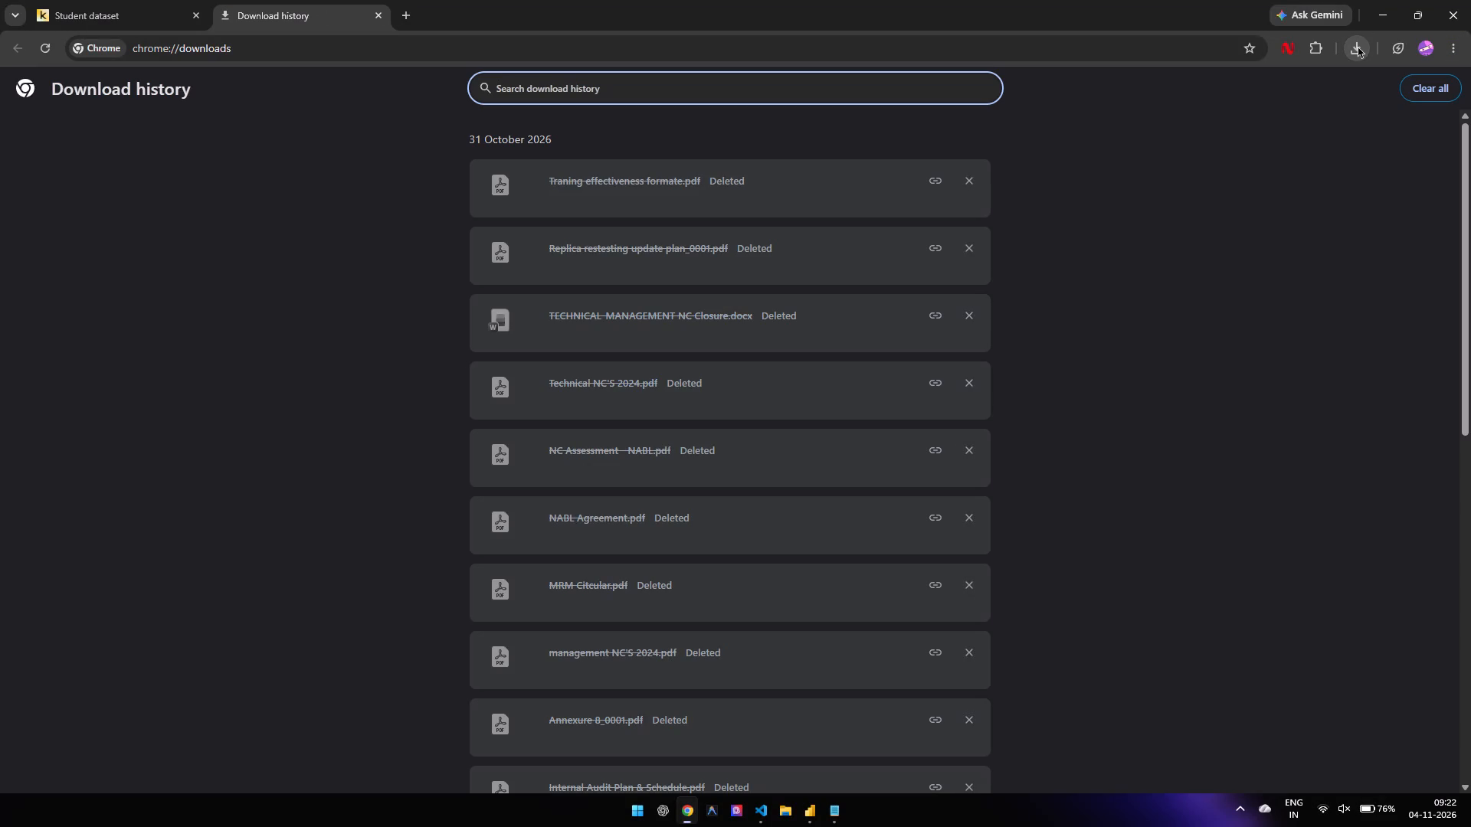
click(375, 16)
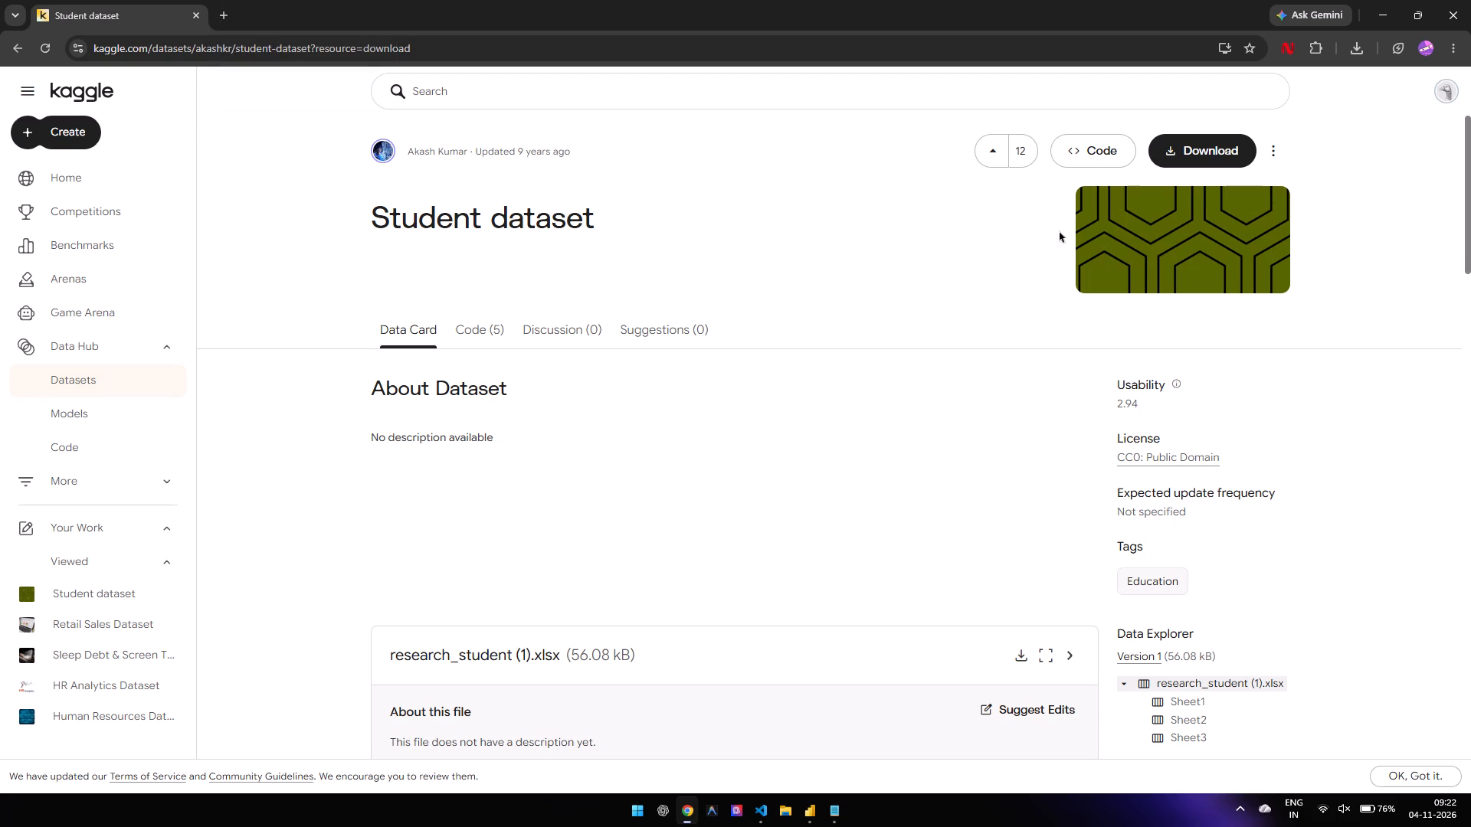
click(1200, 142)
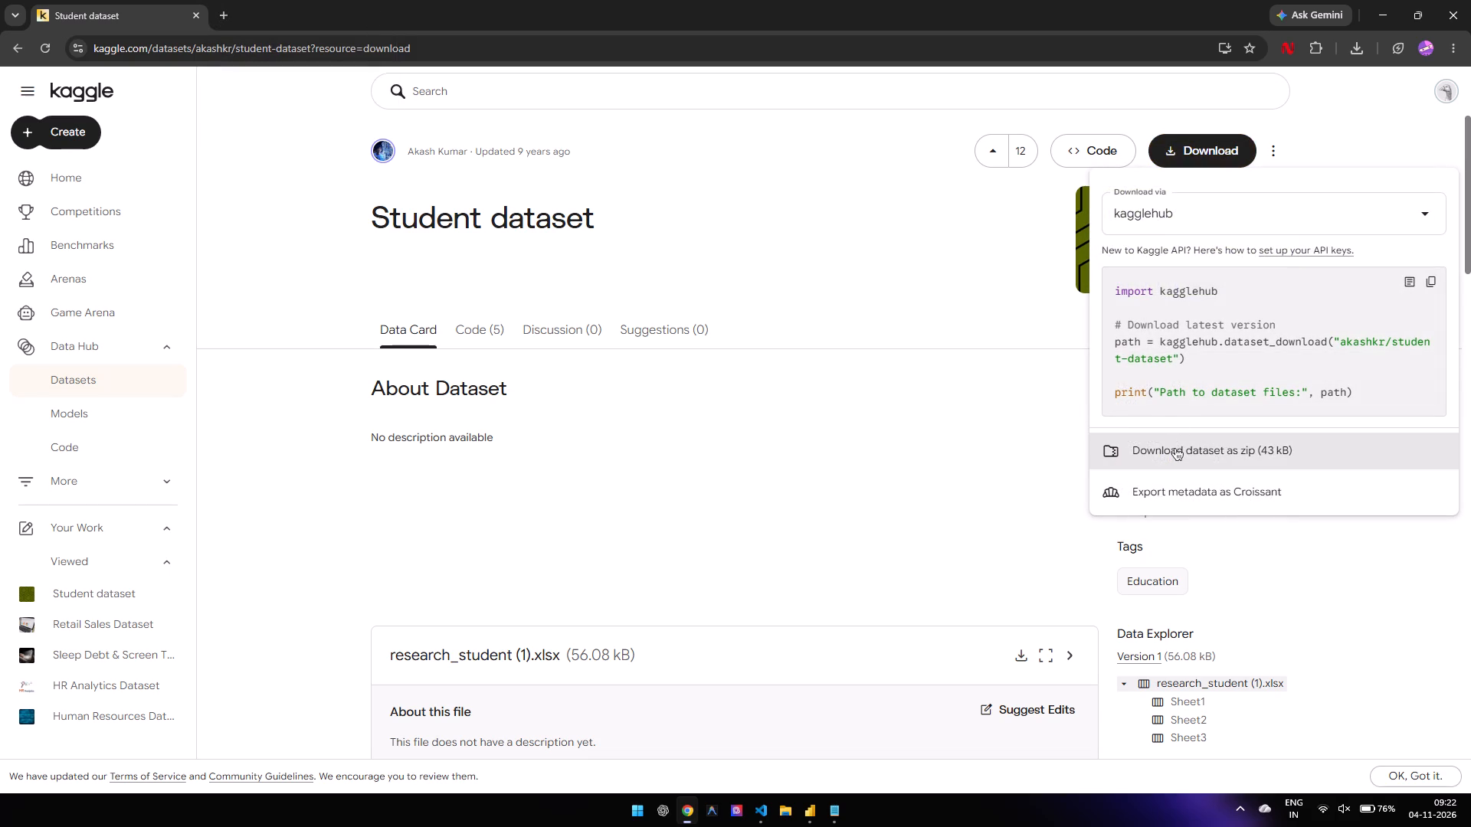
click(1171, 448)
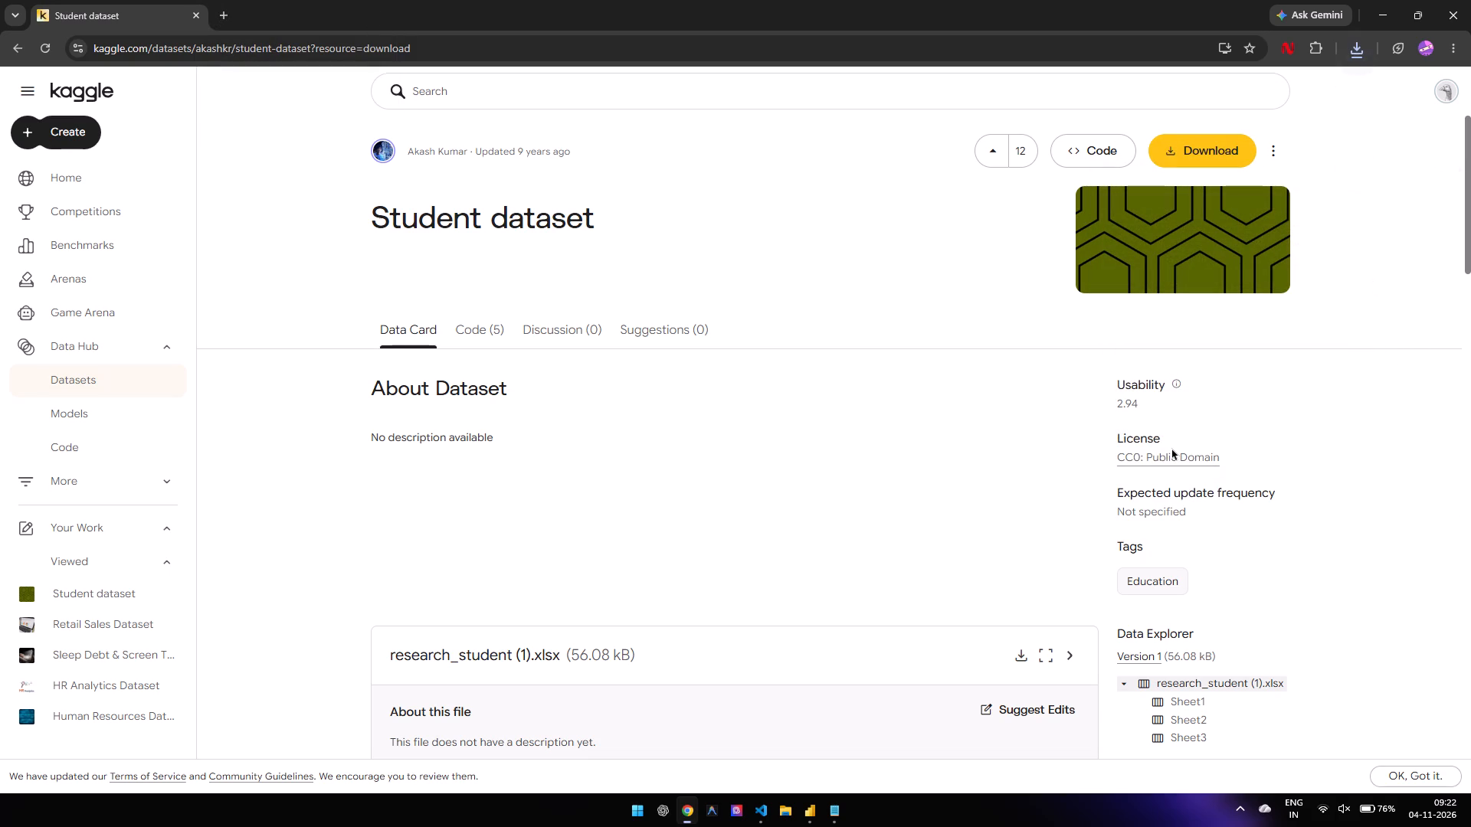
click(1347, 55)
click(1347, 55)
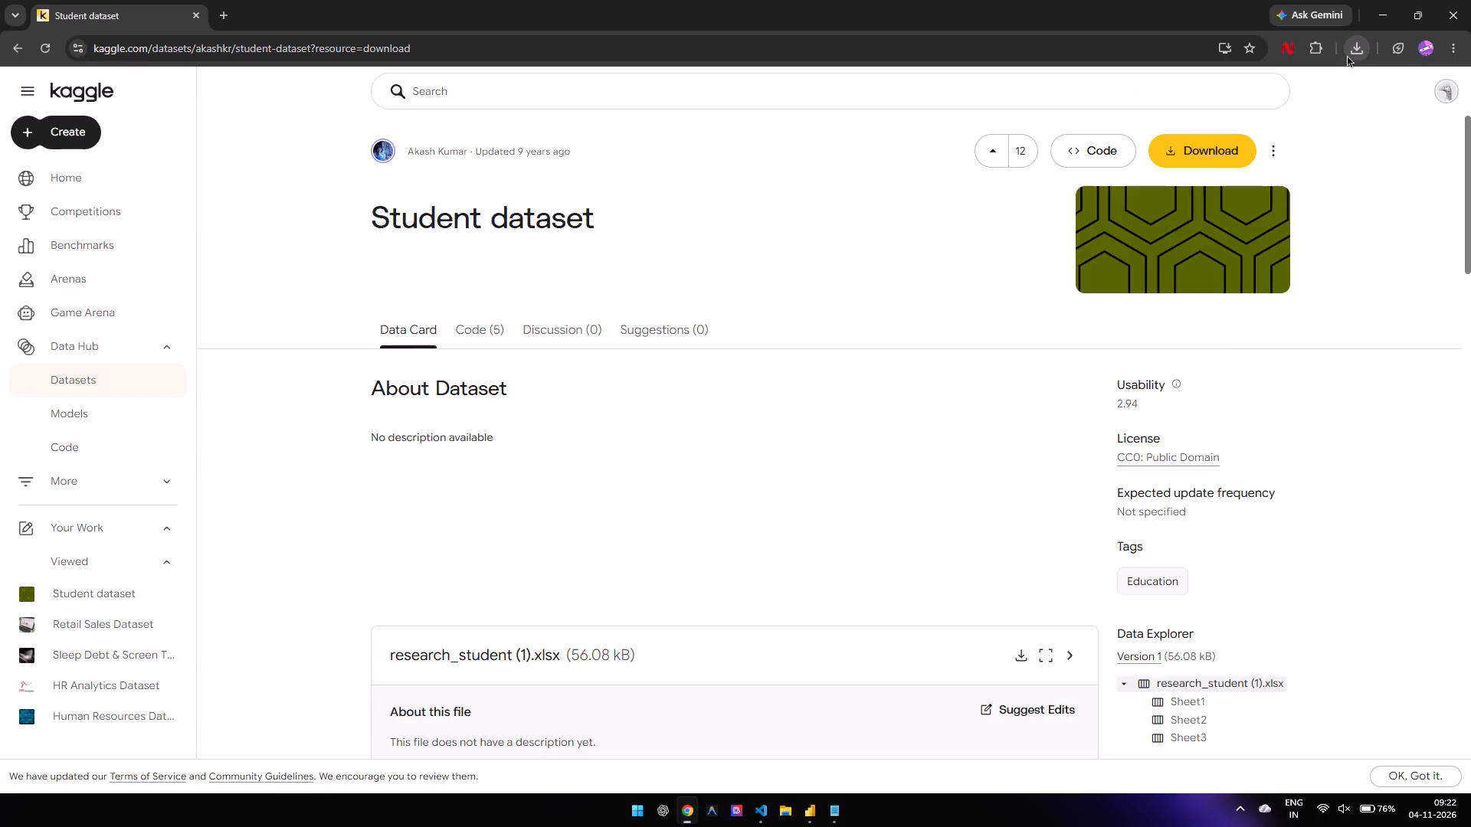
Review the list of chart tasks in Notepad and return to the dataset page in the browser.
key(alt+Tab)
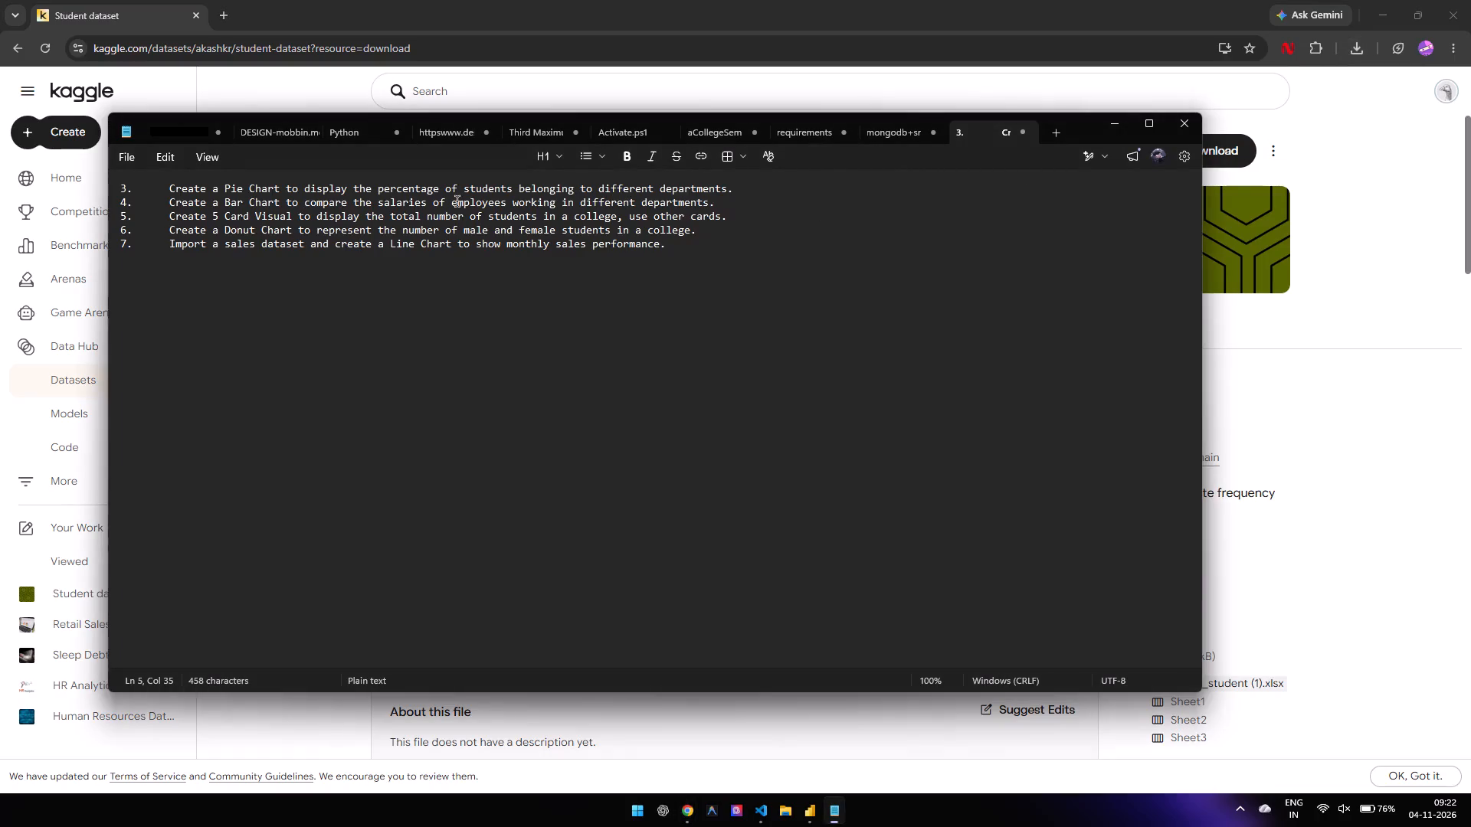
key(alt+Tab)
Navigate back from the Student dataset page through the browsing history.
scroll(444, 201, right, 10)
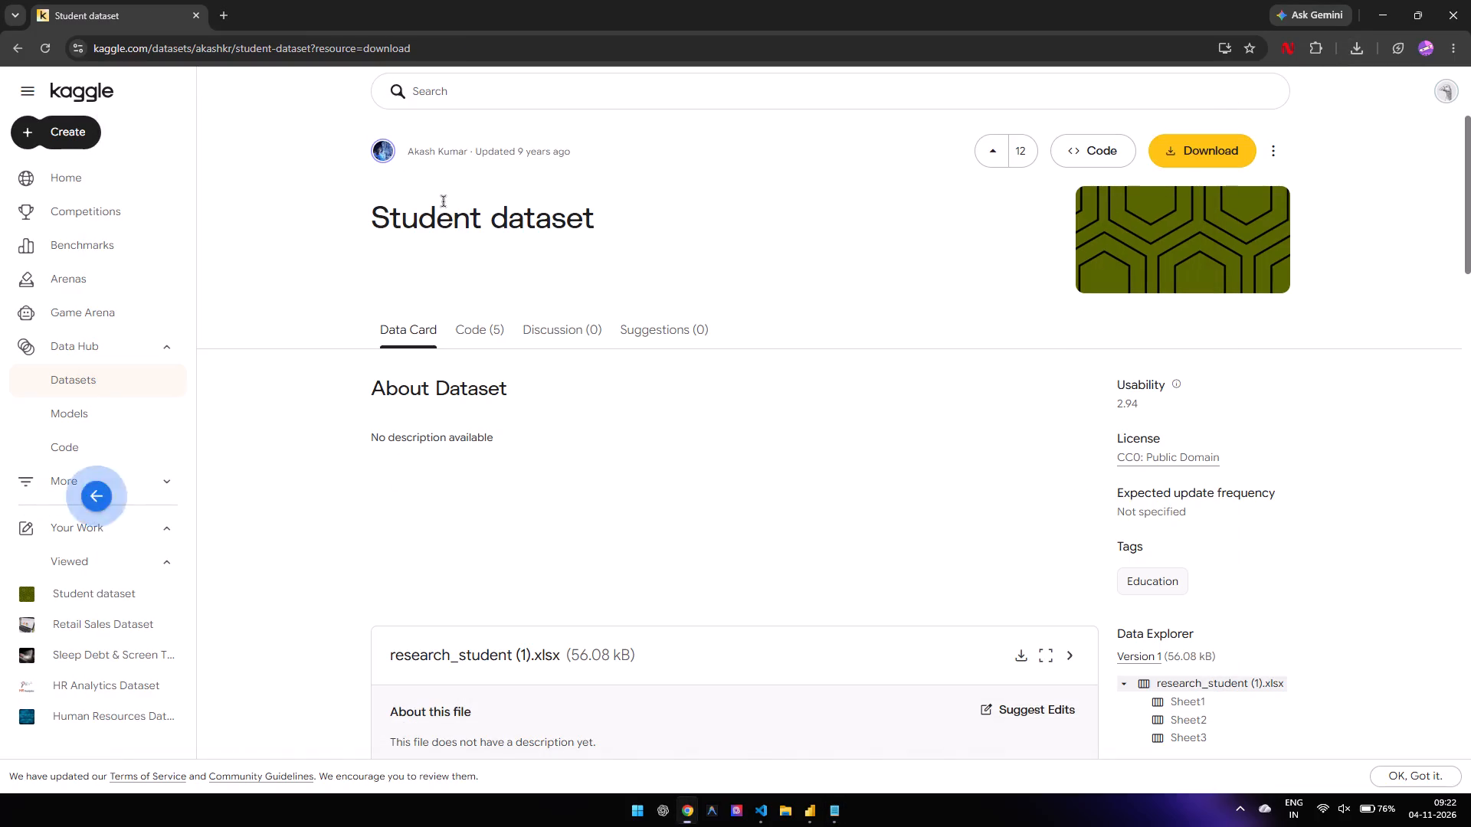
scroll(521, 232, right, 6)
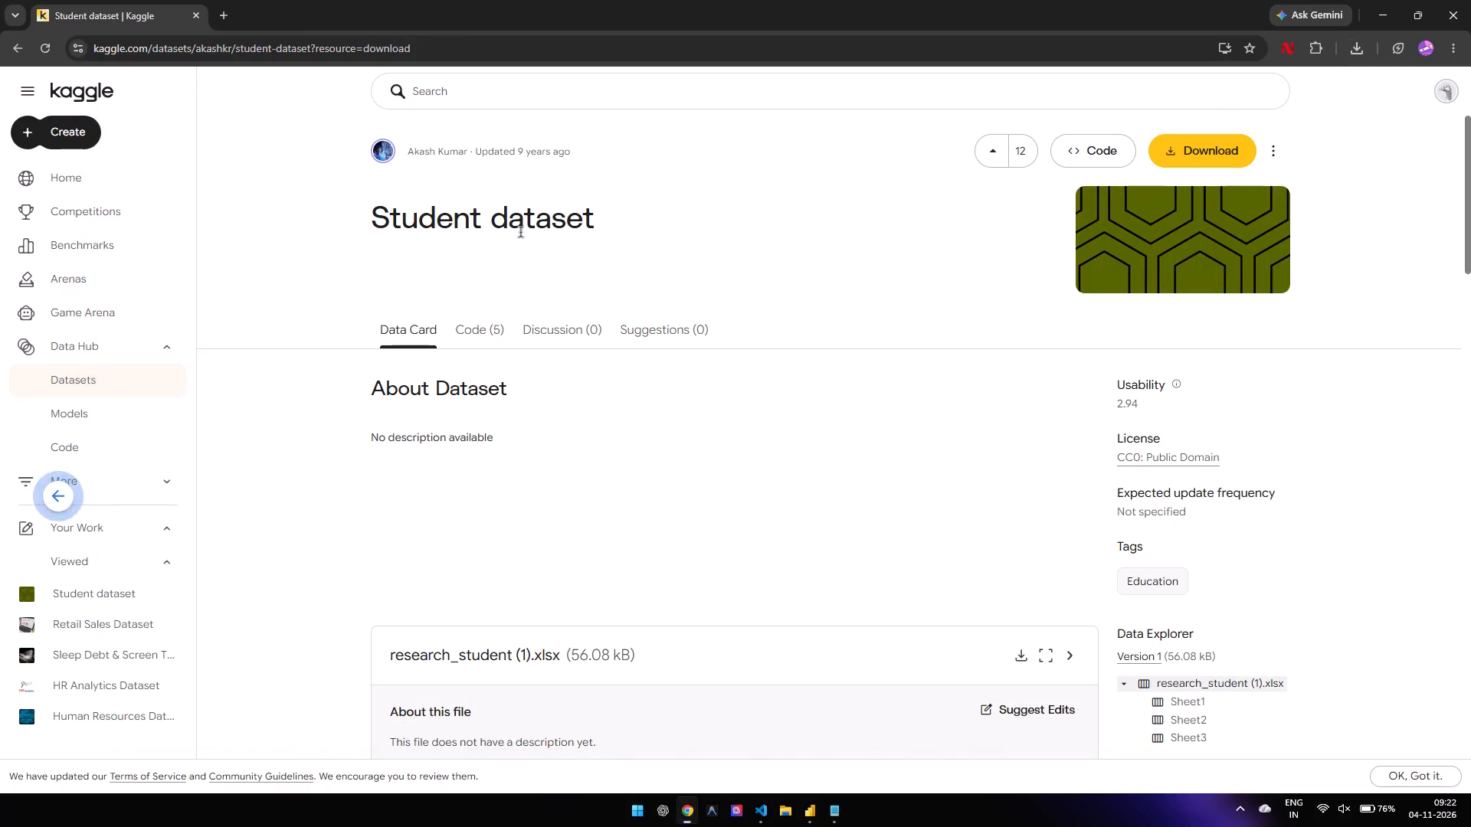
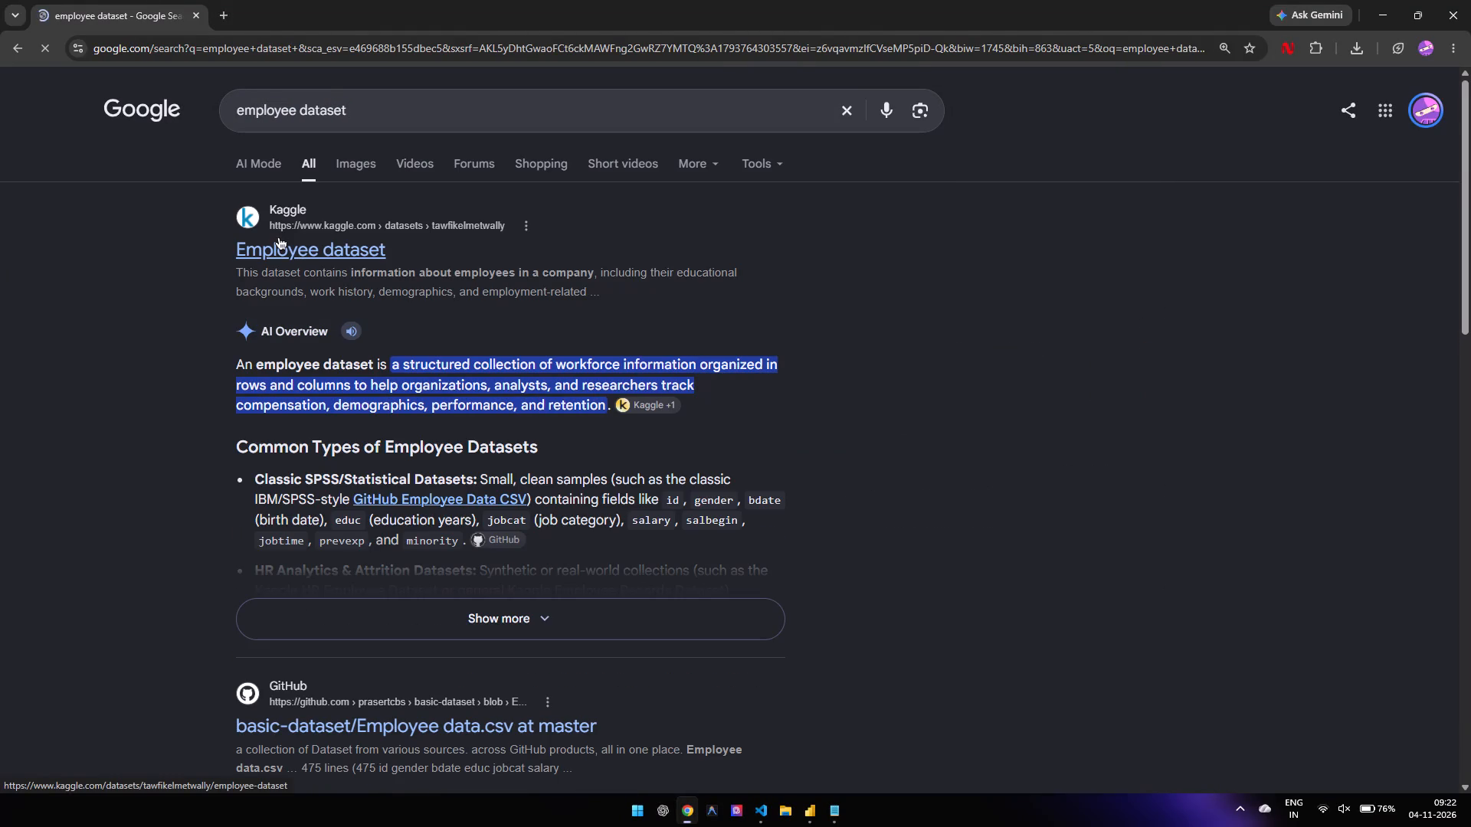
Open the recently downloaded archive (3).zip from the browser's download history to check its contents, and close its window.
click(1357, 48)
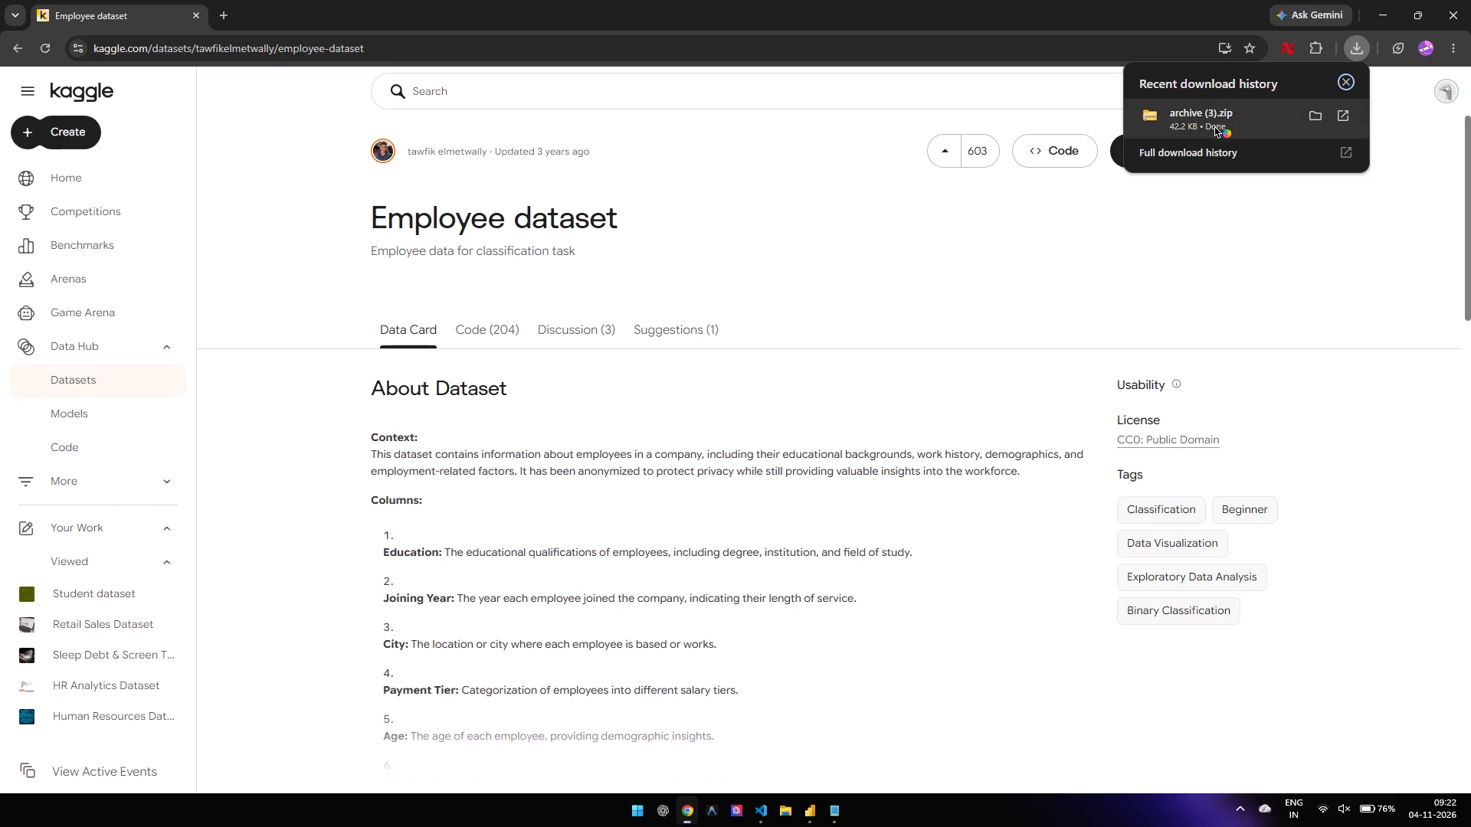
double_click(1214, 126)
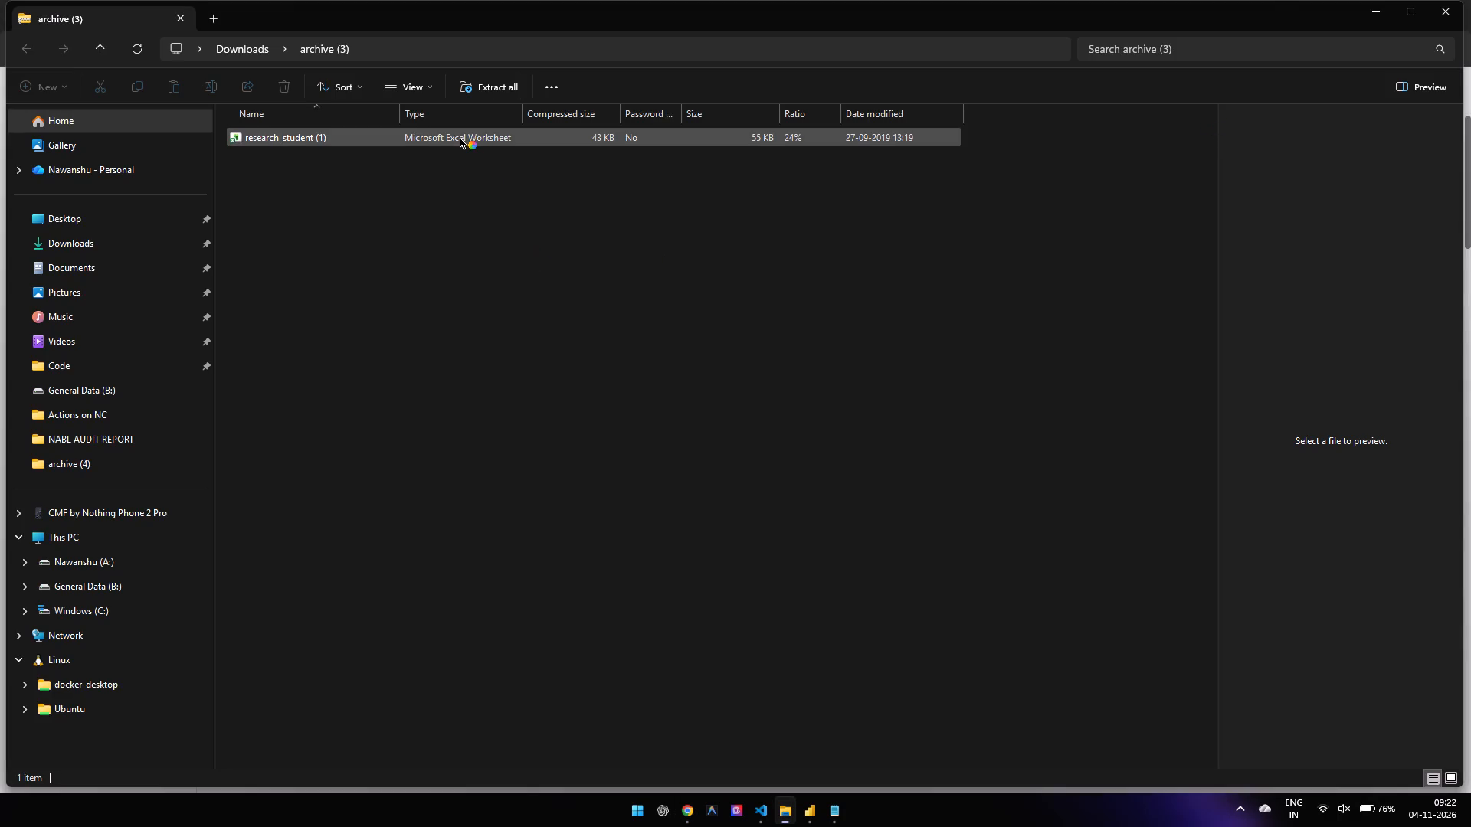
click(1447, 7)
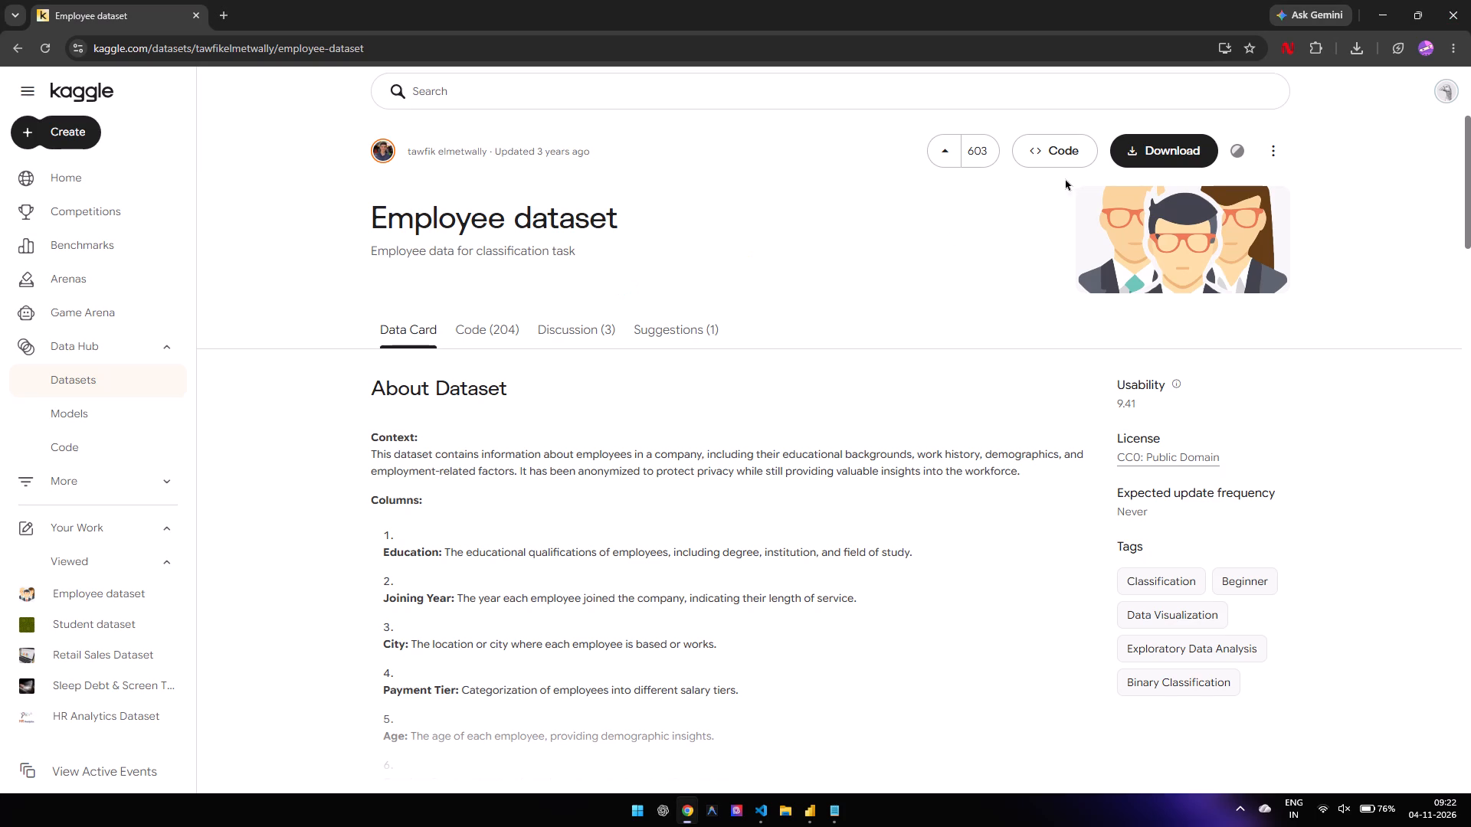
Look over the Kaggle Employee dataset page and download the dataset as a zip.
scroll(782, 428, down, 1)
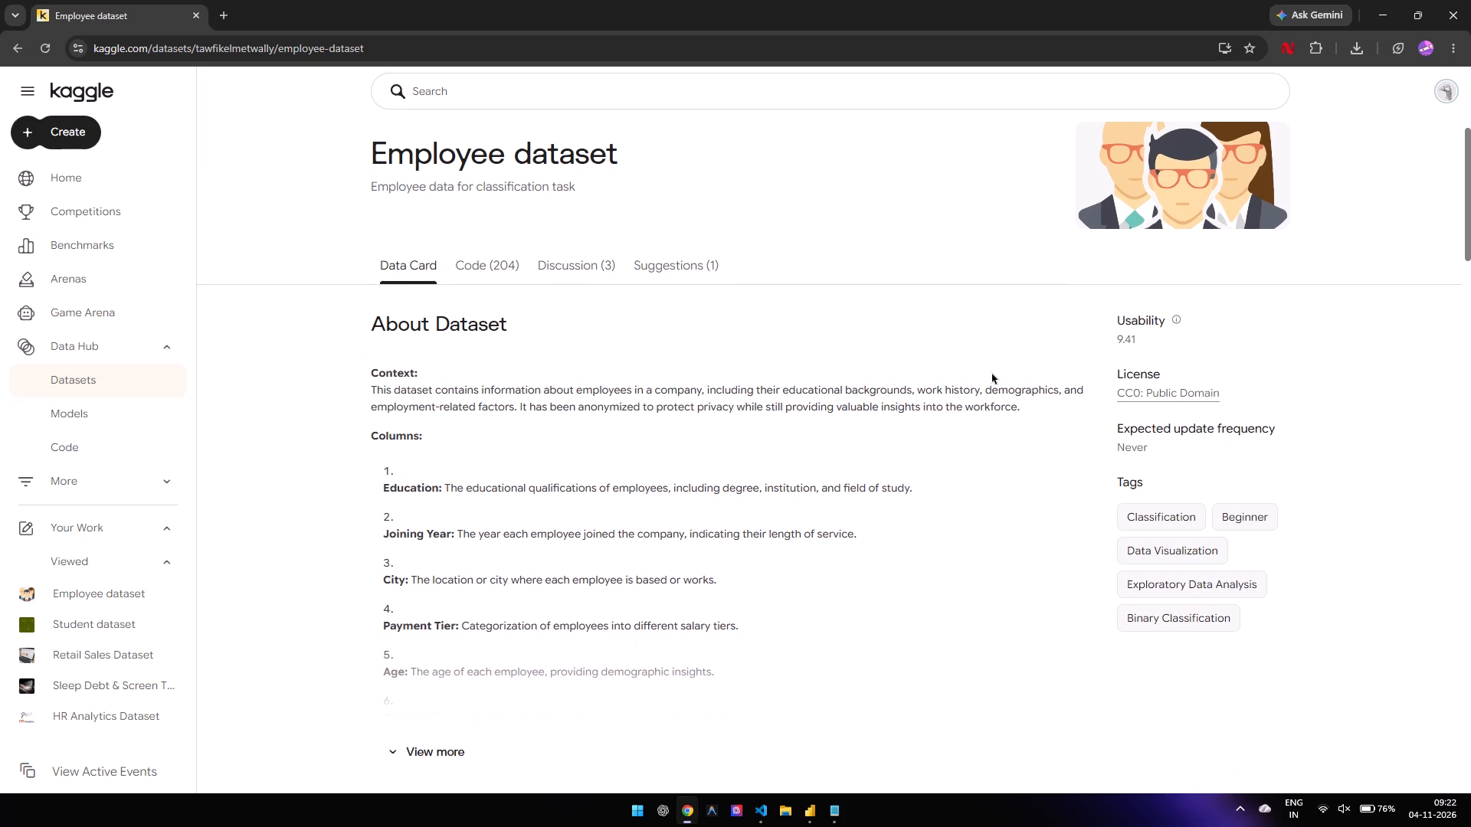
scroll(991, 372, up, 1)
scroll(991, 372, down, 3)
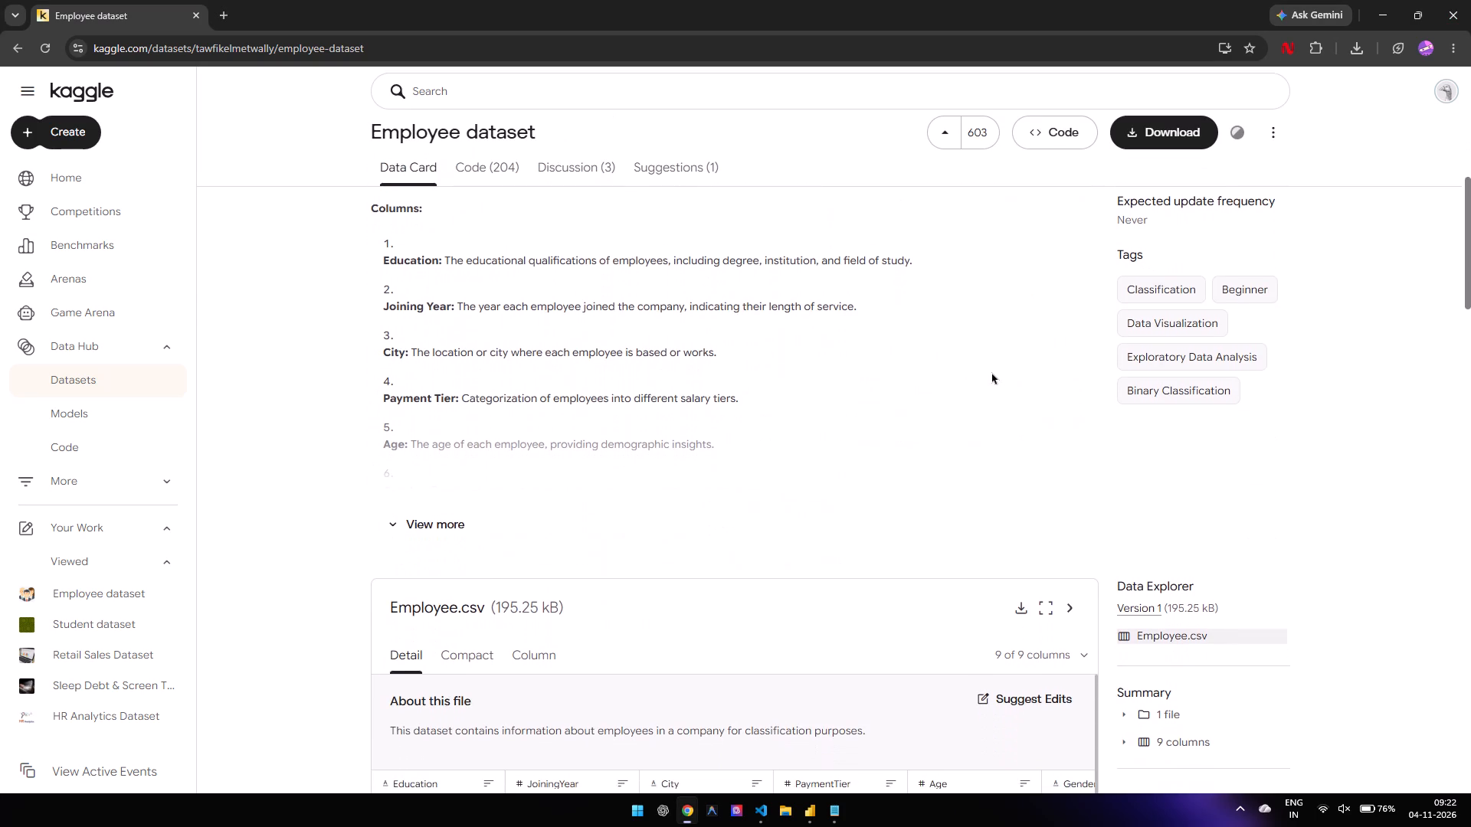
scroll(991, 372, up, 8)
click(1156, 149)
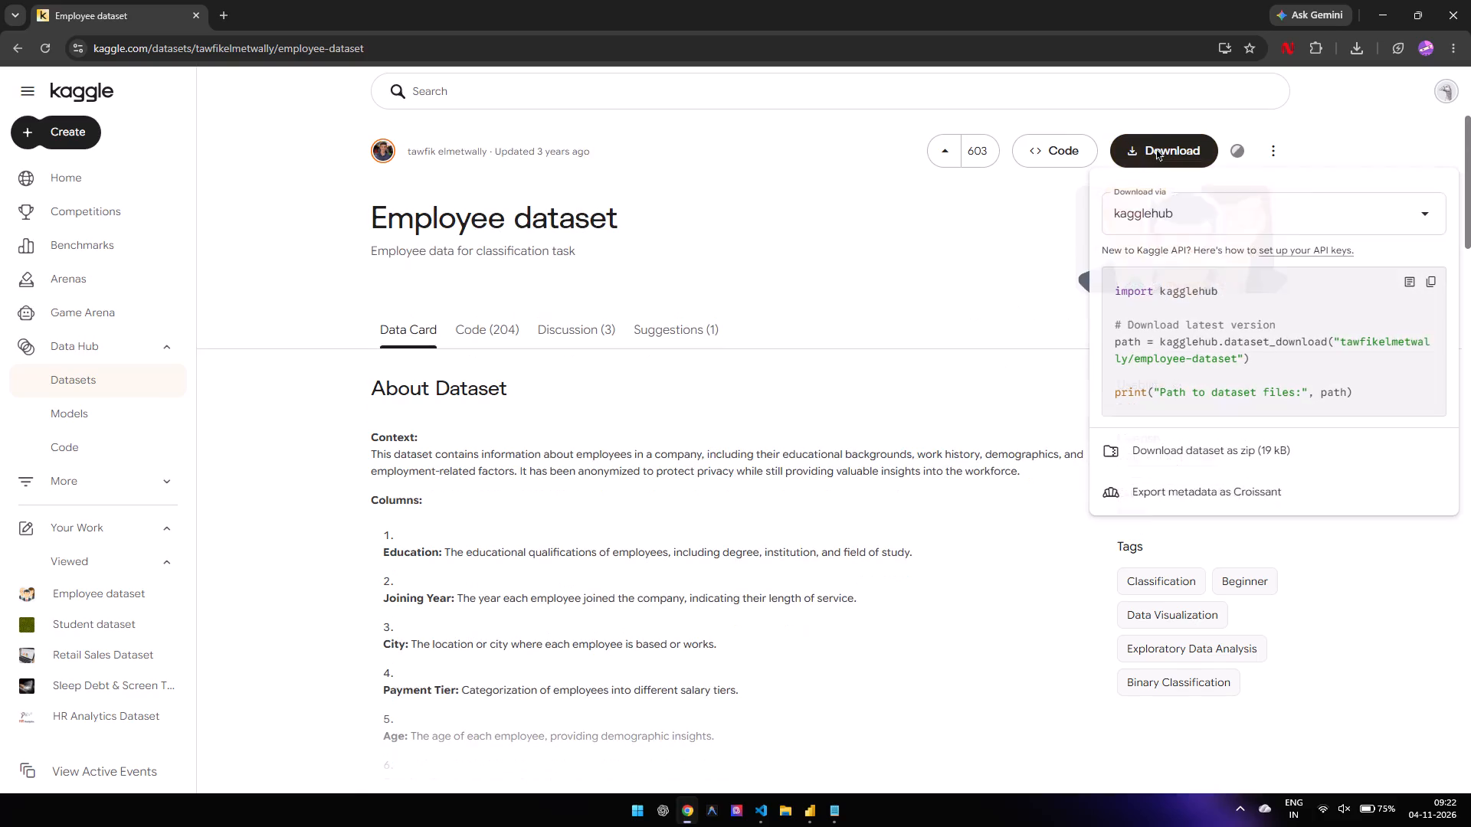
click(1143, 462)
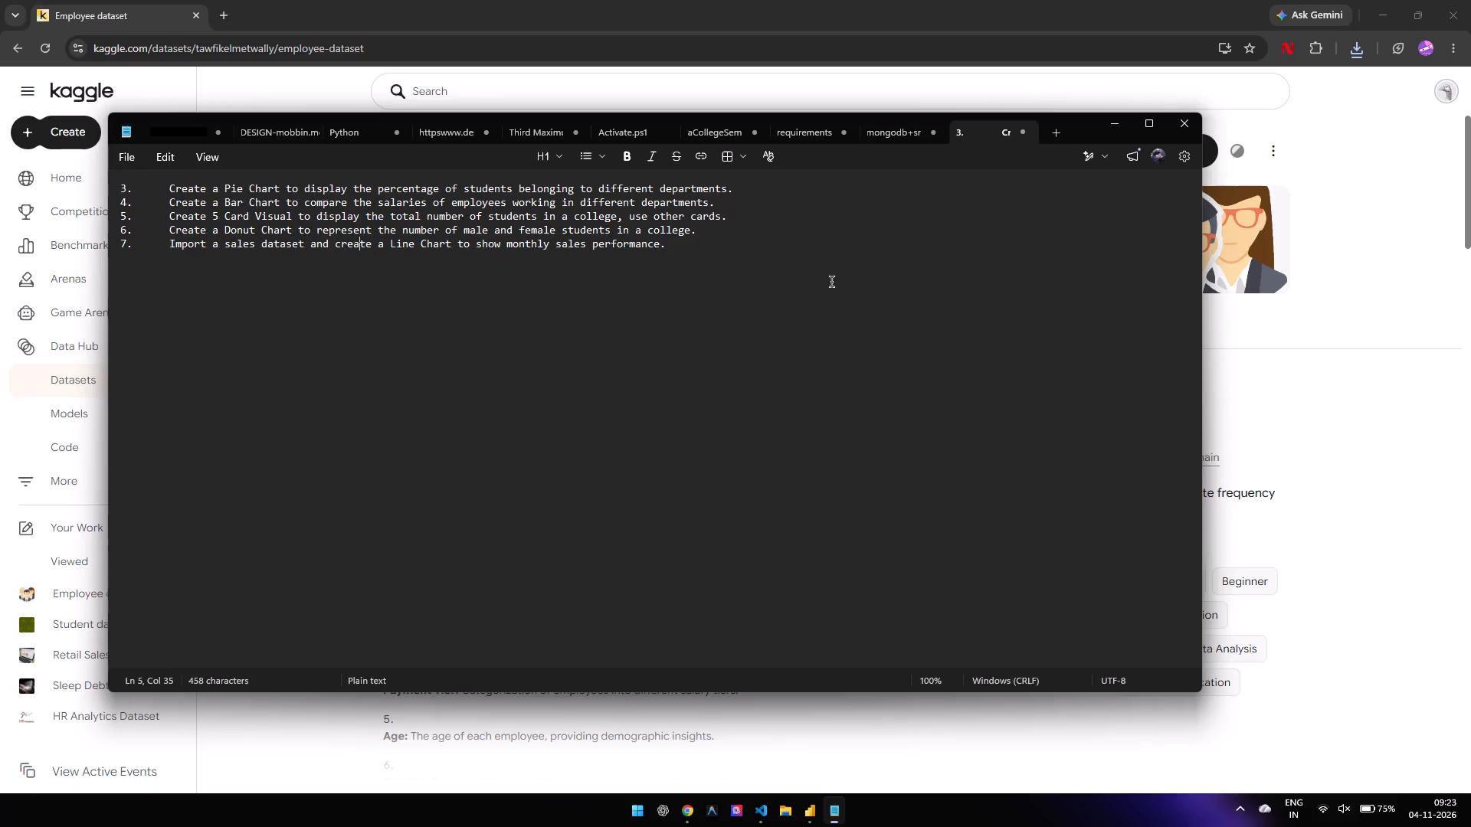
Close the Notepad task list and check the browser's recent downloads.
click(1177, 119)
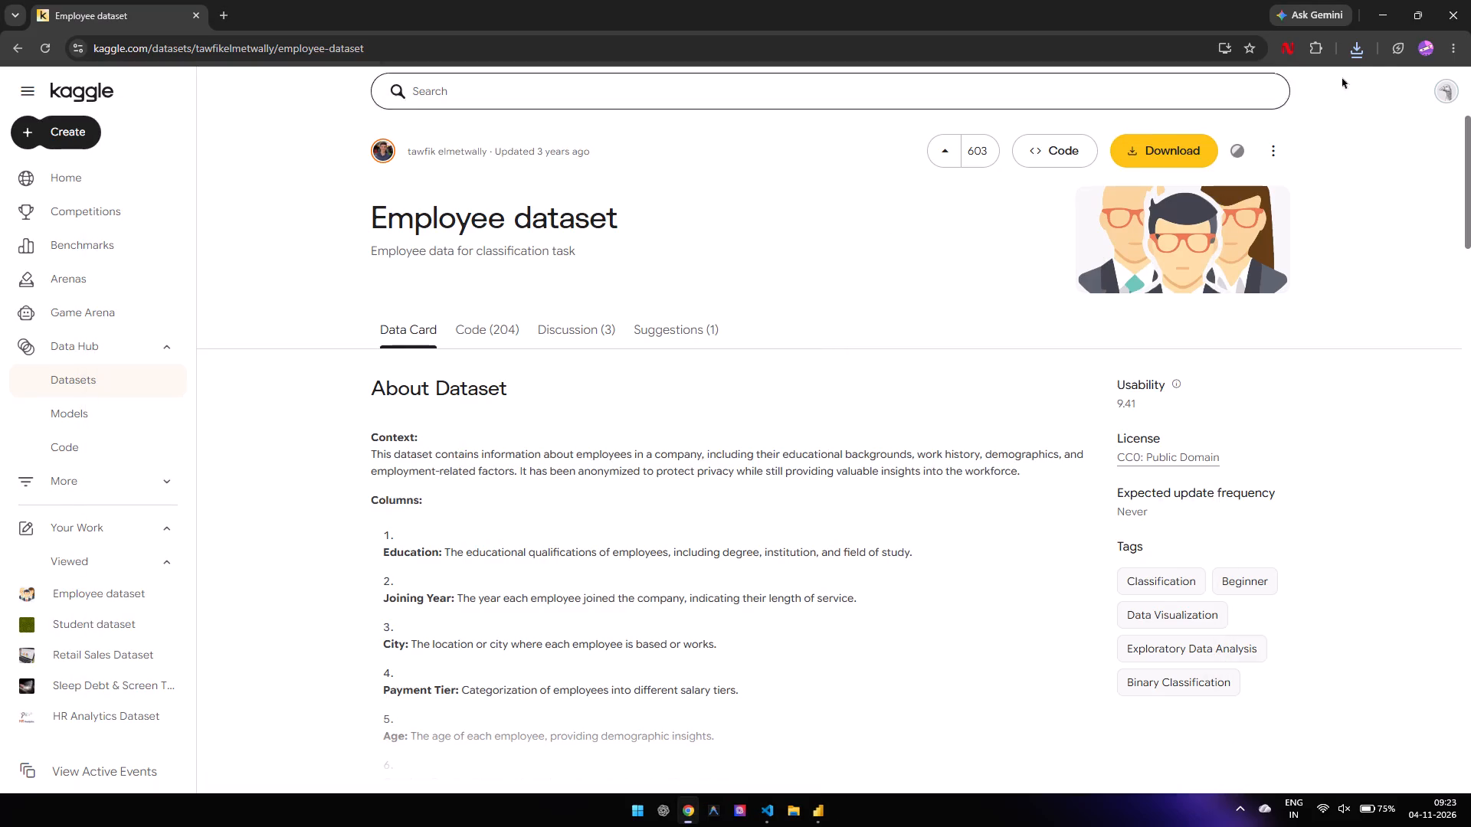
click(1359, 56)
click(1359, 56)
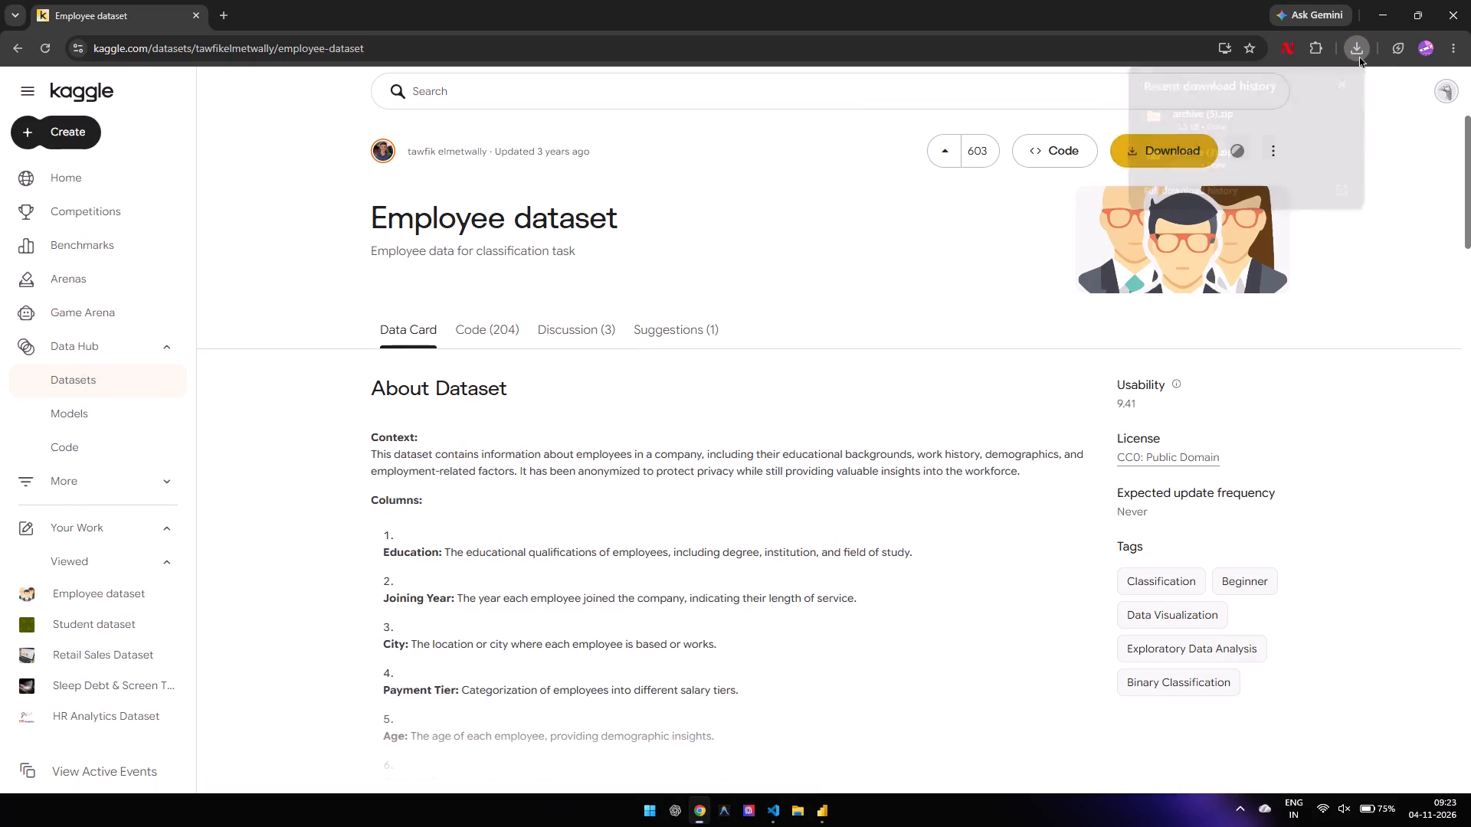
Switch to Power BI Desktop, start importing data from Excel, and browse to the Downloads folder.
key(alt+Tab)
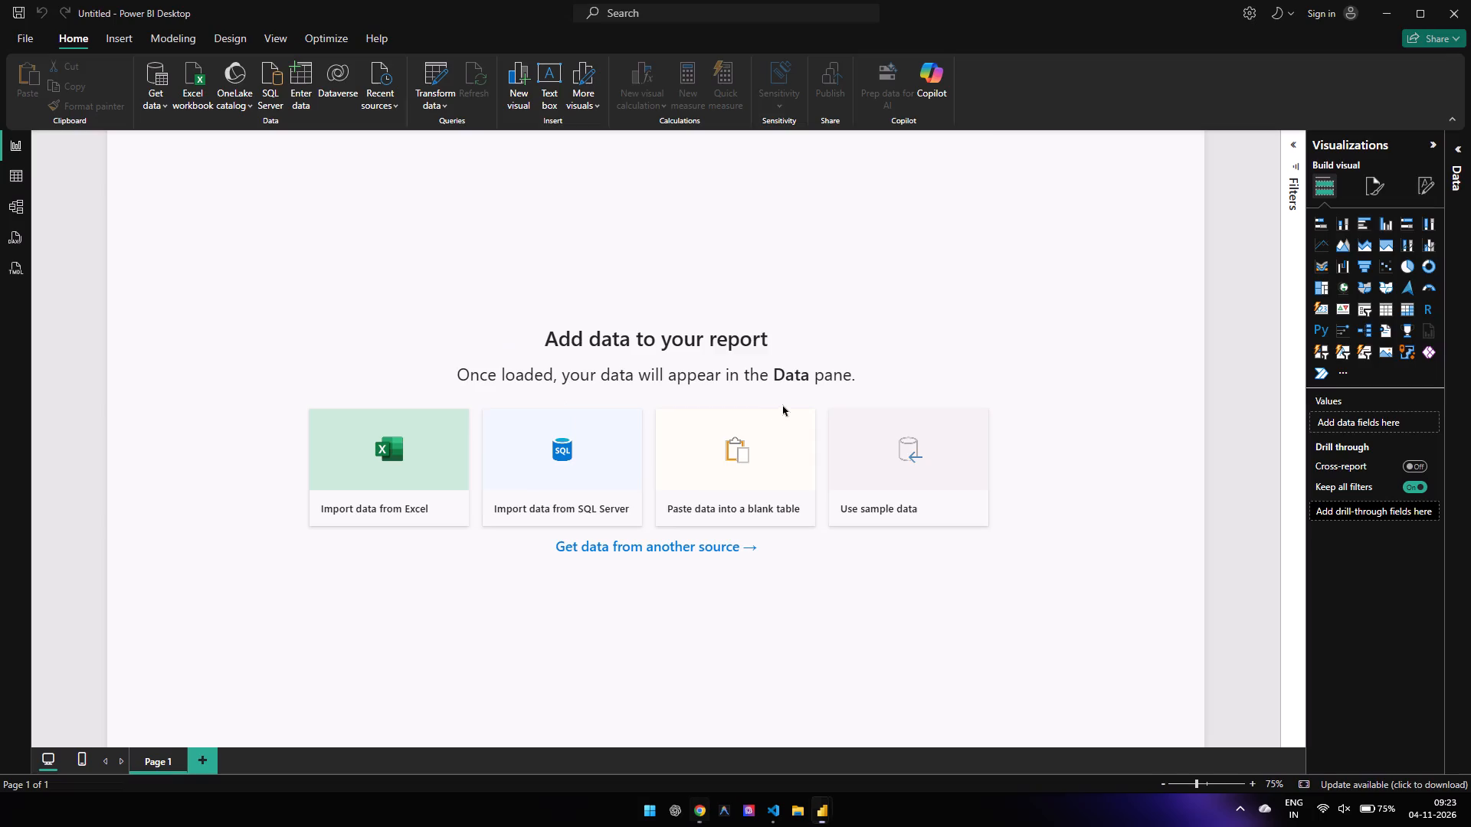
click(20, 46)
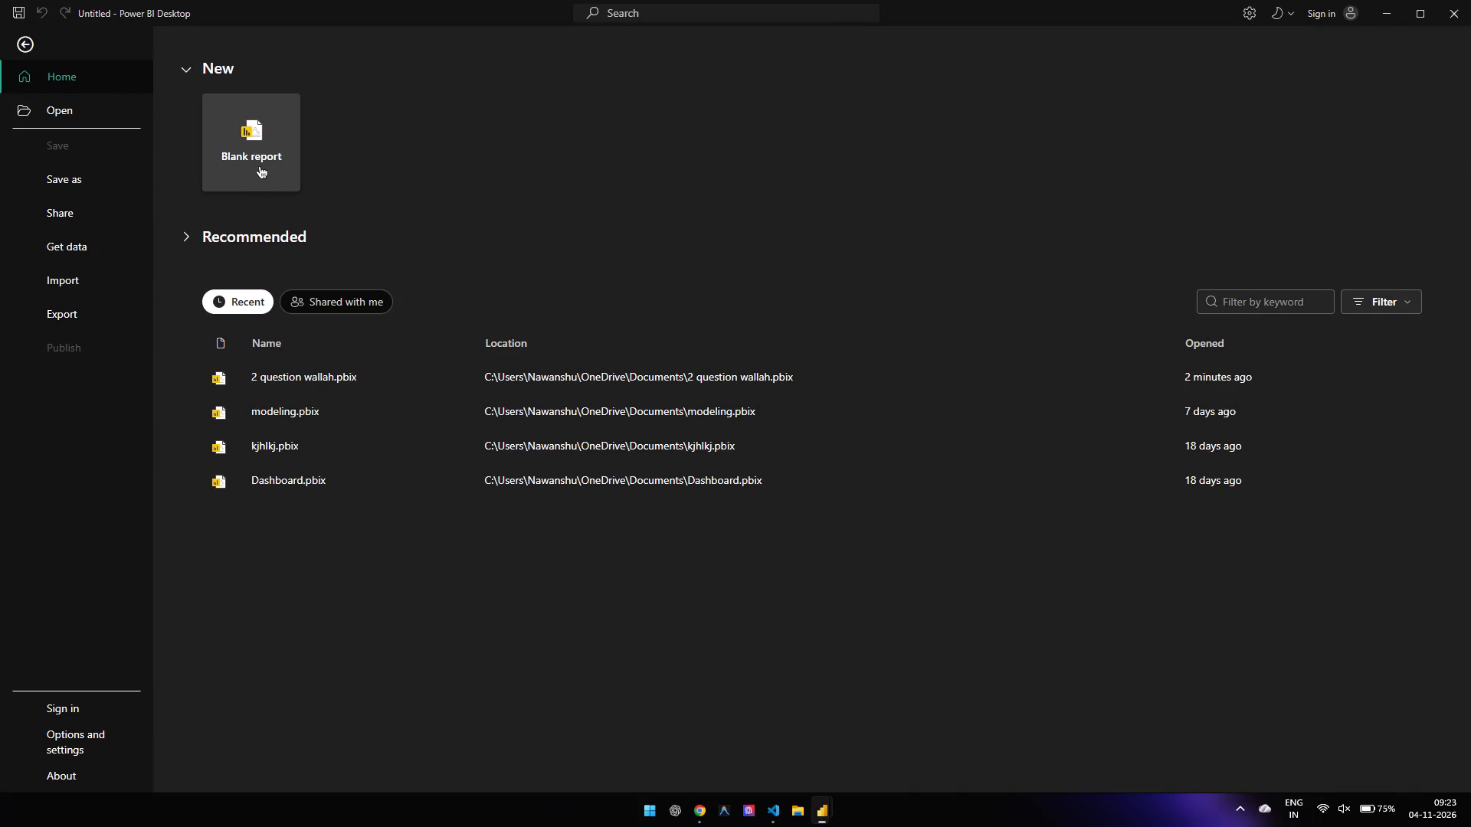
key(alt+Tab)
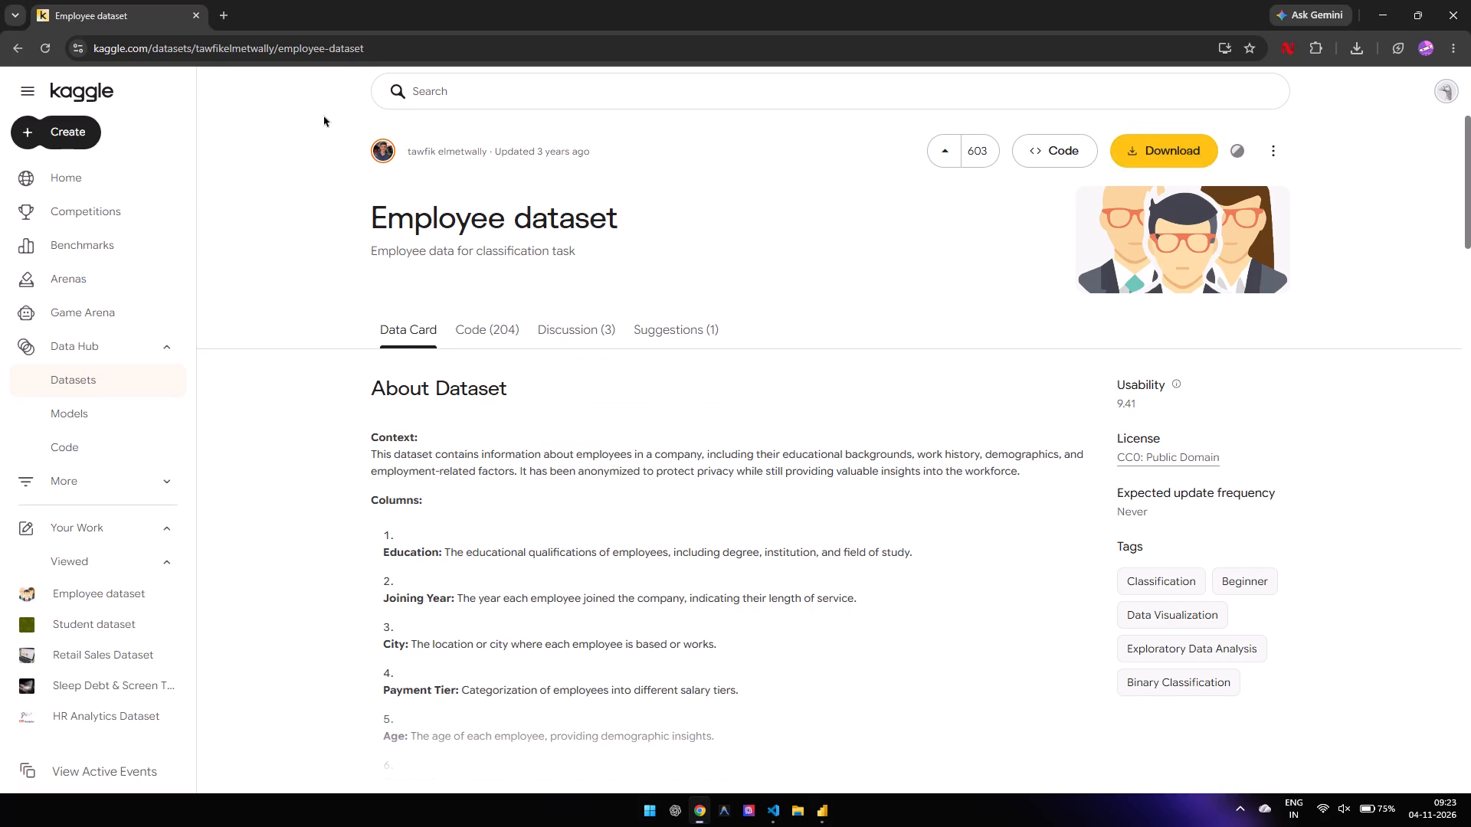
key(alt+Tab)
click(25, 40)
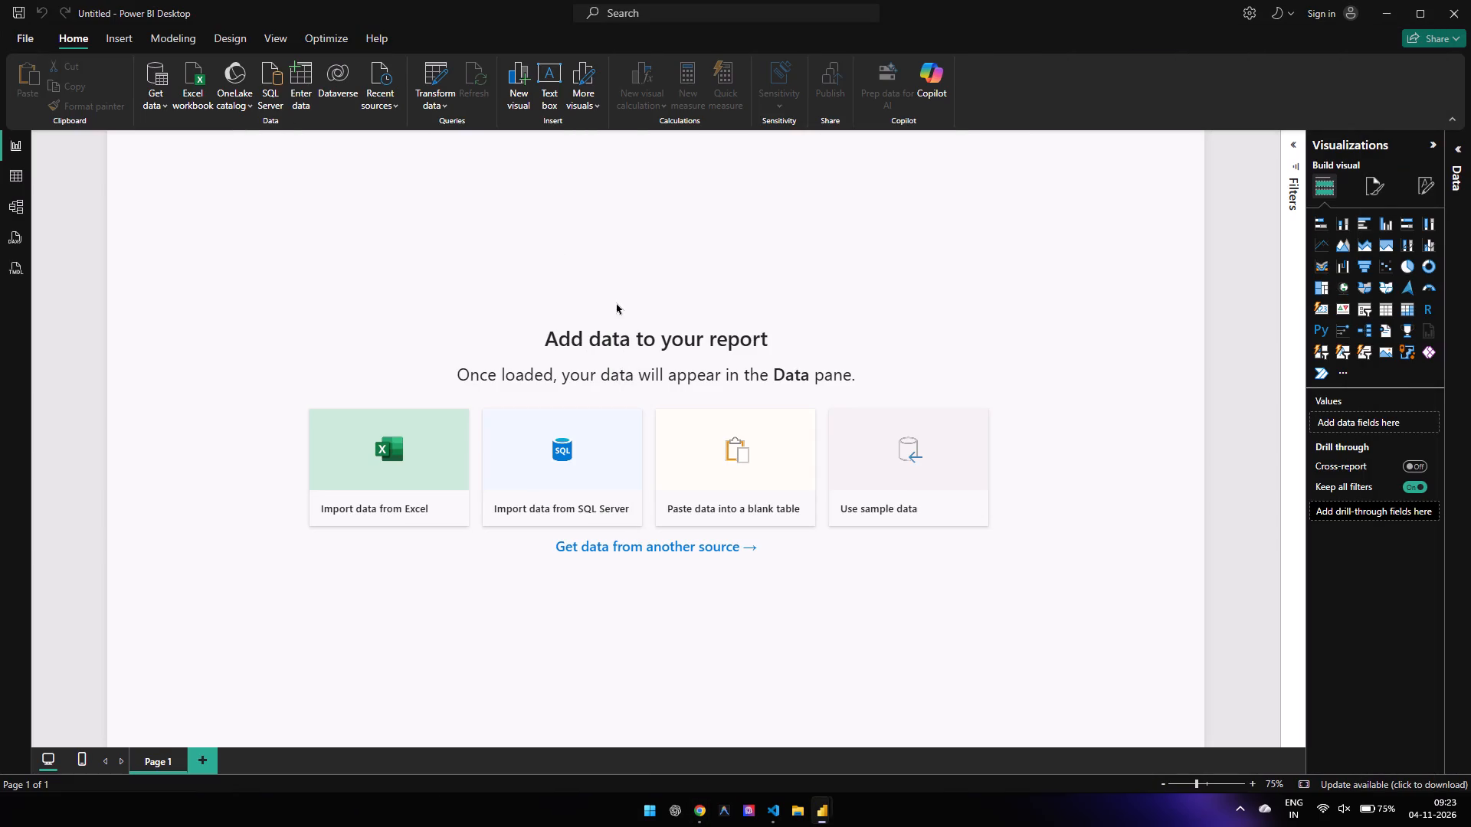
click(392, 469)
click(76, 174)
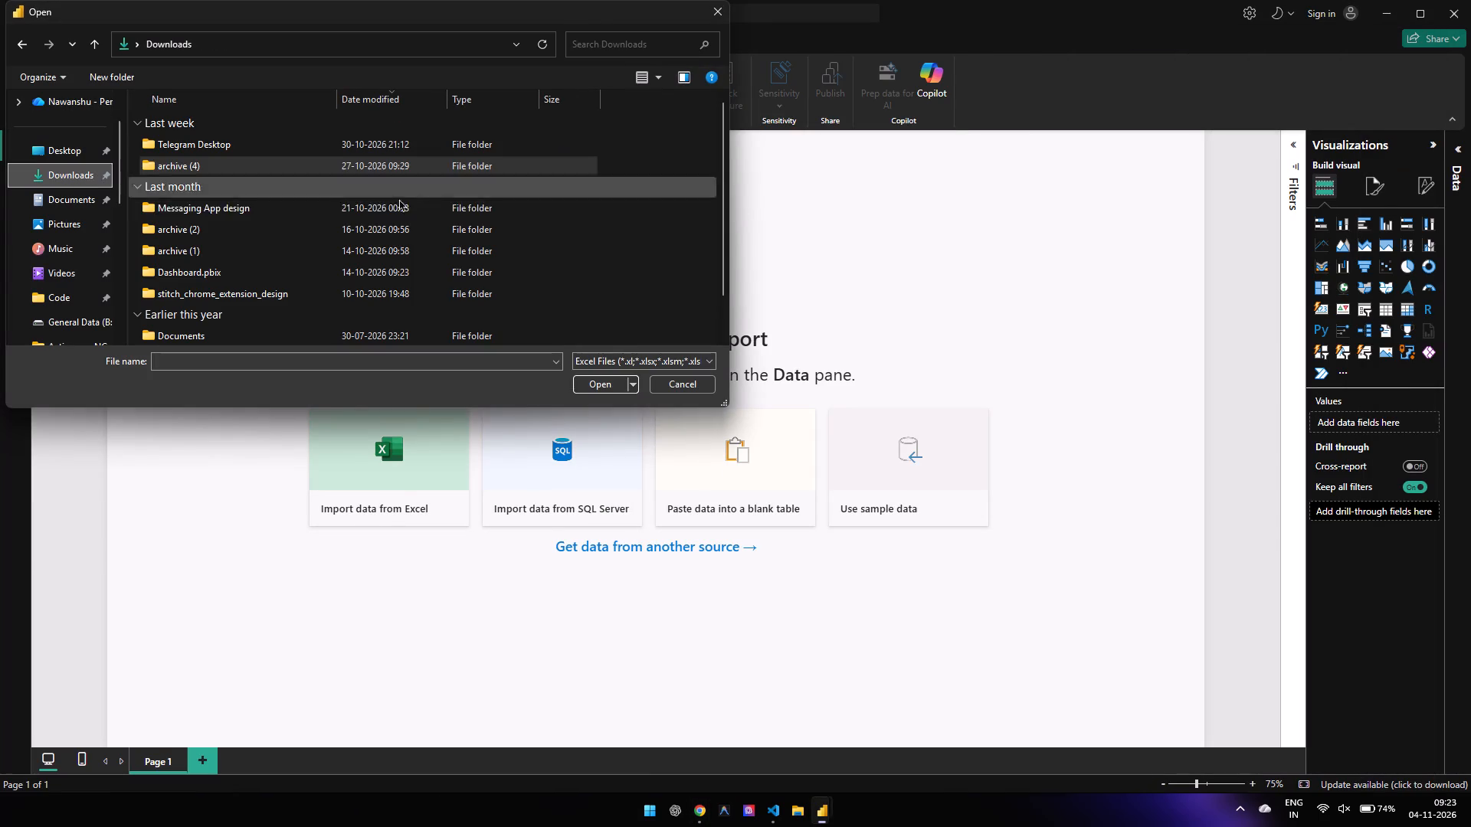
Open the Downloads folder in File Explorer and start extracting the archive (5) zip.
key(super+e)
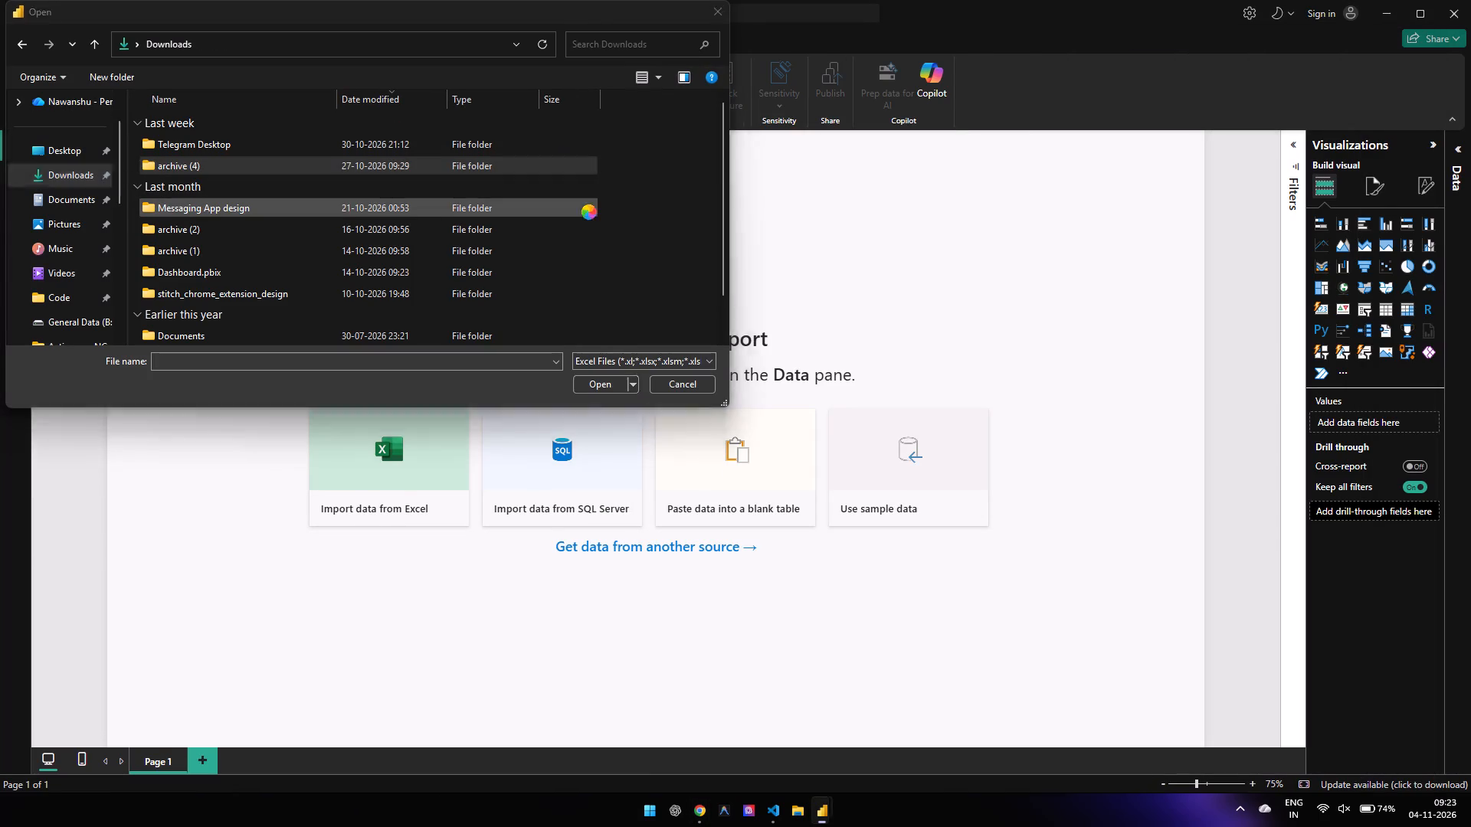
click(101, 248)
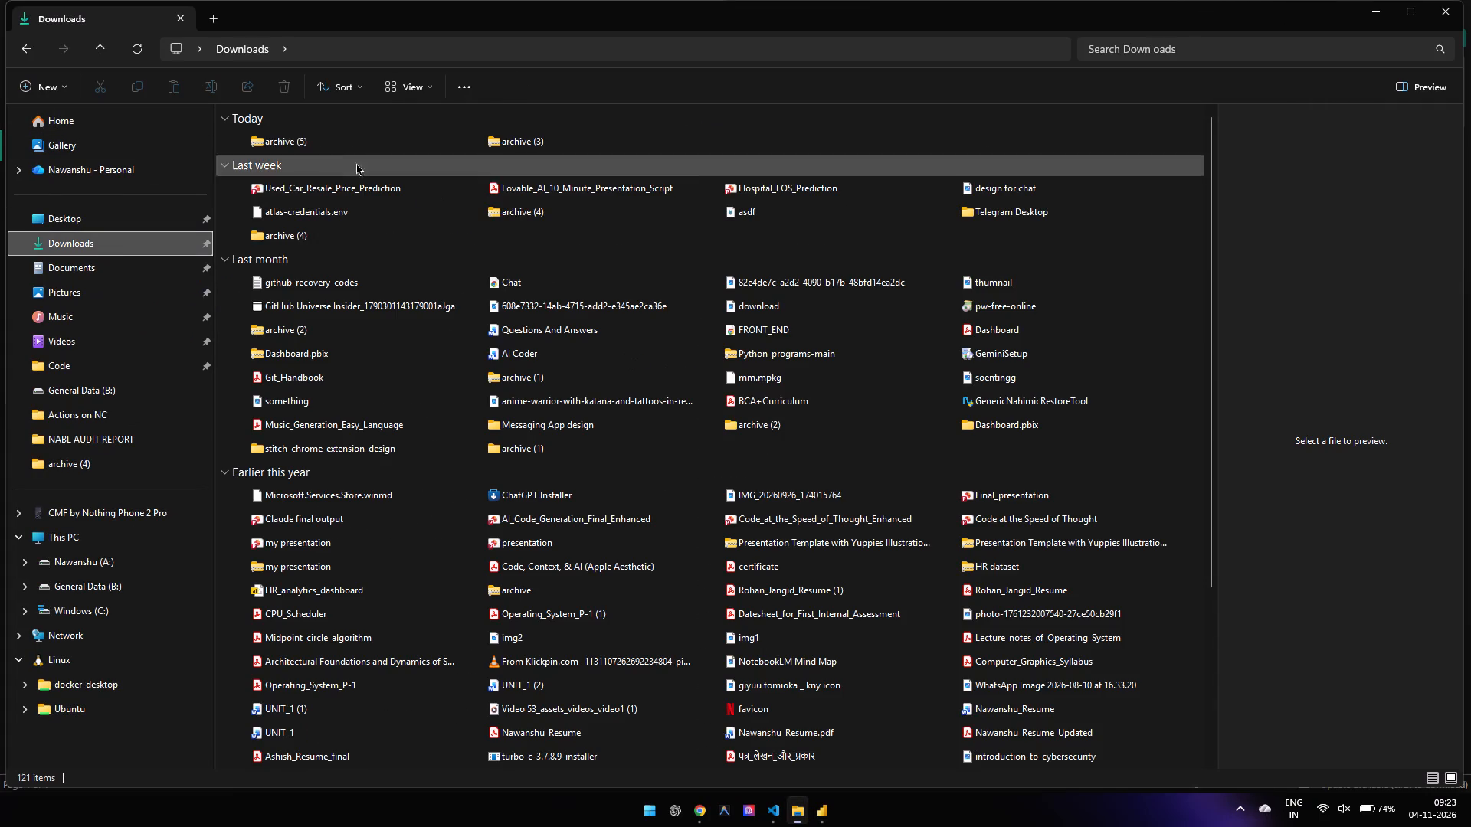
right_click(319, 152)
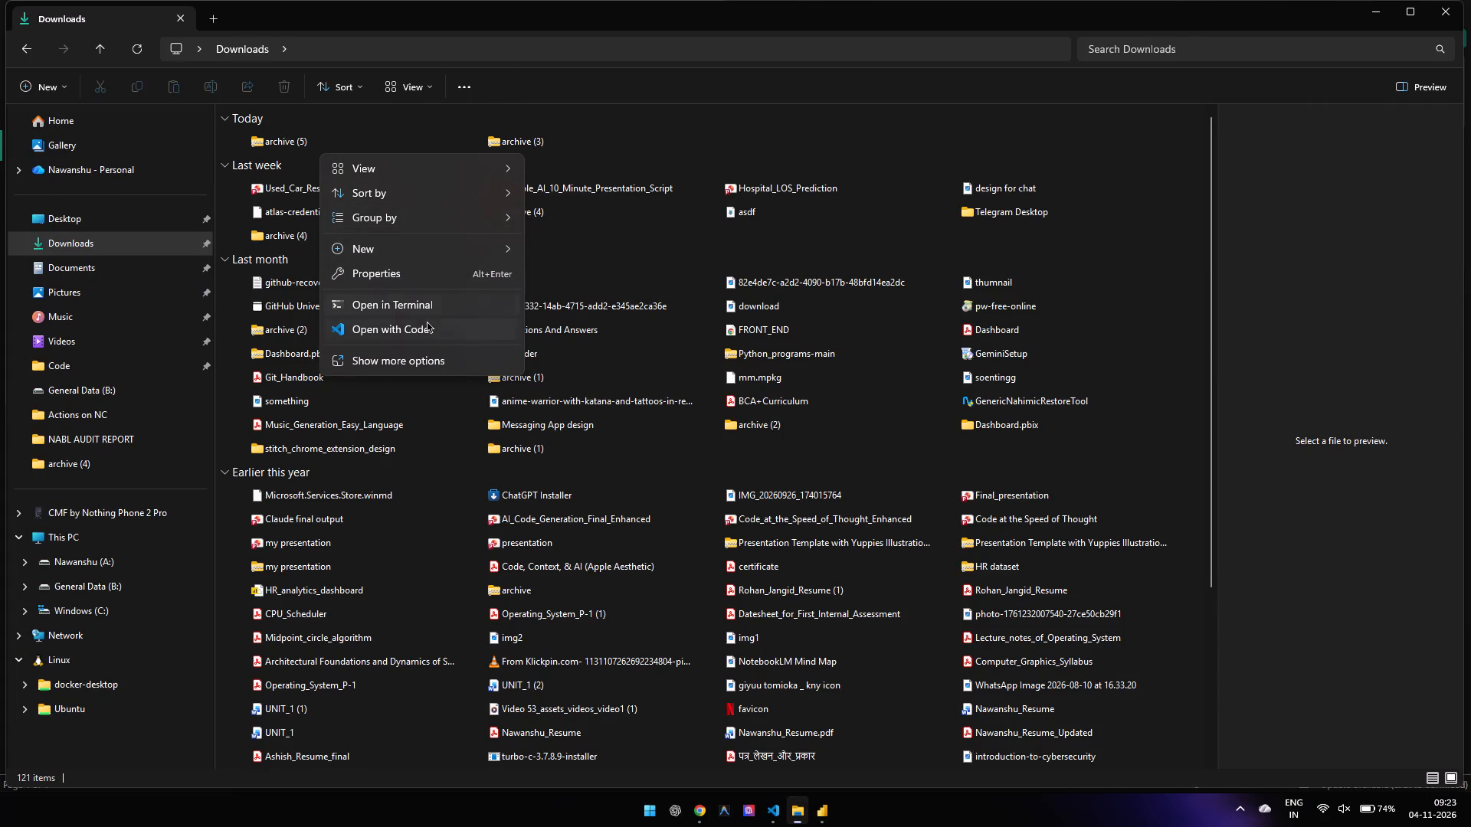
click(293, 146)
right_click(293, 146)
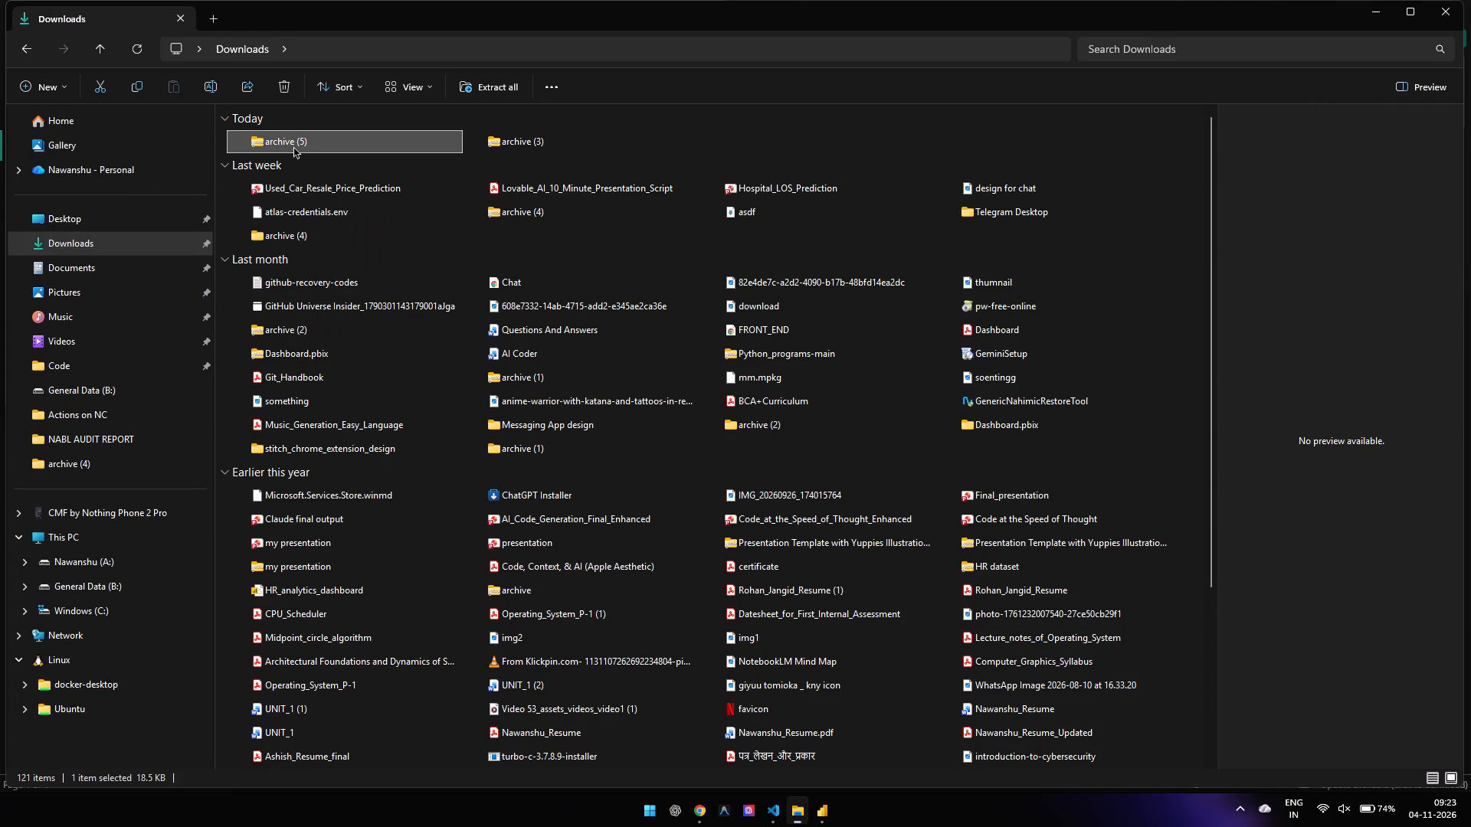
click(371, 351)
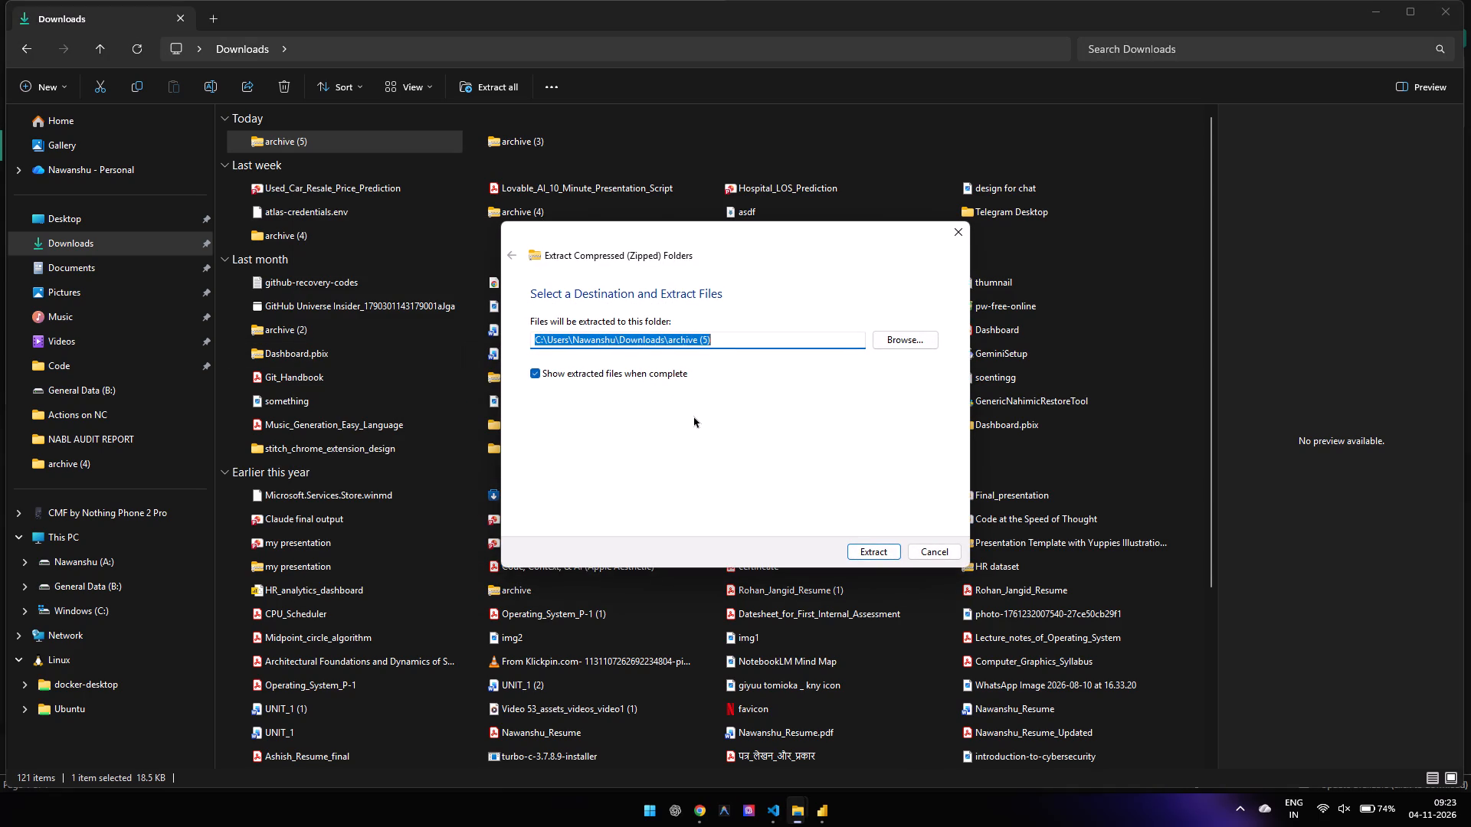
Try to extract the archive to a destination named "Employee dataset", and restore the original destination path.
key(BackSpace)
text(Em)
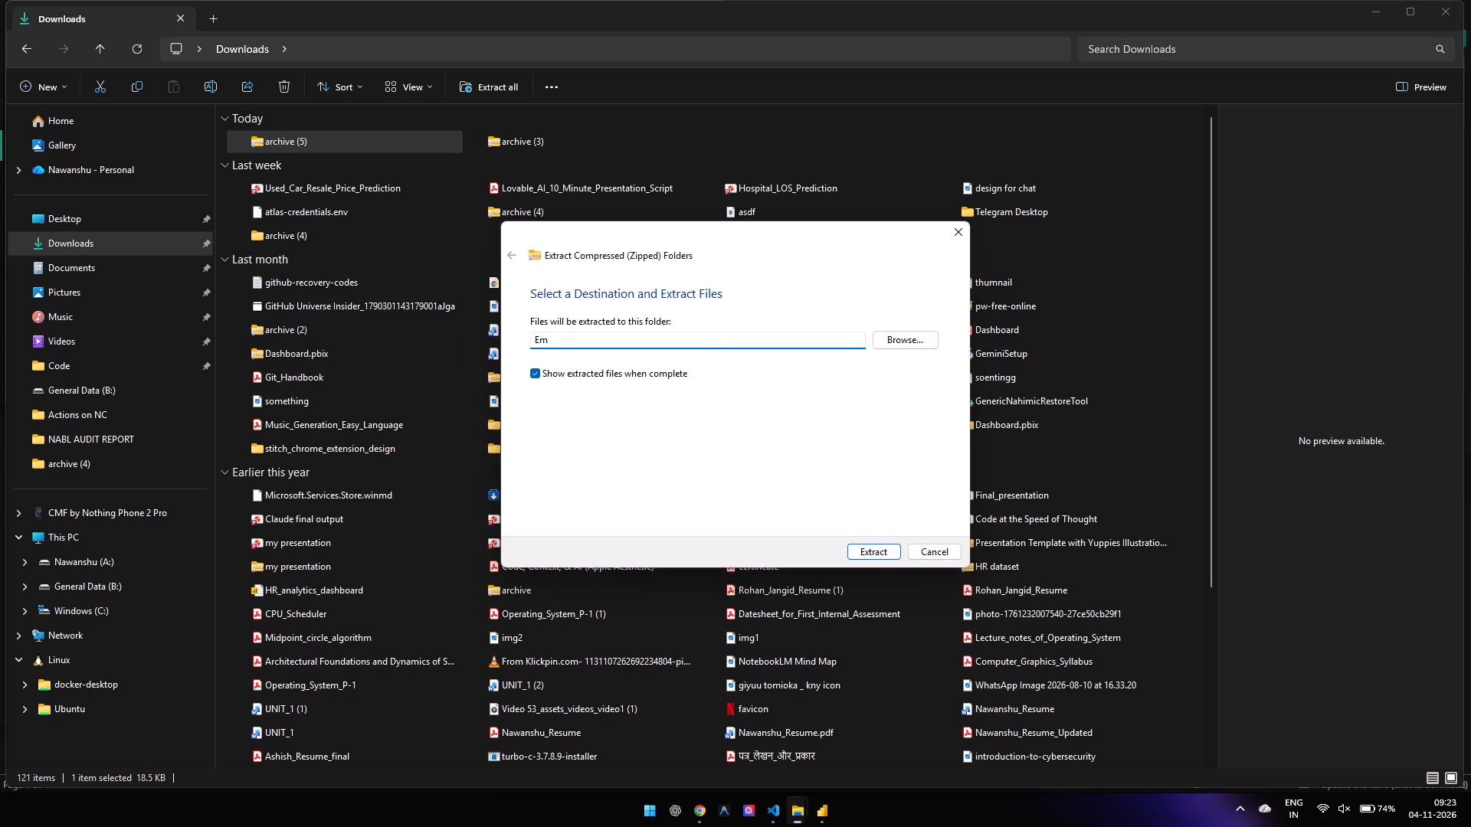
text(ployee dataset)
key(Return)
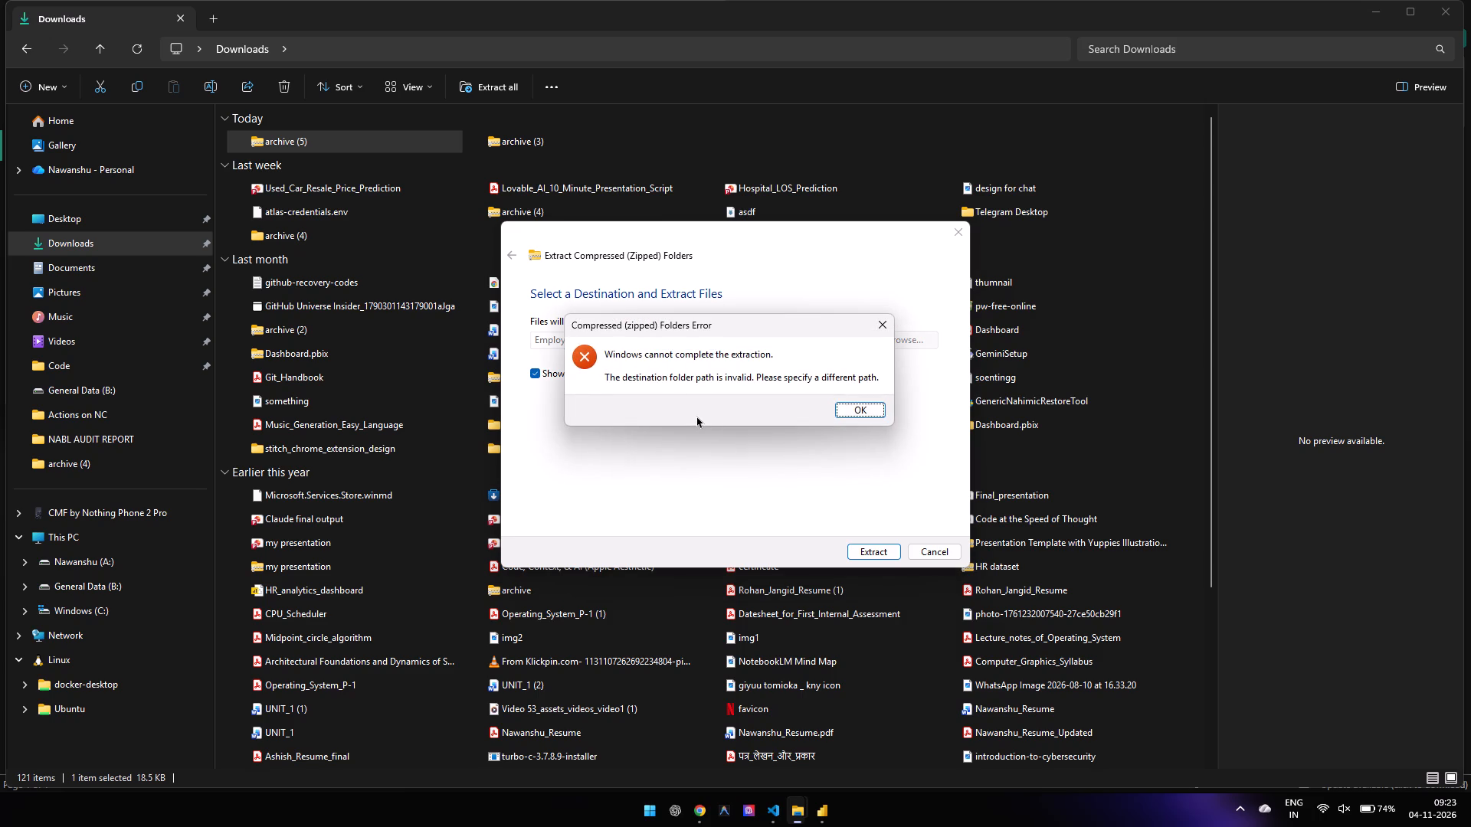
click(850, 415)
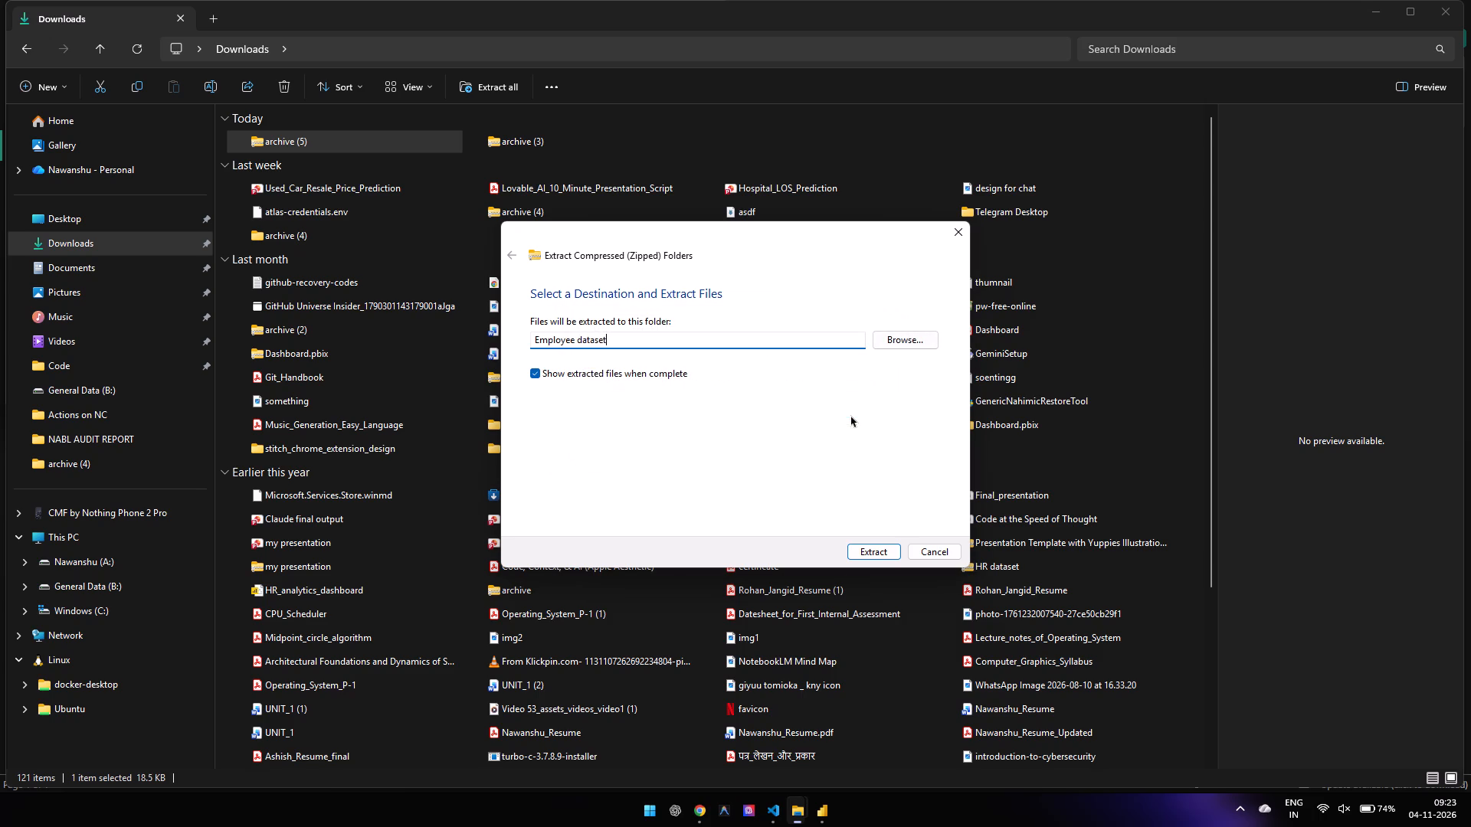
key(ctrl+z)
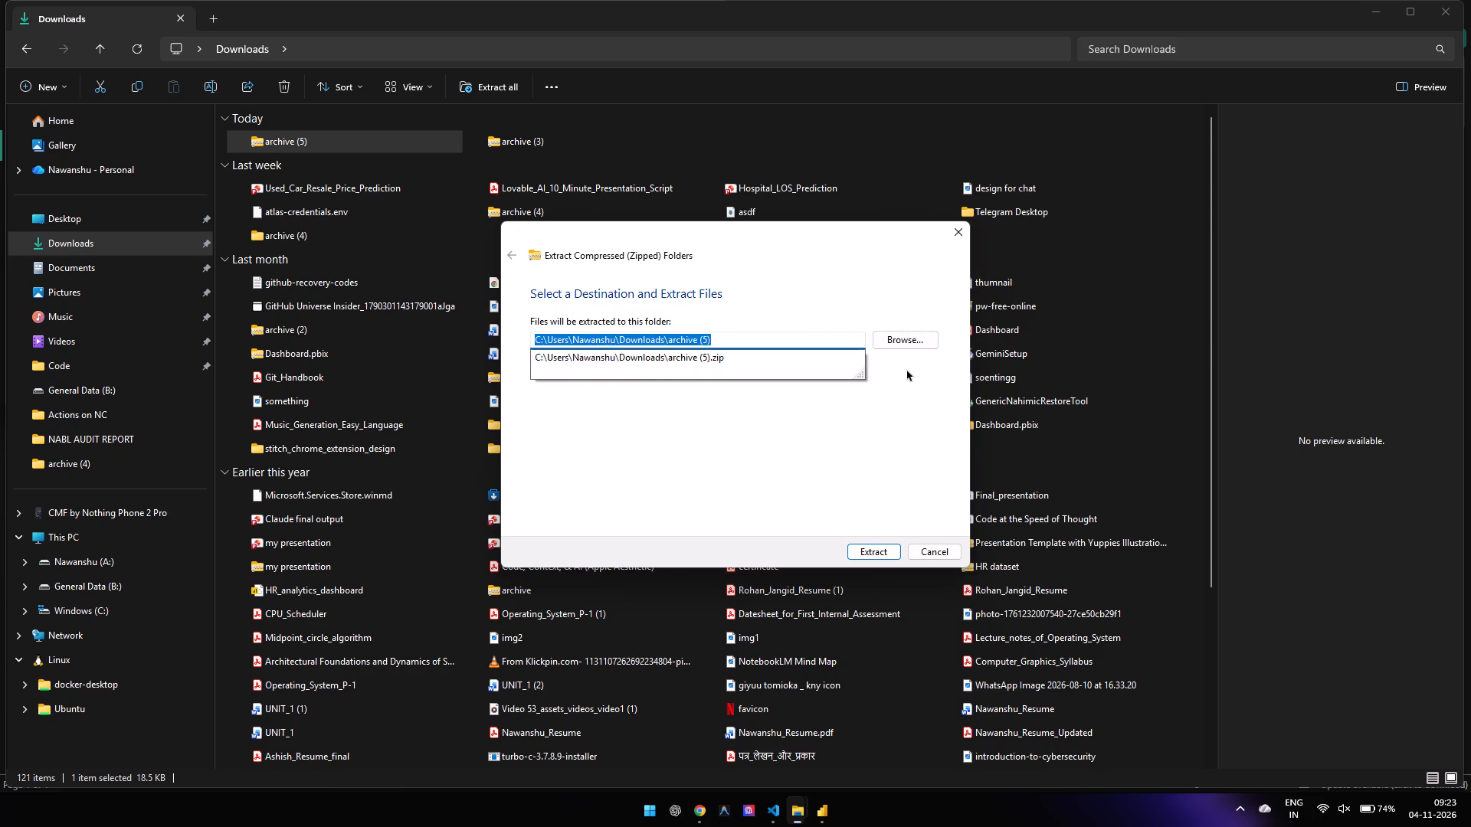
Extract archive (5) to its default destination in Downloads and close the window showing the extracted files.
click(827, 341)
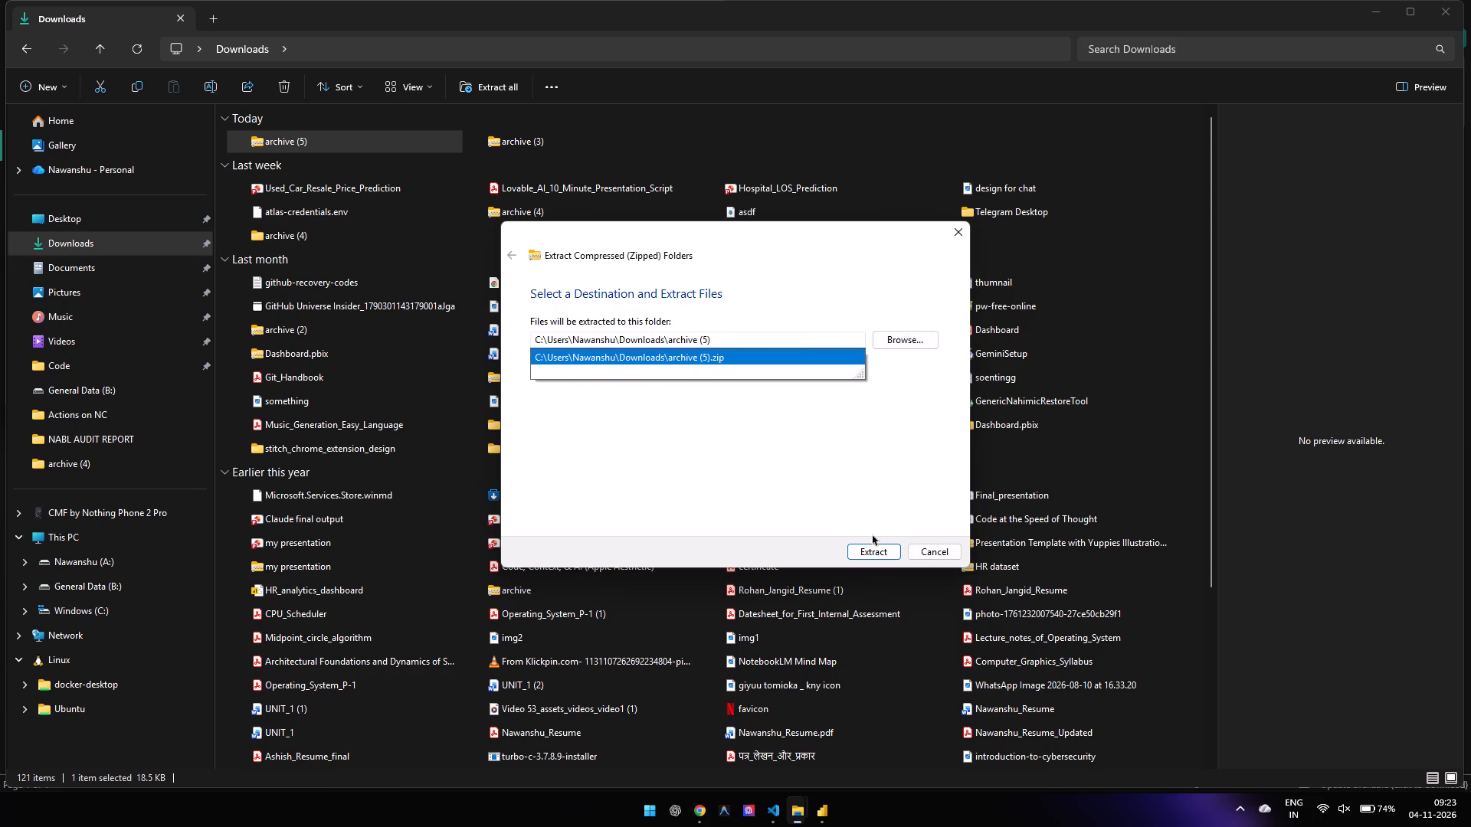
click(866, 546)
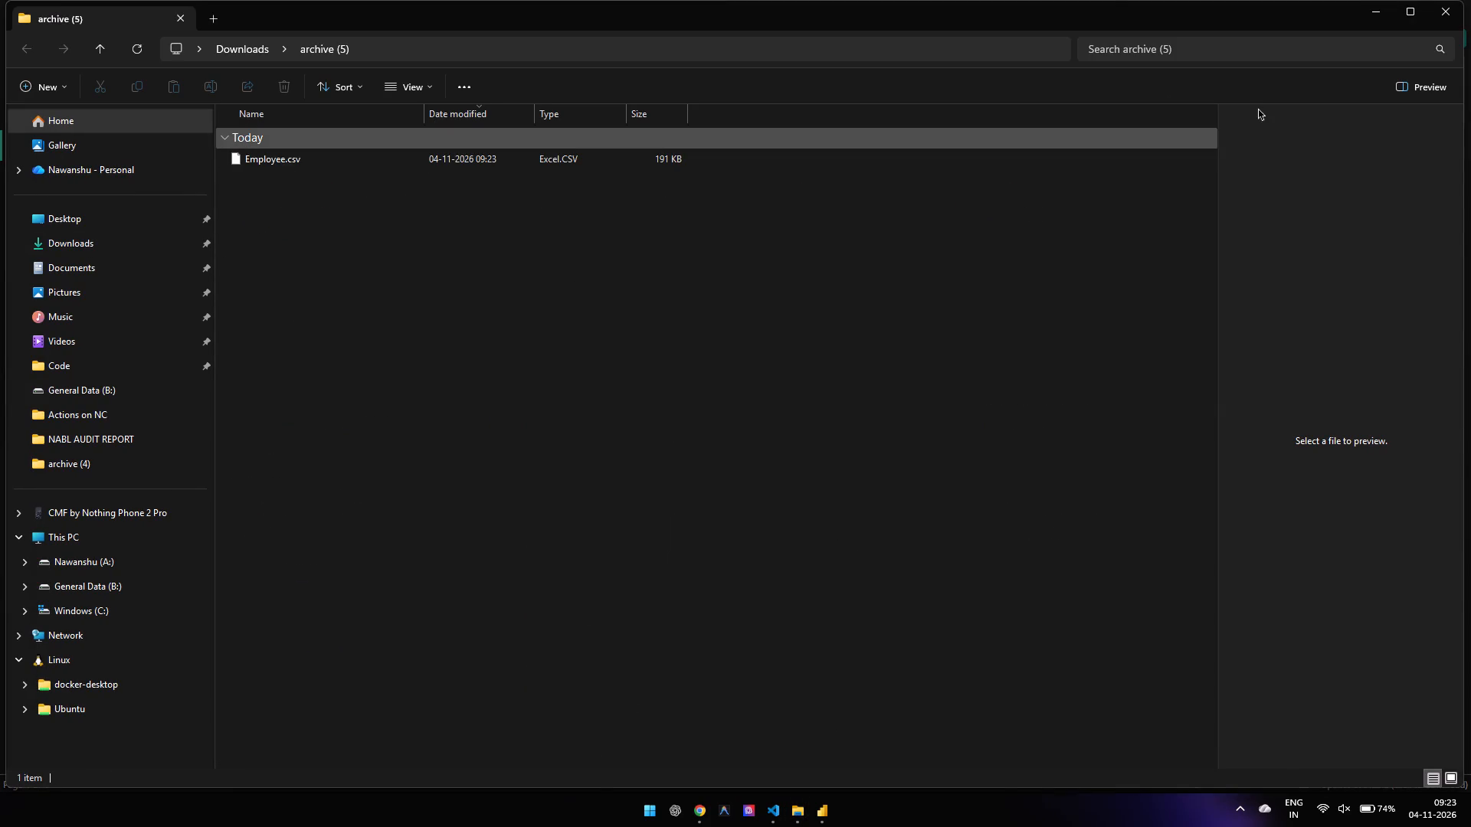
click(1450, 10)
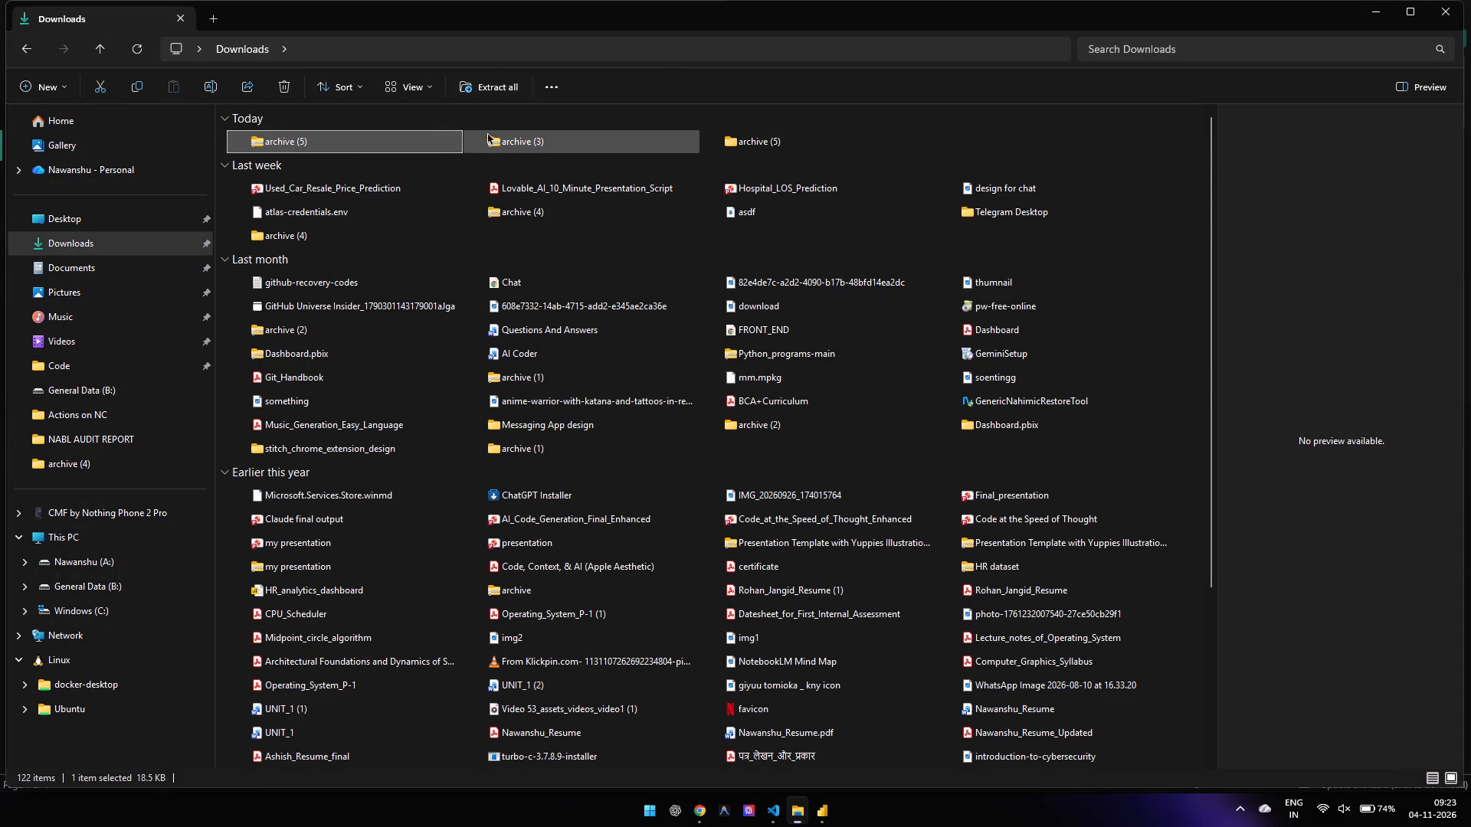
Rename the extracted archive (5) folder as Employee.
click(777, 139)
key(F2)
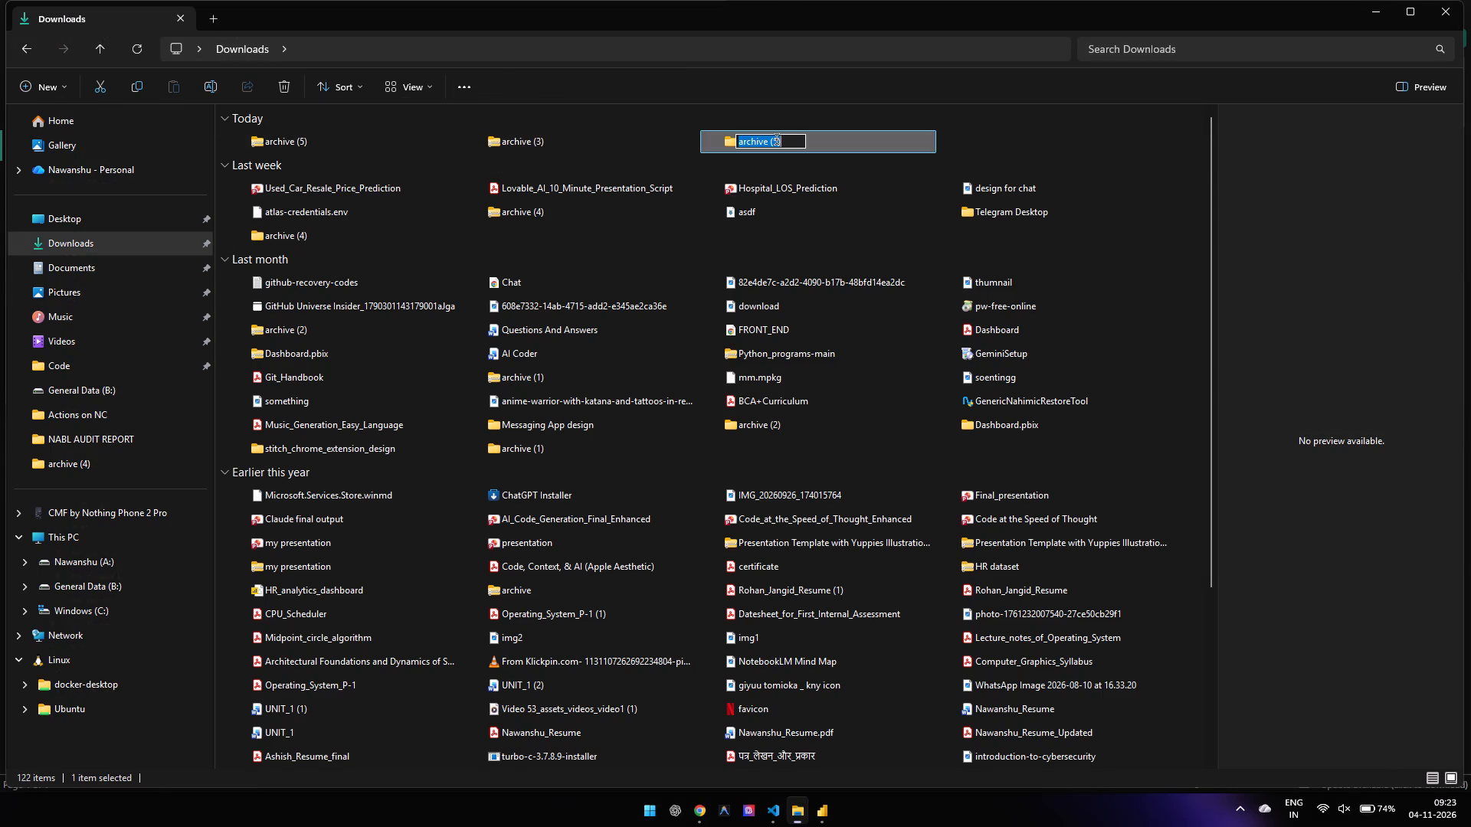
key(BackSpace)
text(Employee)
key(Return)
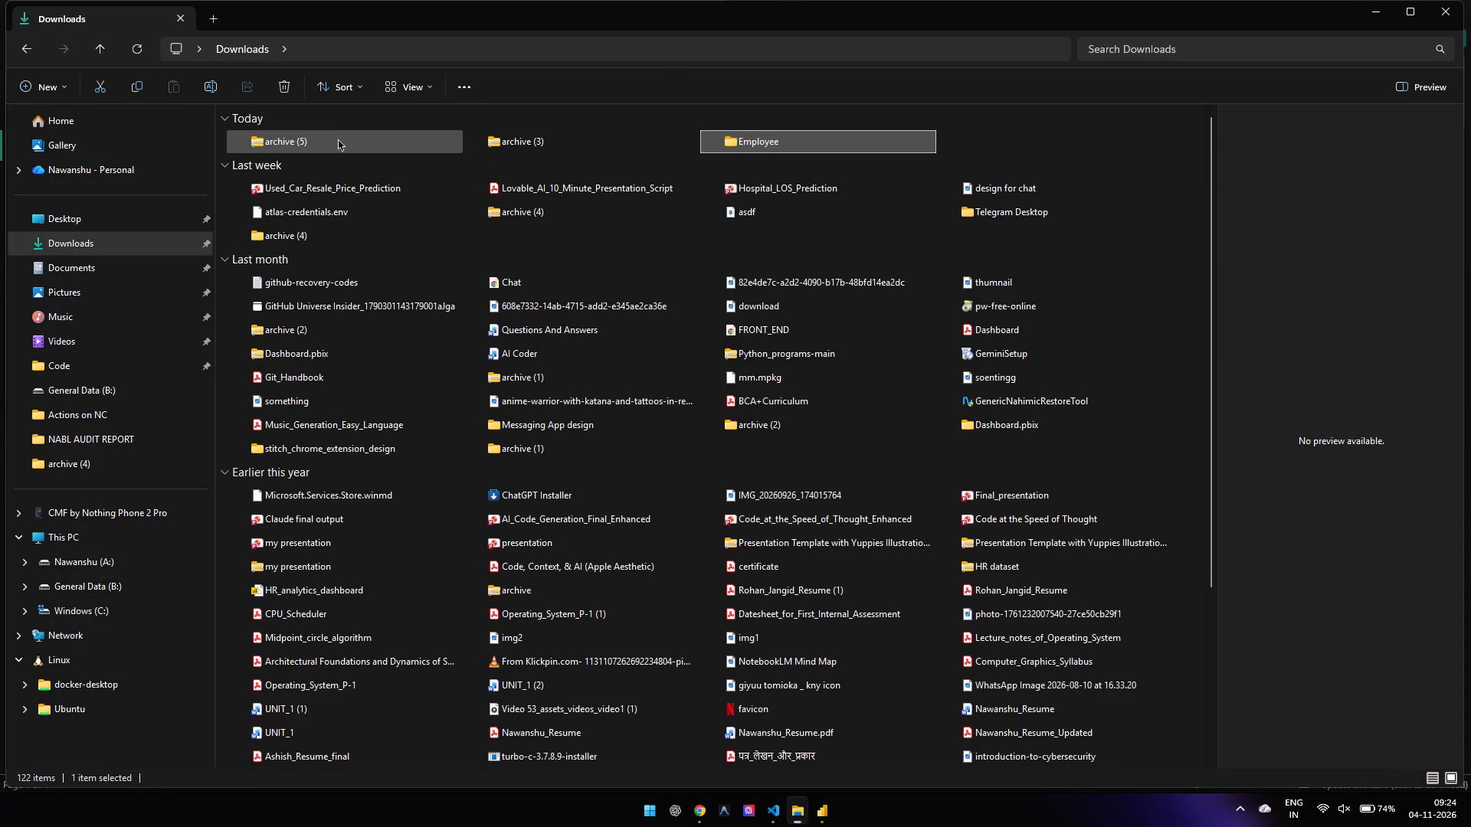
Permanently delete the archive (5) zip file from Downloads.
click(338, 139)
key(shift+Delete)
key(Return)
Extract the archive (3) zip to its default destination in Downloads and close the window showing the extracted files.
click(333, 139)
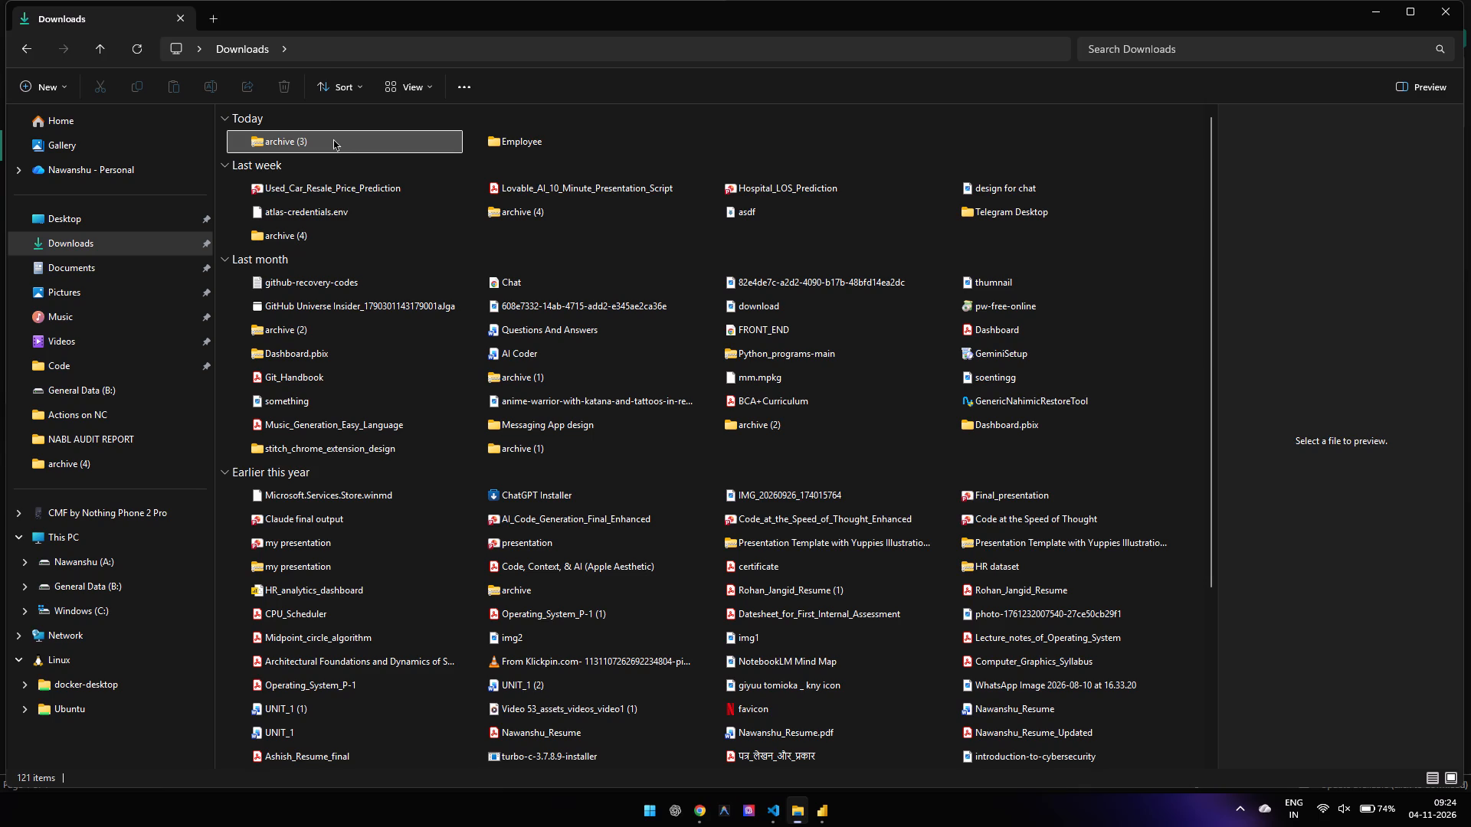
right_click(333, 139)
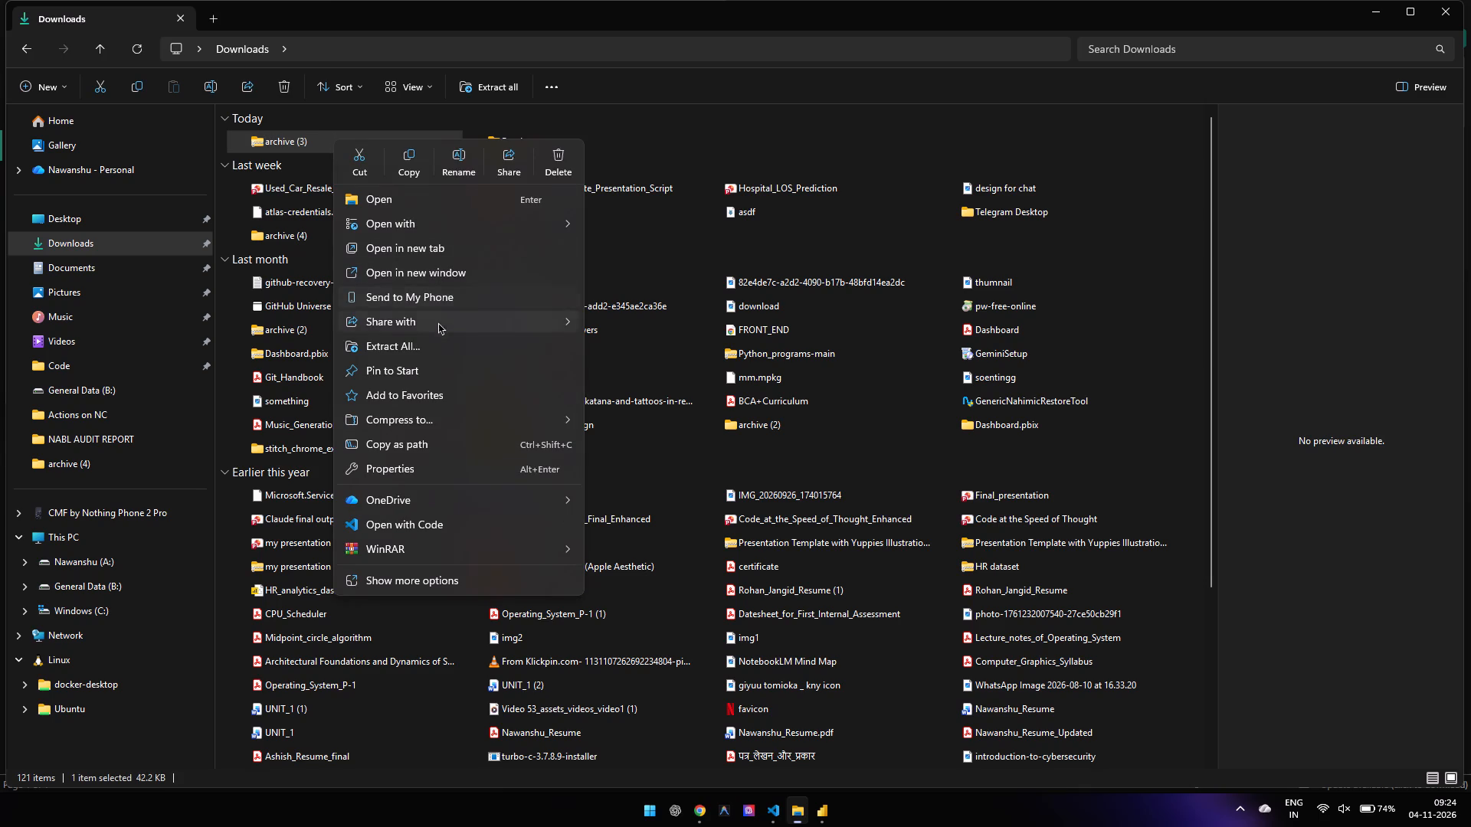
click(437, 335)
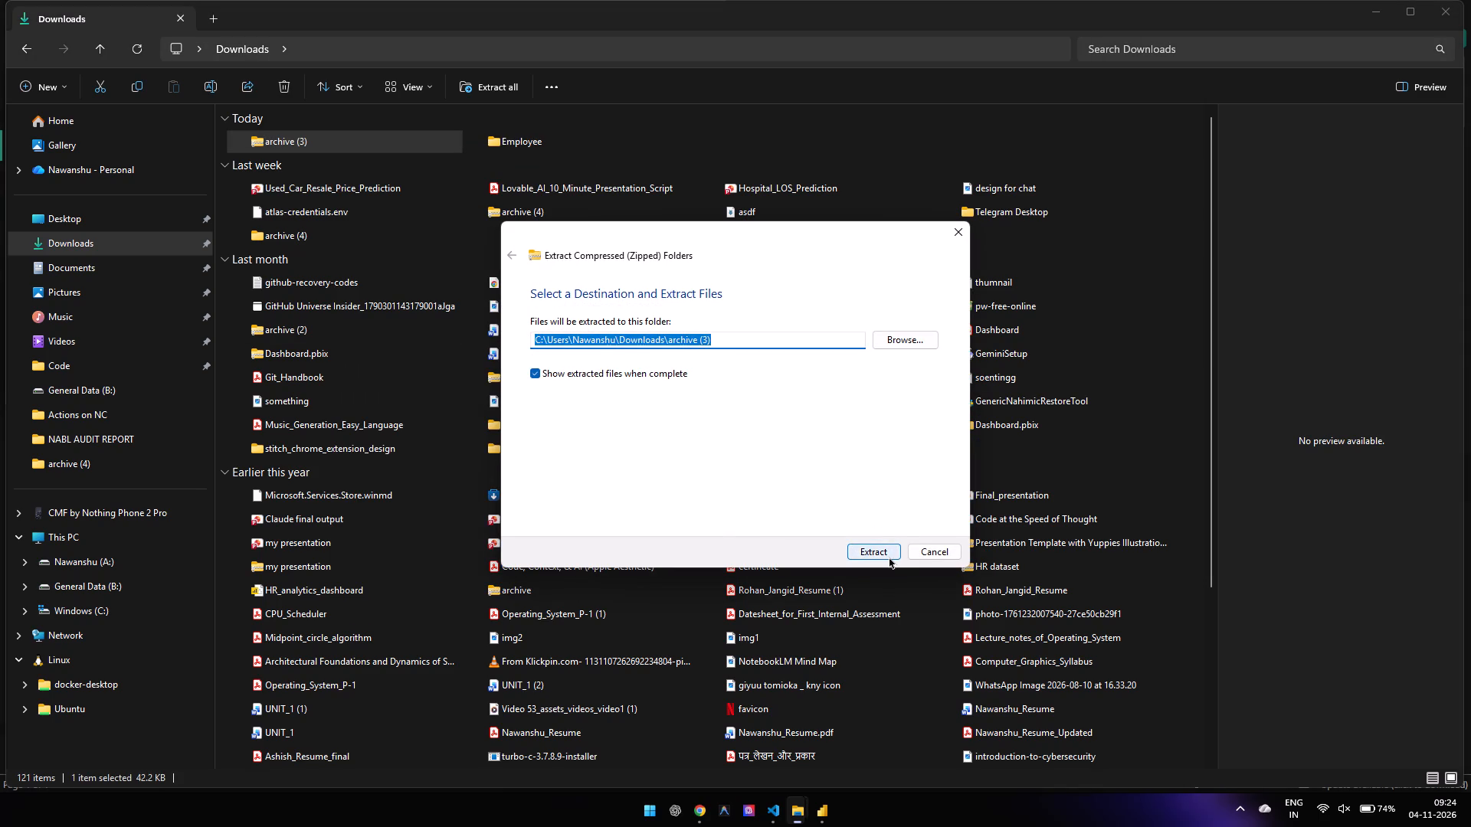
click(889, 557)
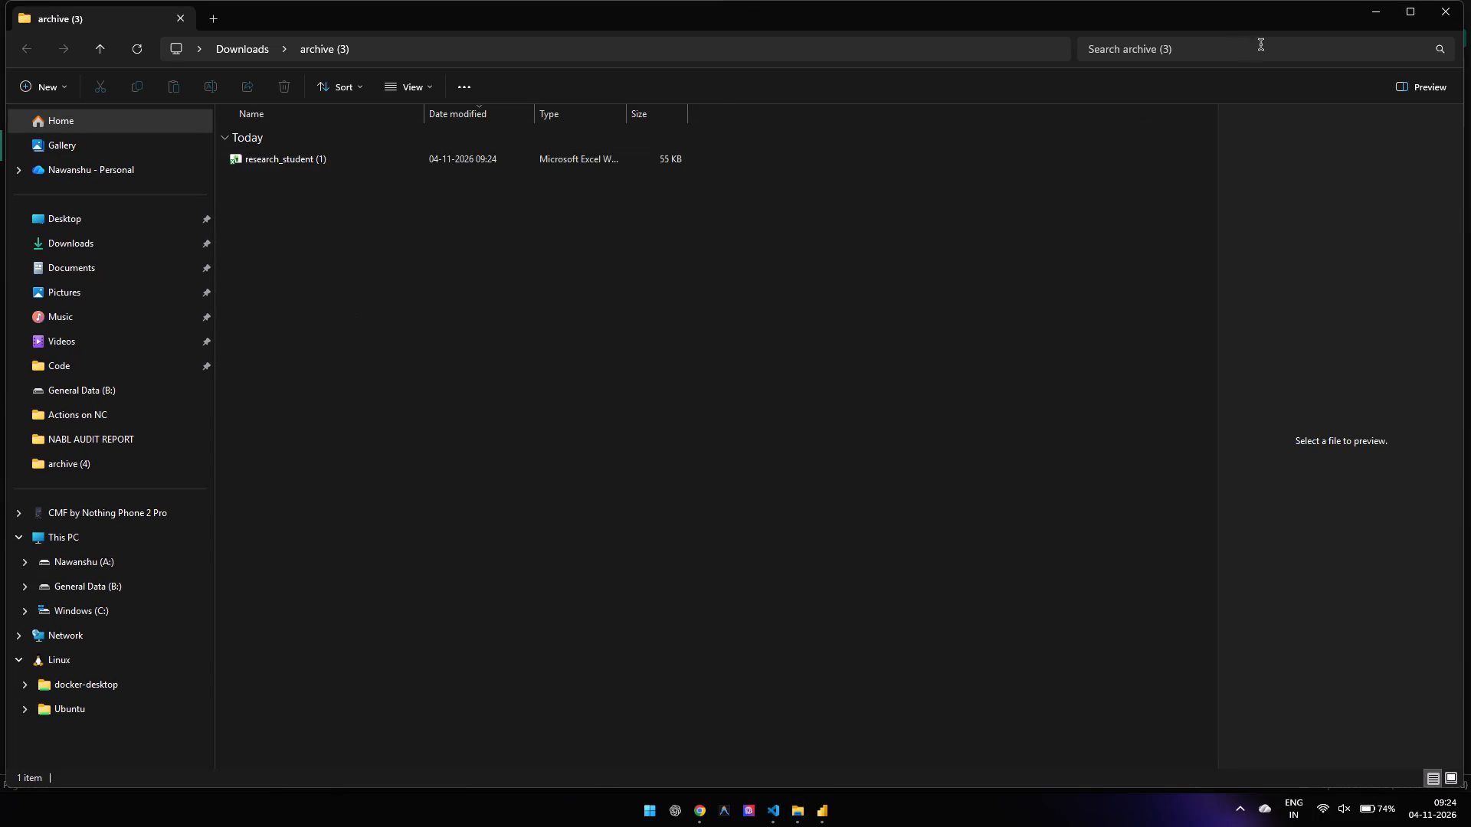
click(1443, 21)
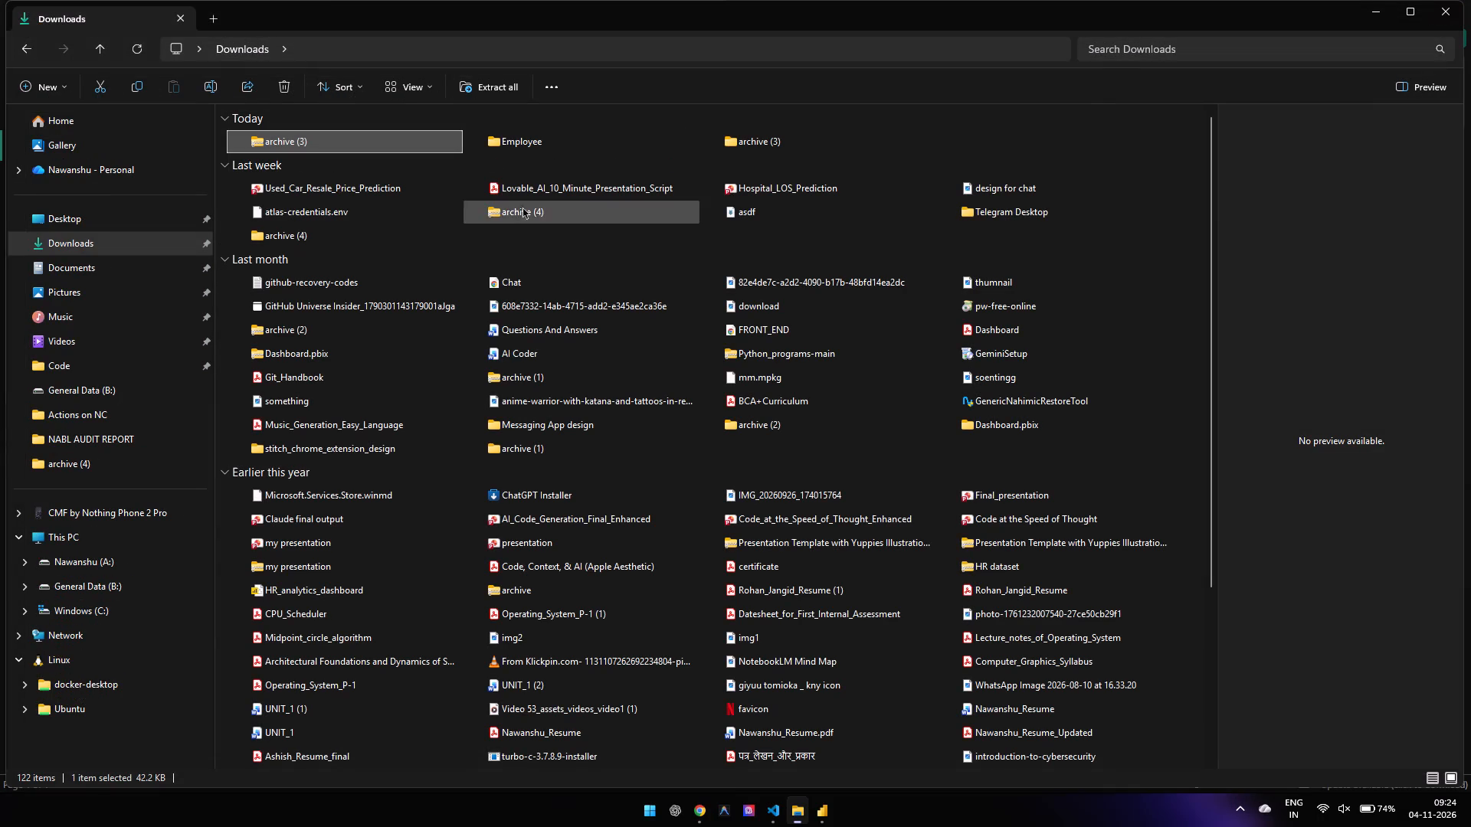
Delete the archive (3) zip file from Downloads.
key(Delete)
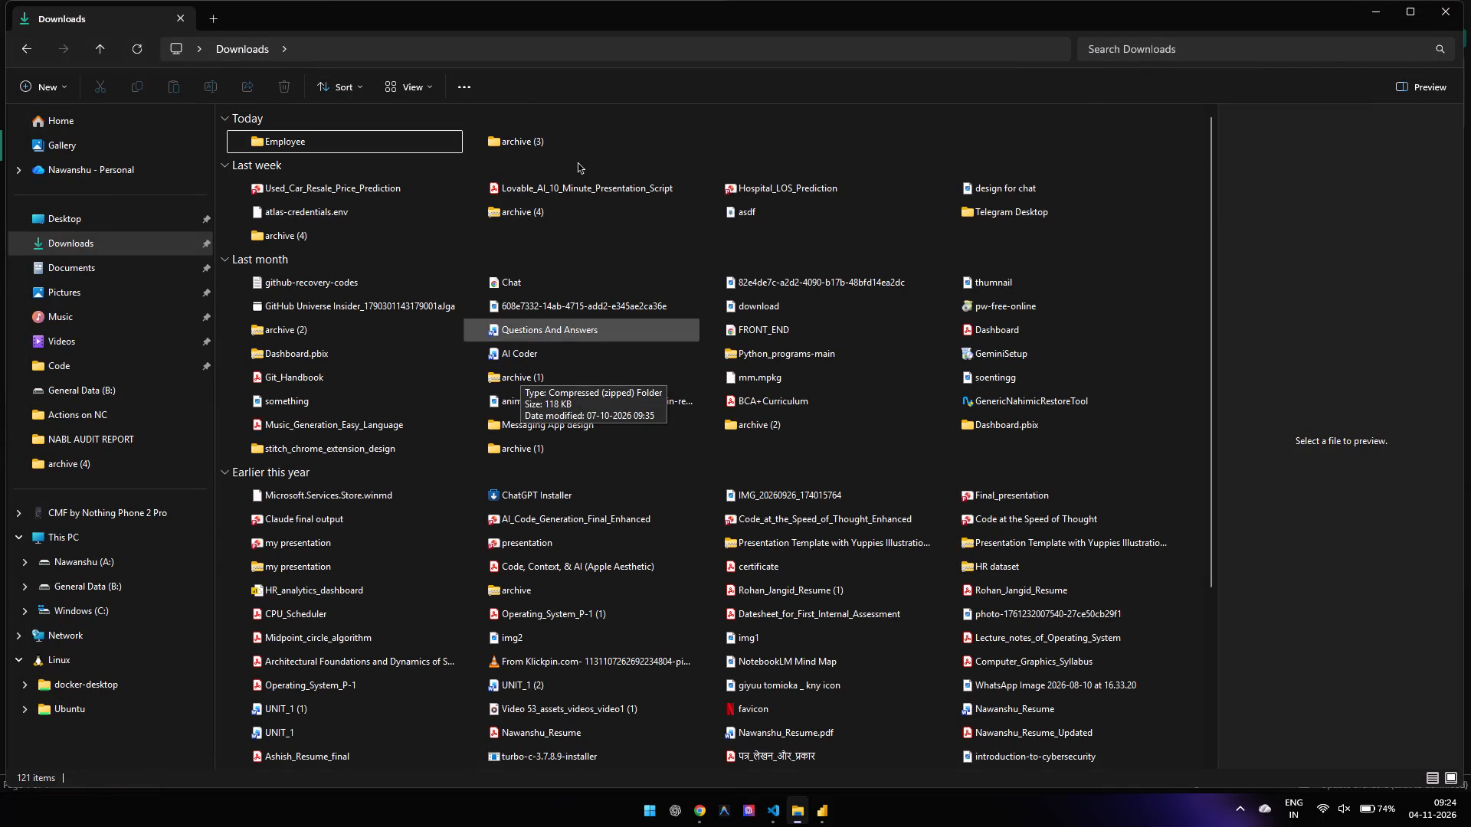
Rename the extracted archive (3) folder in Downloads as Student dataset.
click(545, 136)
key(F2)
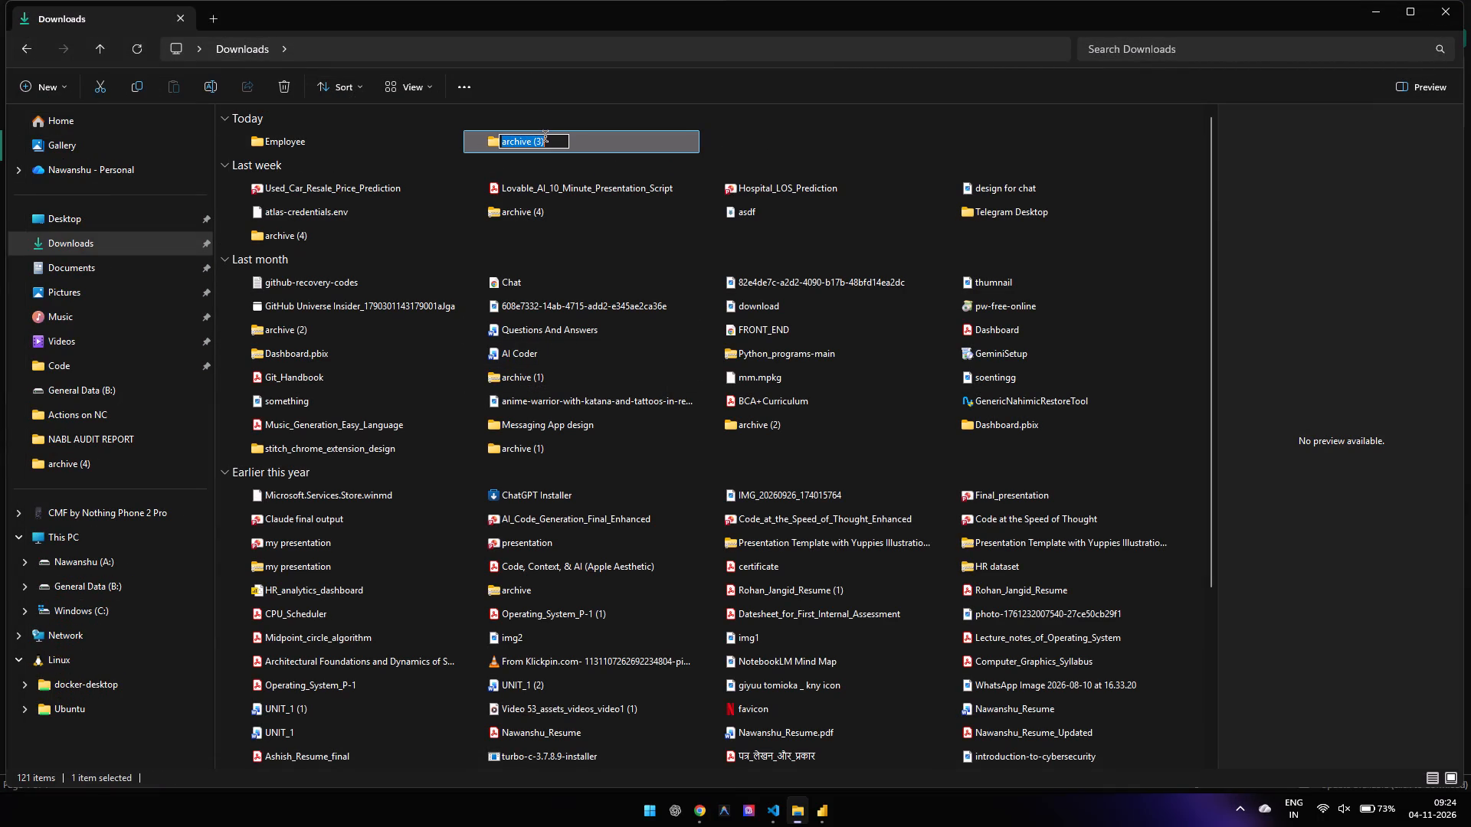
key(BackSpace)
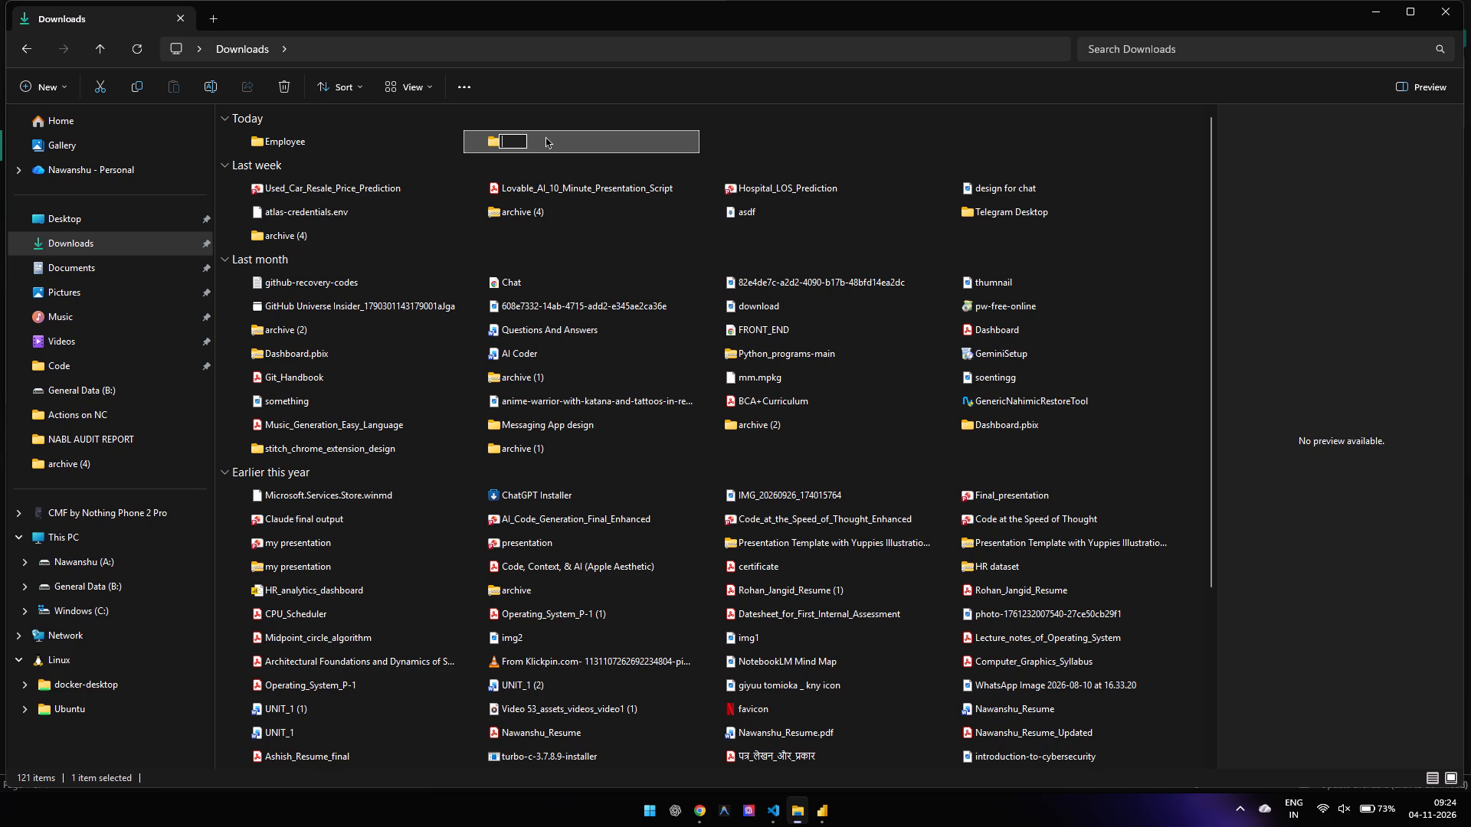
key(shift+m)
key(BackSpace)
key(shift+m)
key(BackSpace)
text(Student datset)
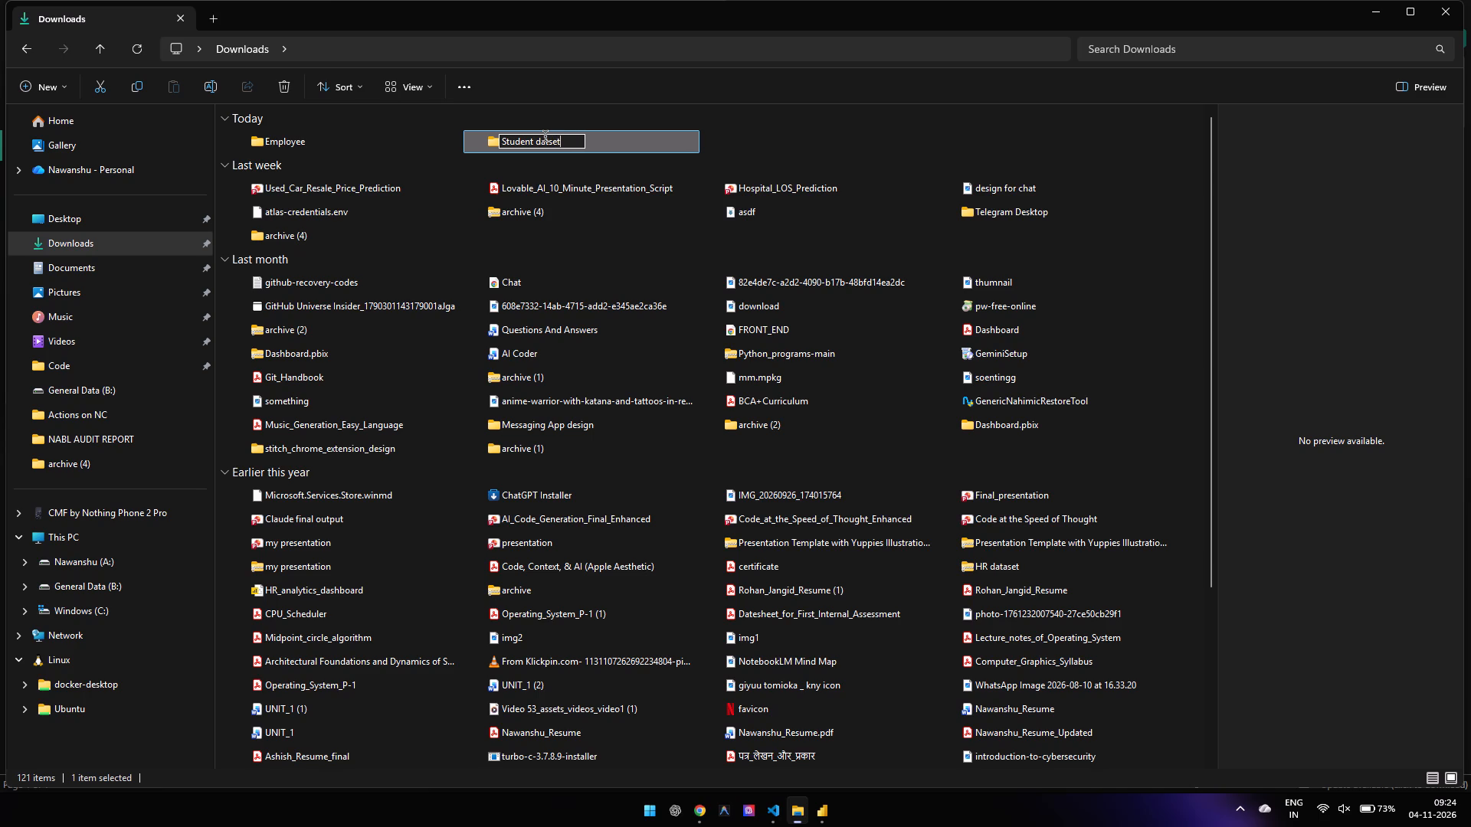
key(Left)
key(Left)
key(Left)
key(a)
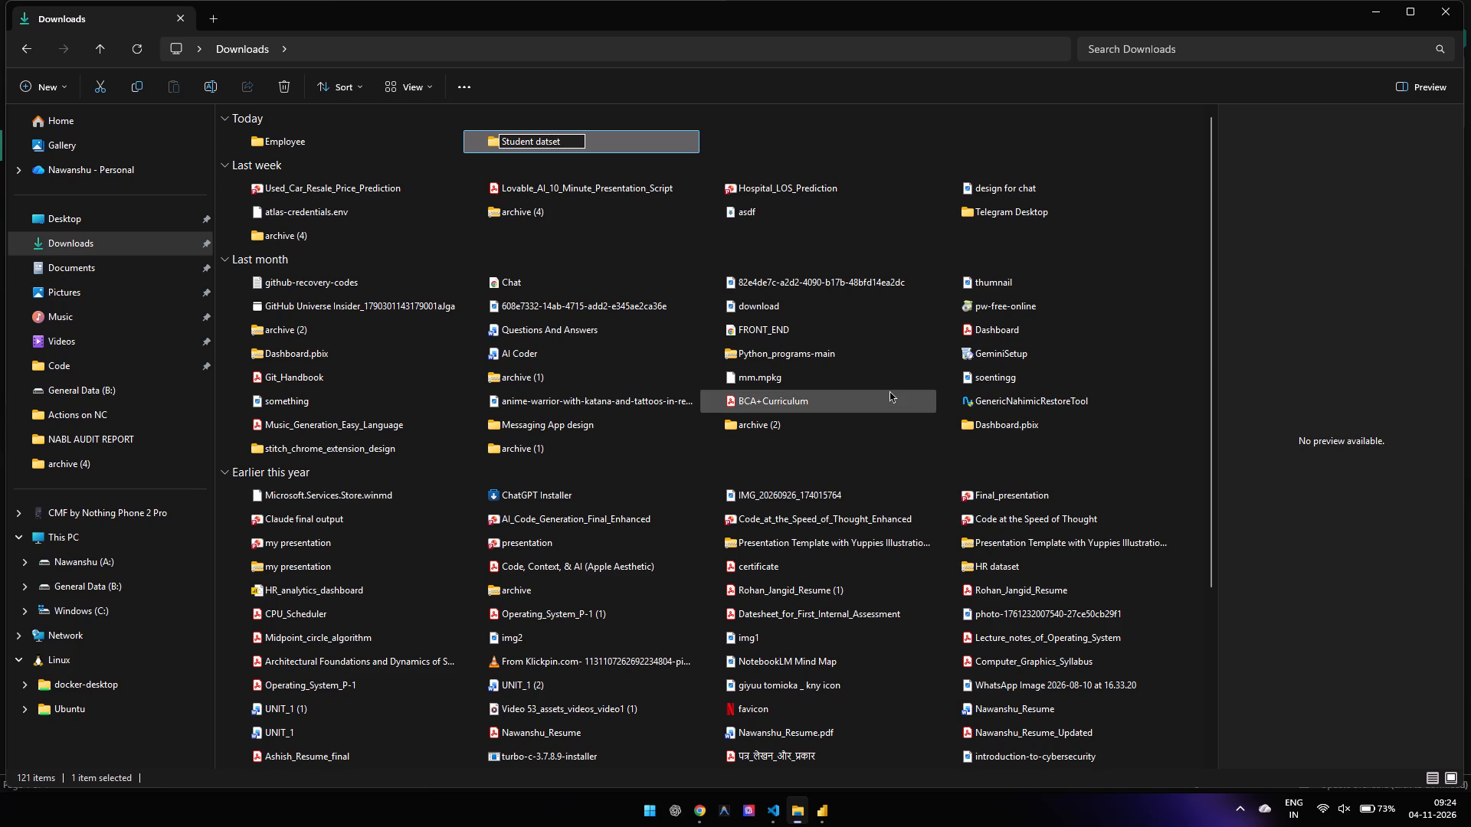
key(Return)
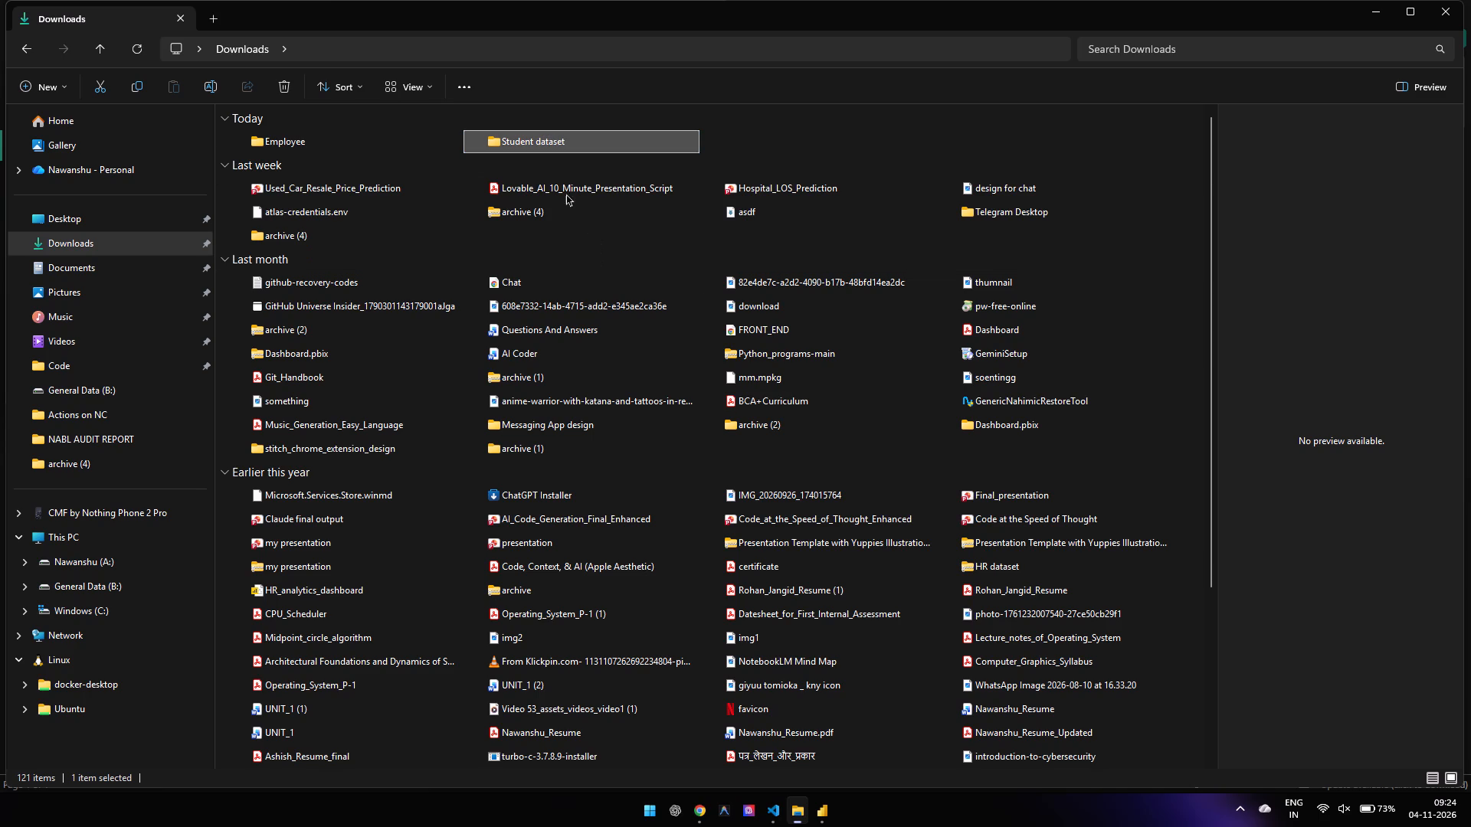
Switch to Power BI Desktop and open the research_student (1) workbook from the Student dataset folder.
key(alt+Tab)
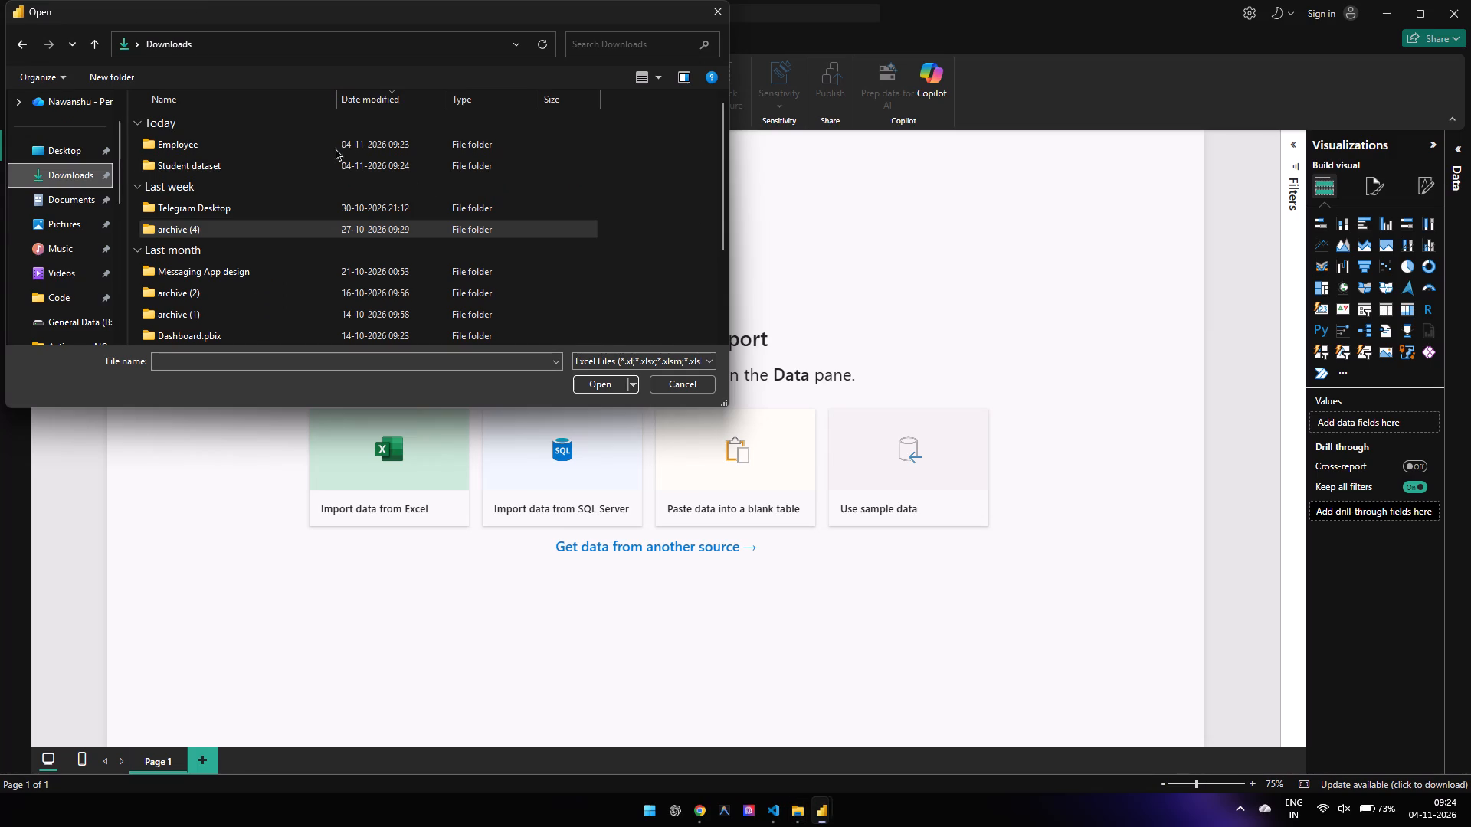
double_click(273, 163)
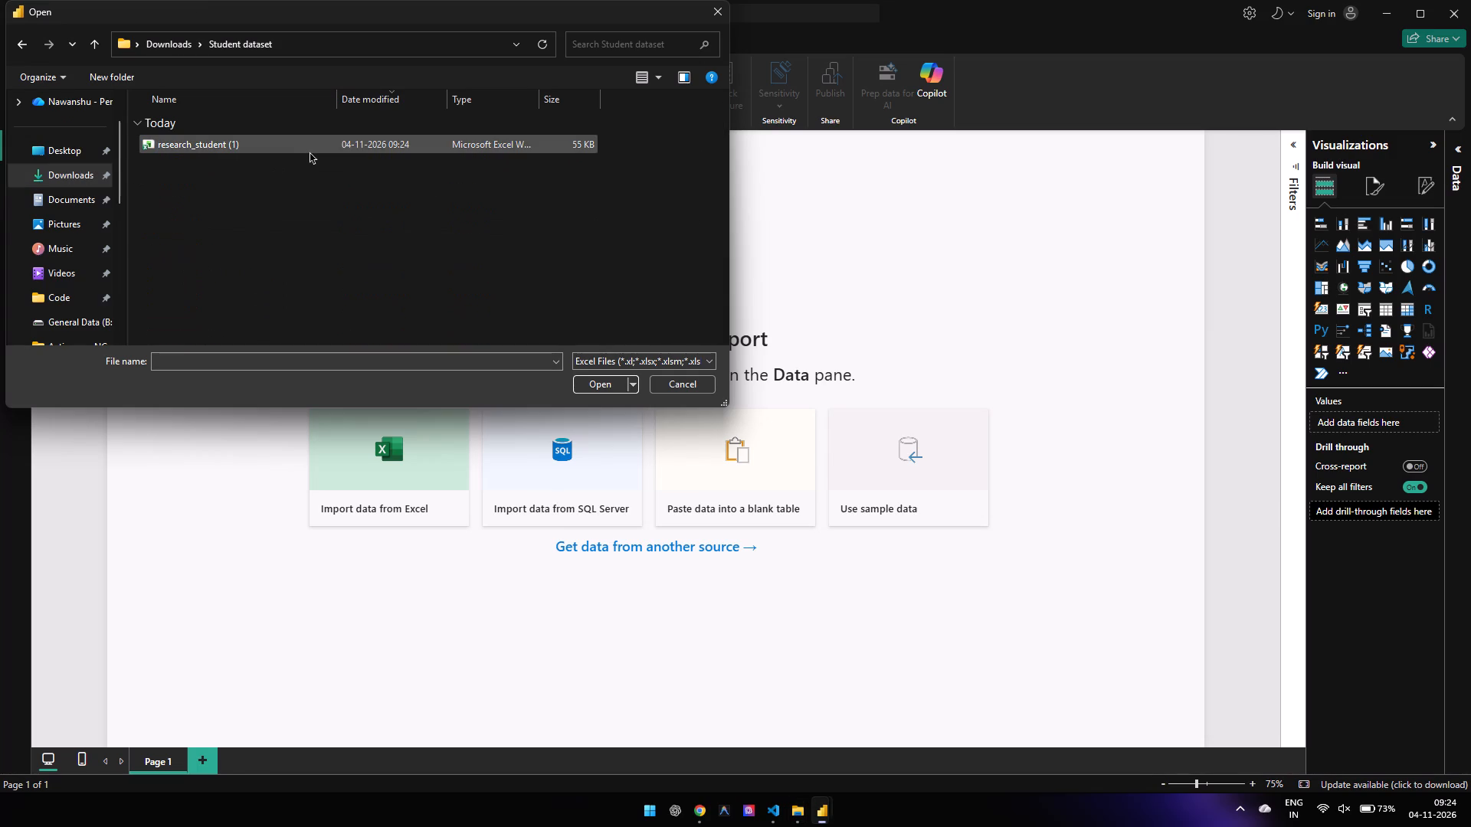
click(310, 152)
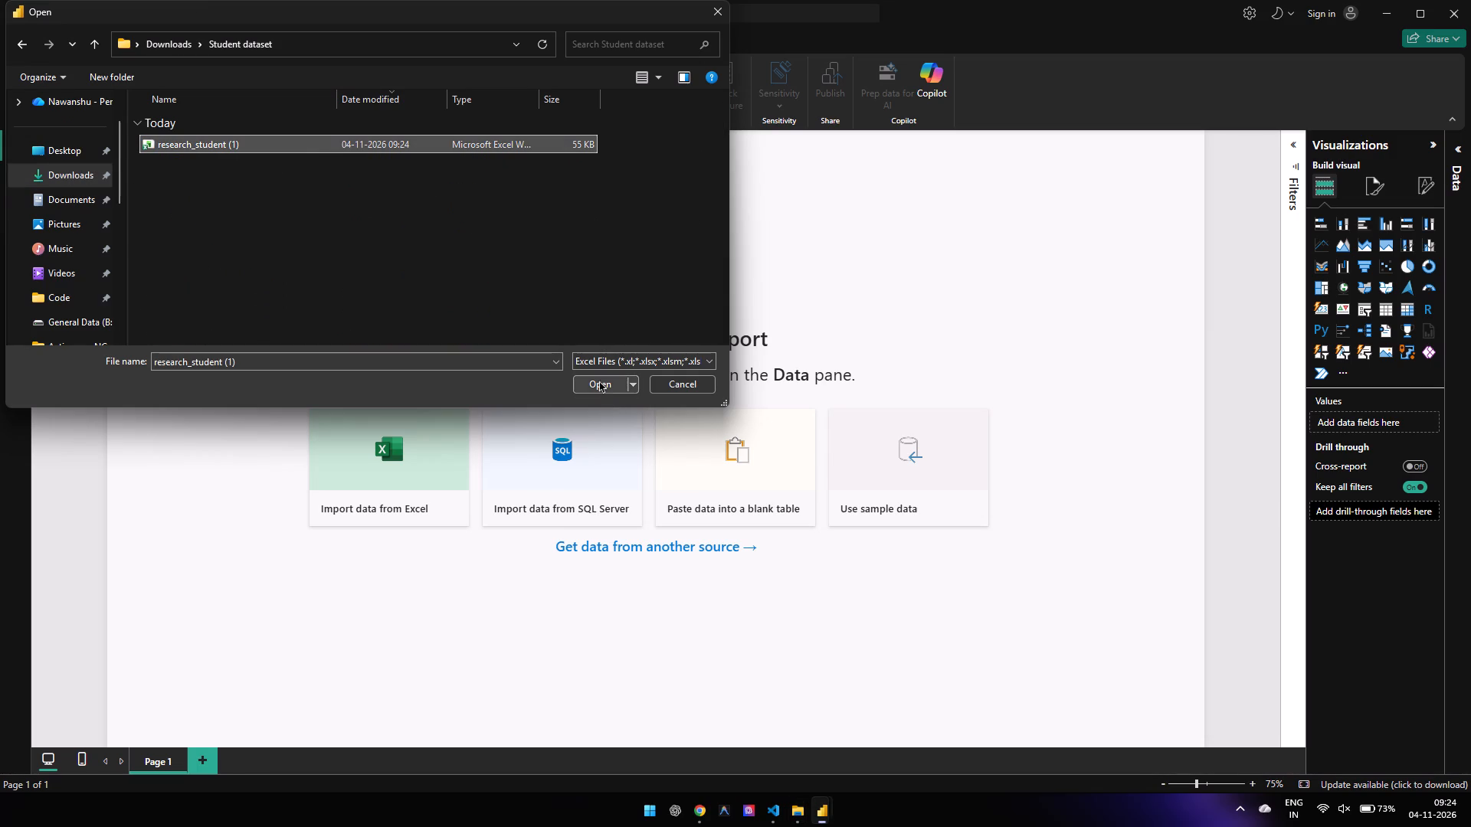
click(598, 381)
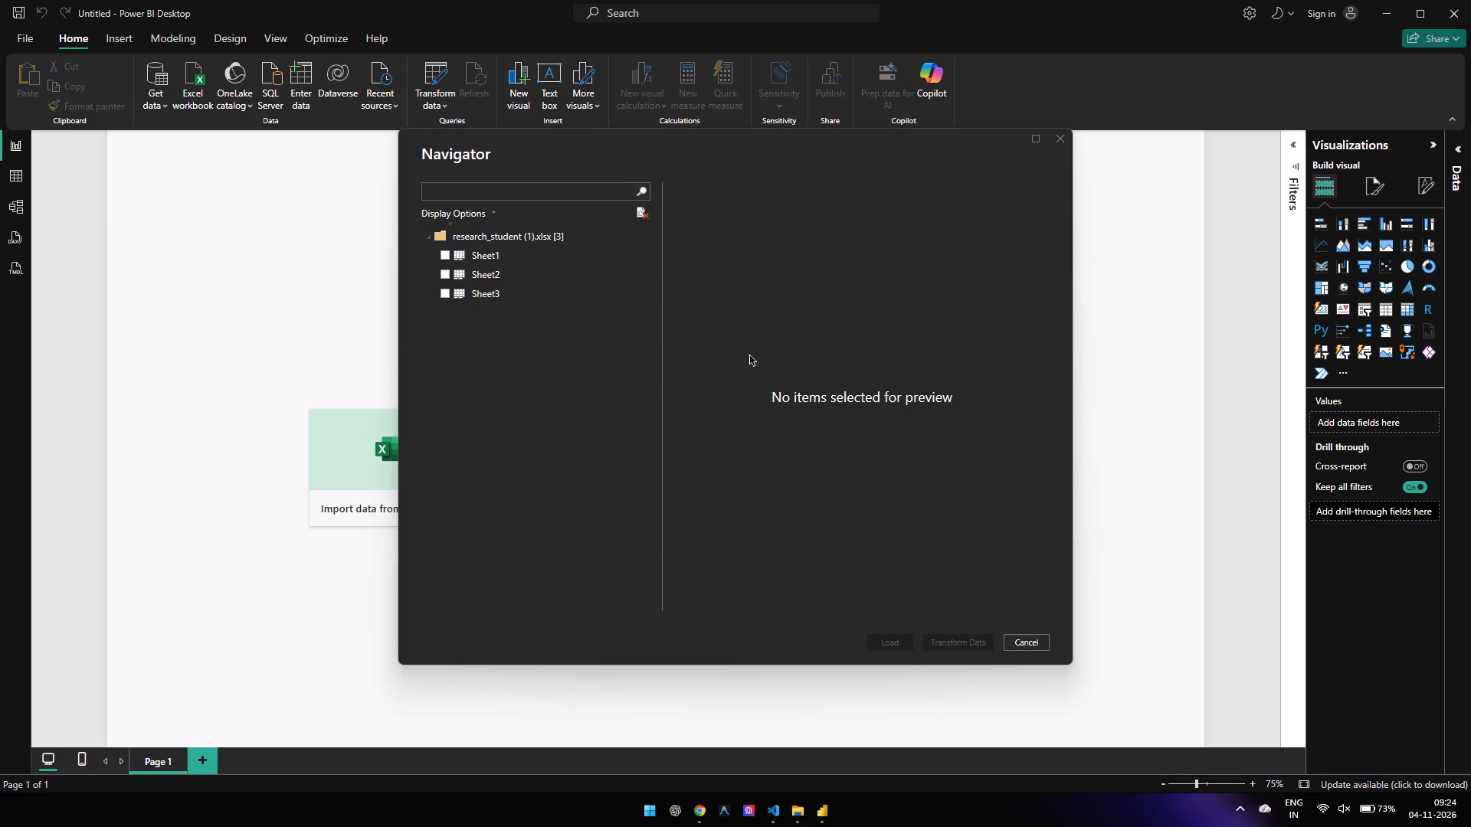
Select Sheet1, Sheet2 and Sheet3 of the workbook, open them for data transformation, and reposition the Power Query Editor window.
click(441, 252)
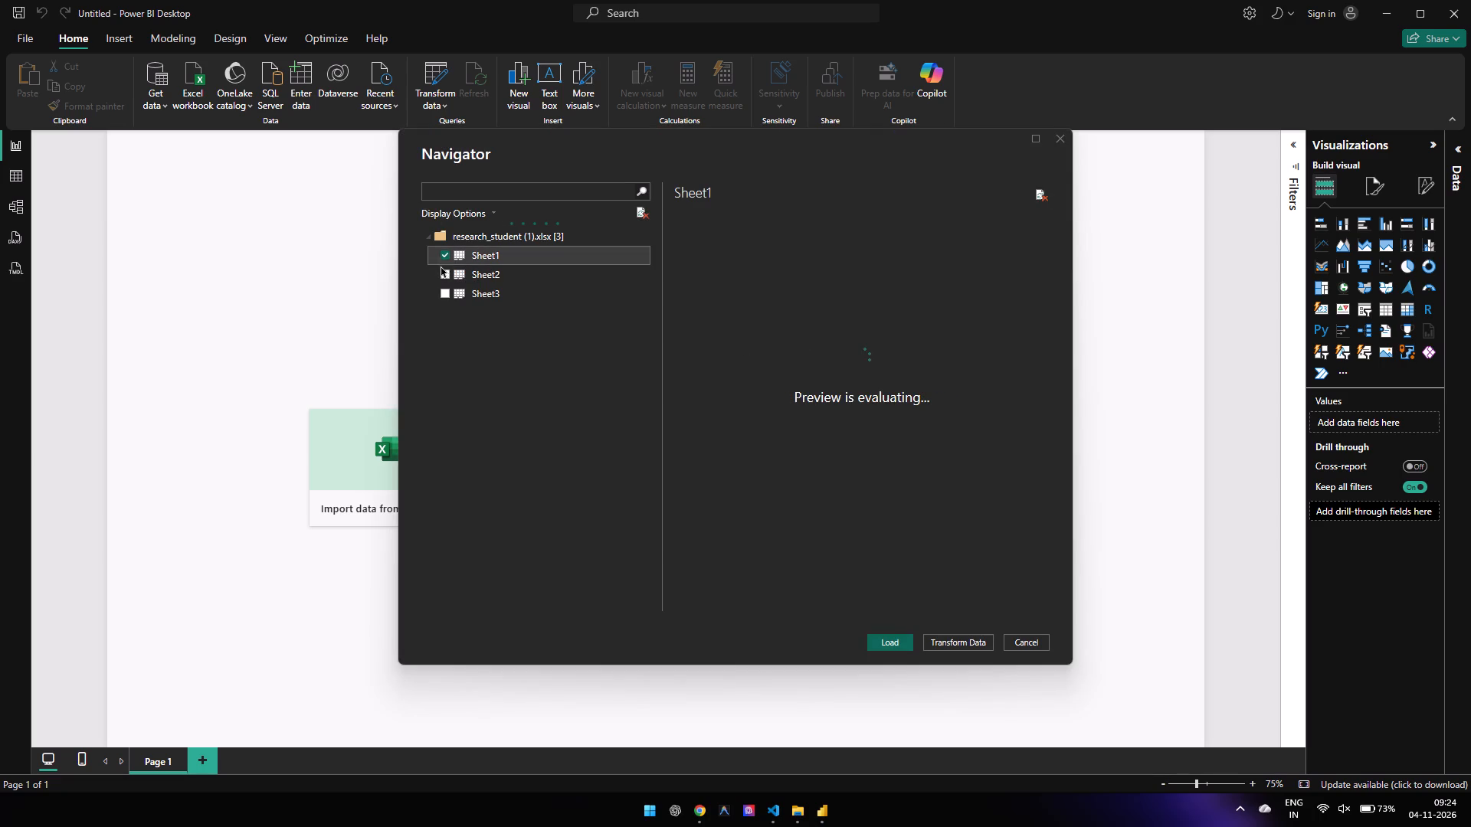
click(441, 273)
click(444, 289)
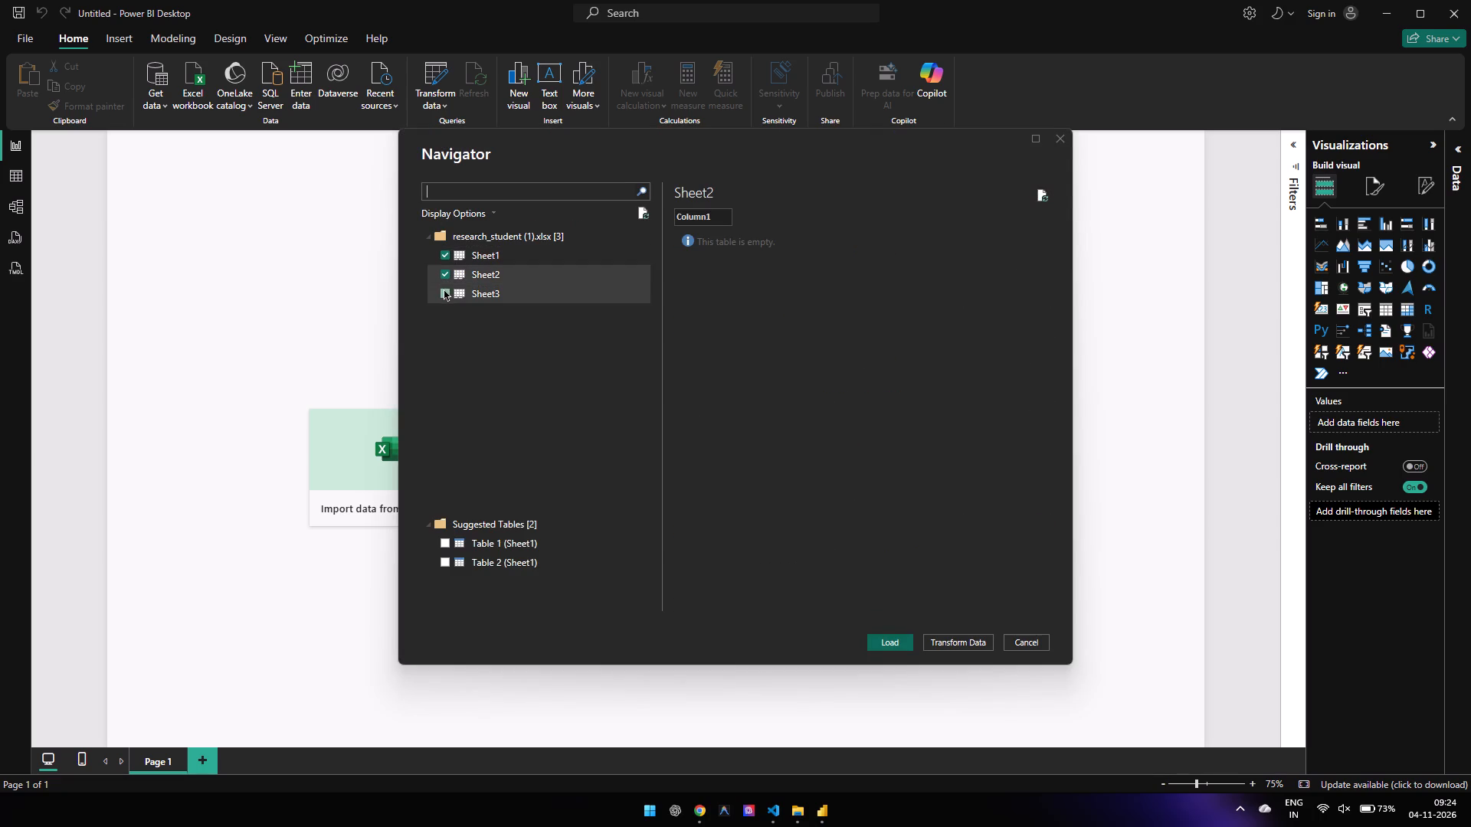
click(964, 645)
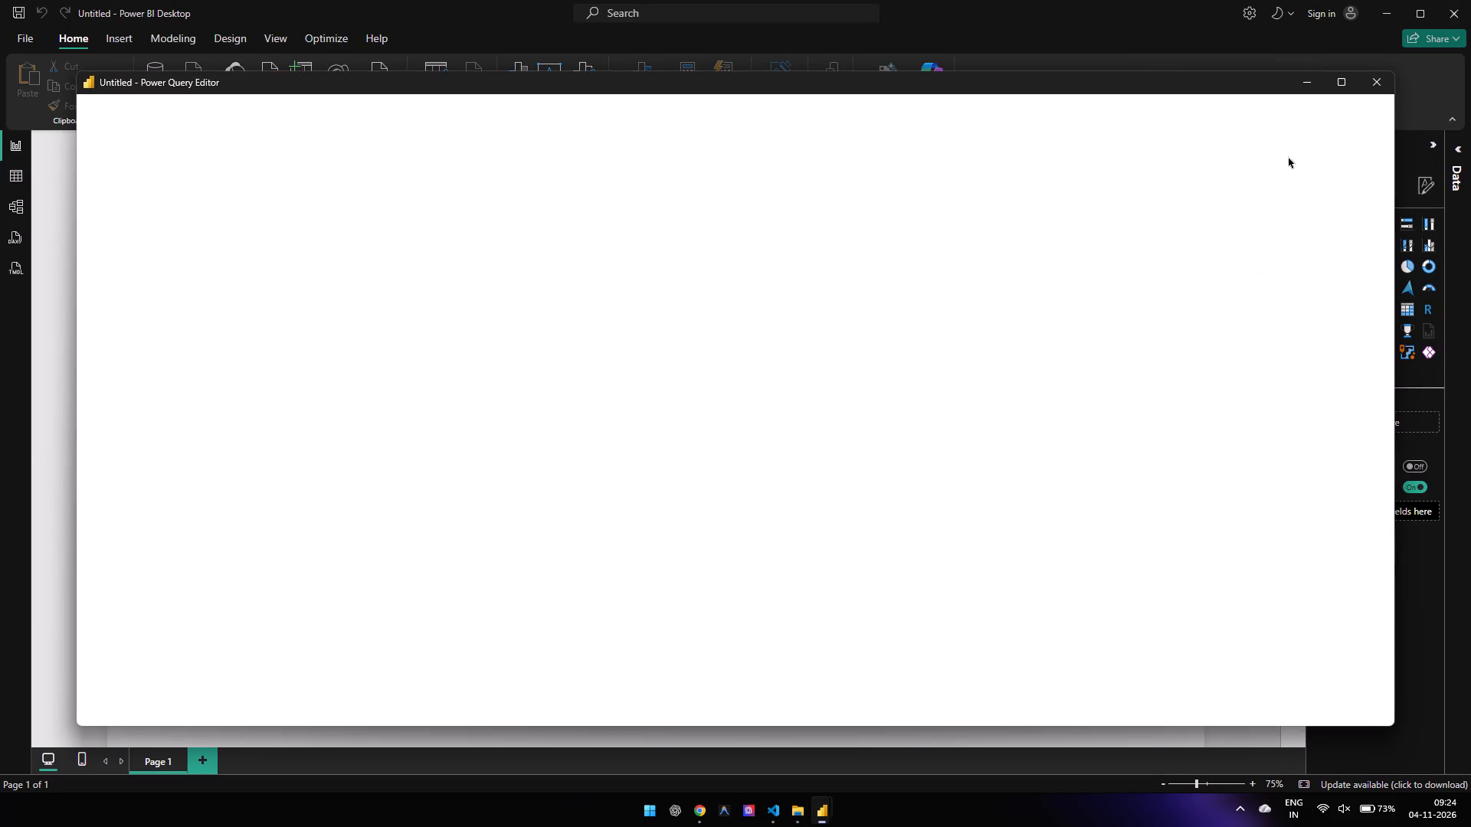
drag(1235, 90, 978, 94)
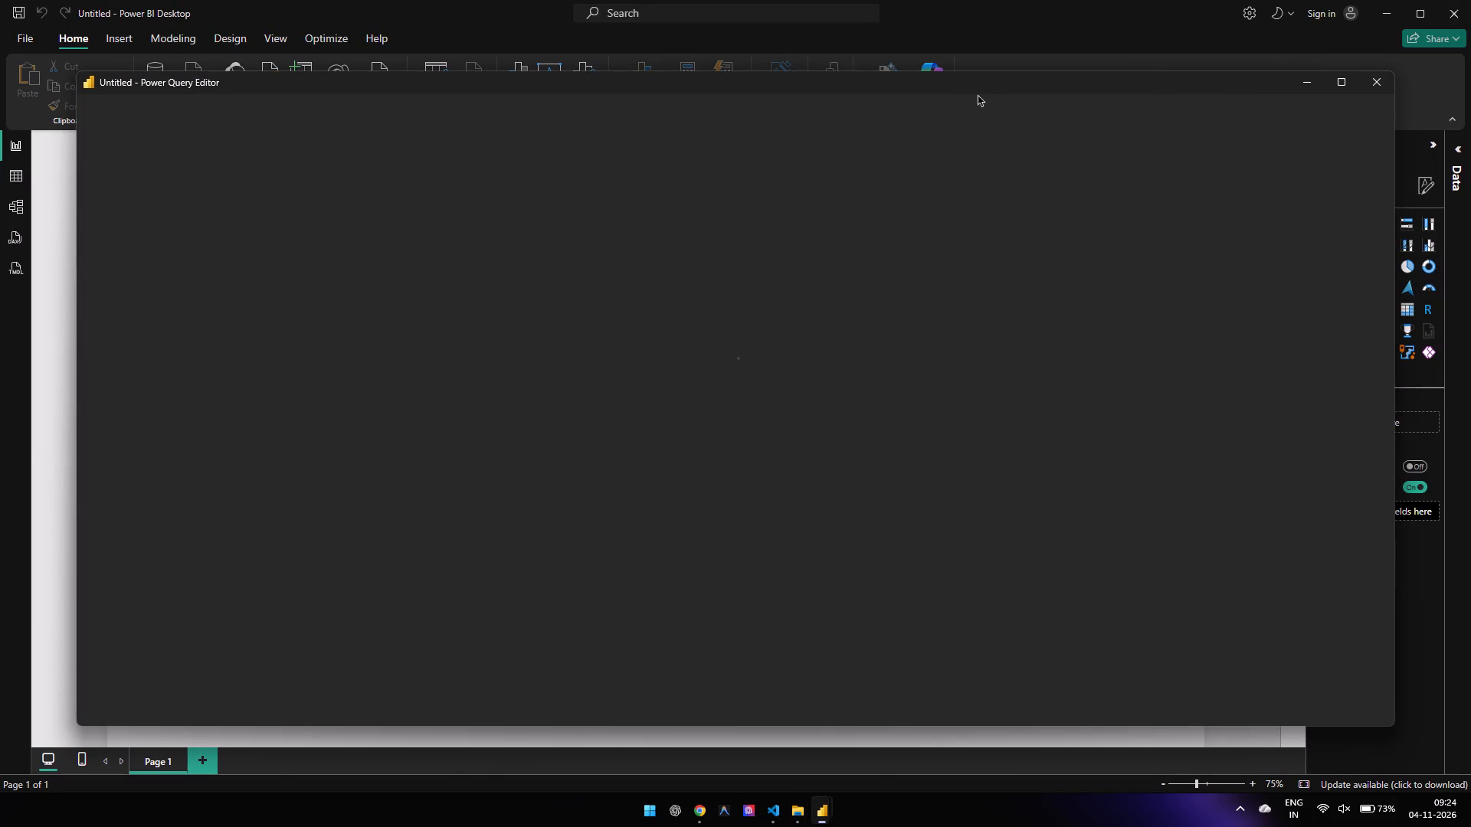
drag(978, 94, 969, 85)
drag(969, 85, 1230, 54)
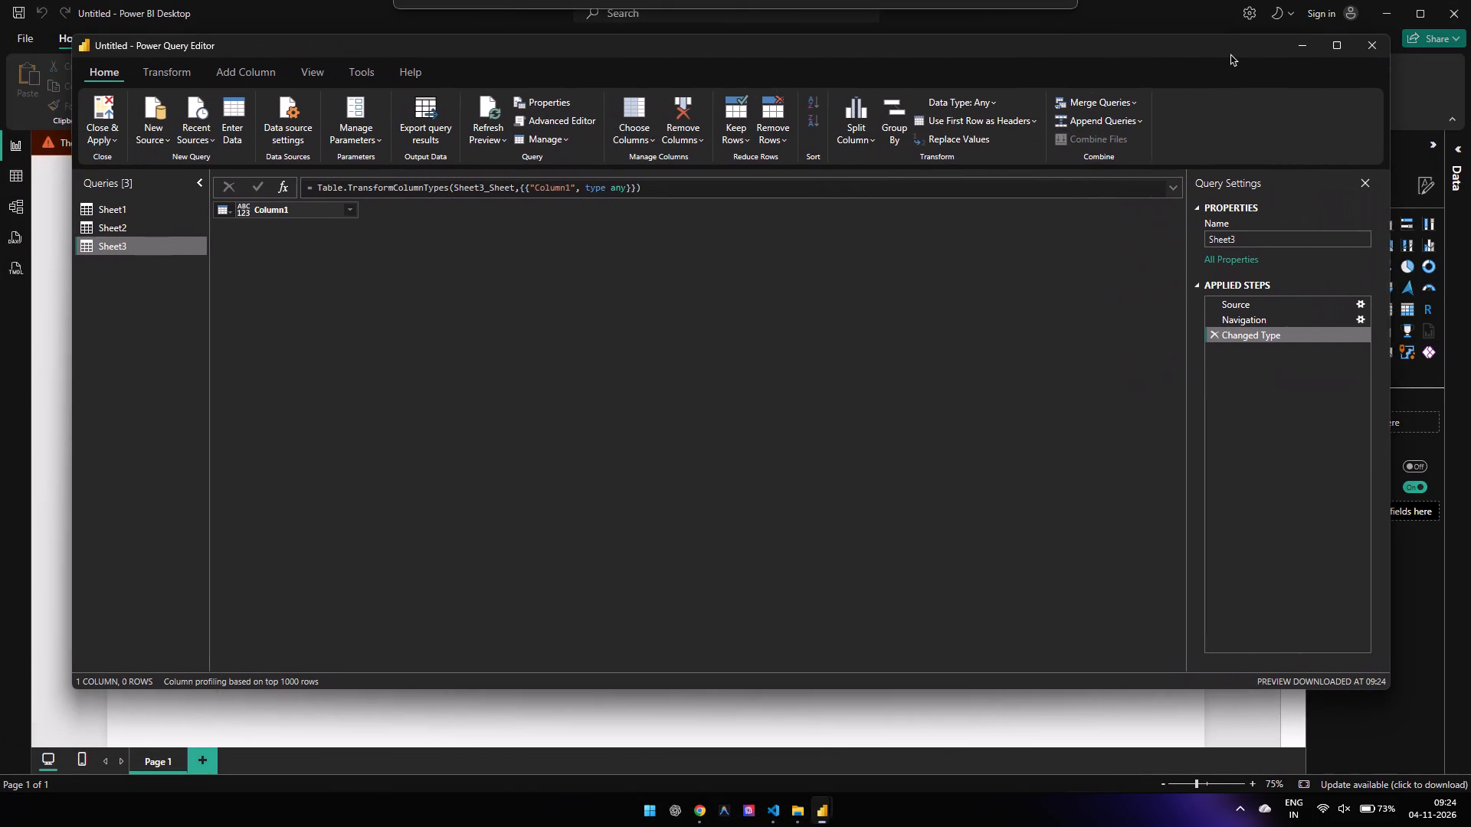
drag(1230, 54, 1233, 54)
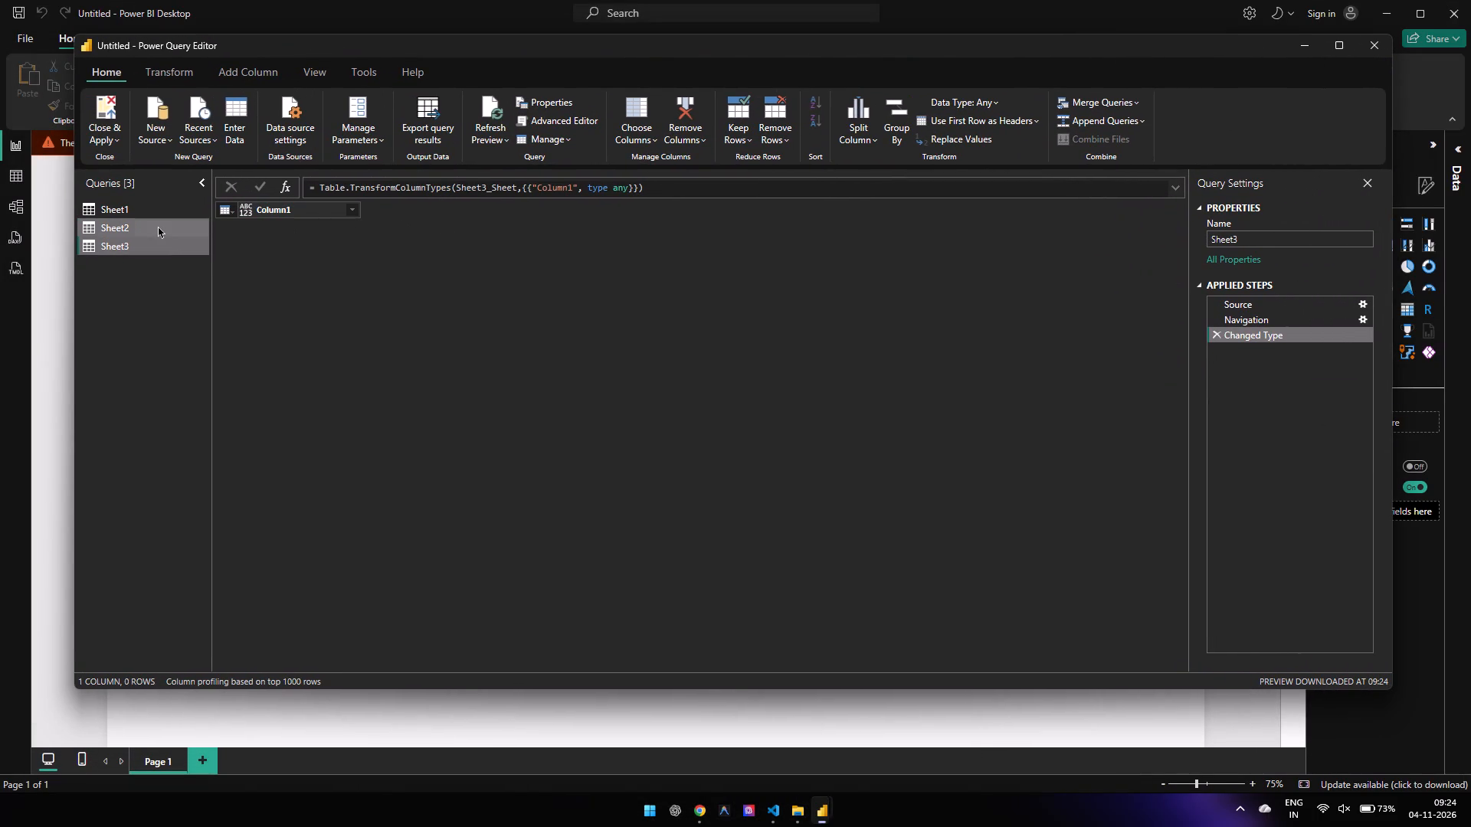
Delete the Sheet2 and Sheet3 queries, keeping only Sheet1.
click(158, 226)
click(152, 208)
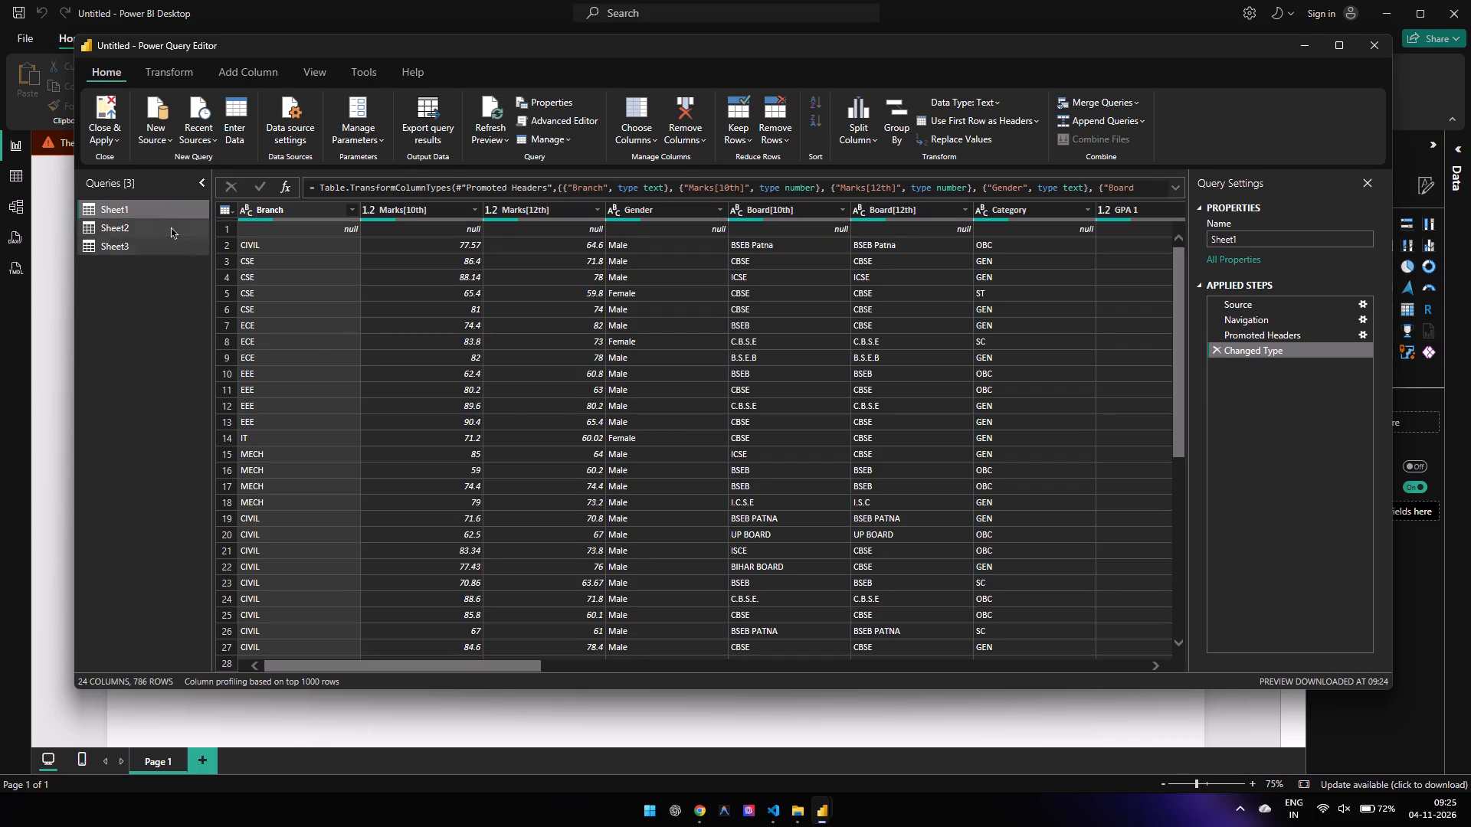
click(171, 227)
right_click(171, 227)
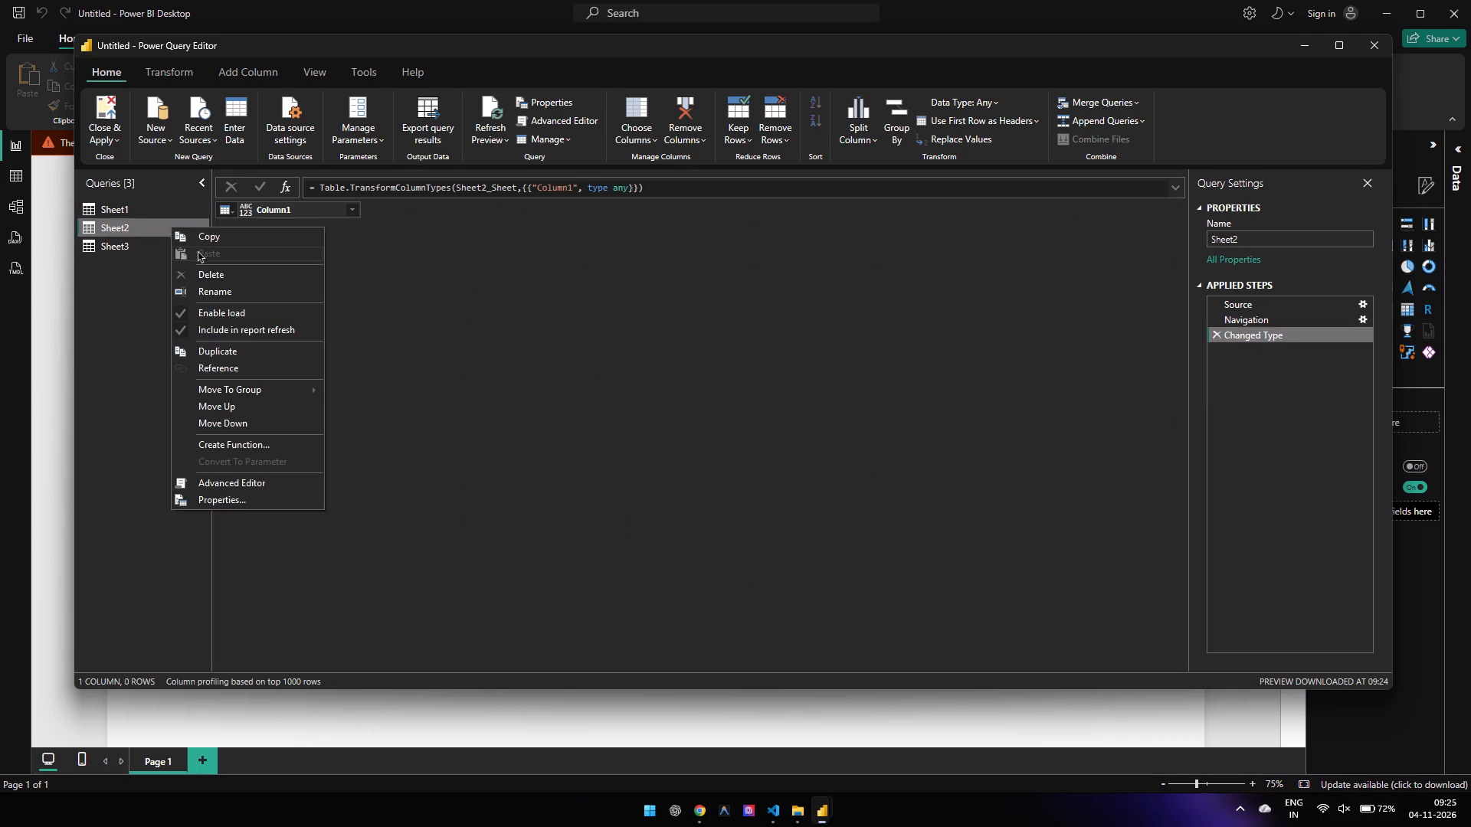
click(215, 270)
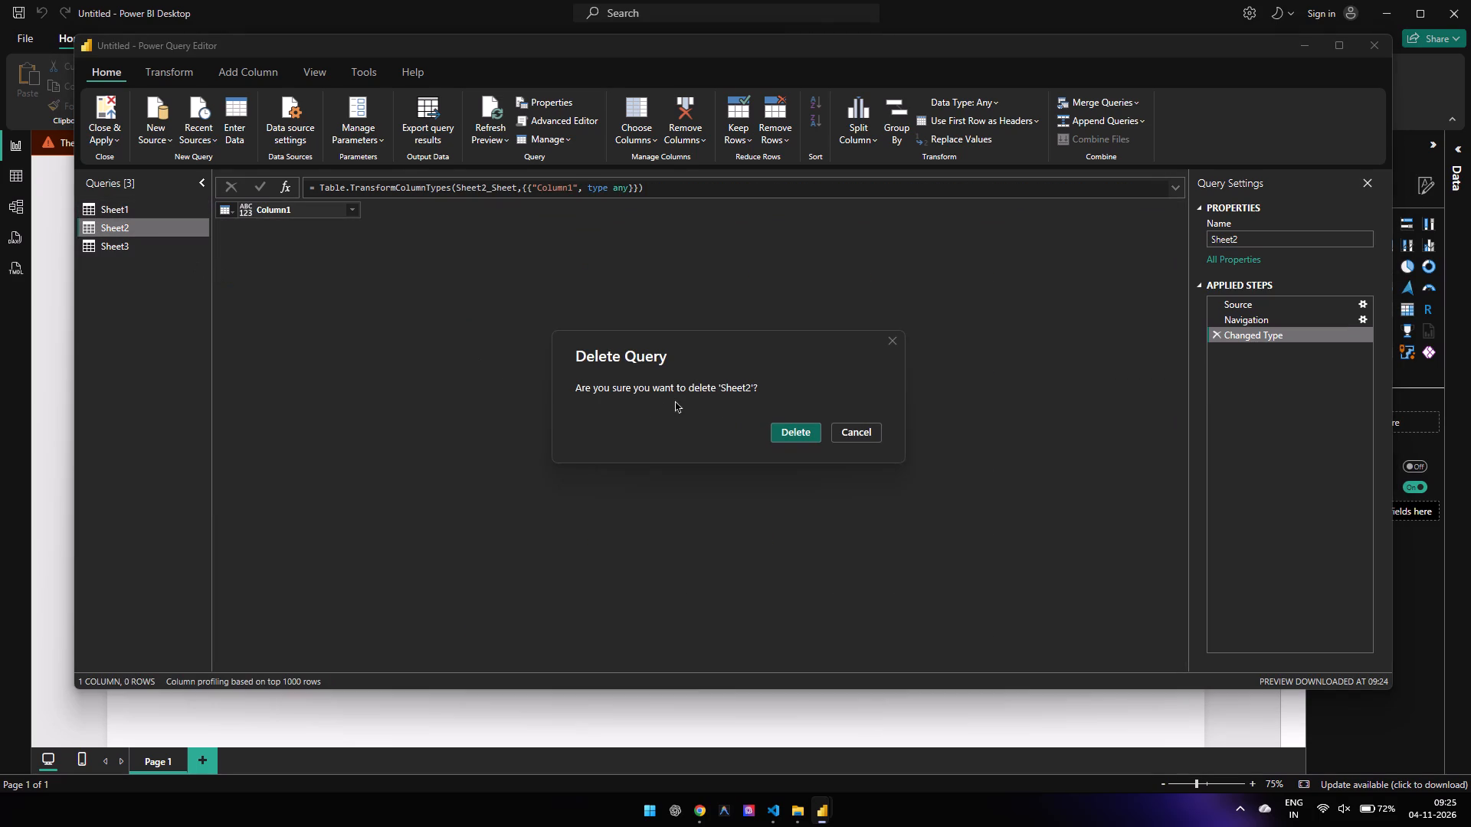
click(788, 432)
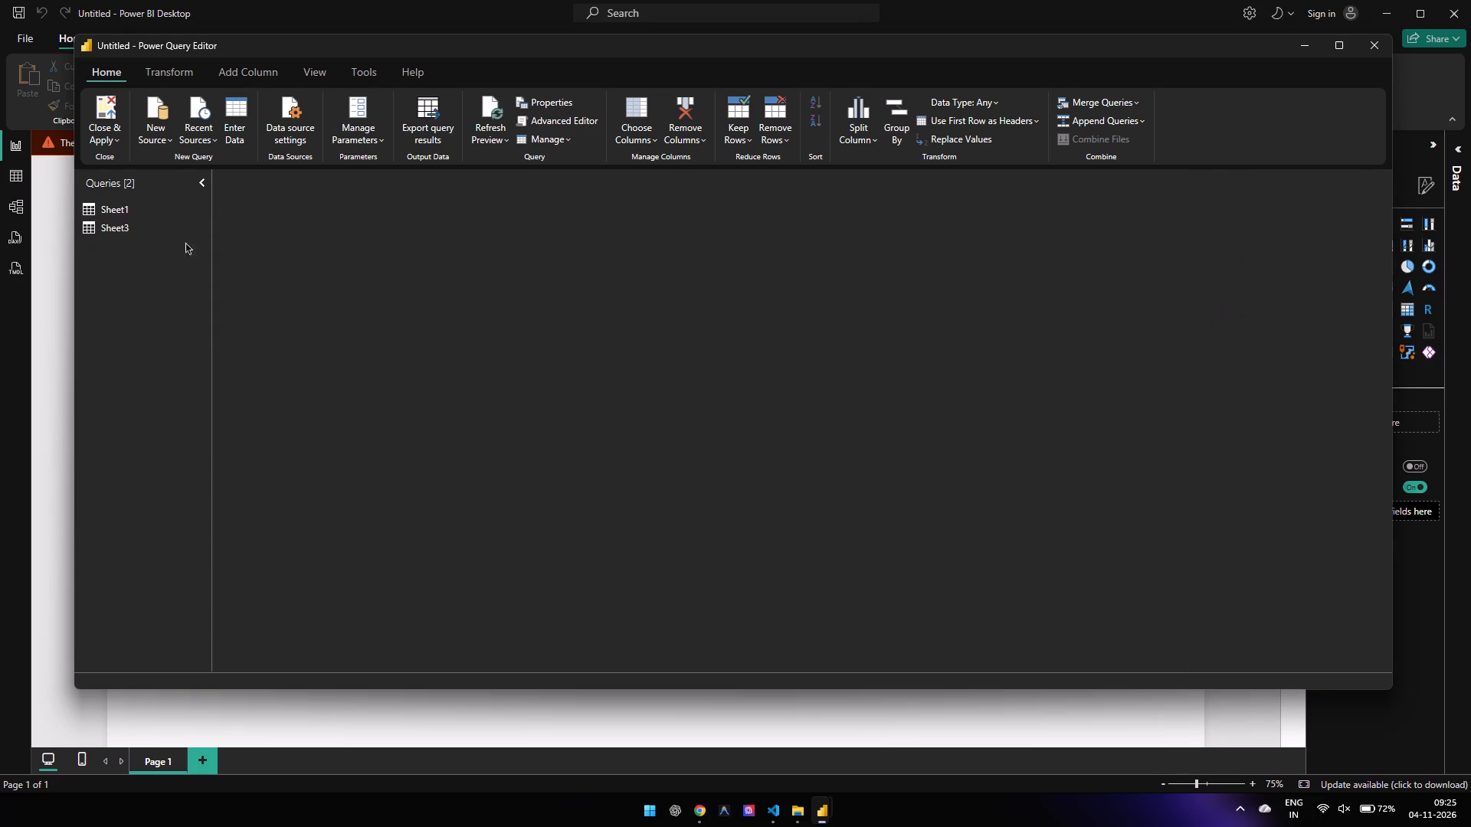
right_click(159, 234)
click(215, 284)
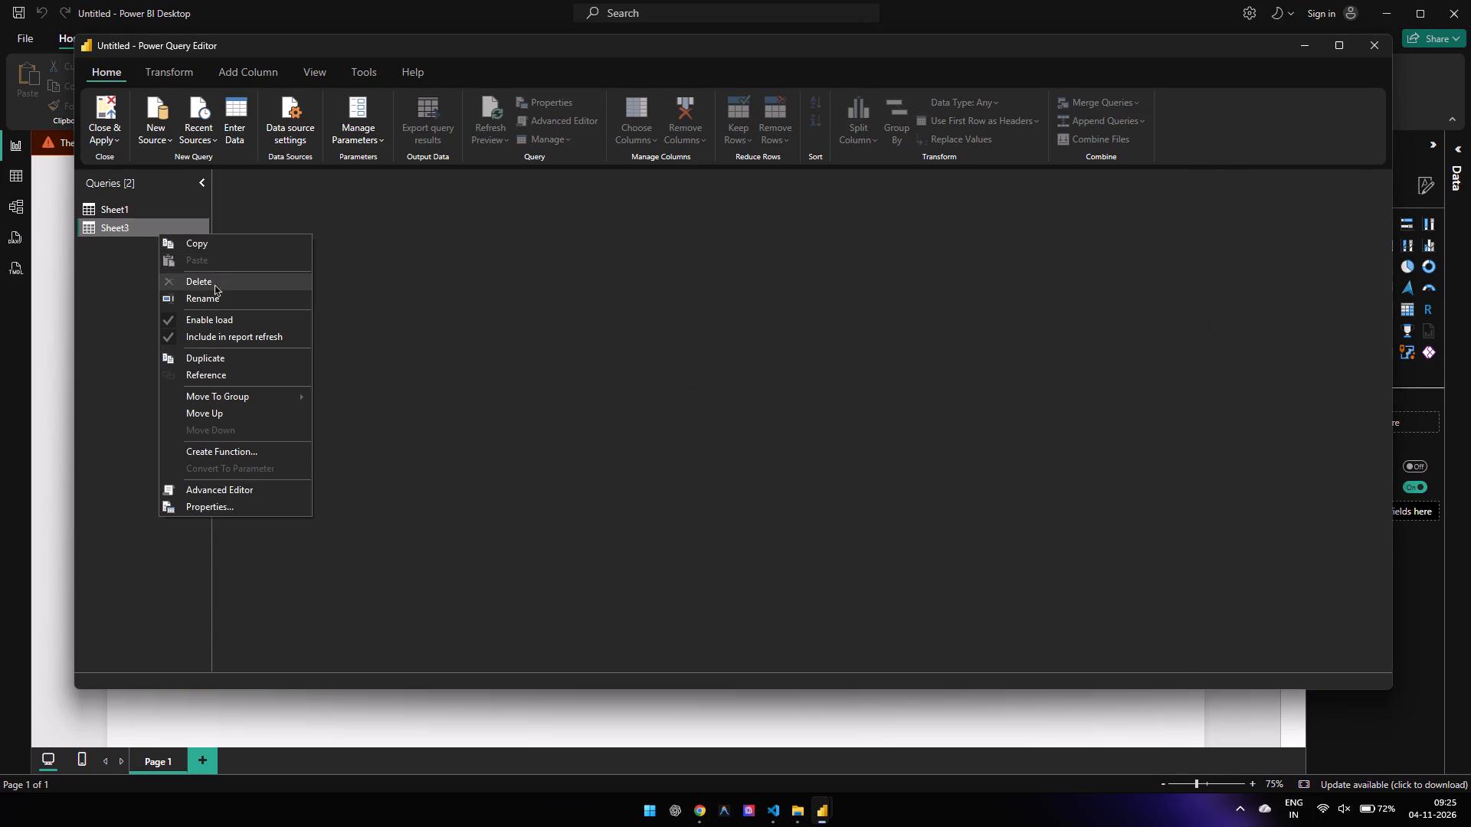
click(793, 433)
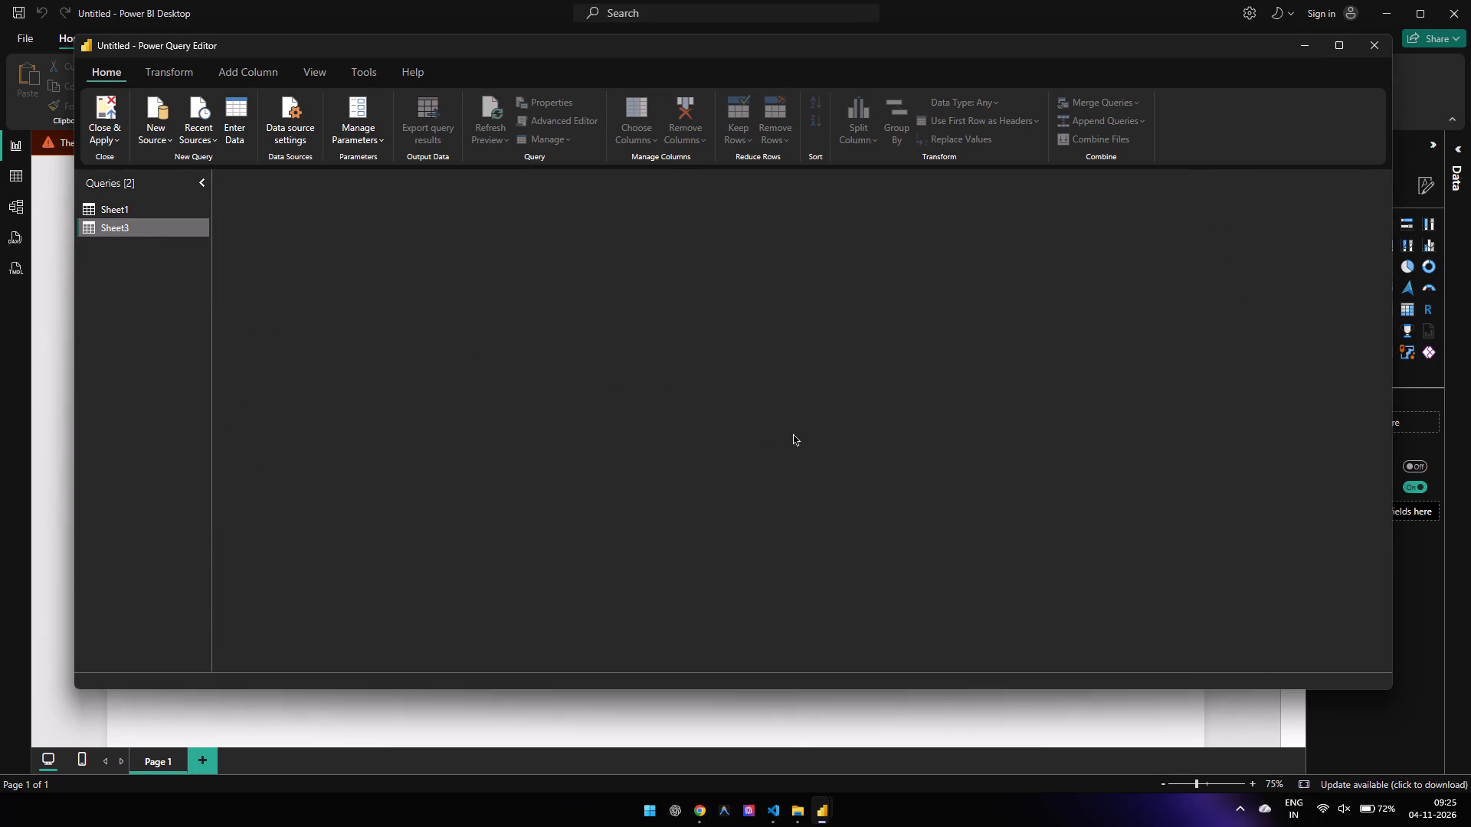
Examine the rows and columns of the Sheet1 query's student data.
click(152, 211)
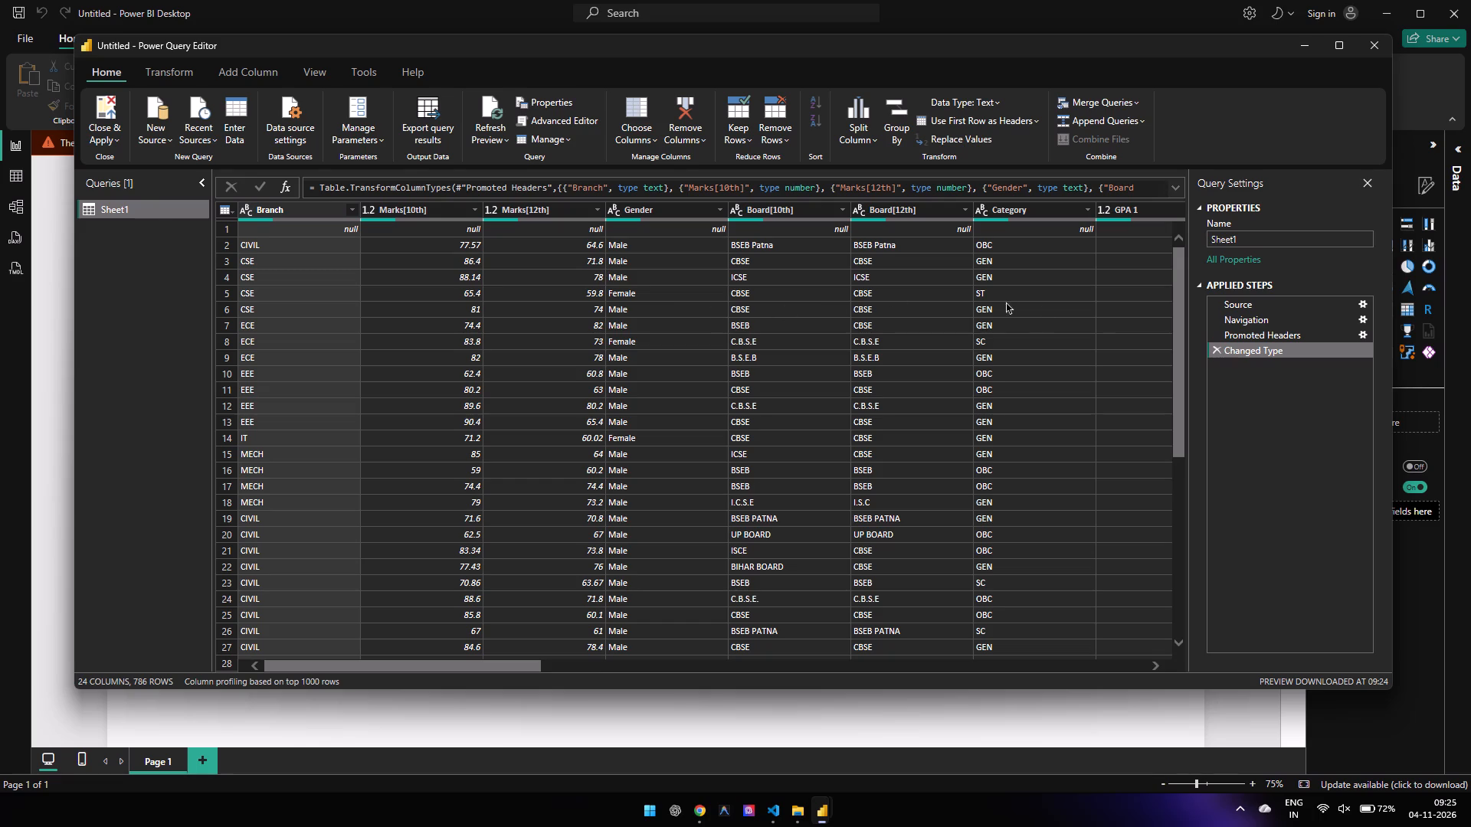
scroll(908, 371, up, 7)
scroll(994, 374, down, 4)
scroll(994, 374, up, 5)
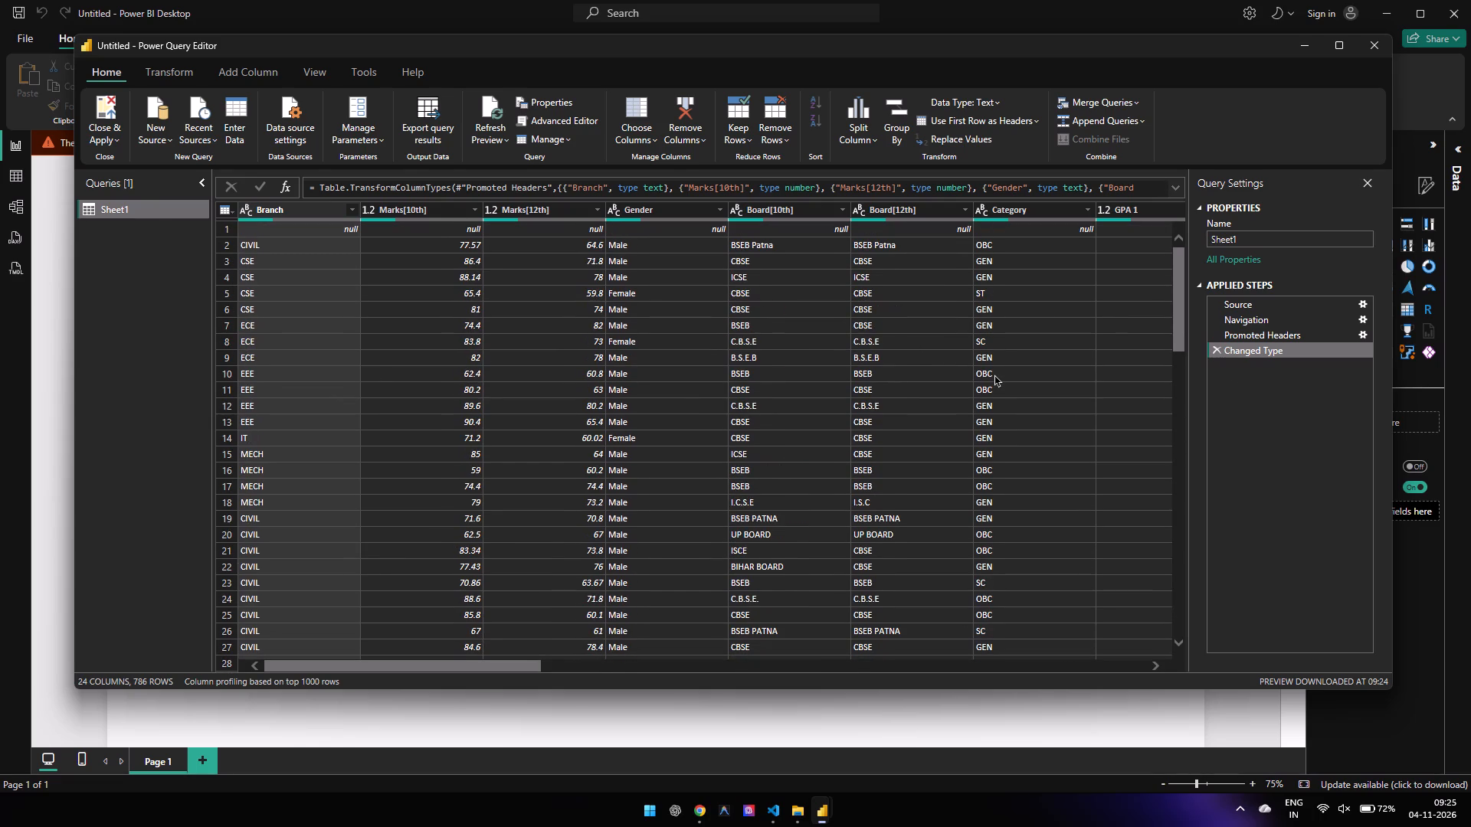
scroll(883, 289, up, 5)
scroll(883, 289, right, 4)
scroll(791, 303, left, 4)
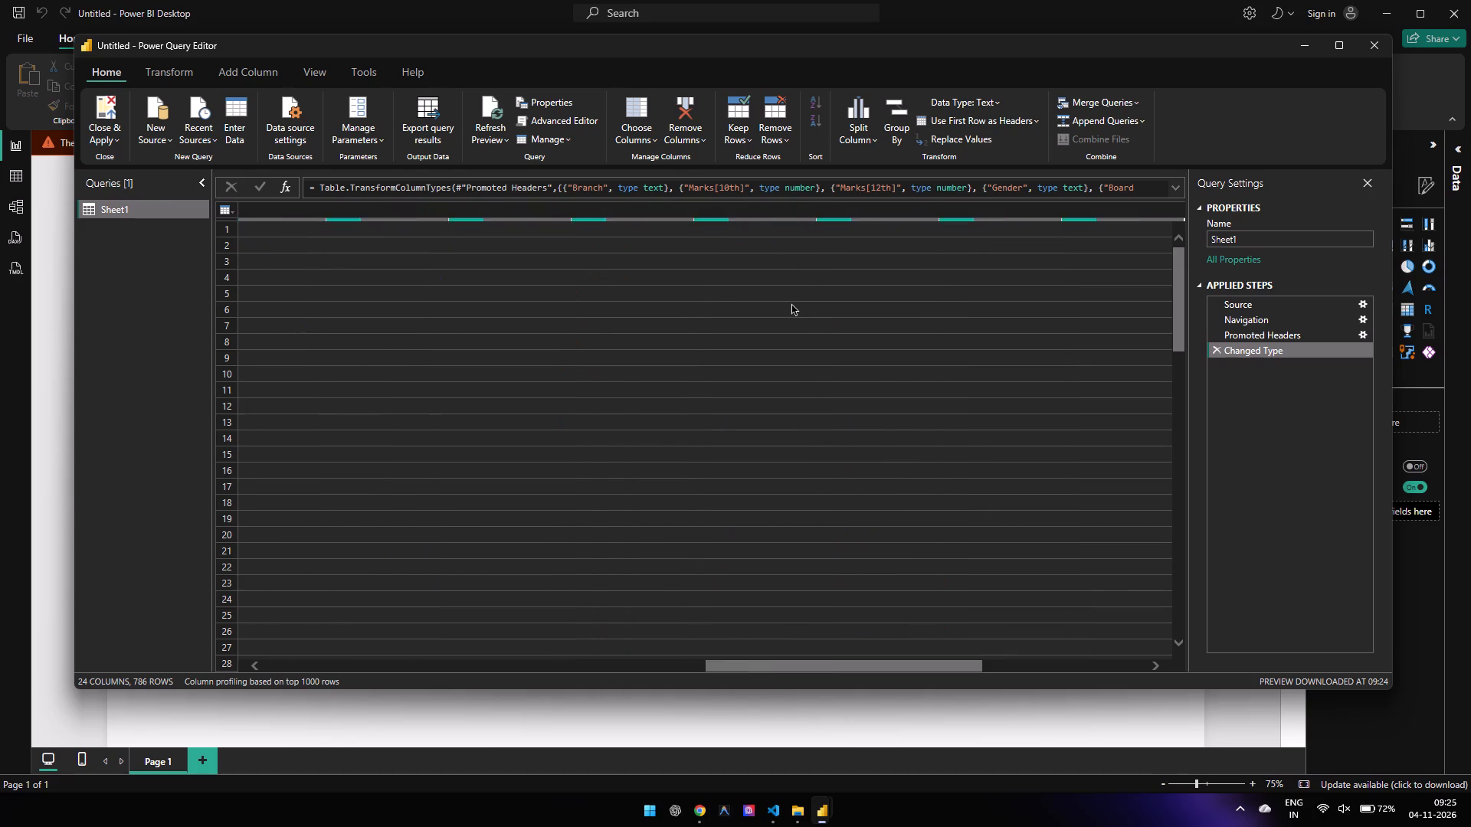
scroll(791, 303, left, 2)
scroll(791, 303, right, 5)
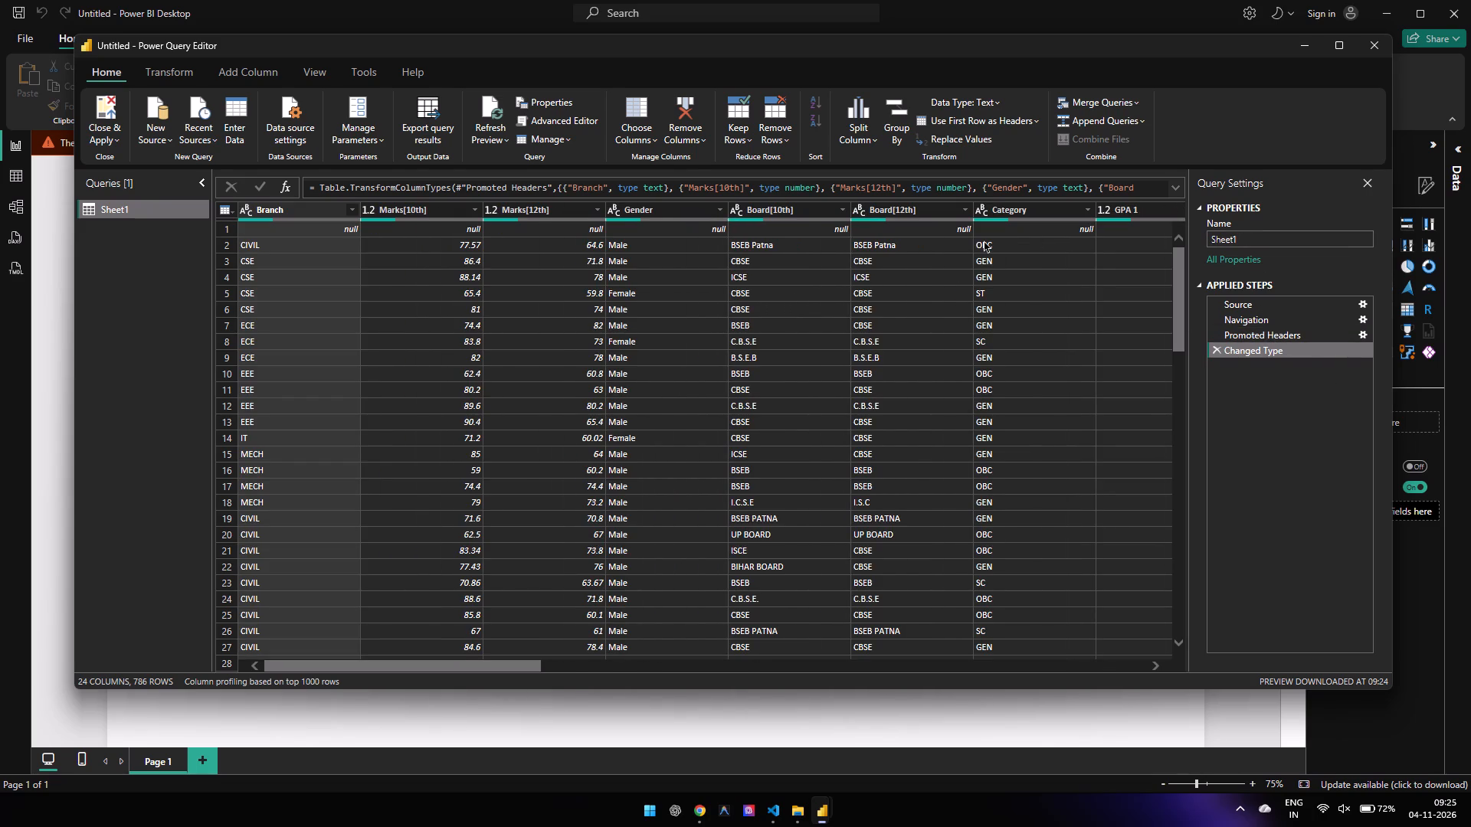
scroll(984, 240, up, 3)
Close the Power Query Editor and apply the query changes to load Sheet1 into the report.
click(112, 103)
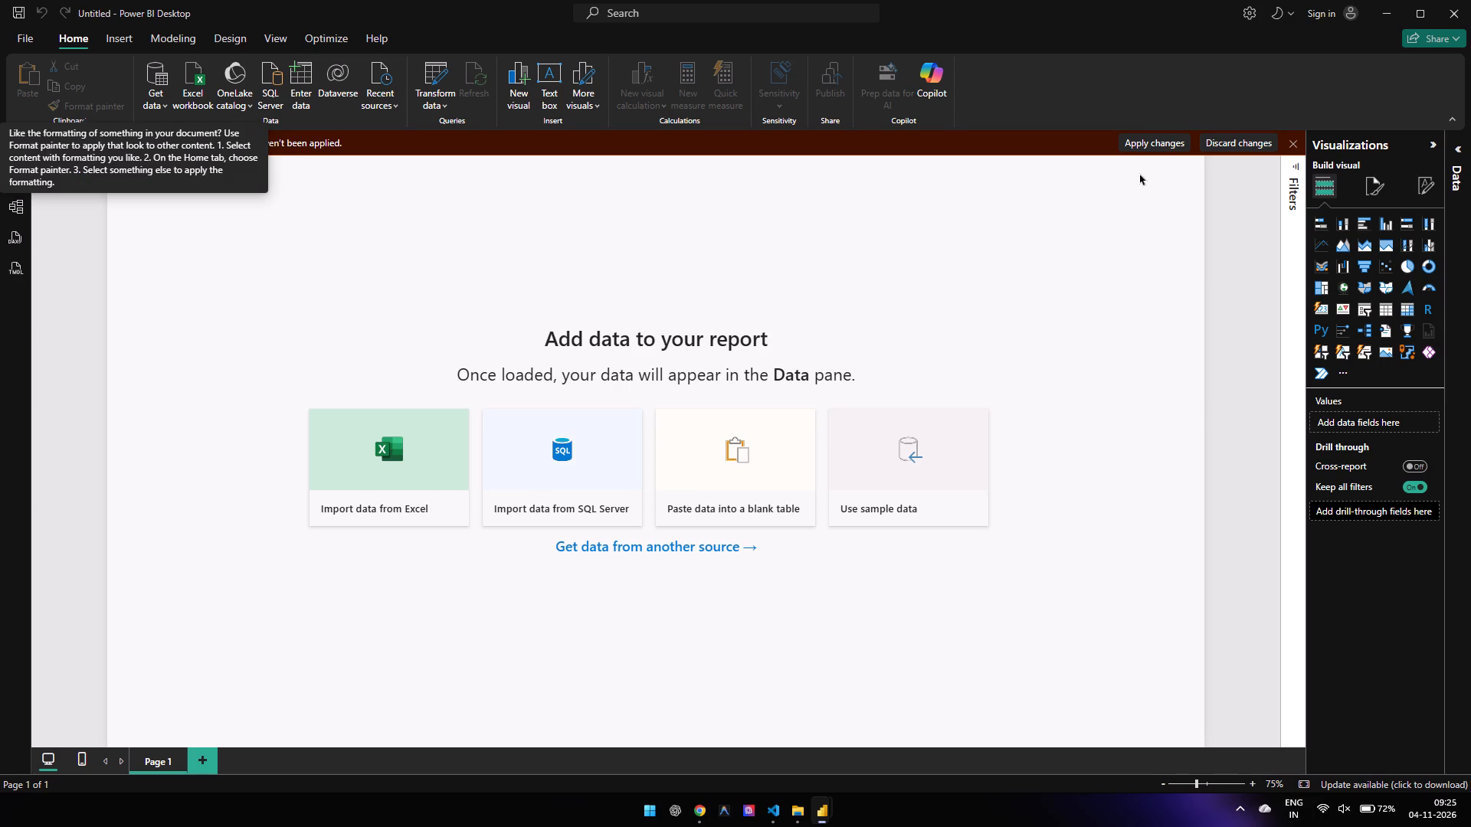
click(1138, 147)
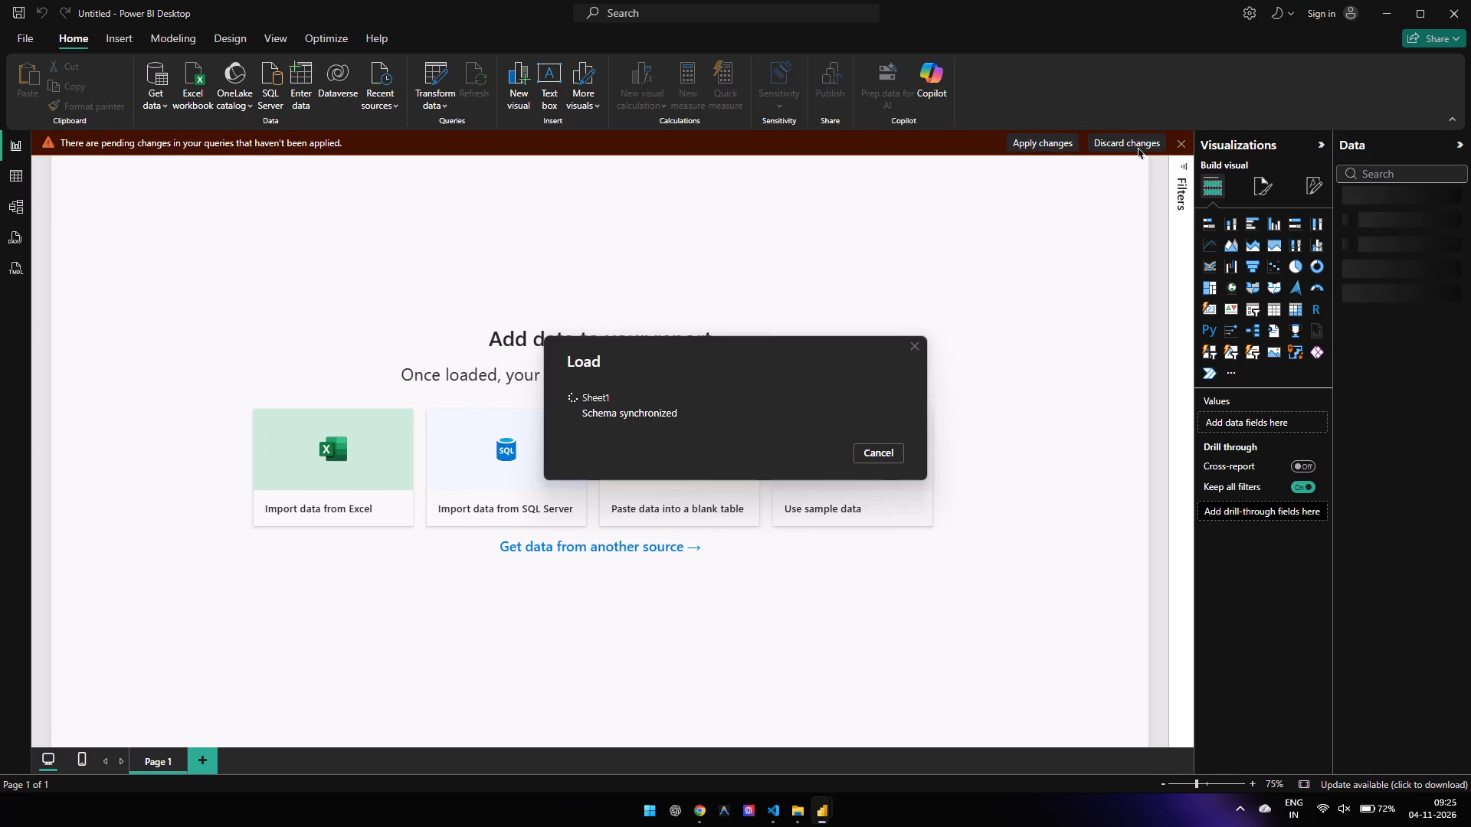
click(1057, 147)
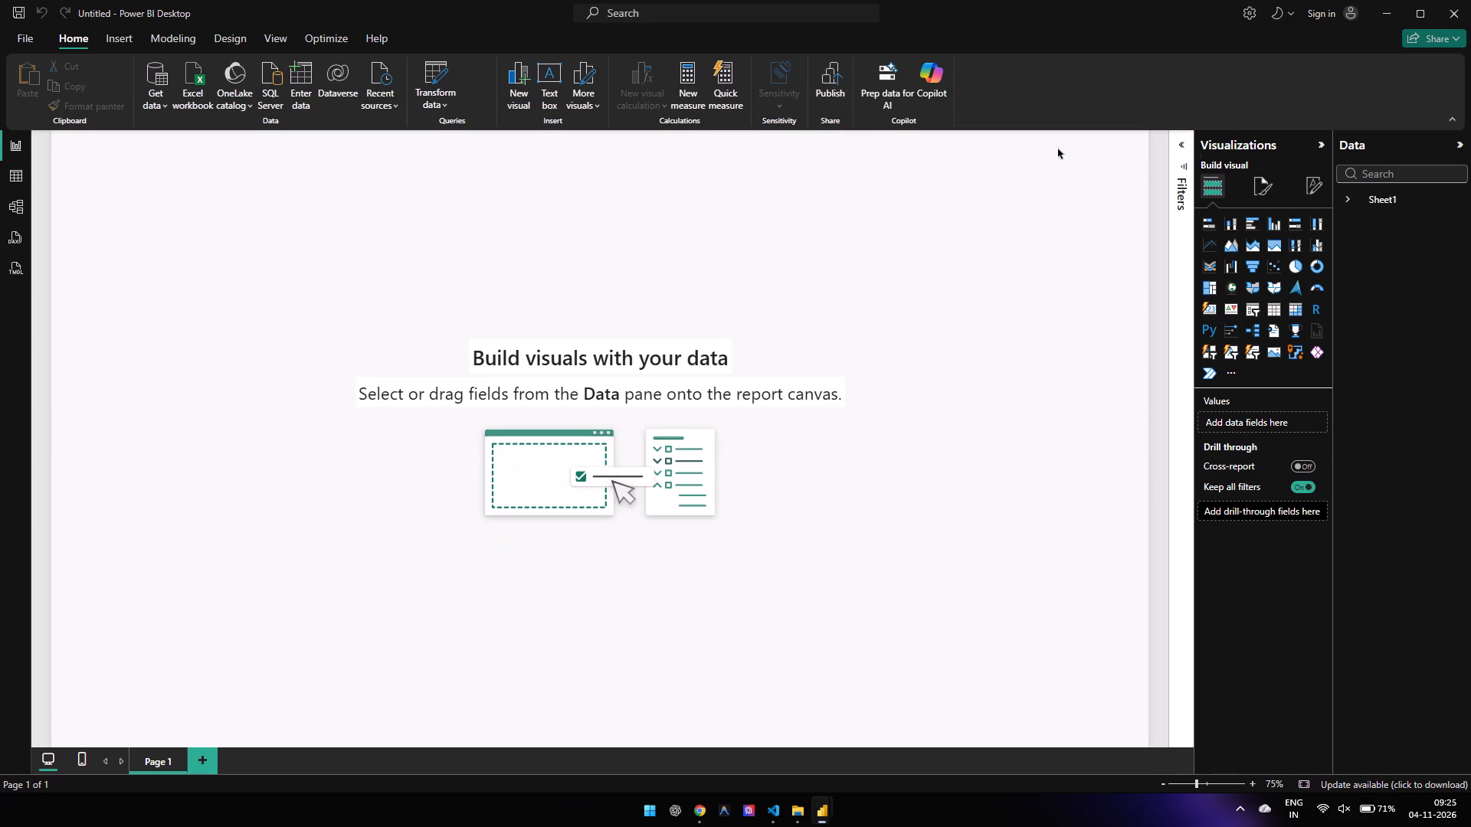
click(1057, 147)
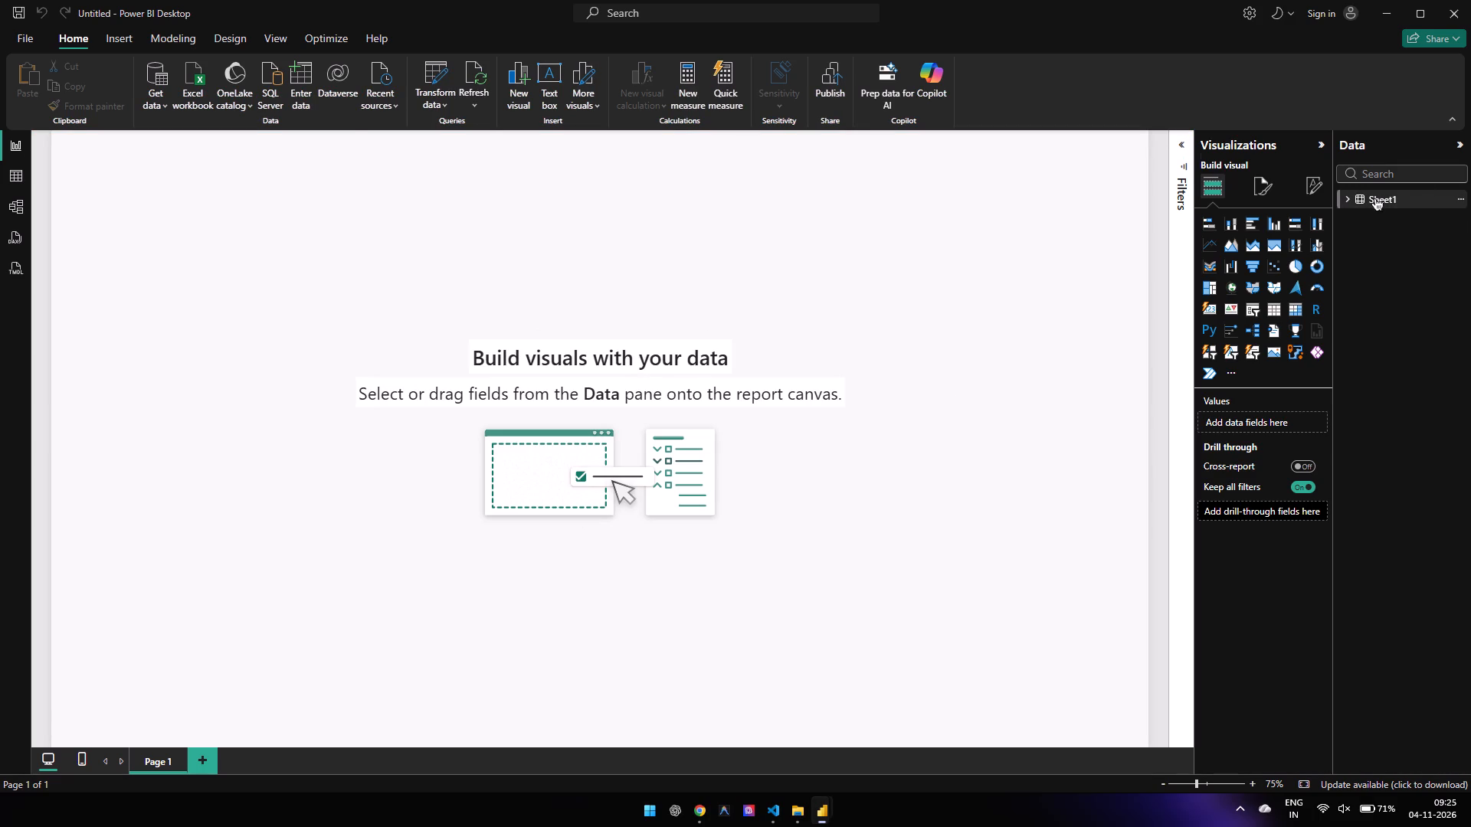
Select the Sheet1 table, then check the chart exercise list in Notepad and return to Power BI Desktop.
click(1371, 198)
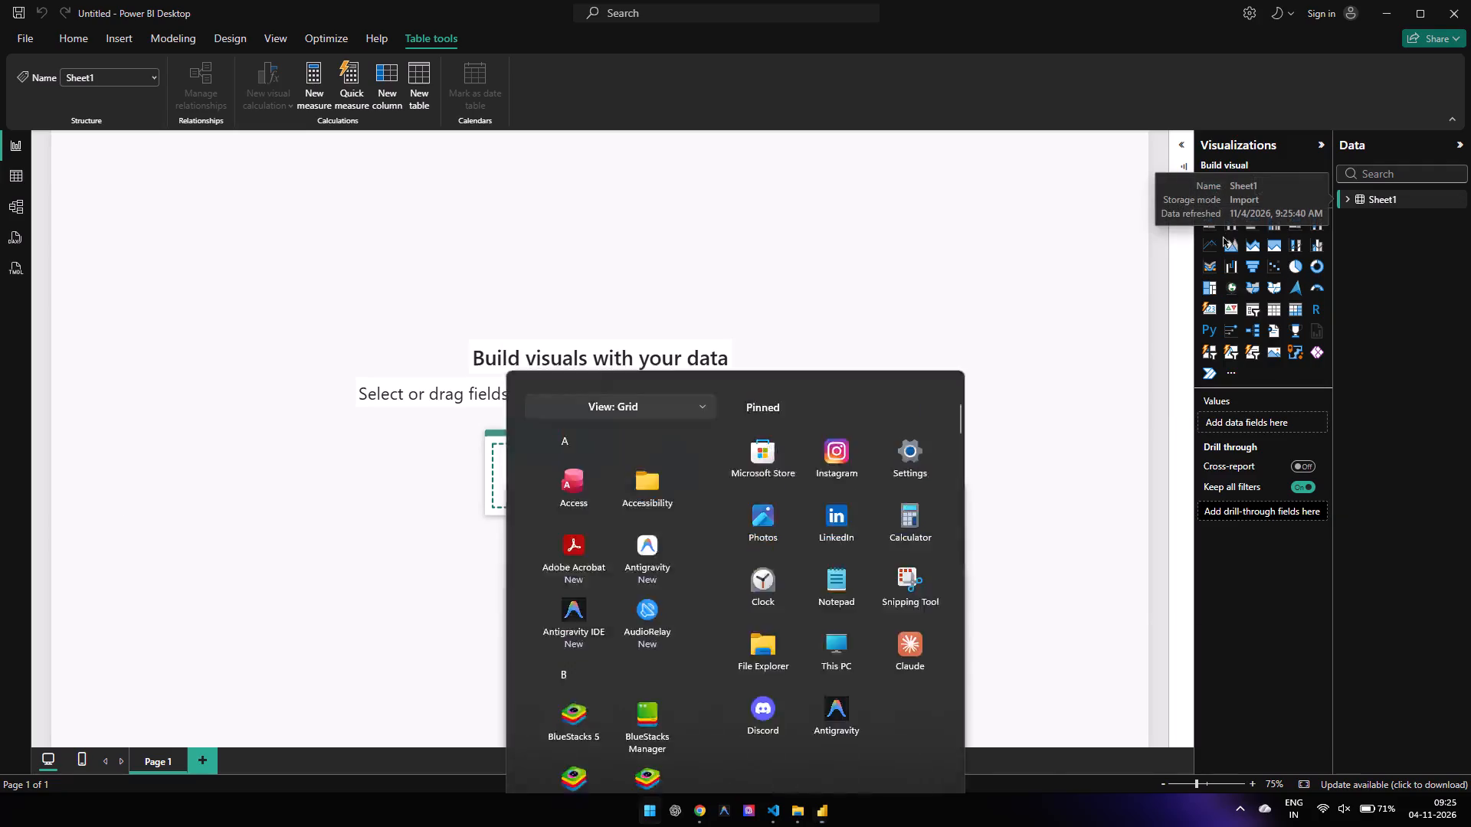
text(note)
key(space)
key(Return)
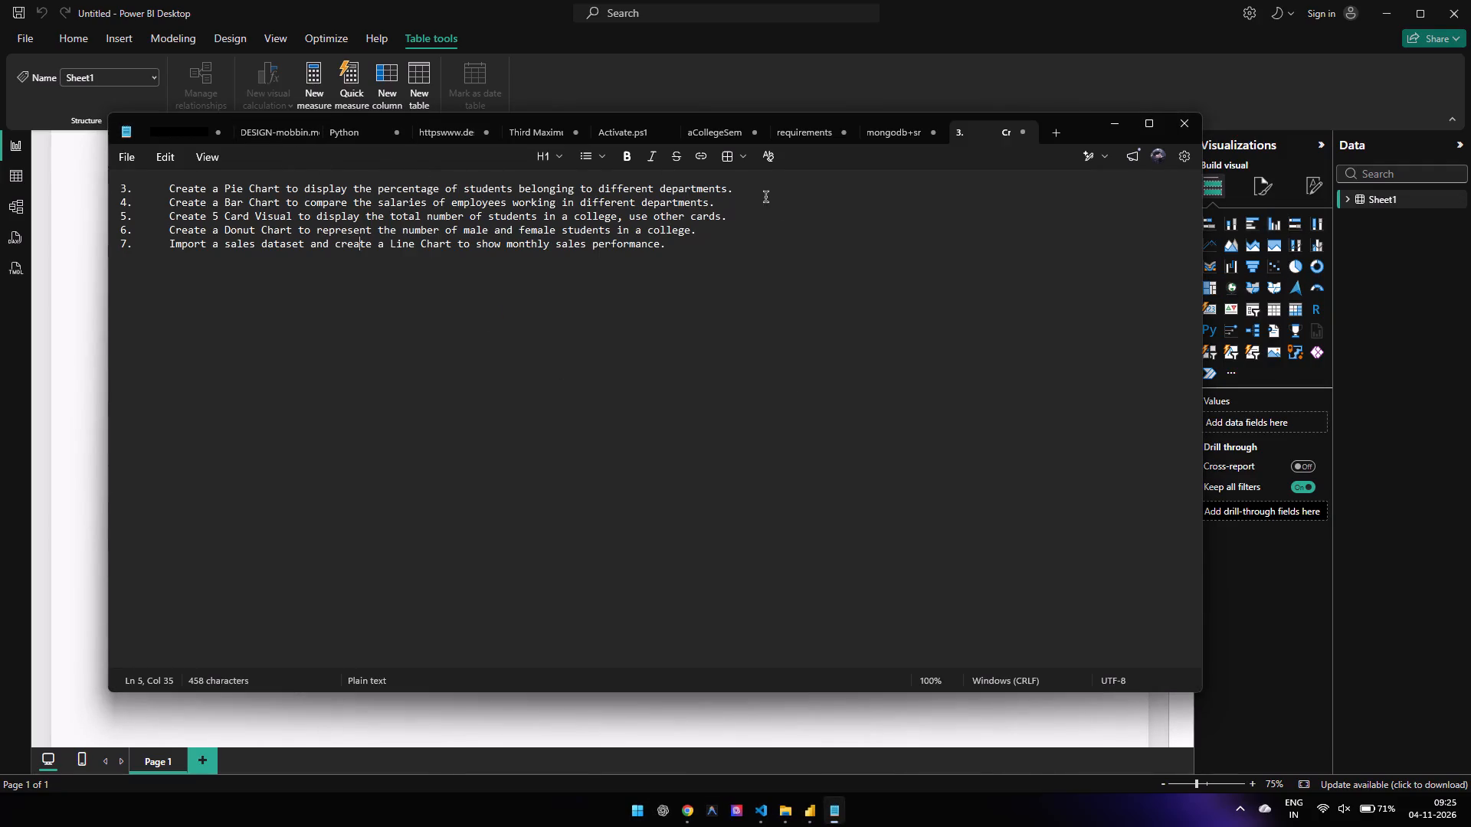
key(alt+Tab)
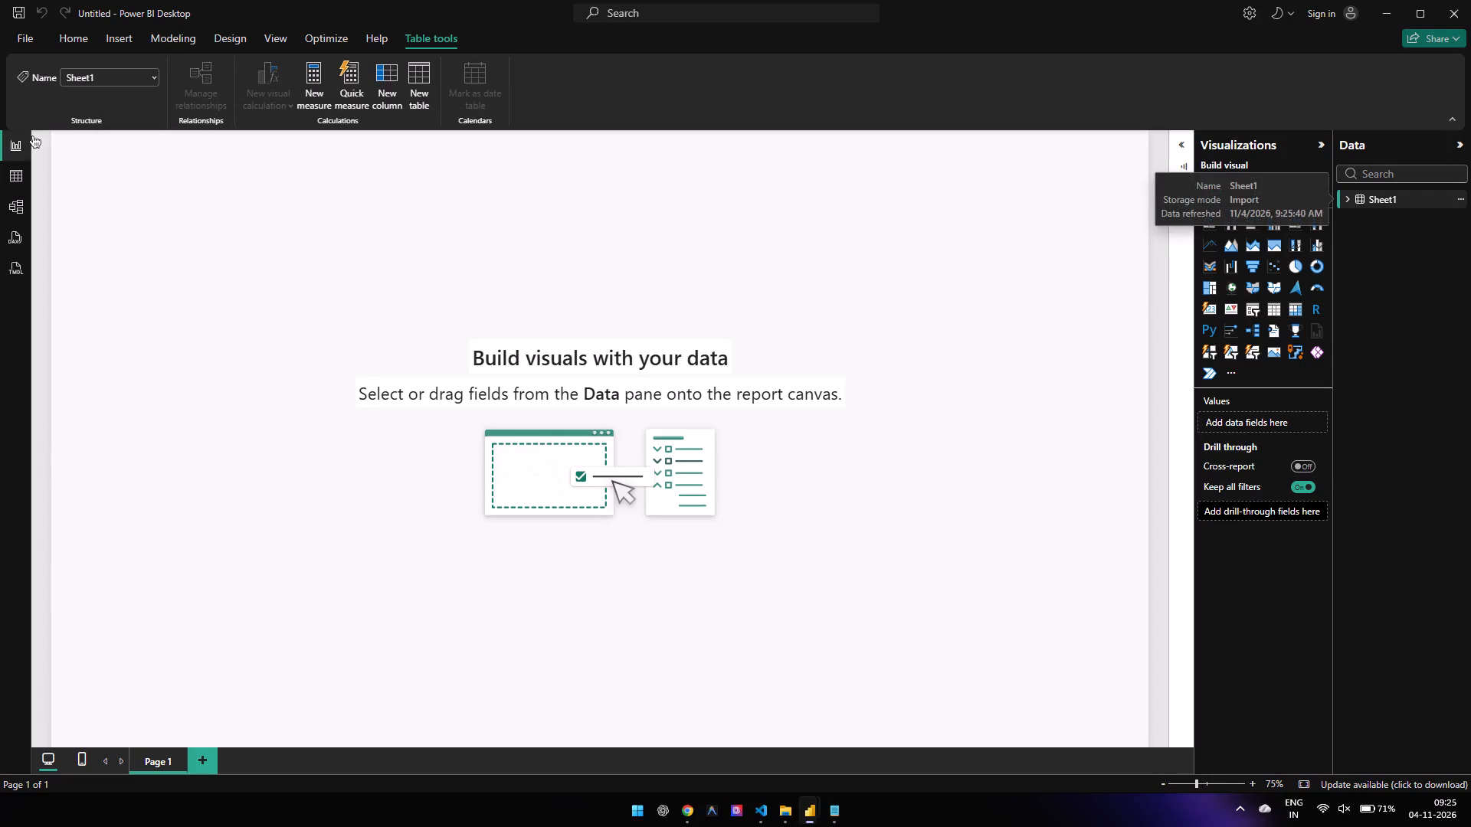
Set the report page's canvas background to light purple with 38% transparency.
click(1348, 205)
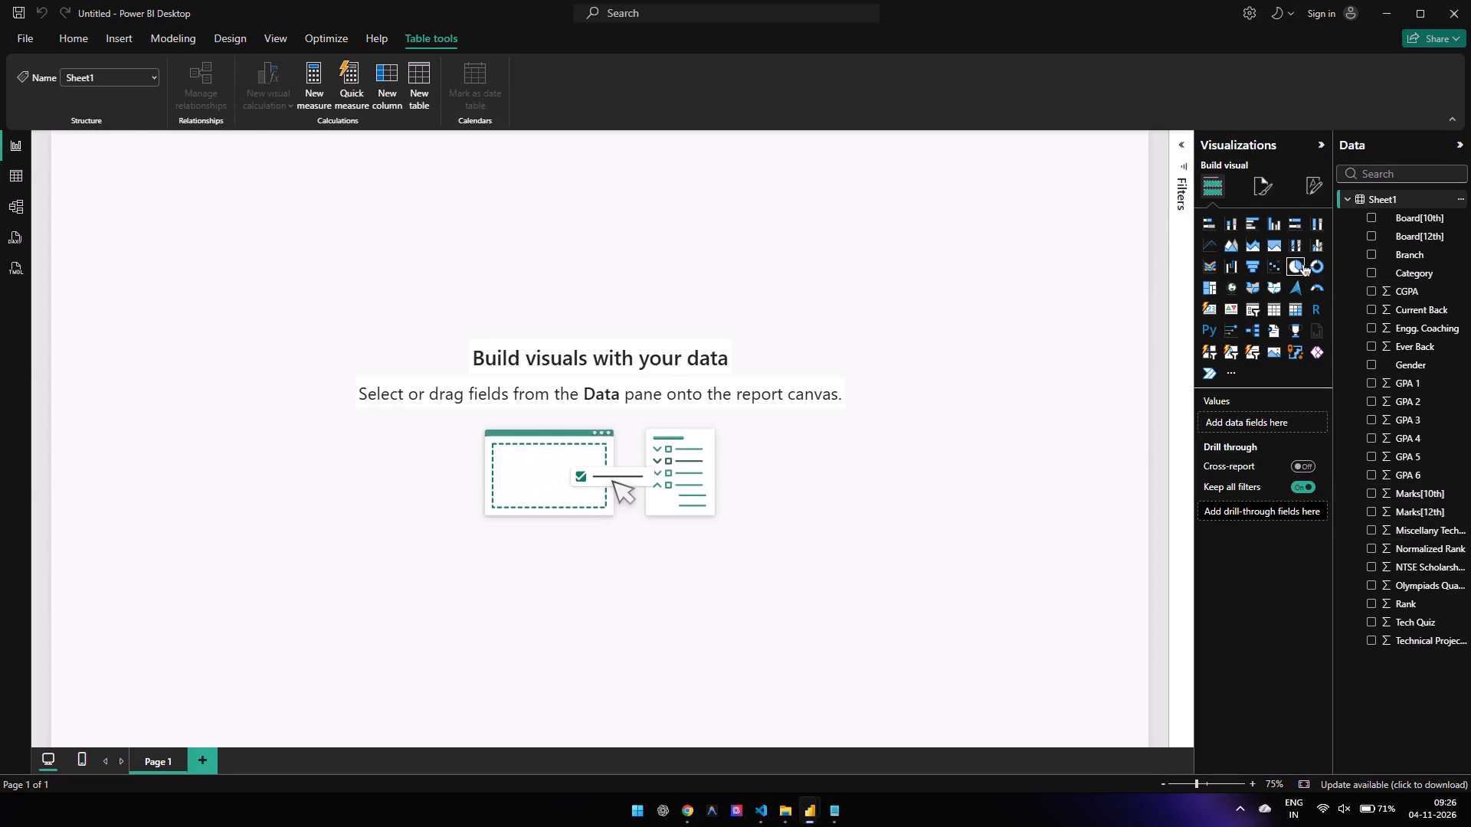
click(1256, 190)
click(1233, 286)
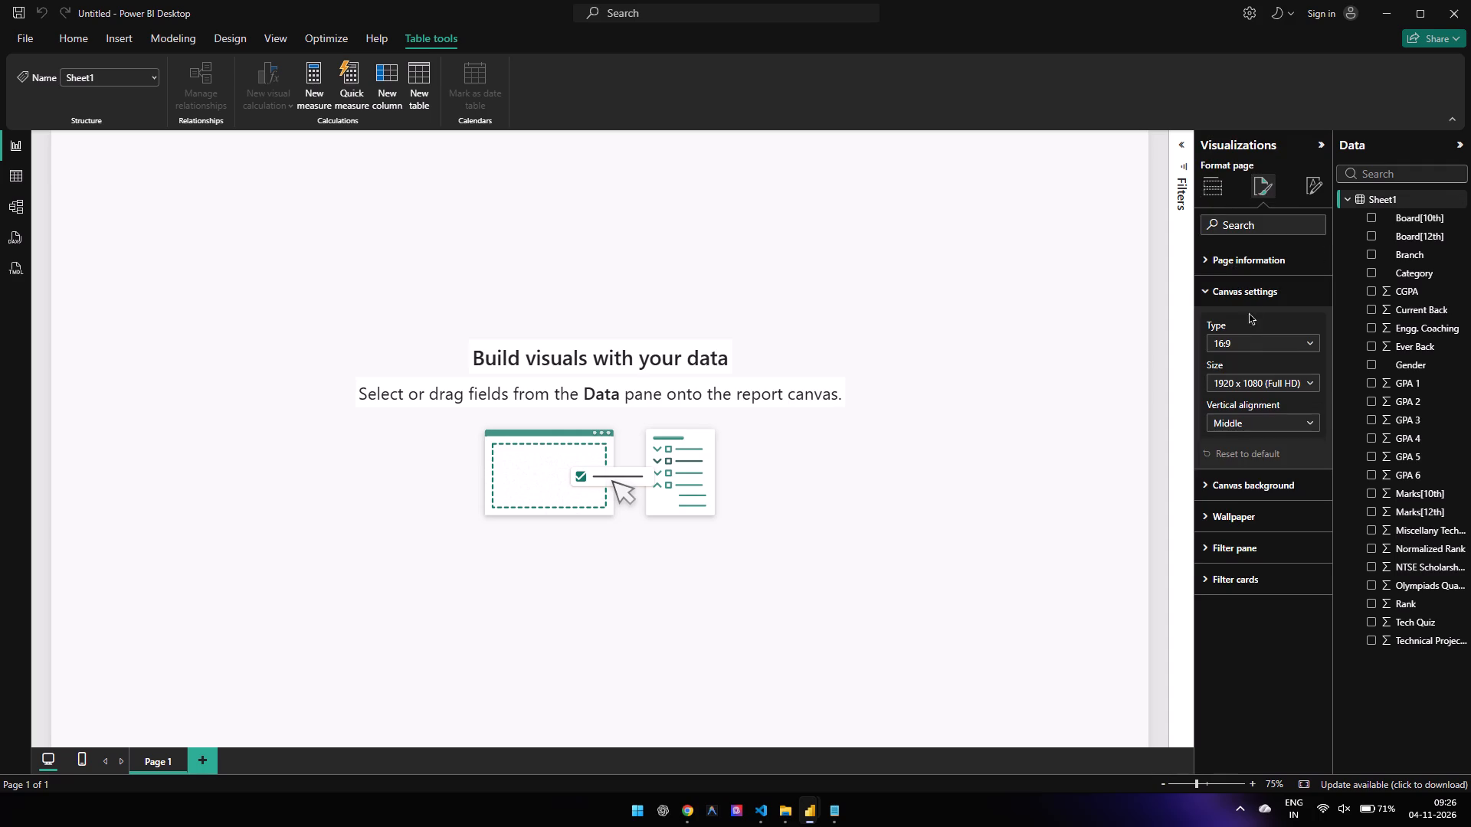
click(1233, 474)
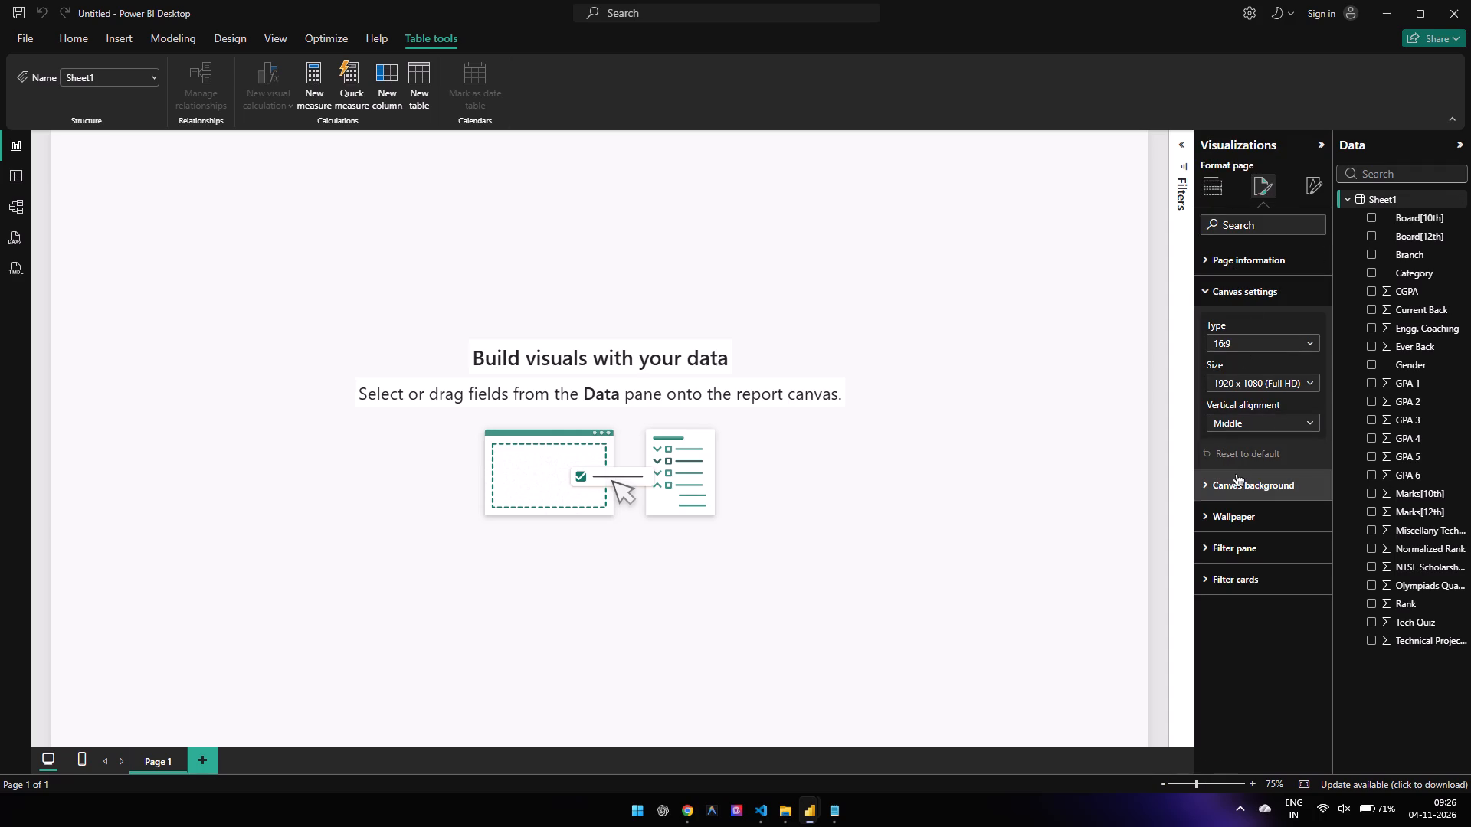
click(1237, 534)
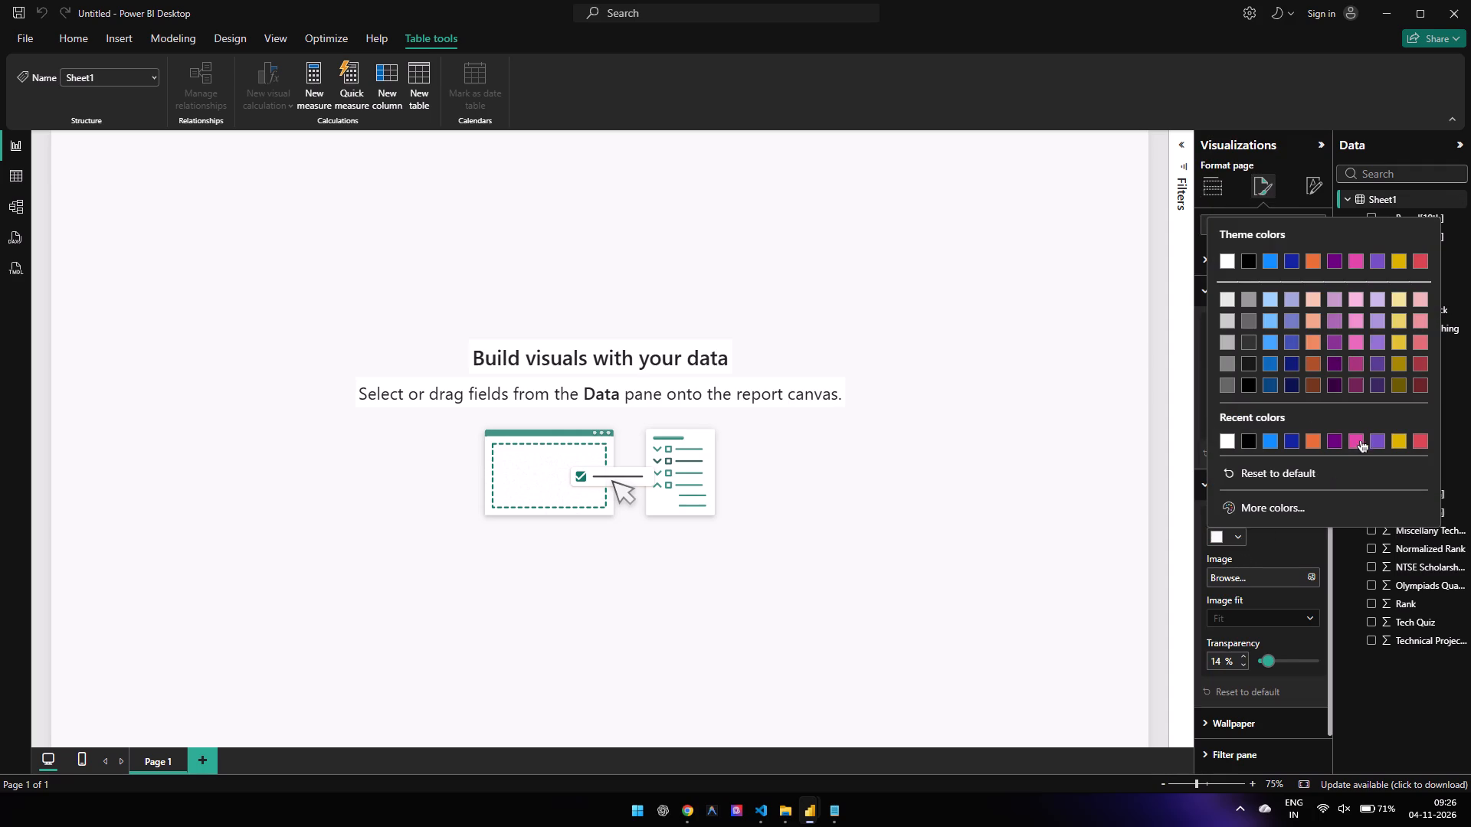
click(1351, 298)
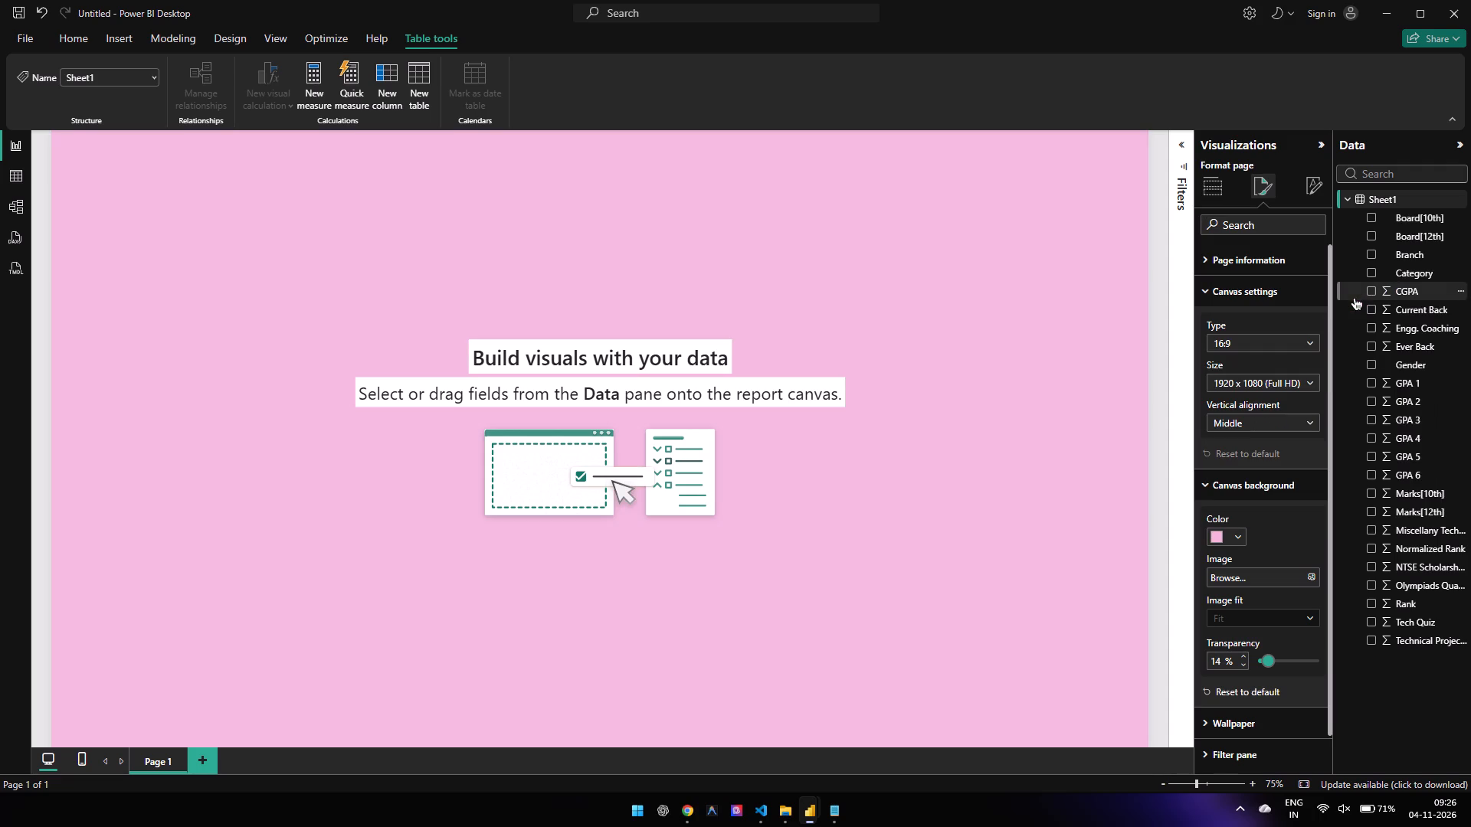
click(1232, 541)
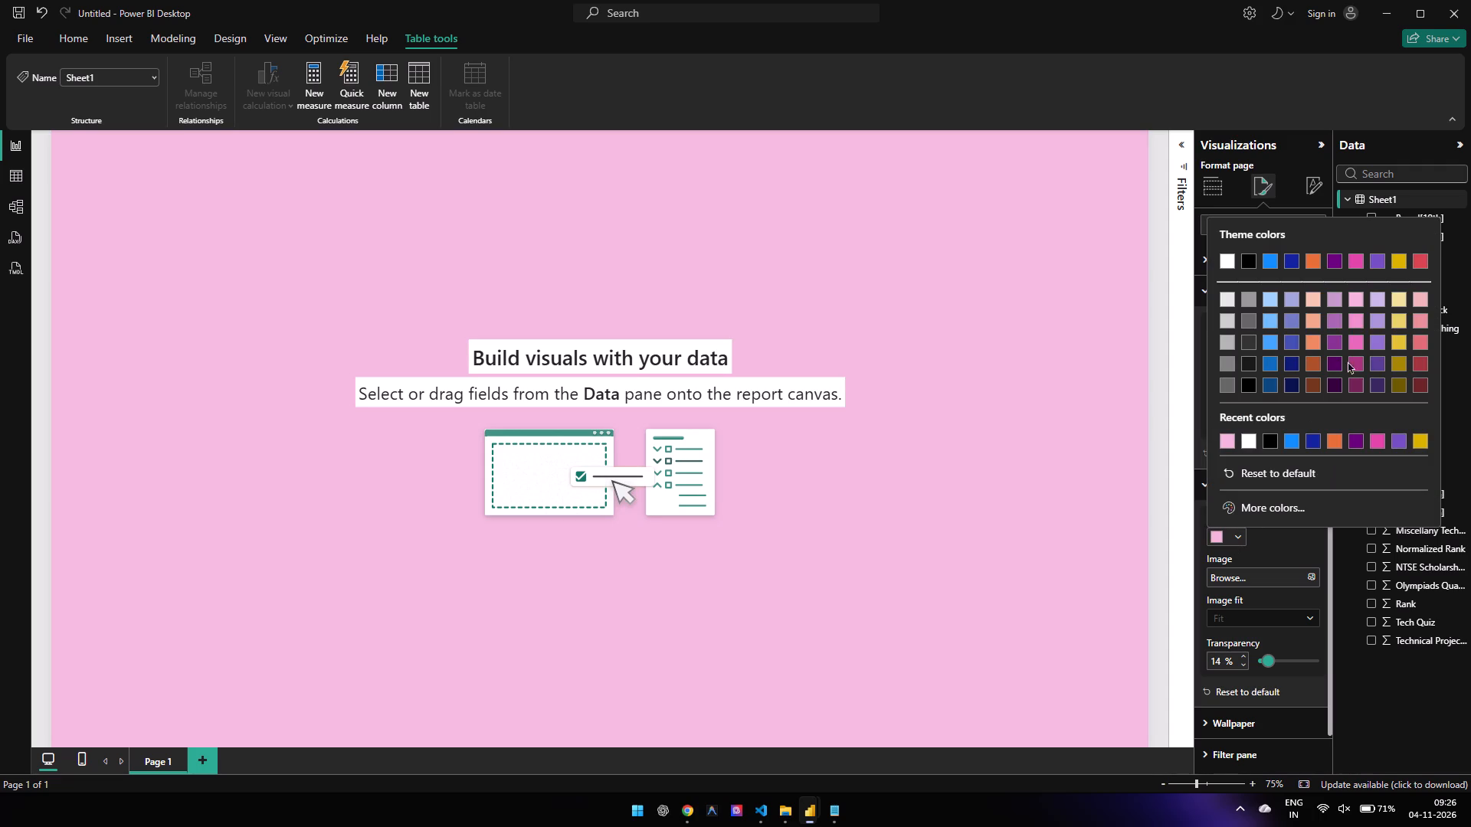
click(1372, 304)
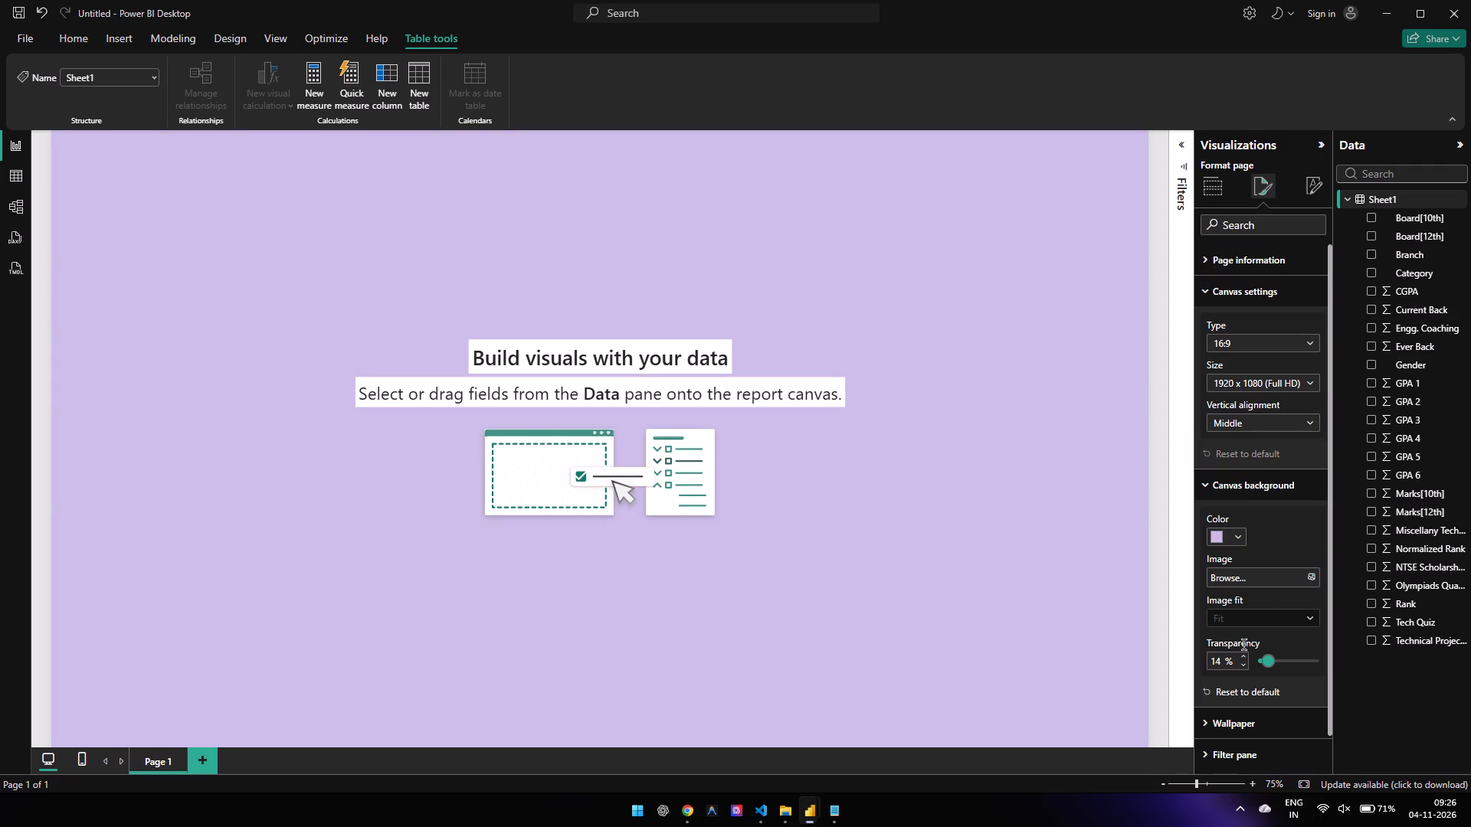
drag(1266, 659, 1274, 659)
drag(1274, 659, 1282, 659)
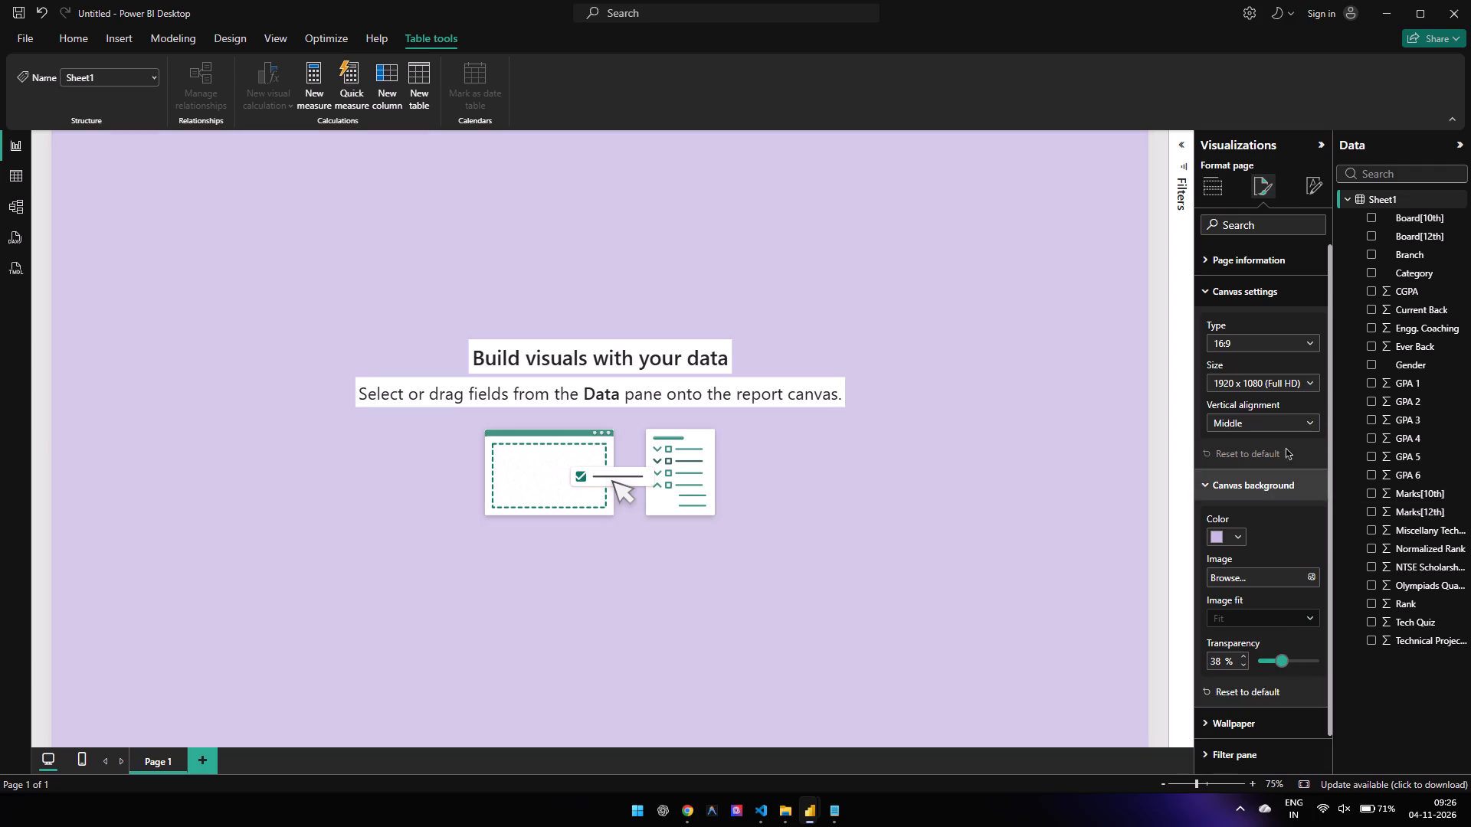
Add an empty pie chart to the page, enlarge it to about twice its size and place it near the canvas centre.
click(1218, 182)
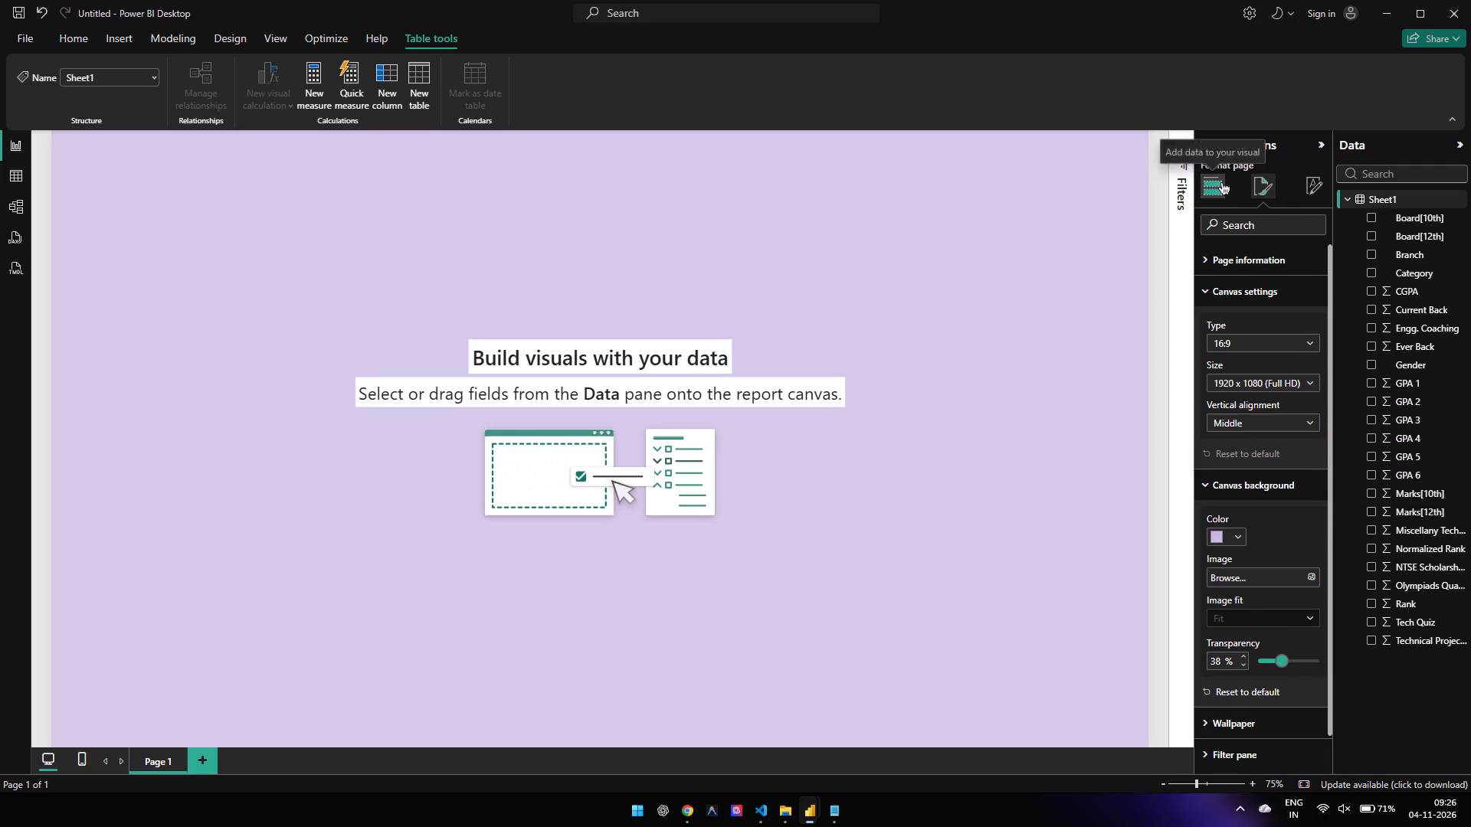
drag(1298, 268, 579, 371)
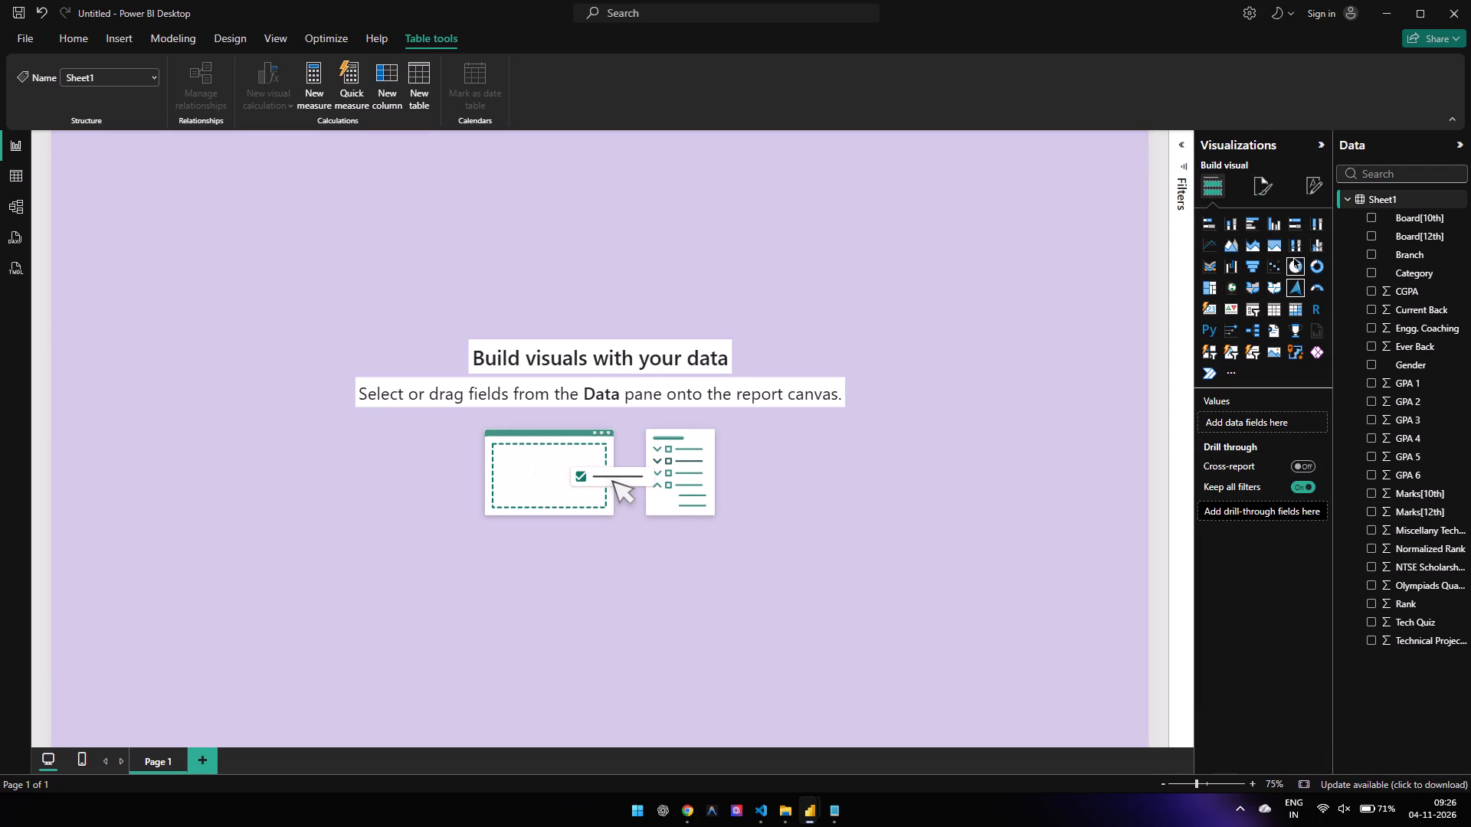
click(1293, 261)
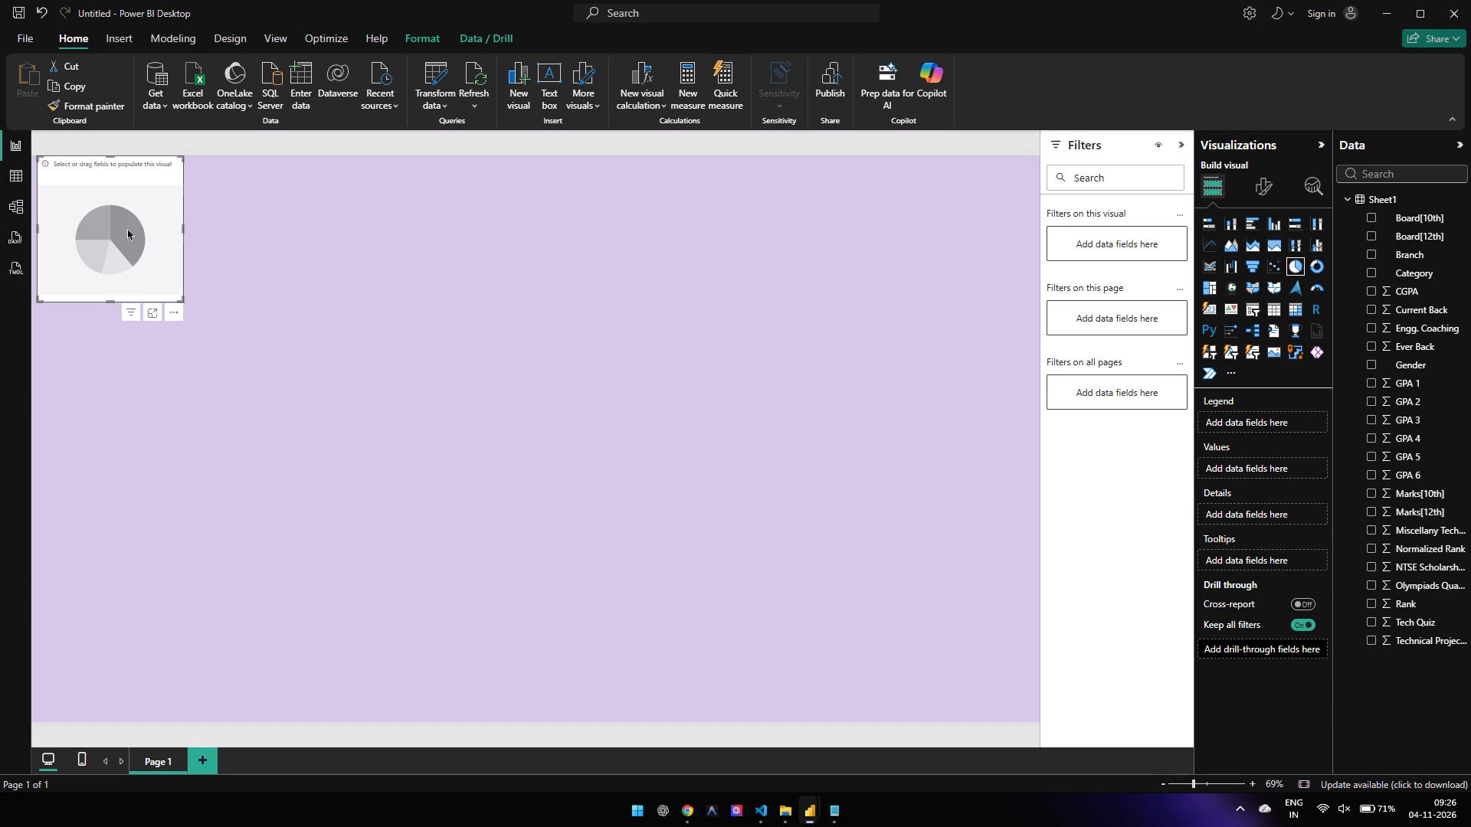
drag(108, 224, 552, 370)
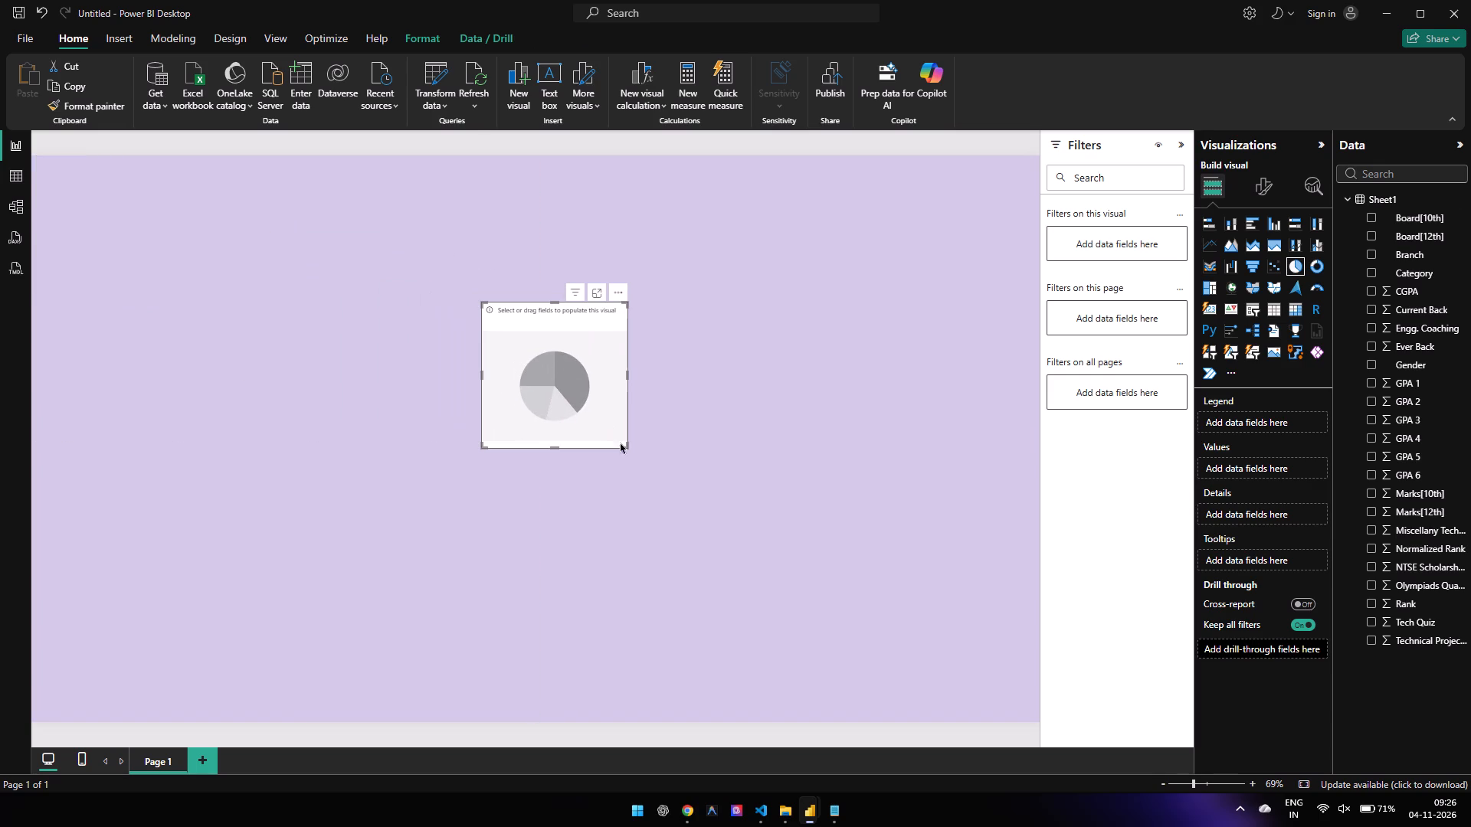
drag(622, 445, 784, 579)
drag(673, 505, 601, 470)
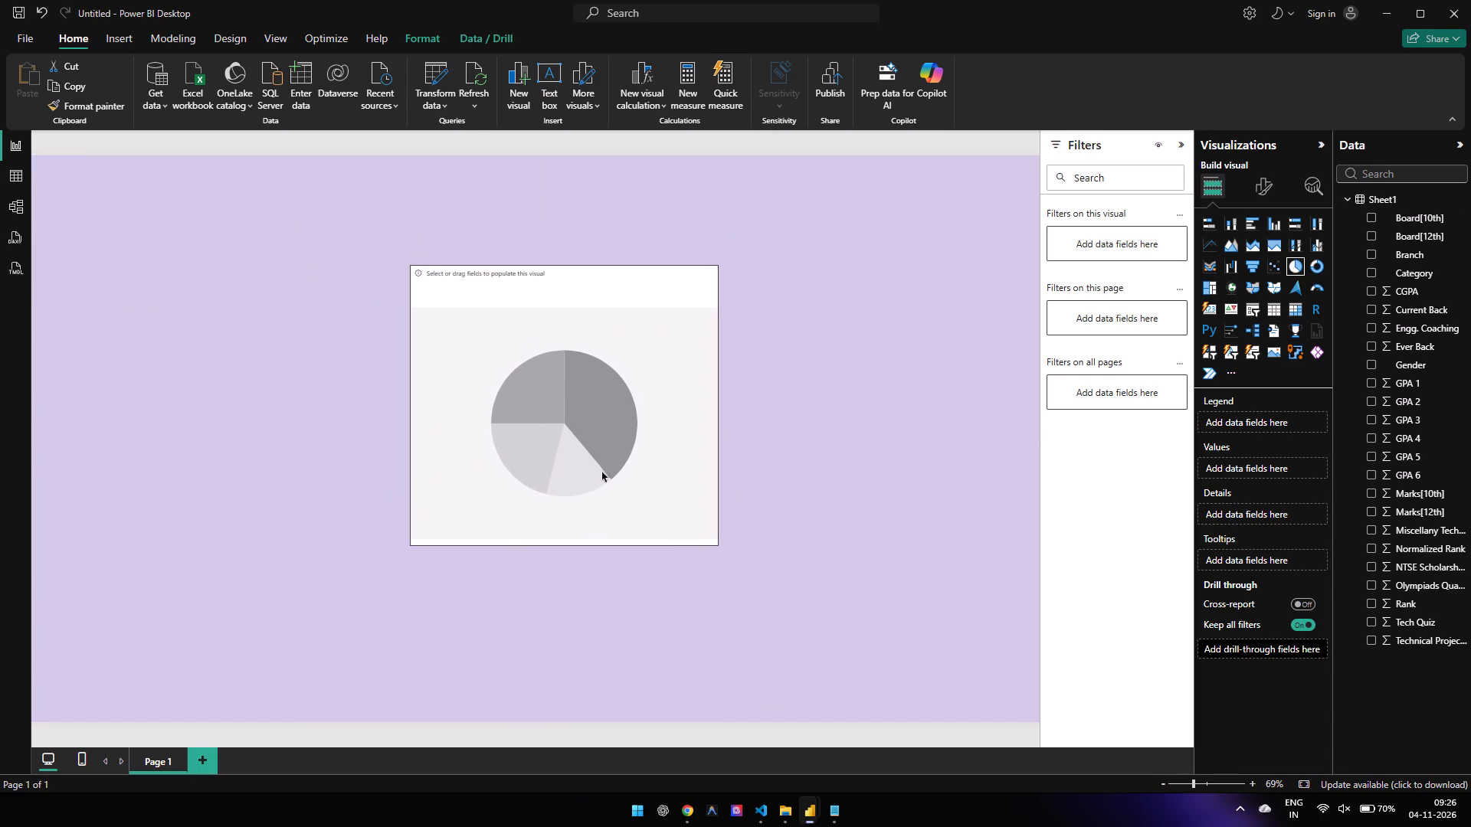
drag(601, 470, 663, 431)
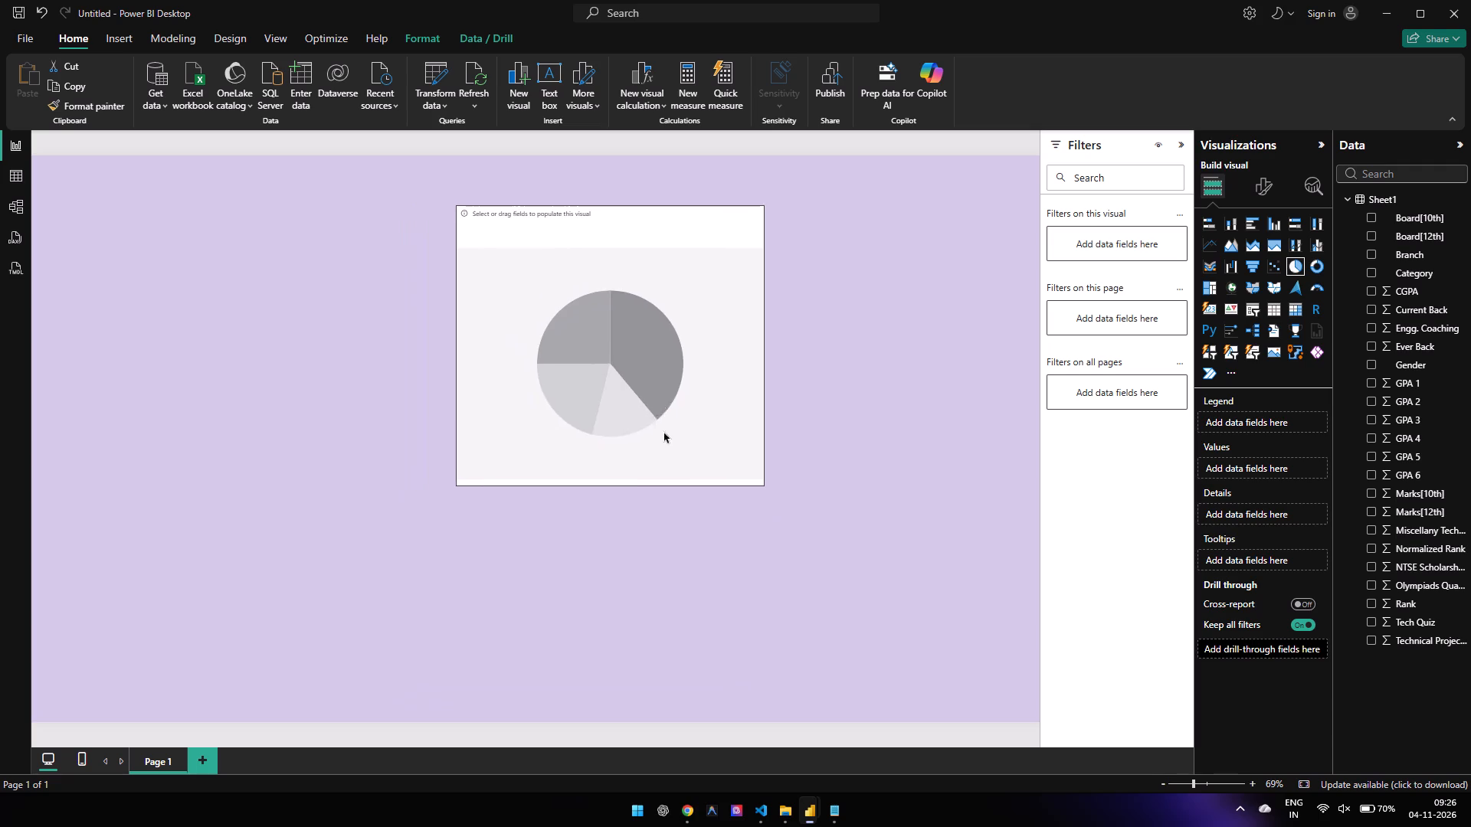
drag(663, 431, 578, 478)
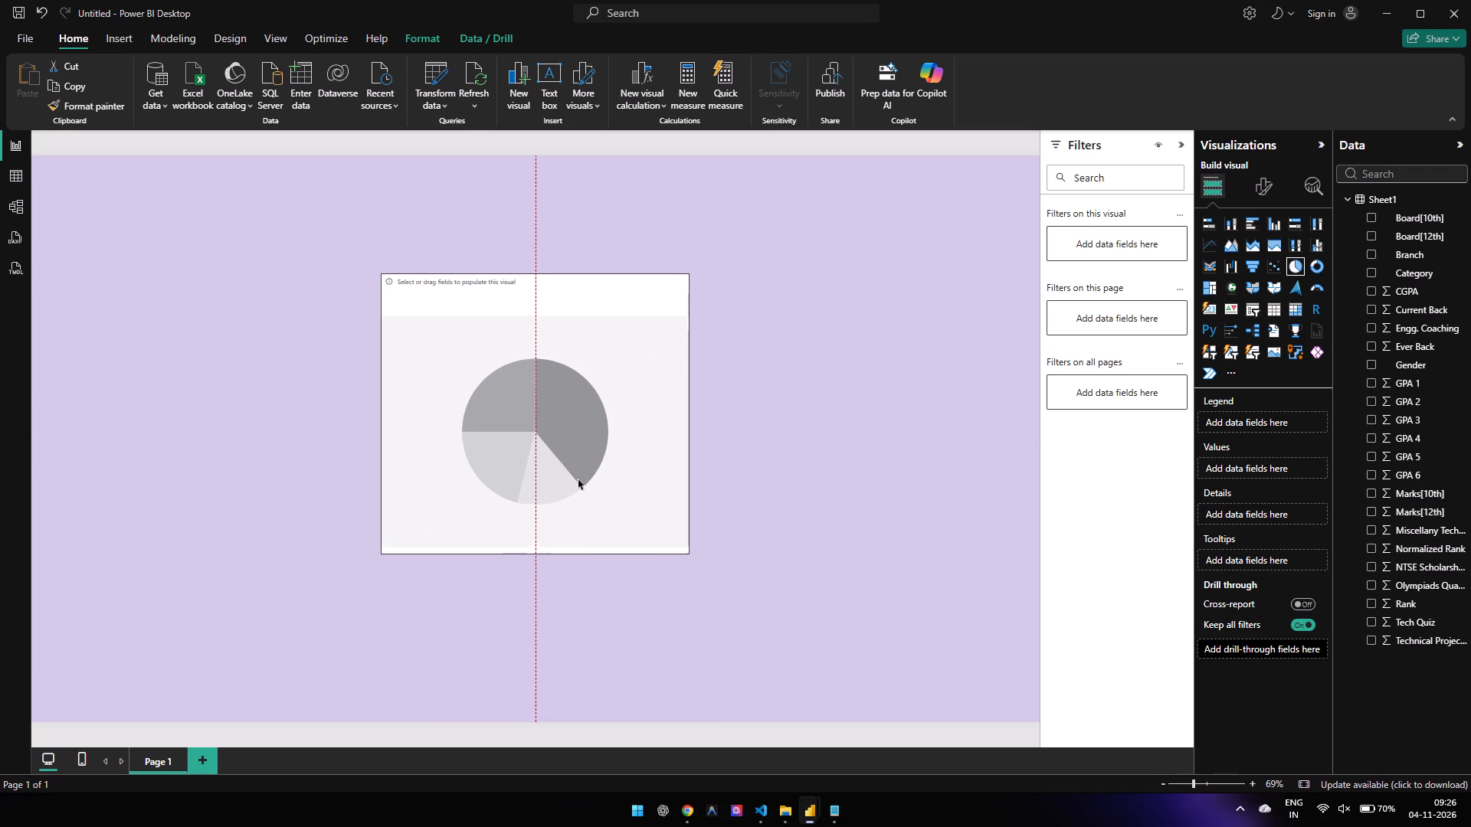
drag(578, 478, 563, 430)
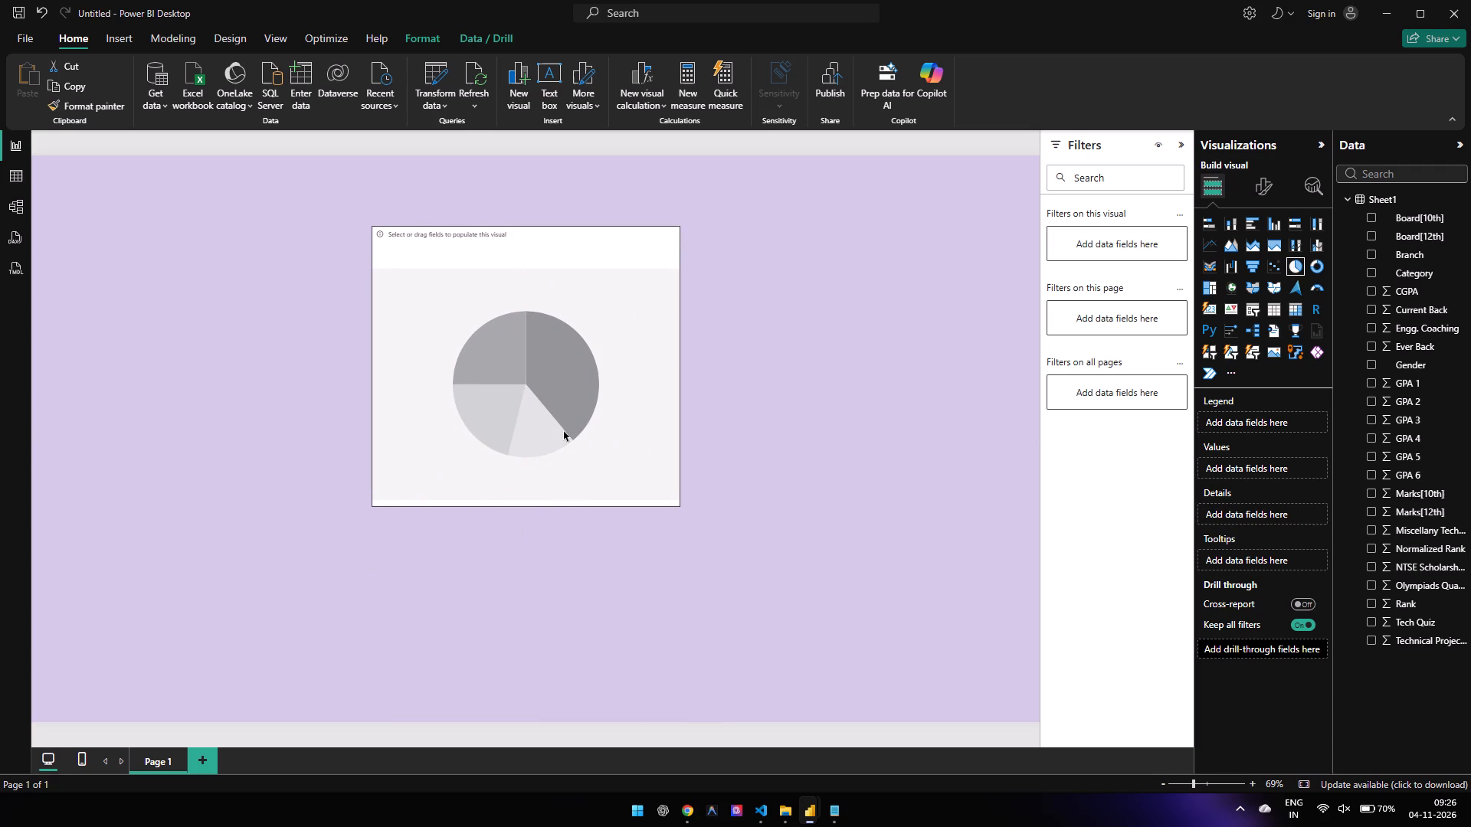
drag(563, 430, 565, 516)
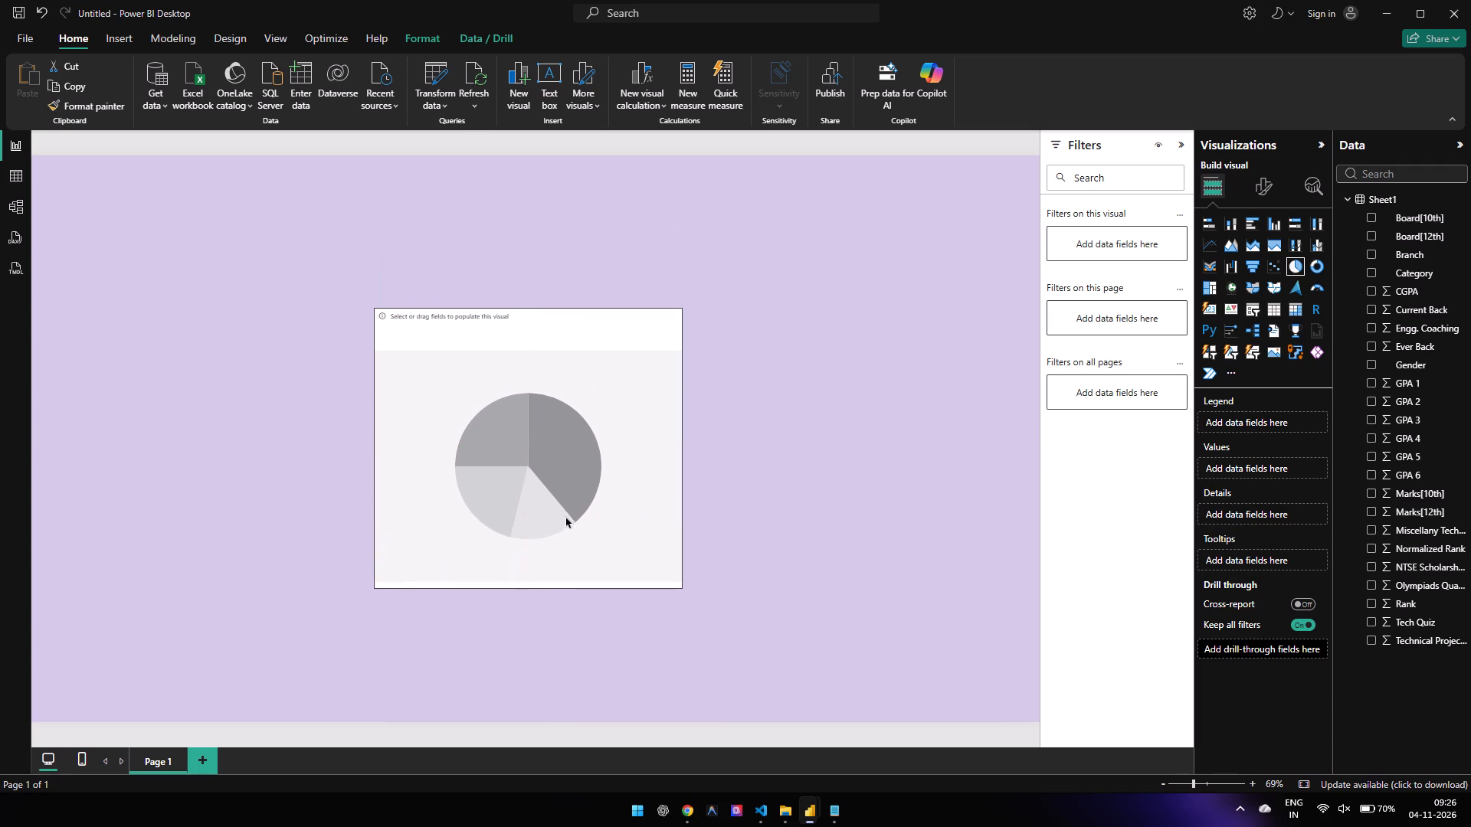
drag(565, 516, 572, 504)
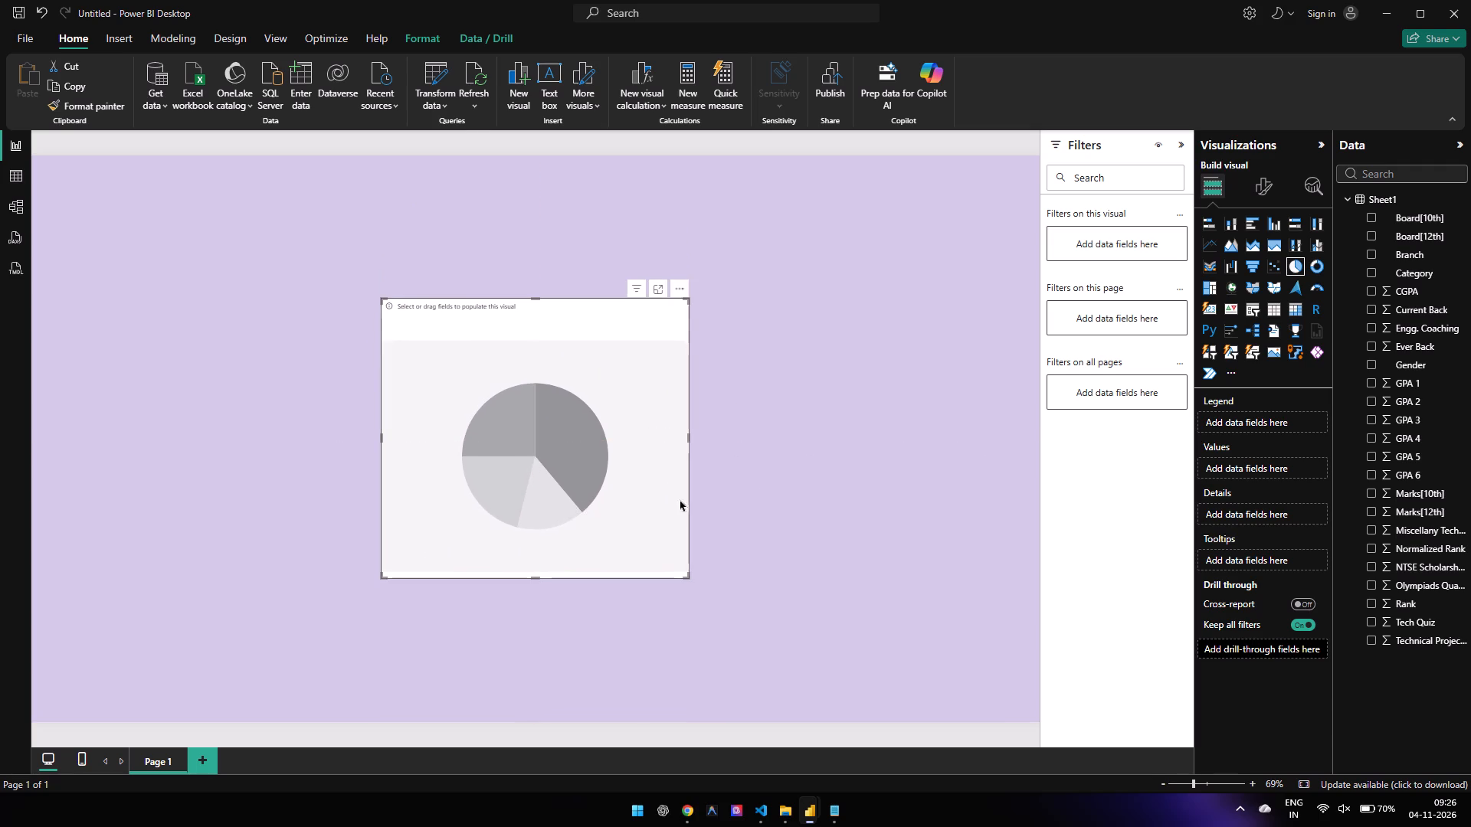
click(785, 488)
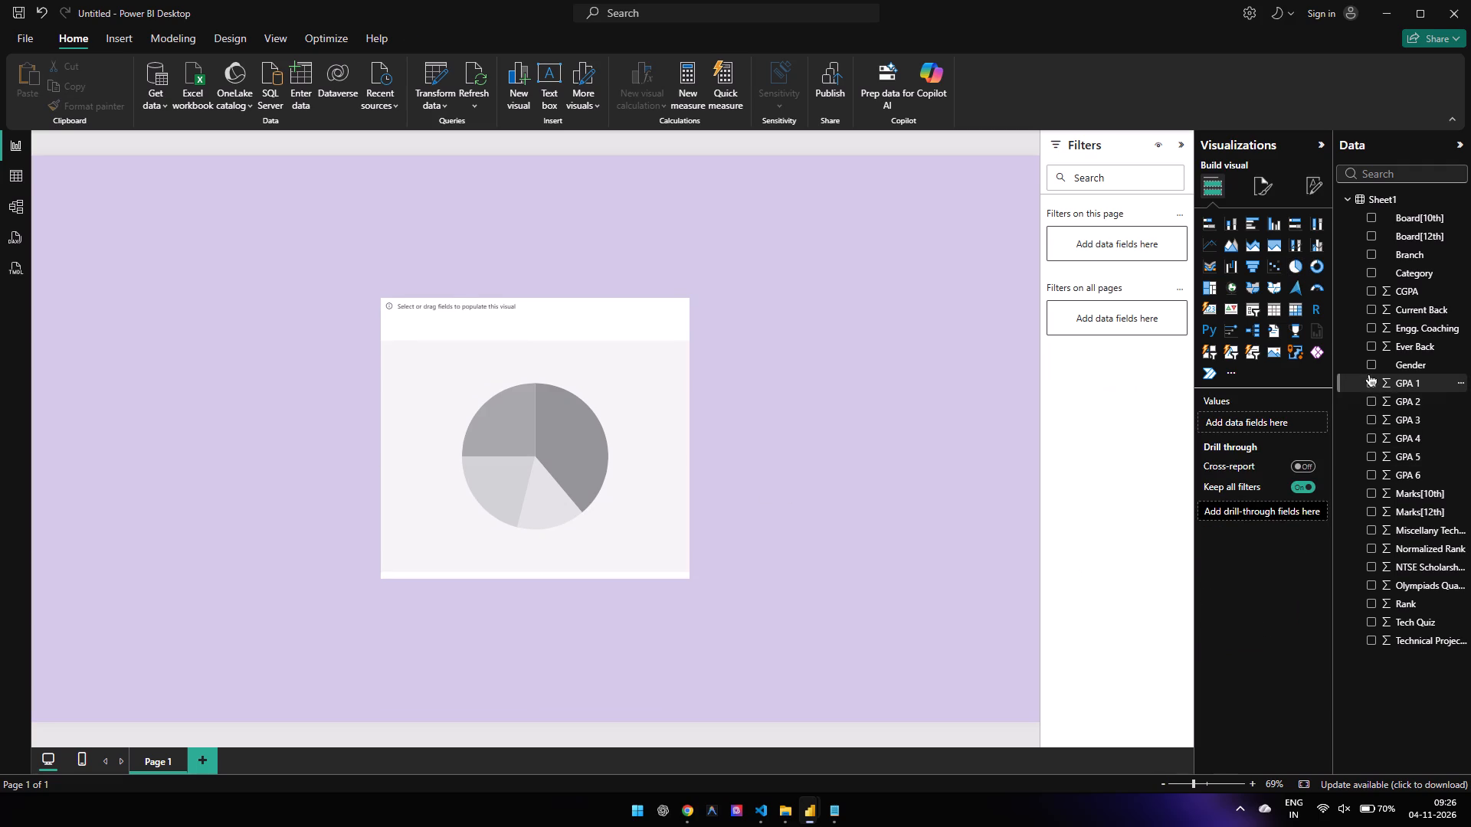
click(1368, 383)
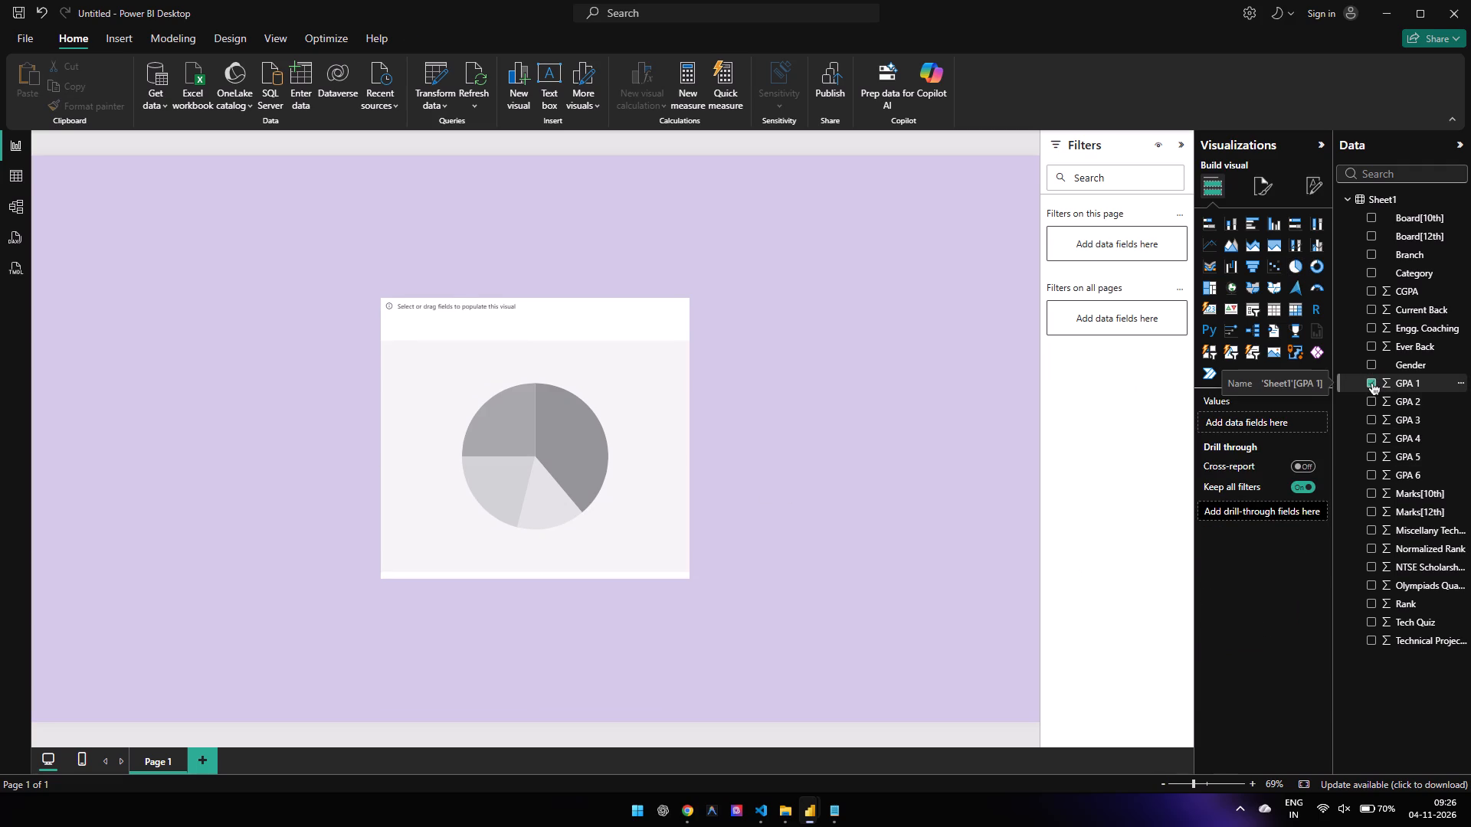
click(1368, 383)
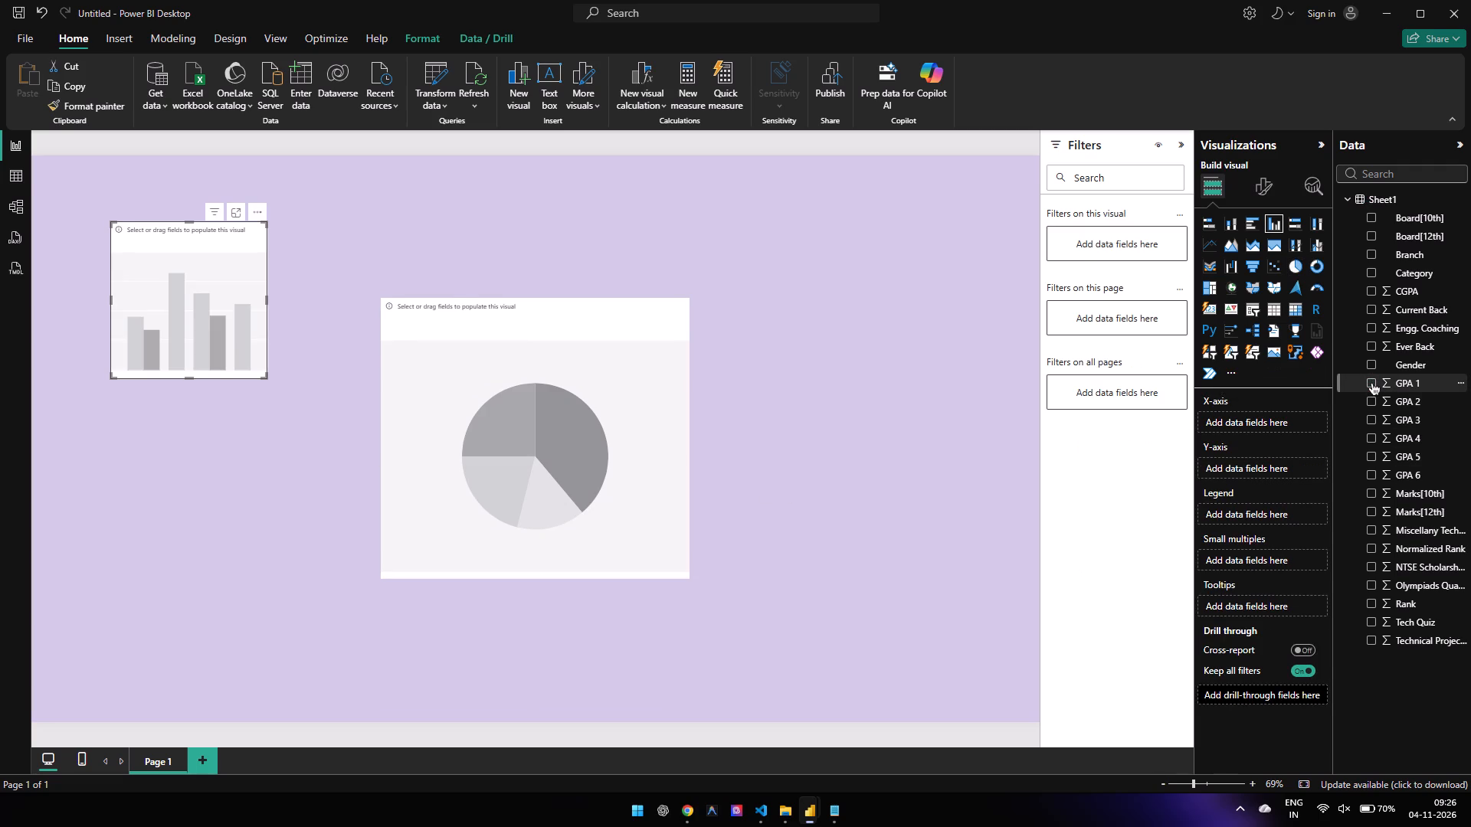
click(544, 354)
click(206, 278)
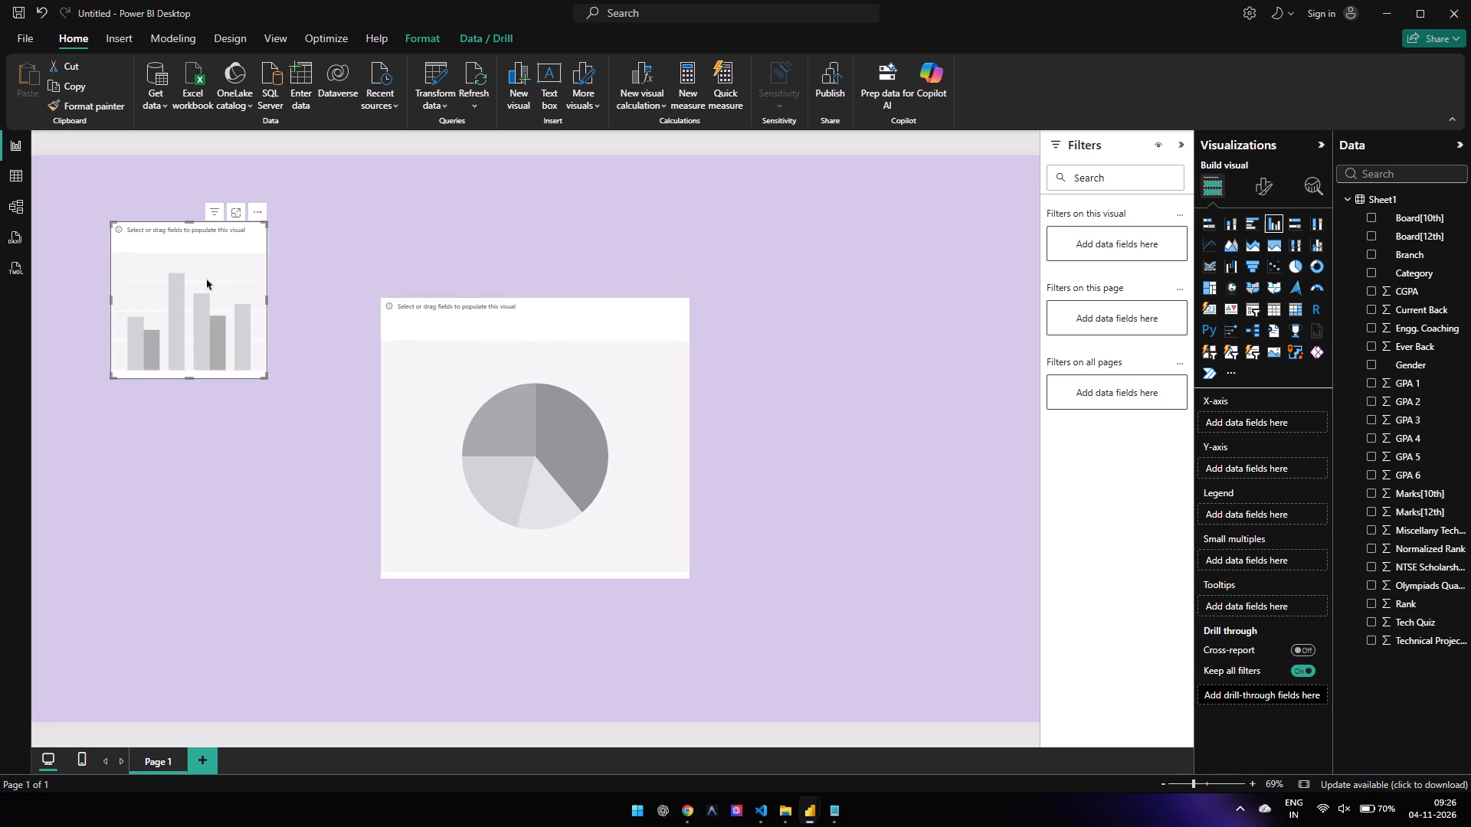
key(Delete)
Add the fields GPA 1 to GPA 6 from Sheet1 as the pie chart's values, ordered GPA 4, 2, 5, 1, 6, 3.
click(526, 391)
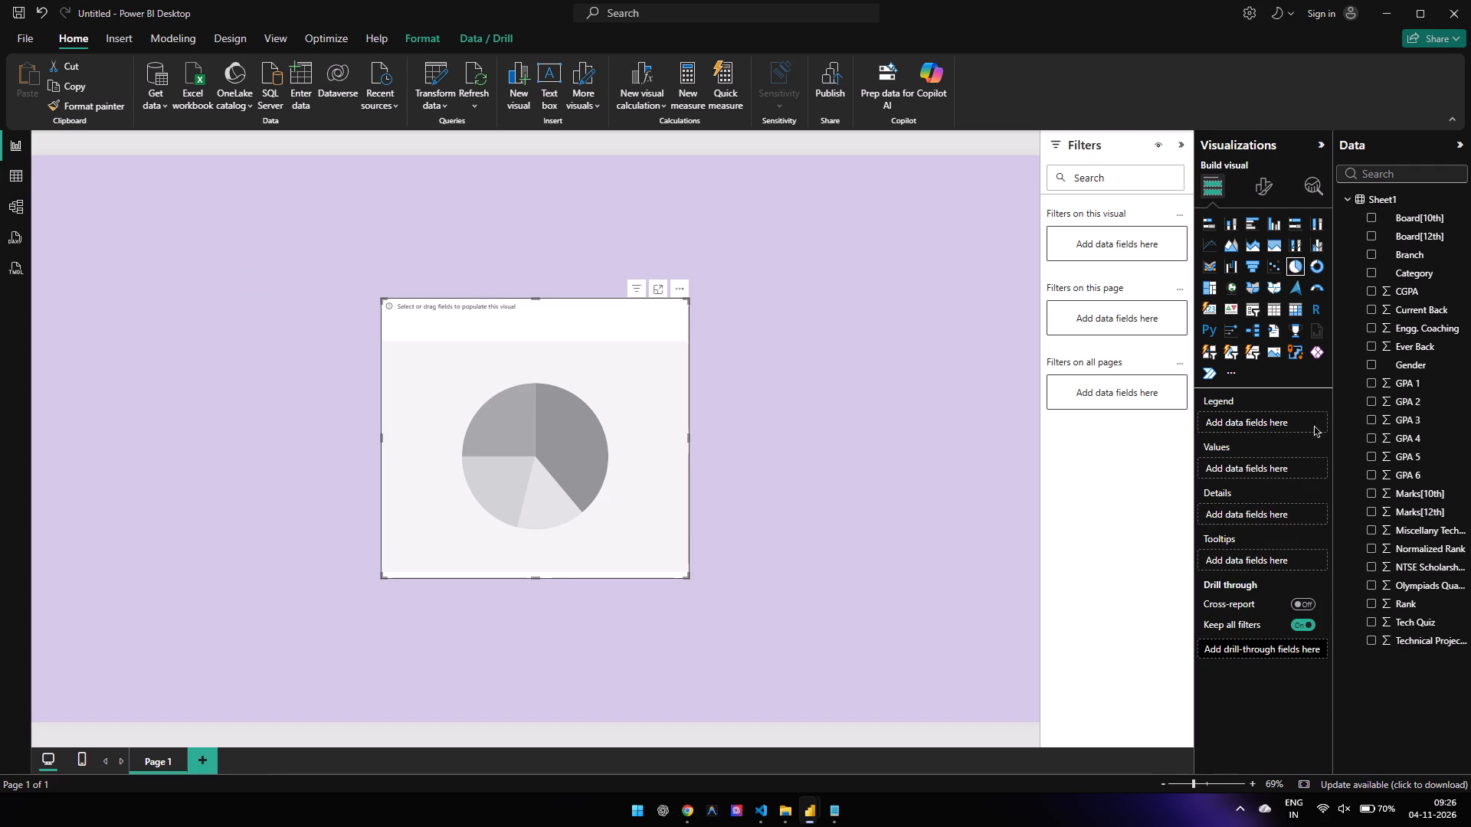
drag(1416, 437, 1250, 464)
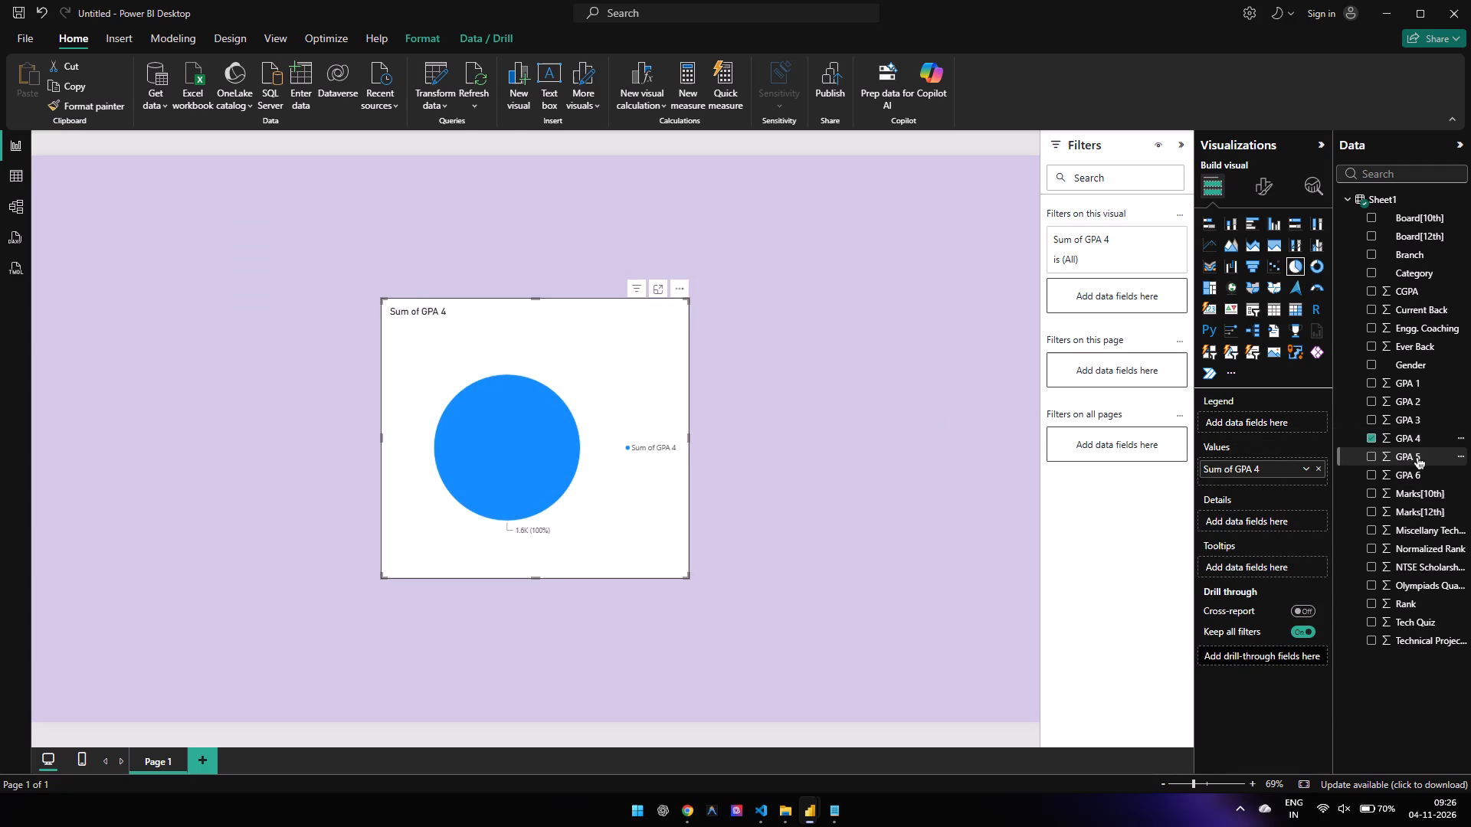
drag(1414, 457, 1260, 475)
drag(1417, 473, 1261, 492)
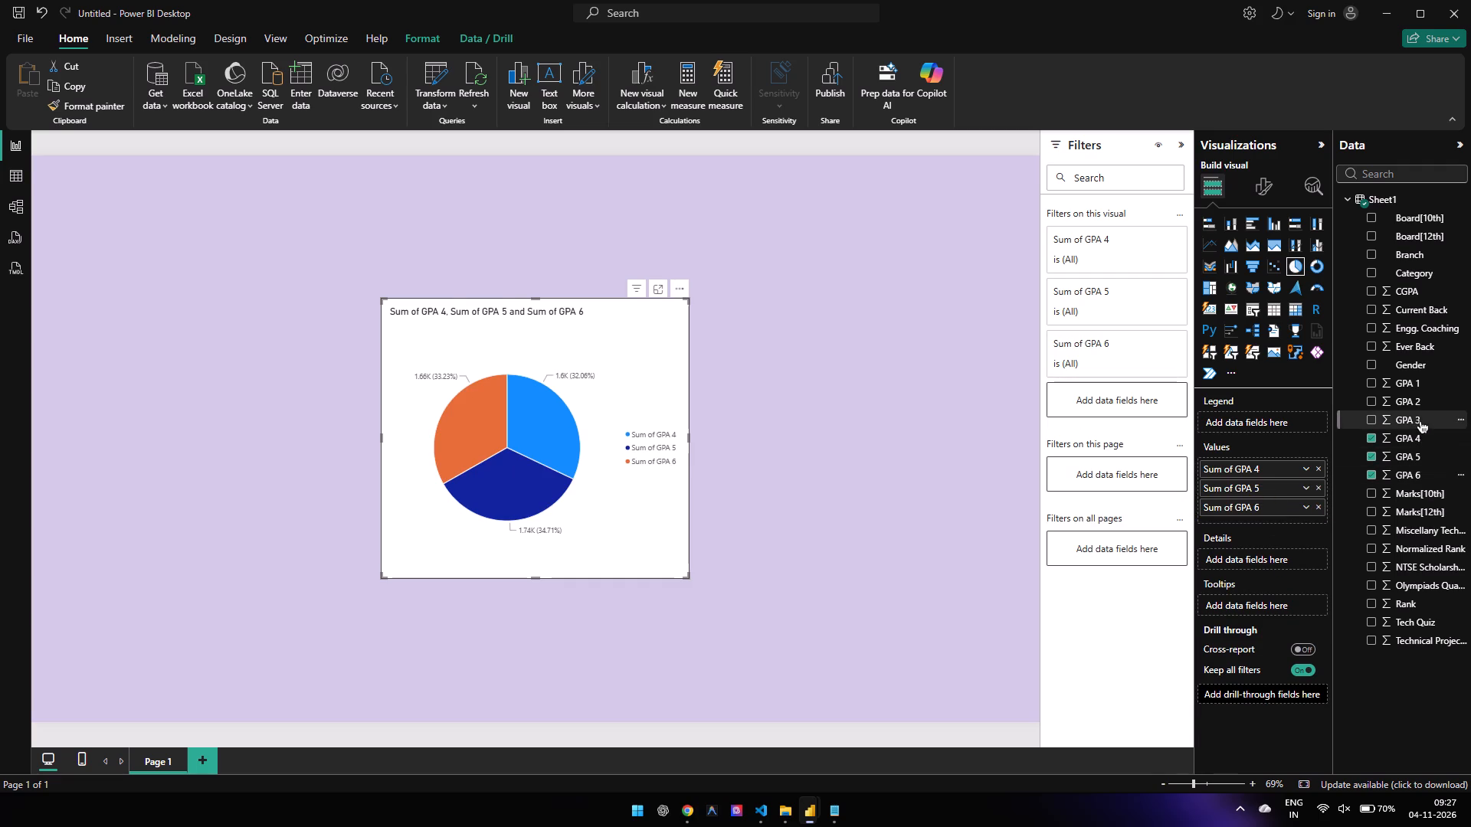
drag(1417, 422, 1260, 518)
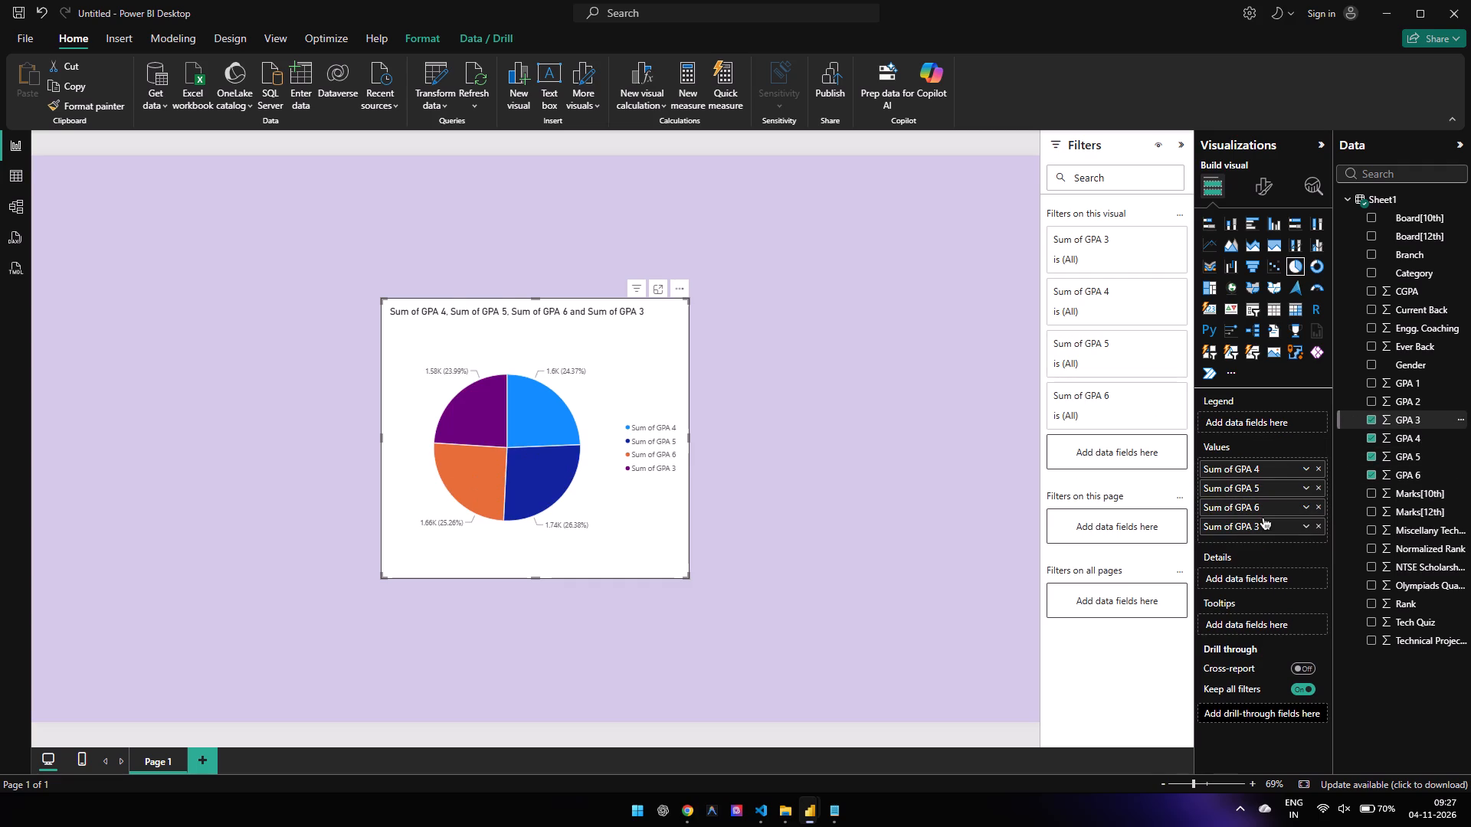
drag(1423, 404, 1224, 469)
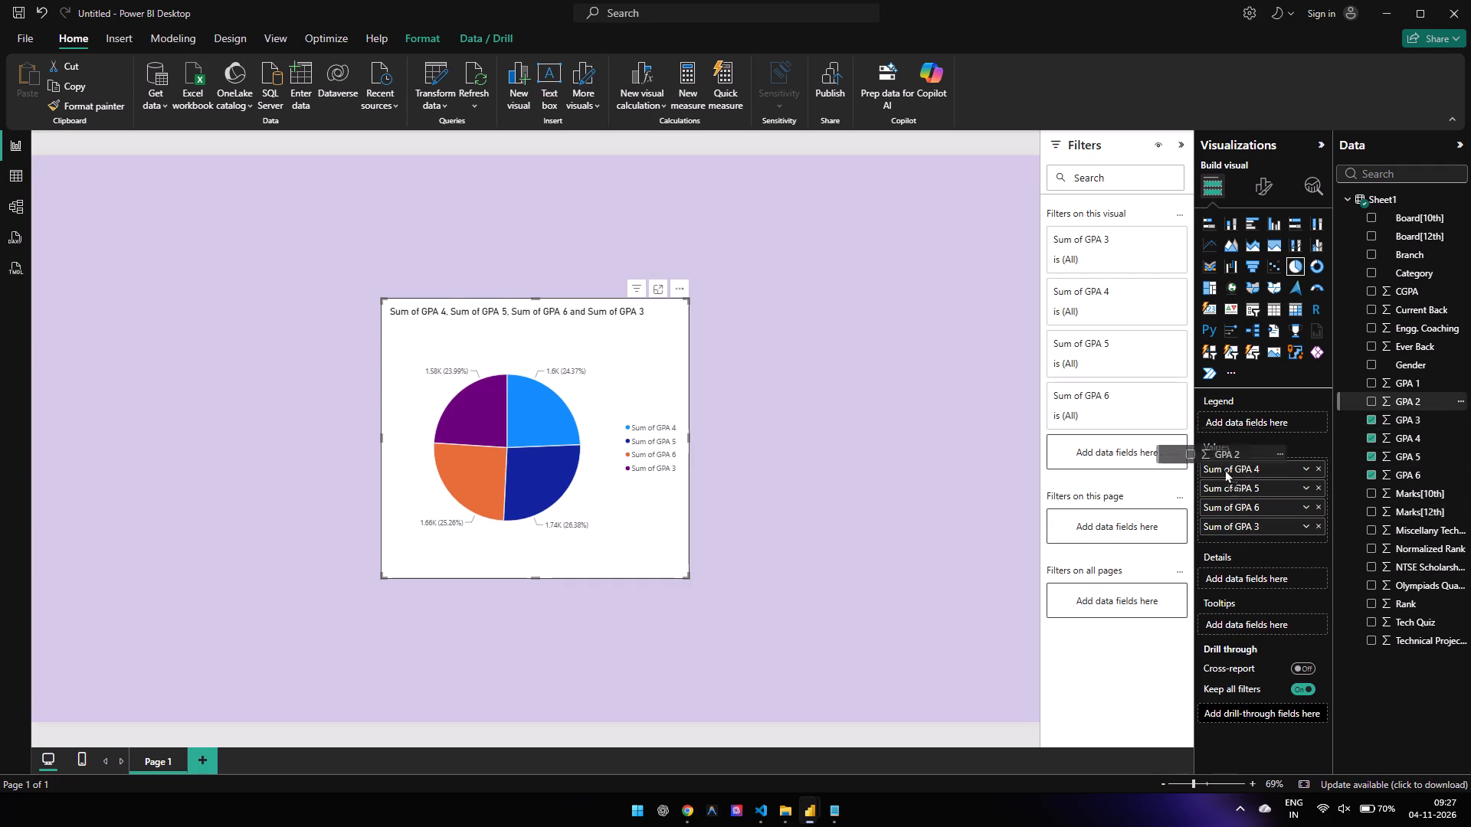
drag(1224, 469, 1254, 487)
drag(1410, 383, 1241, 508)
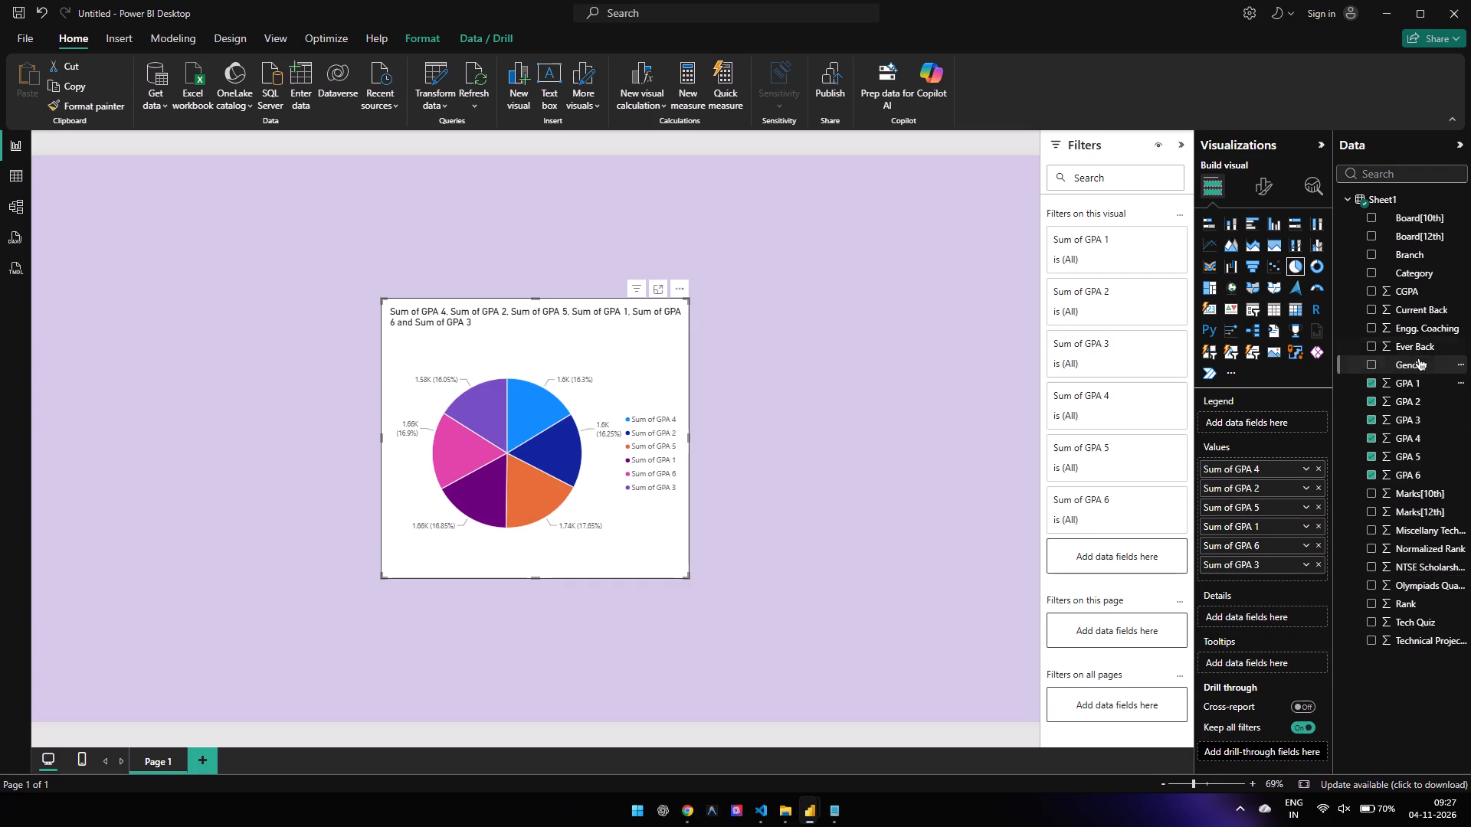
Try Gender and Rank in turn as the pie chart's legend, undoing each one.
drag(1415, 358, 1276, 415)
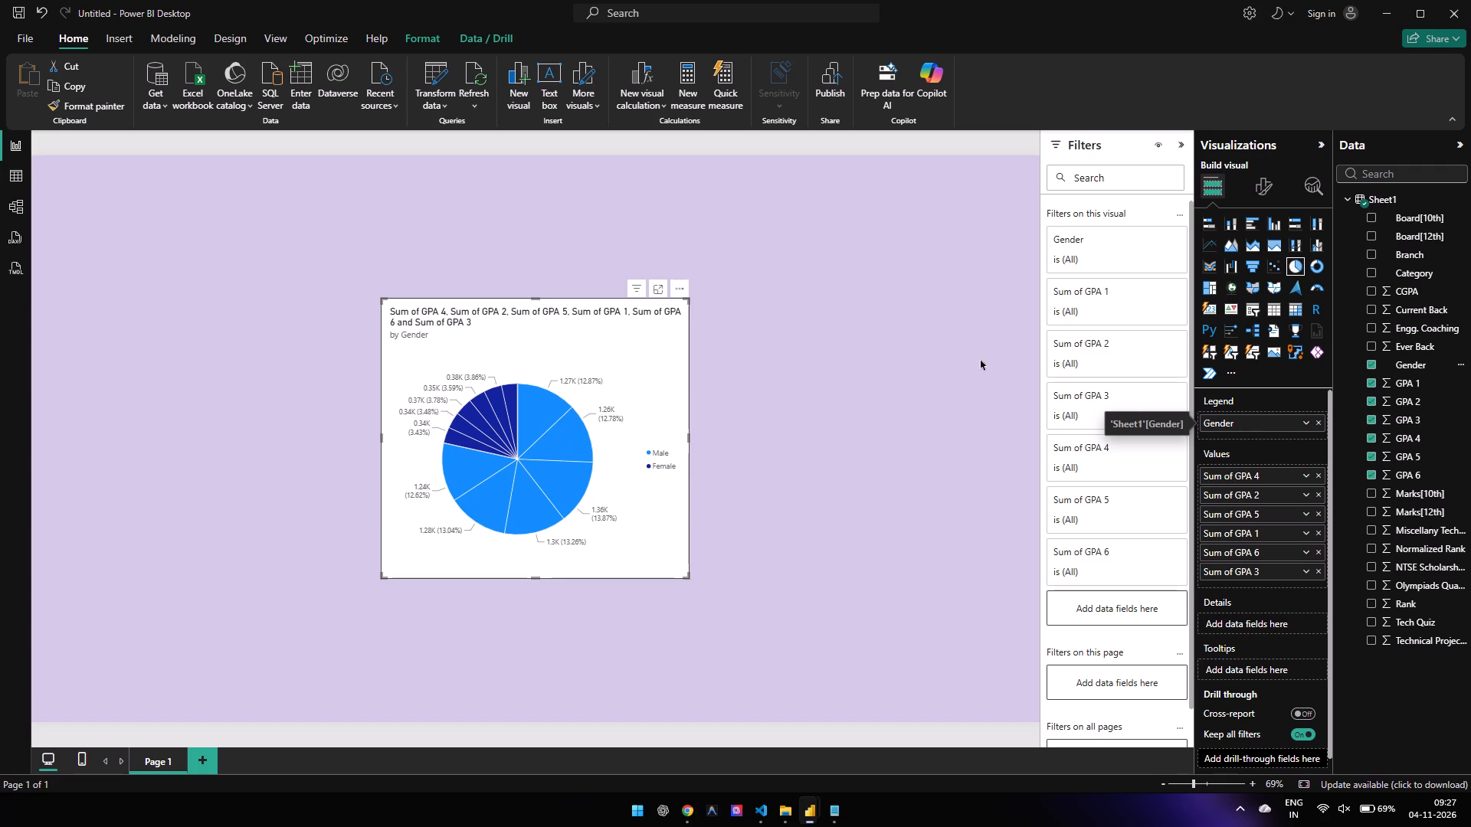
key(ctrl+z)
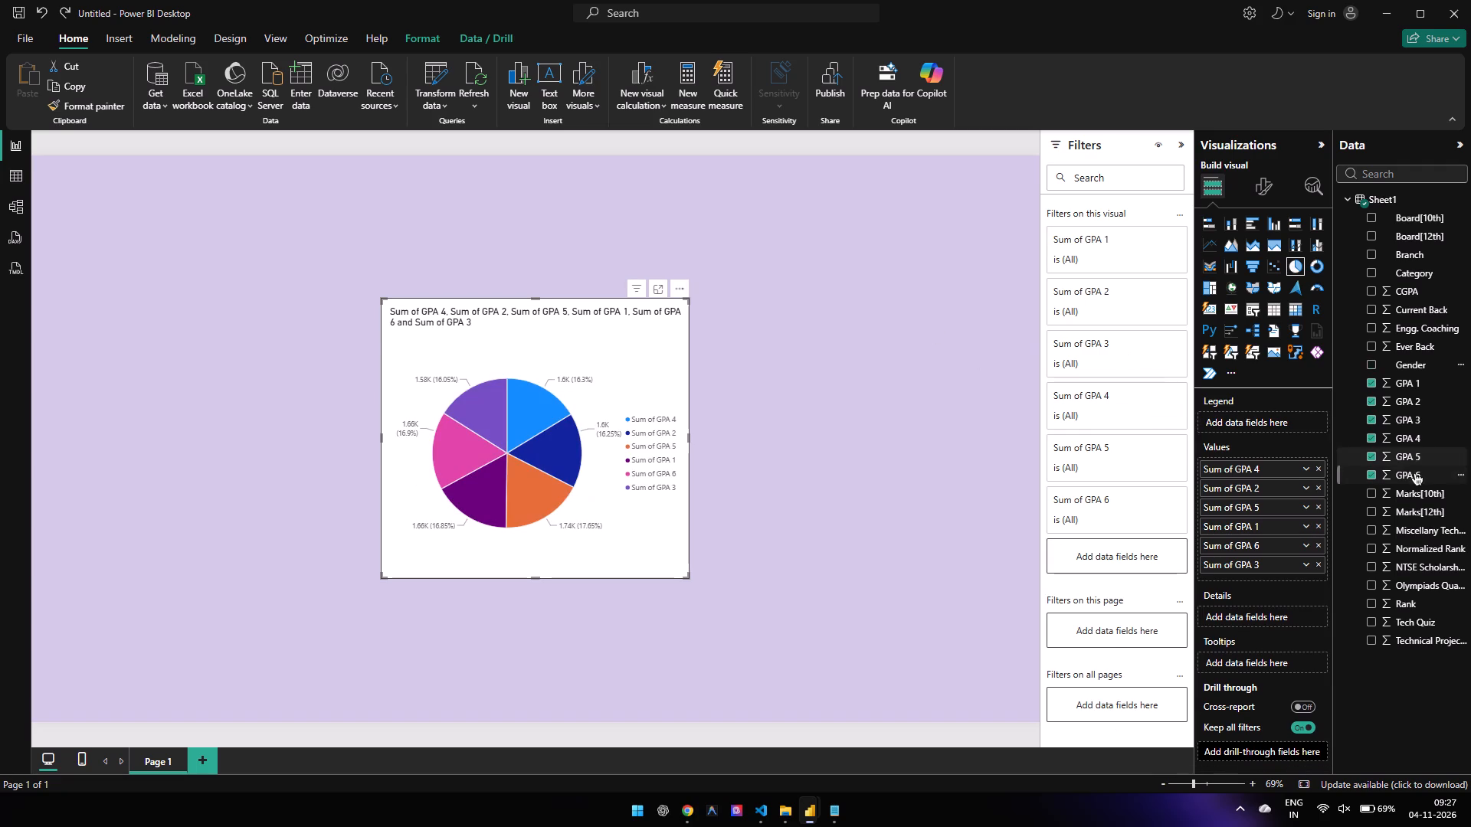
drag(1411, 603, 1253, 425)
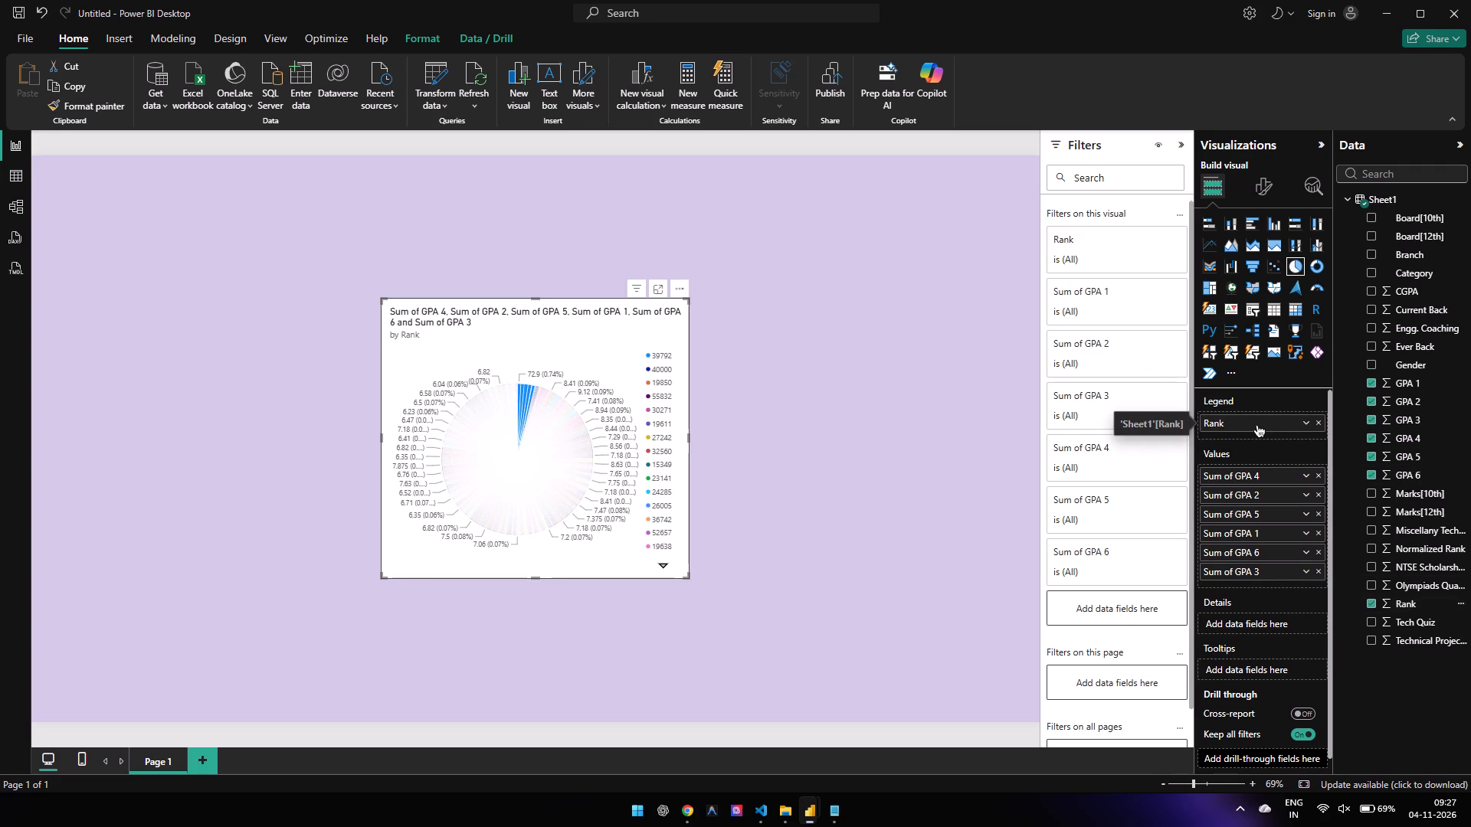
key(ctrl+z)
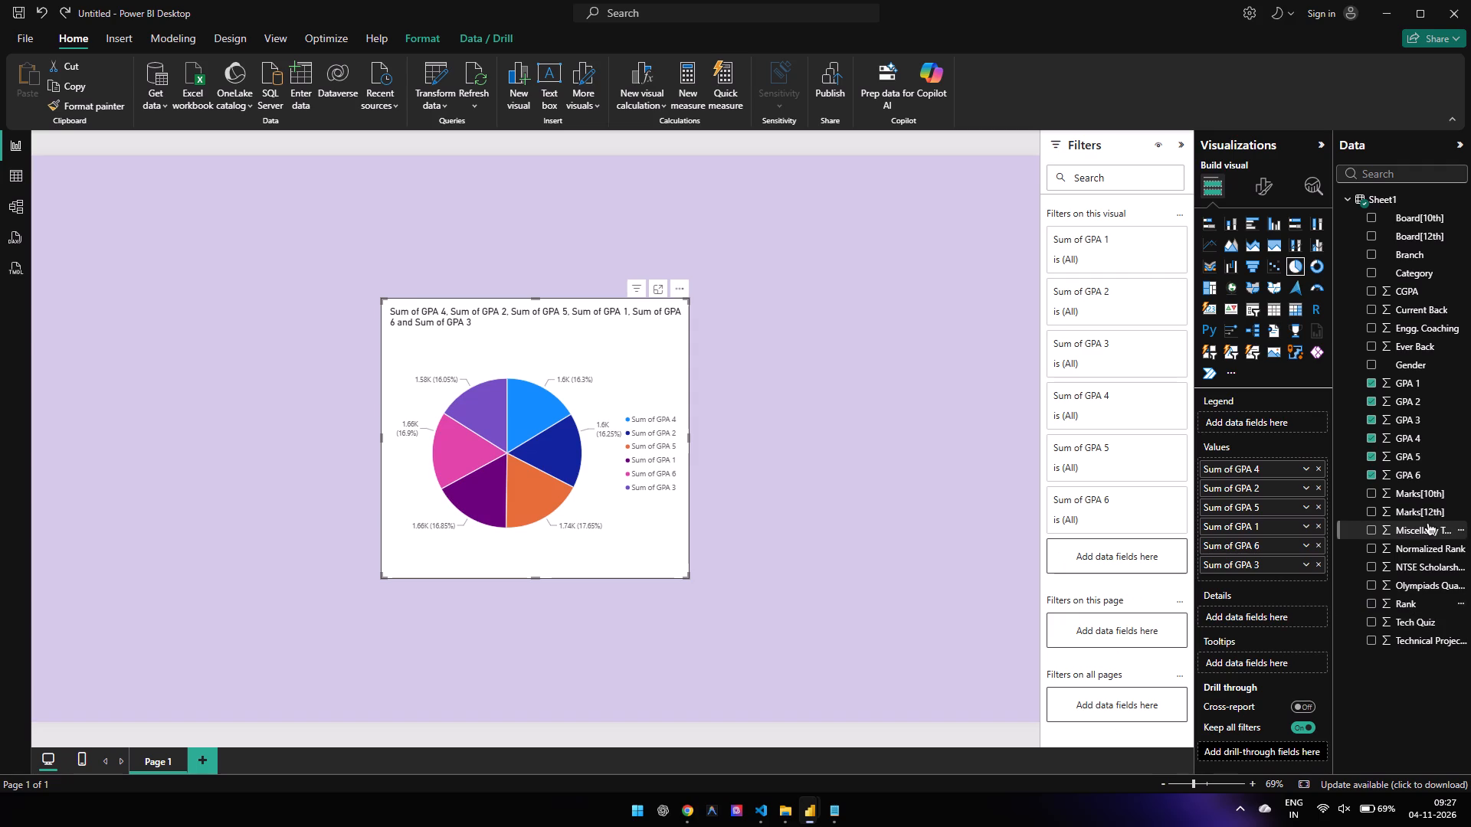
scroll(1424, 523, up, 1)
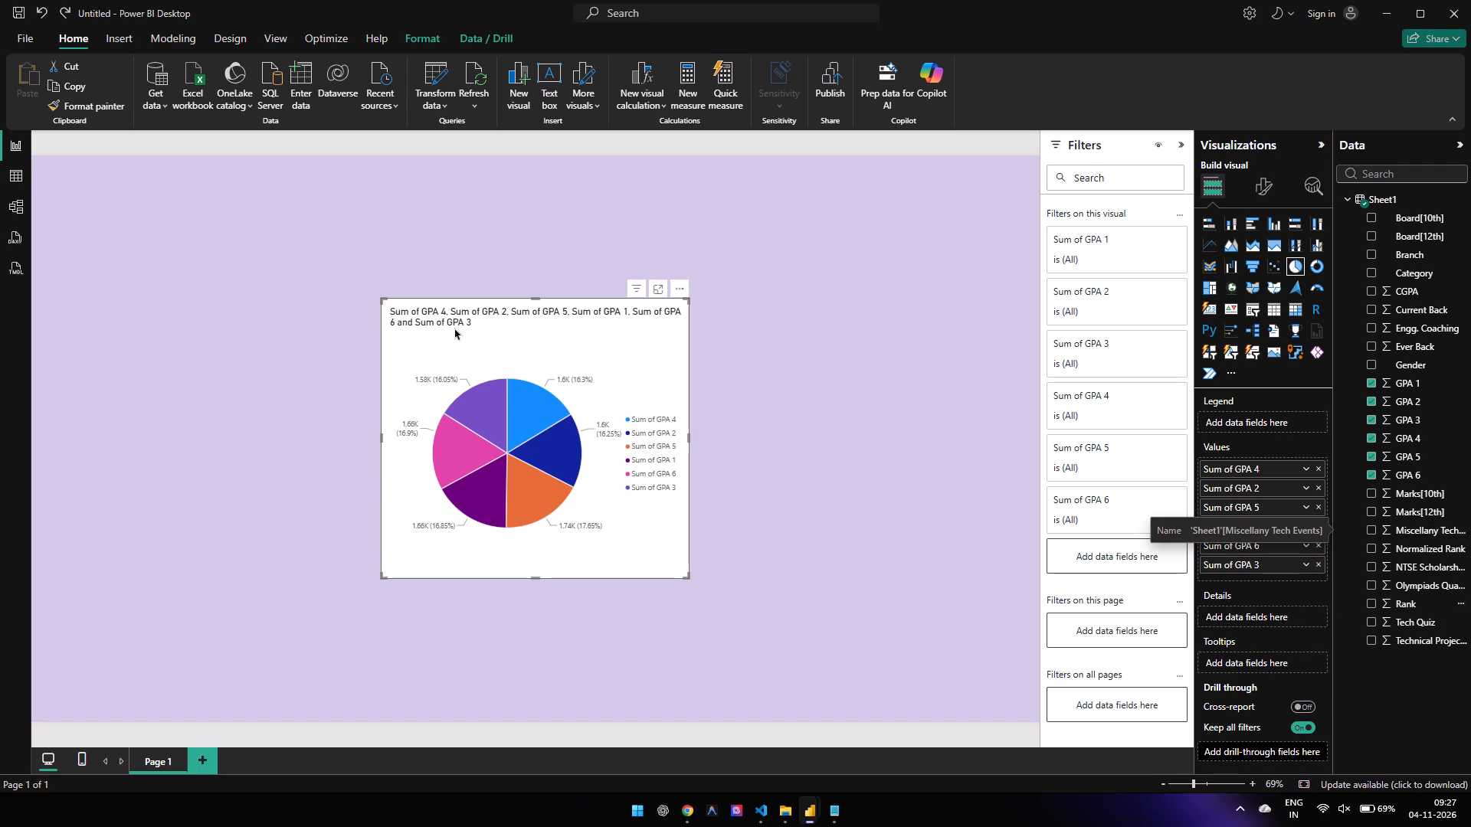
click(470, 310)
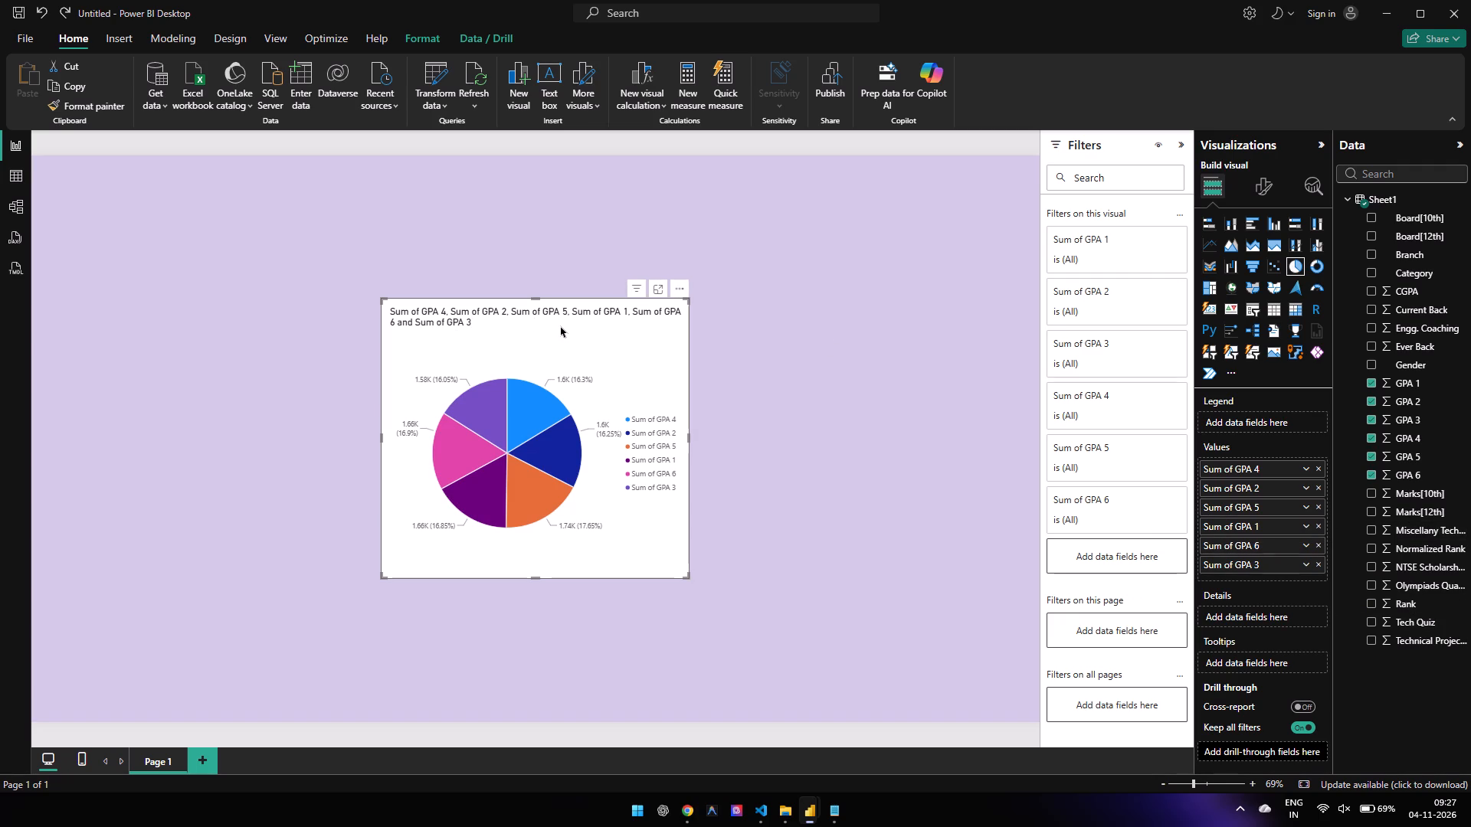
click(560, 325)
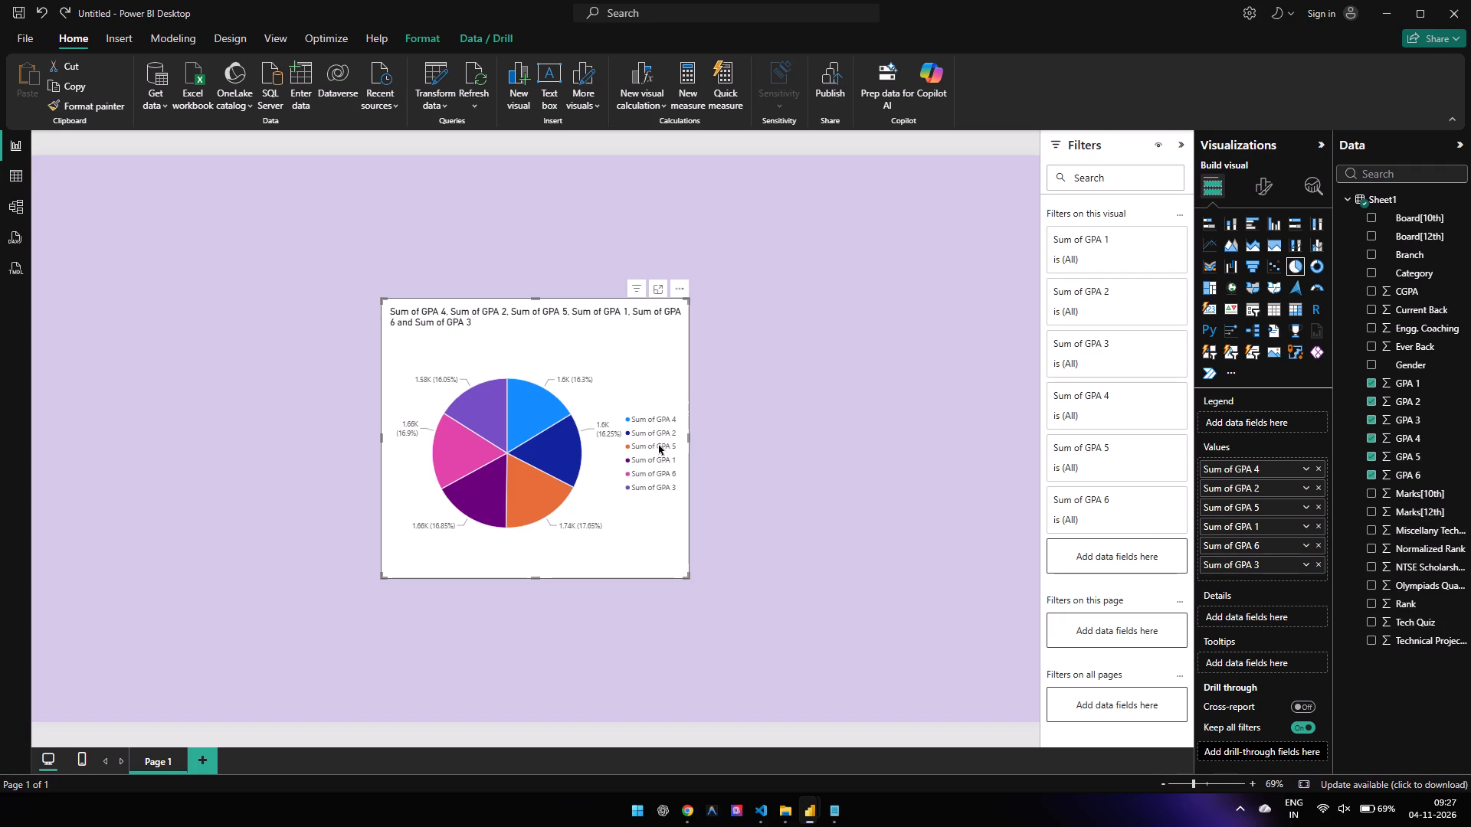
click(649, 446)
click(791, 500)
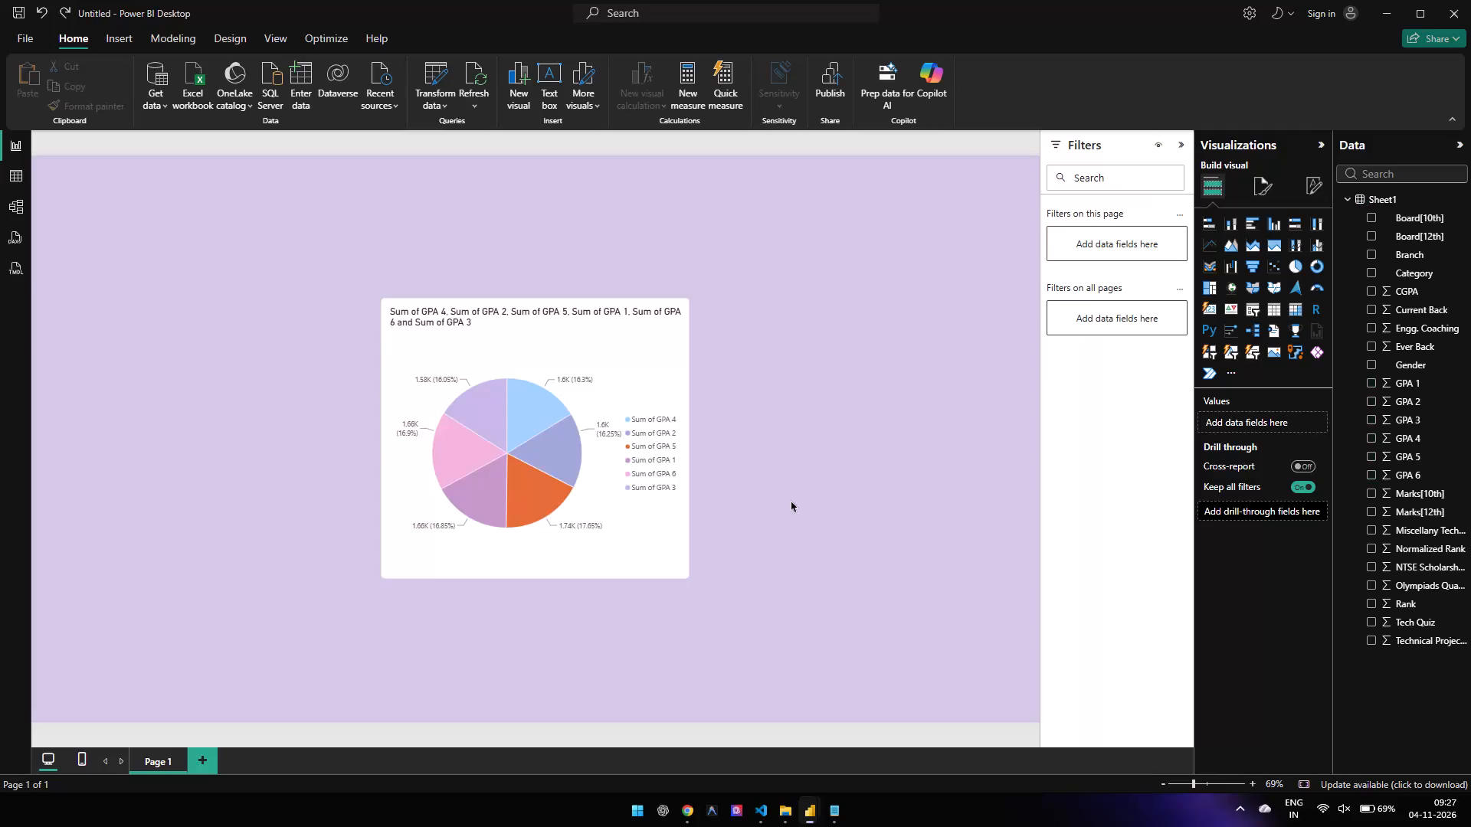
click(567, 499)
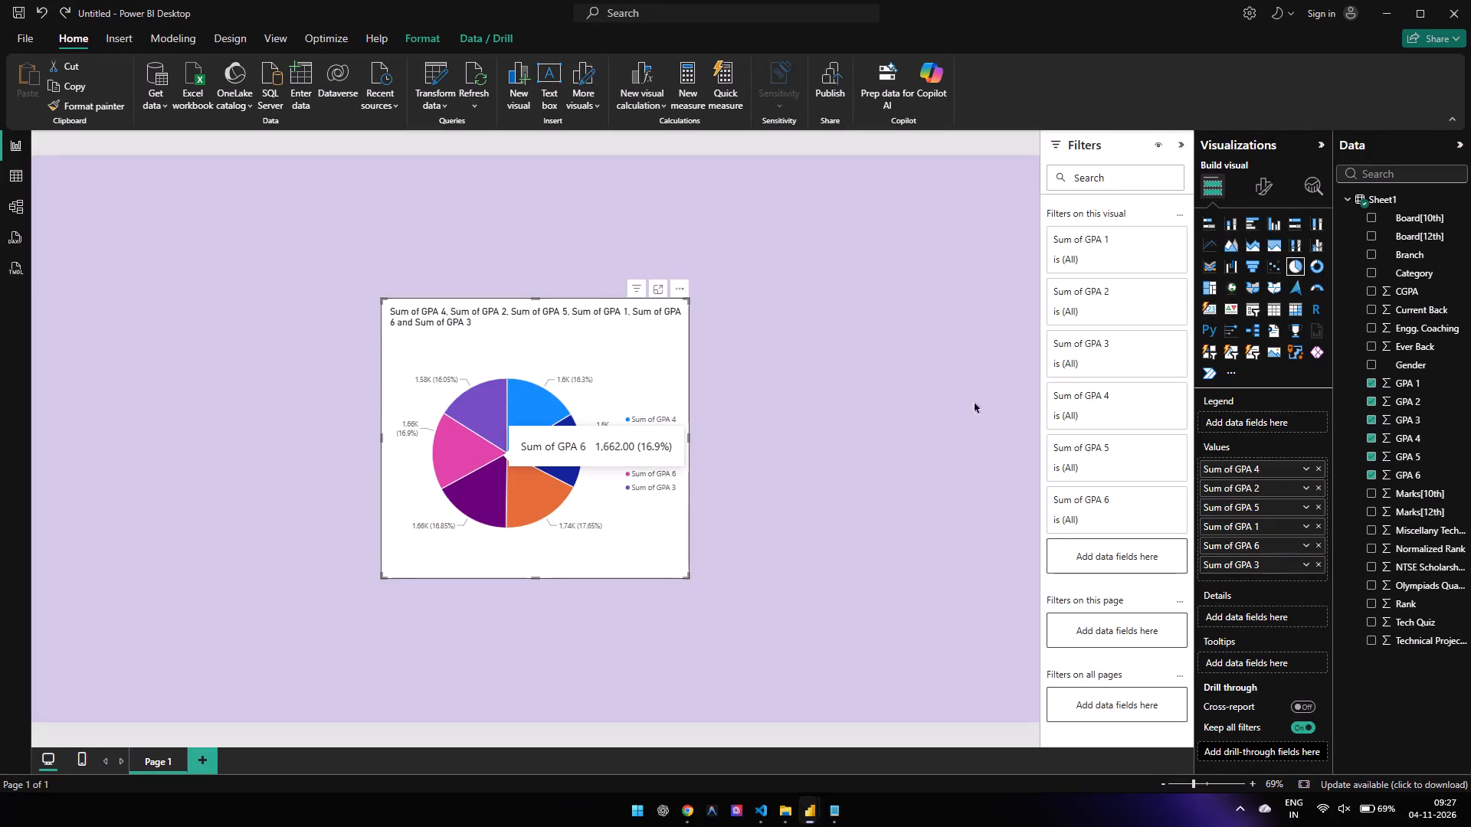
Switch to Notepad and reread the pie chart and bar chart tasks in the exercise list.
key(alt+Tab)
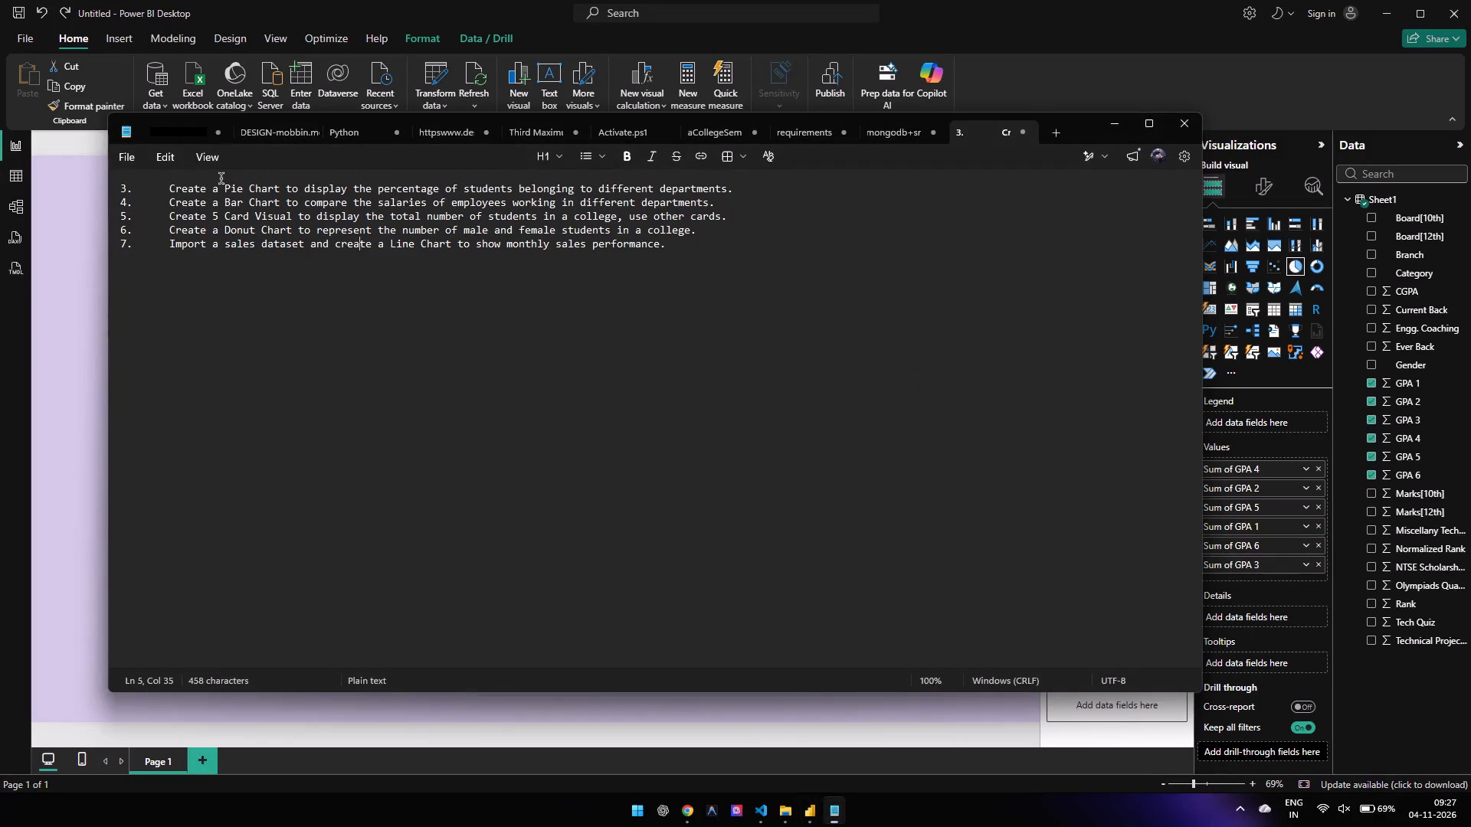
drag(171, 186, 740, 186)
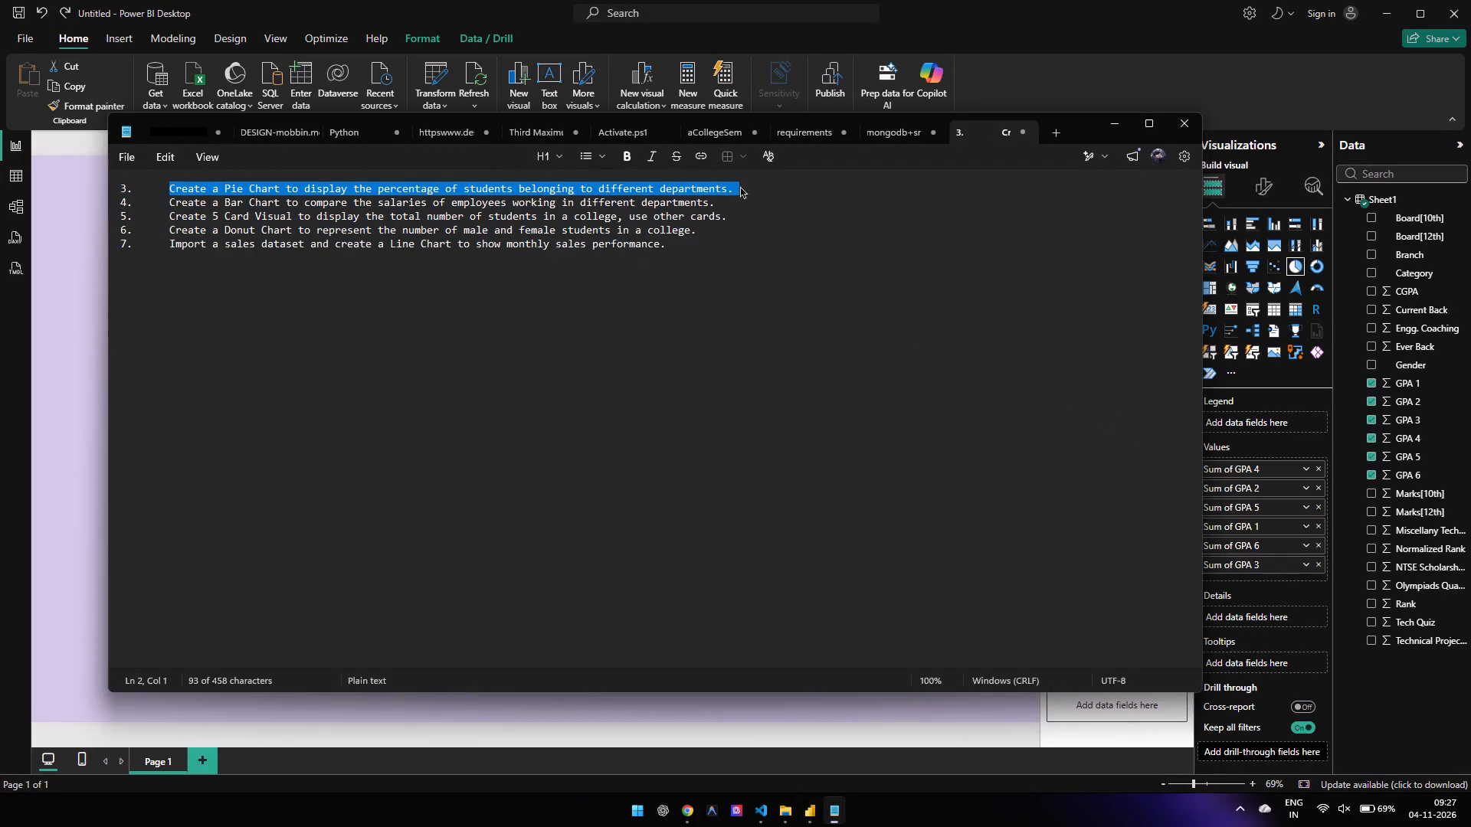
click(740, 186)
drag(169, 198, 732, 201)
click(732, 201)
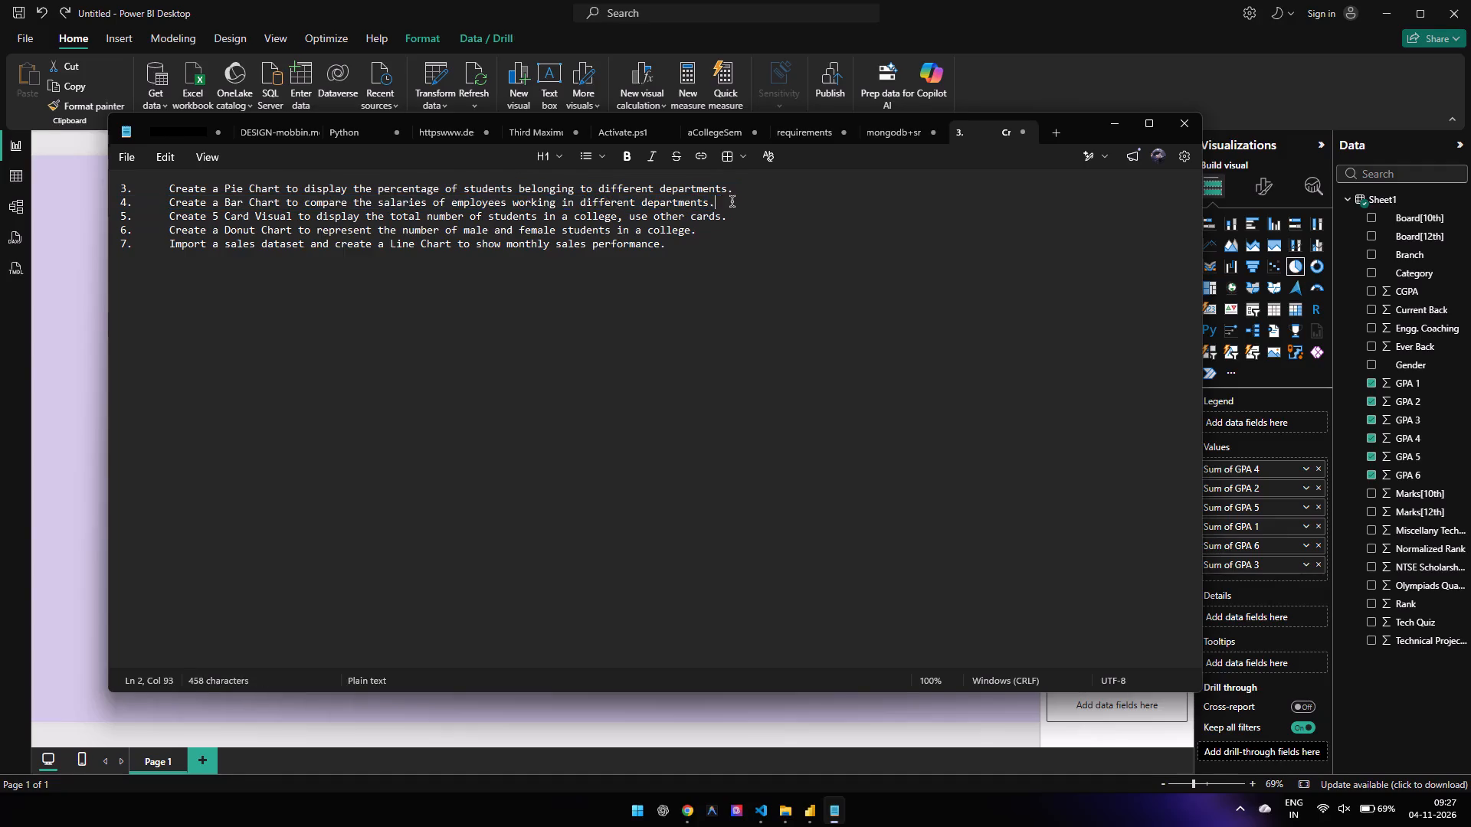
key(alt+Tab)
Enlarge the GPA pie chart to about twice its width and one and a half times its height, filling most of the canvas.
click(598, 397)
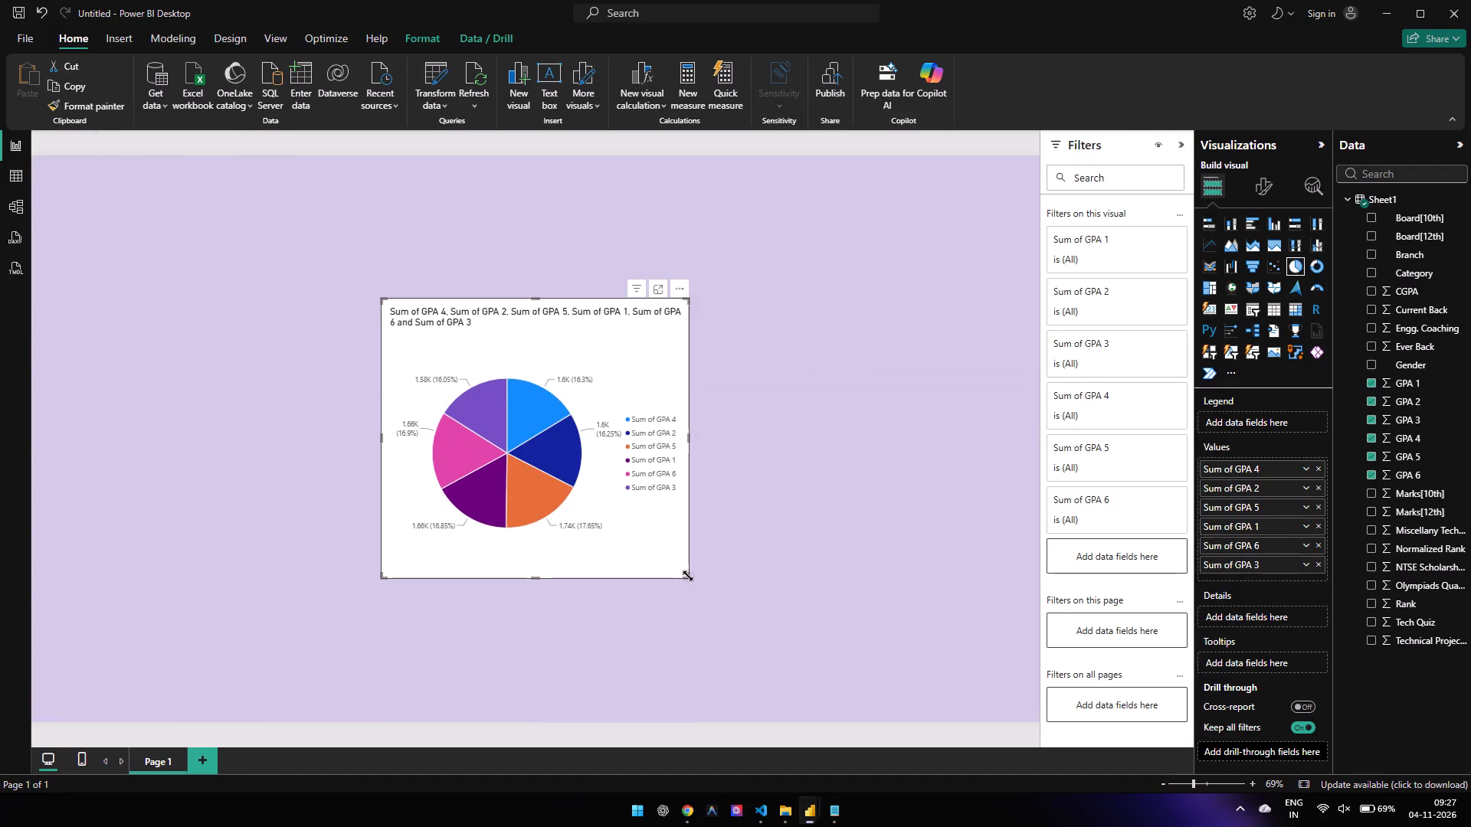
drag(688, 576, 877, 646)
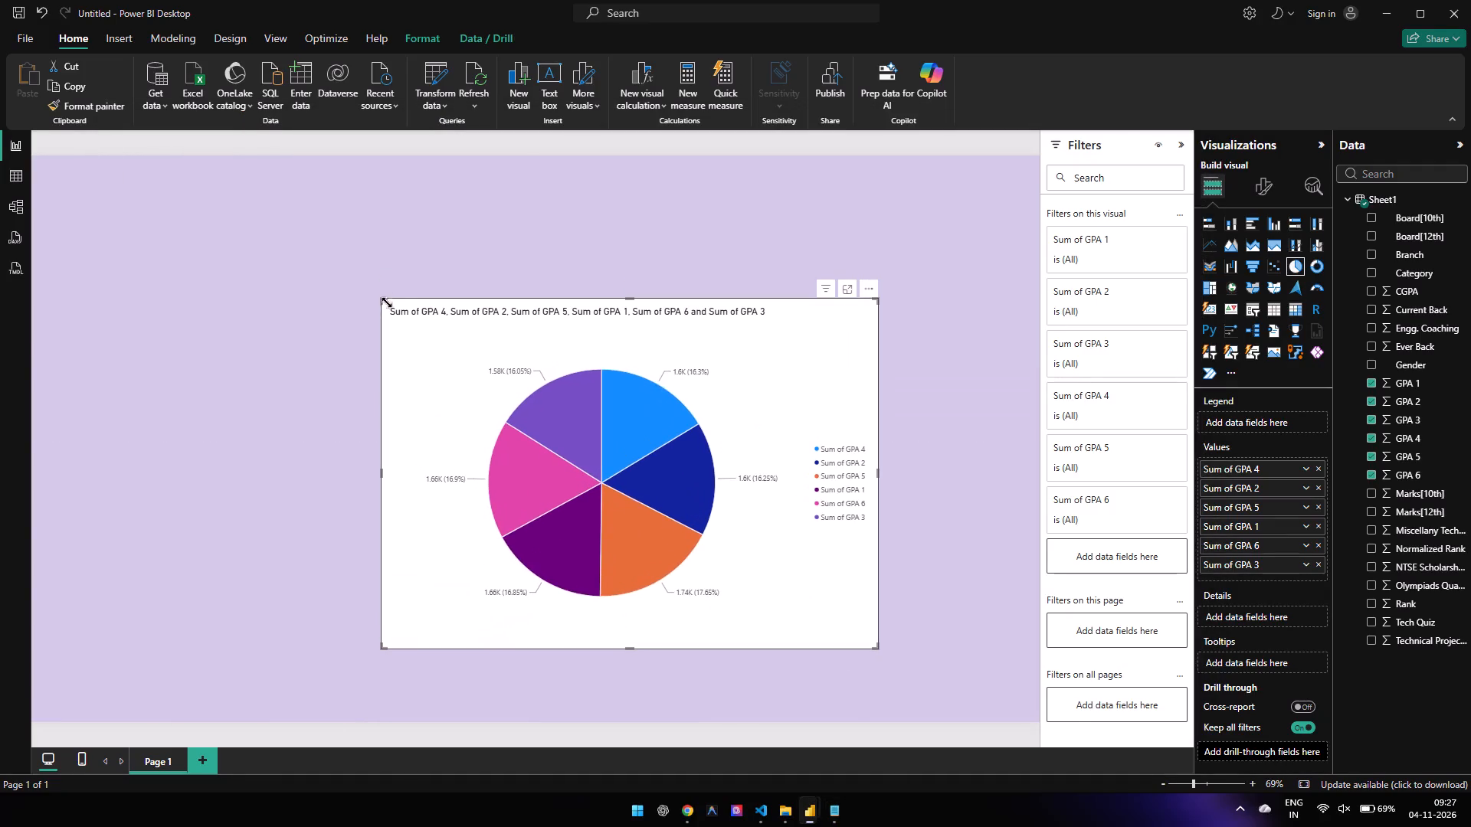
click(386, 305)
drag(386, 303, 270, 266)
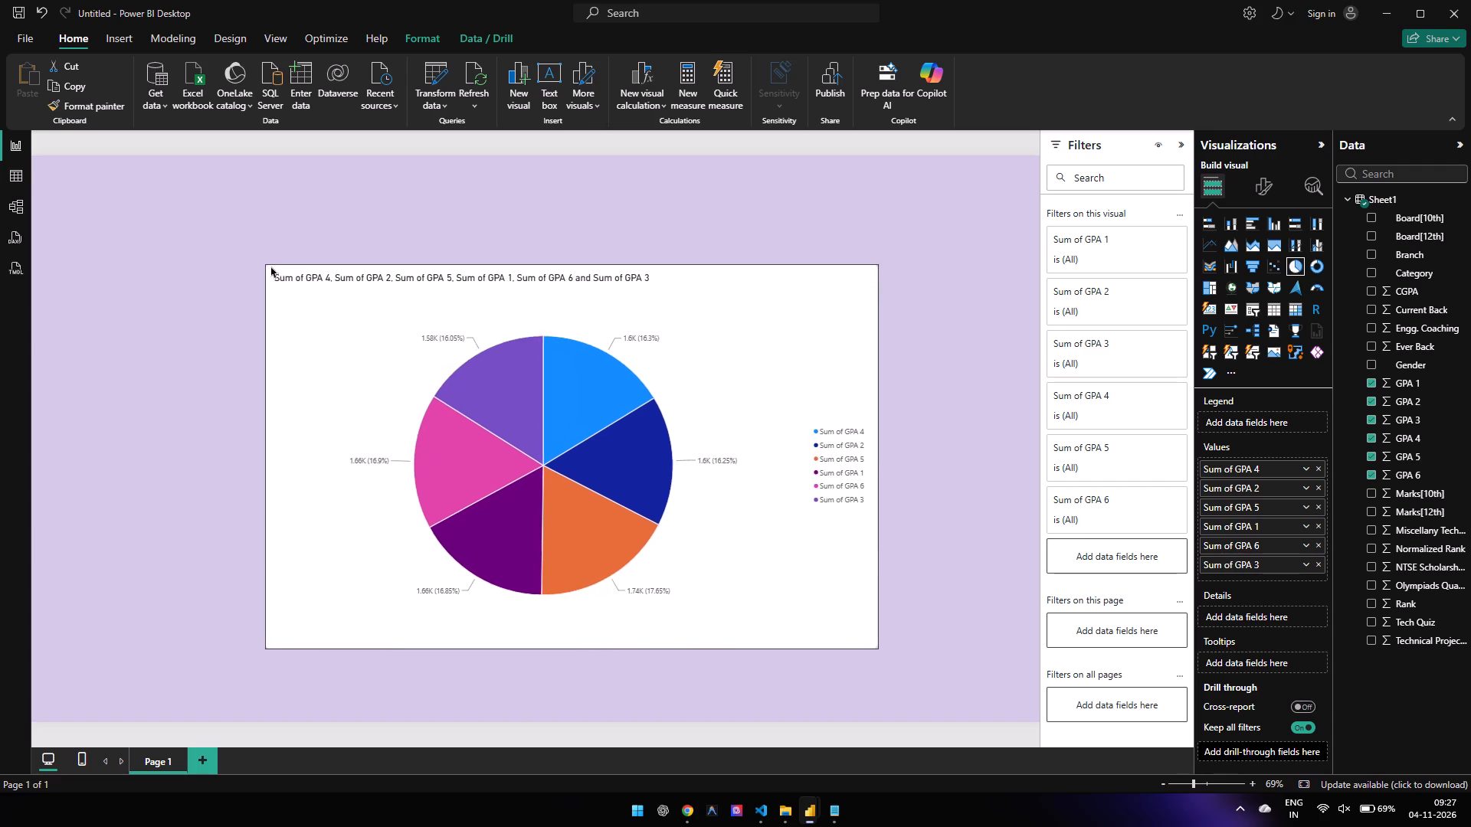
drag(270, 266, 260, 228)
click(923, 453)
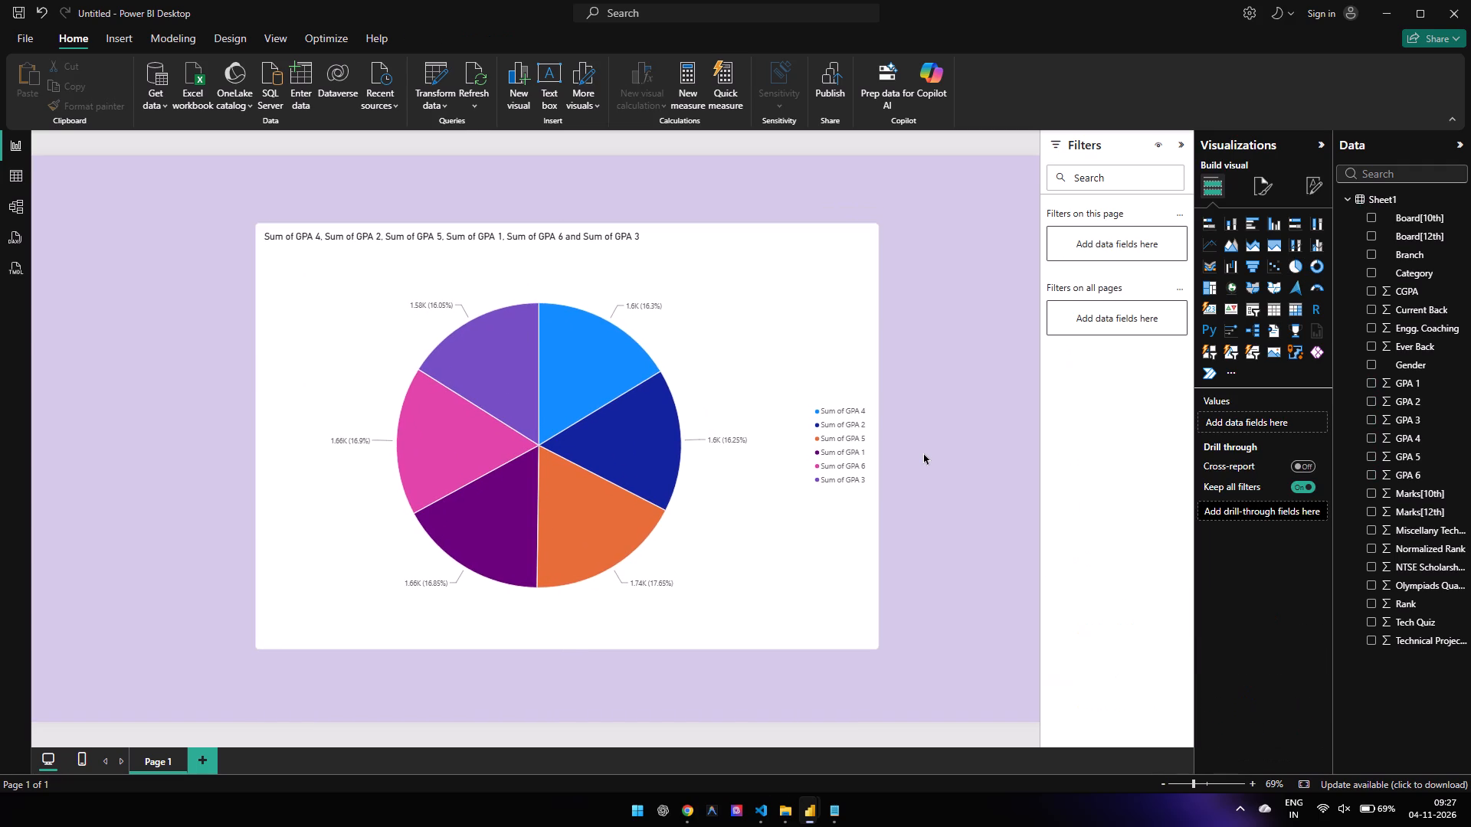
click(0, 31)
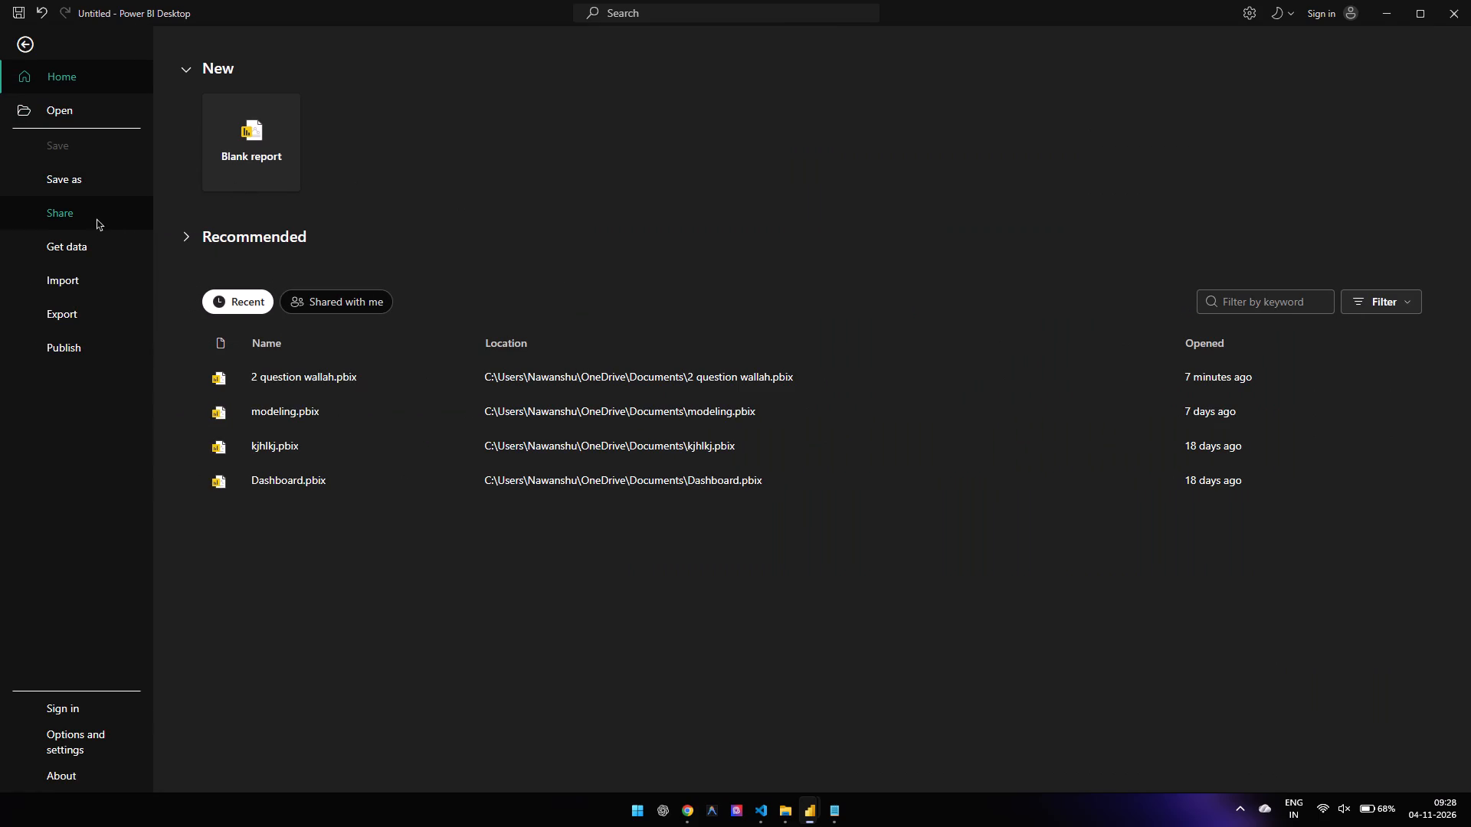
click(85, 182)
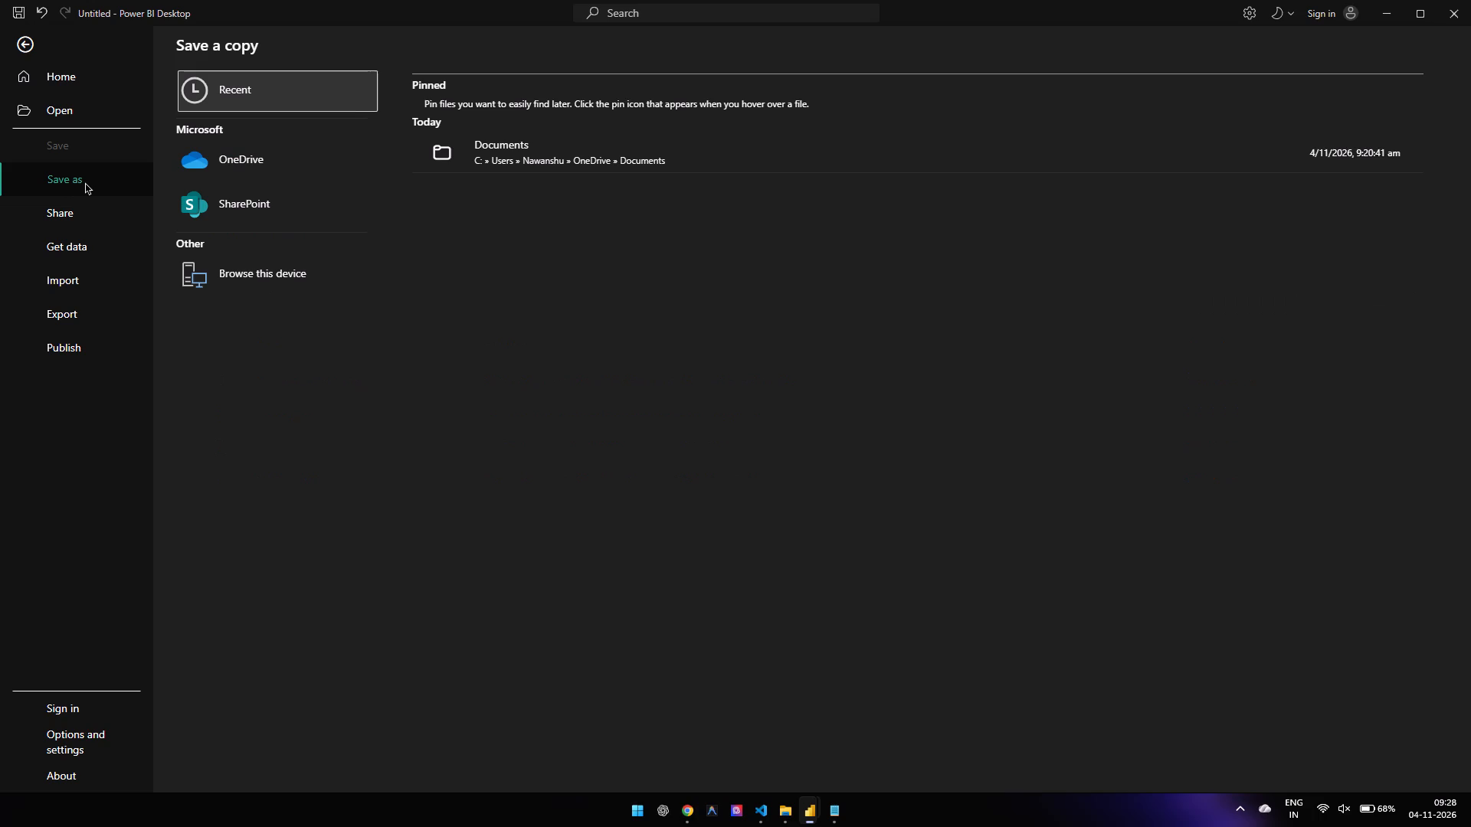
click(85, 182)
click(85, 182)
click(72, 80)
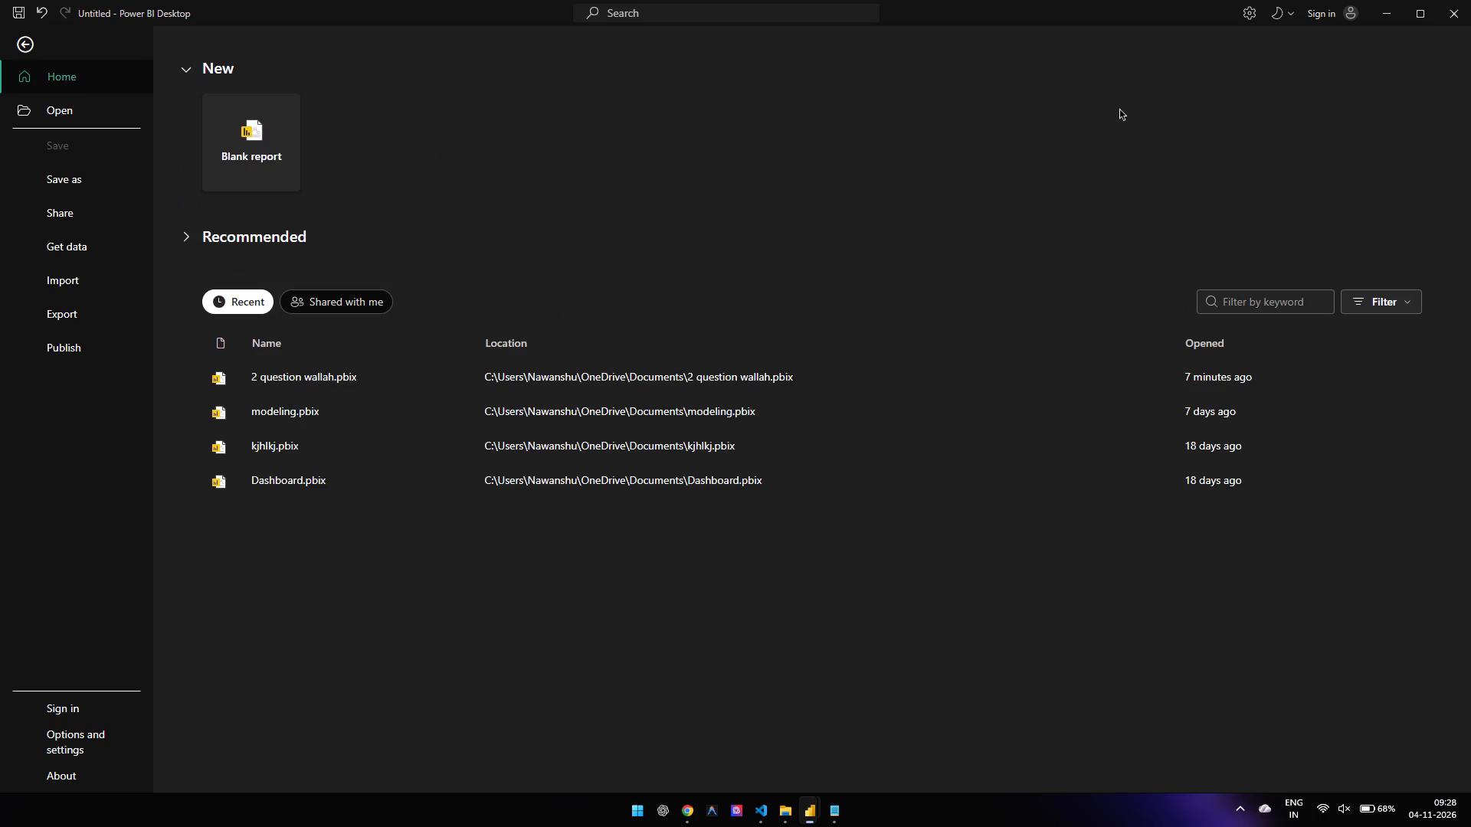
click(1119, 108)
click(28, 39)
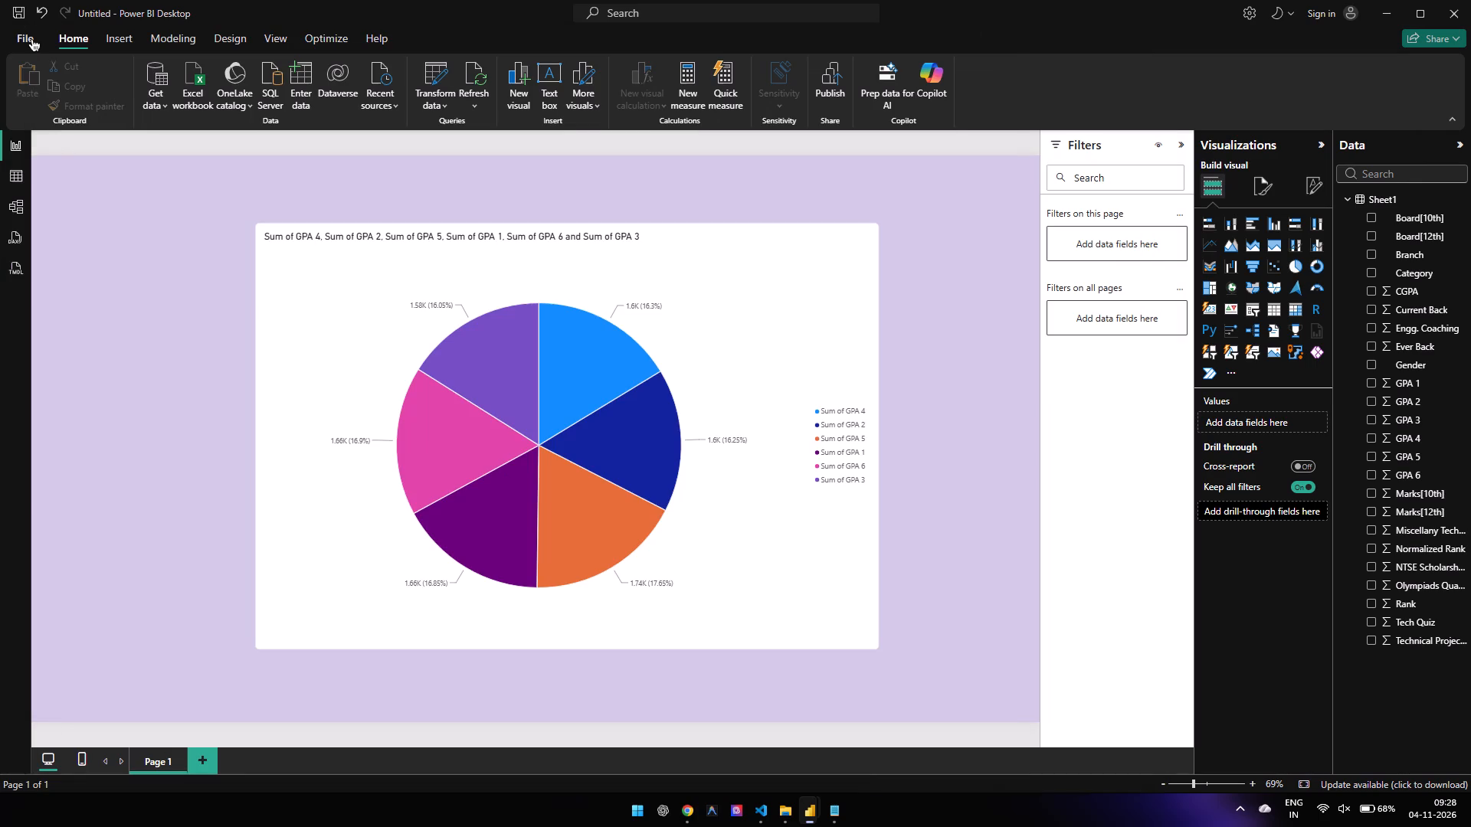
Save the report as "Student Marks Pie Chart" in the Documents folder.
key(ctrl+s)
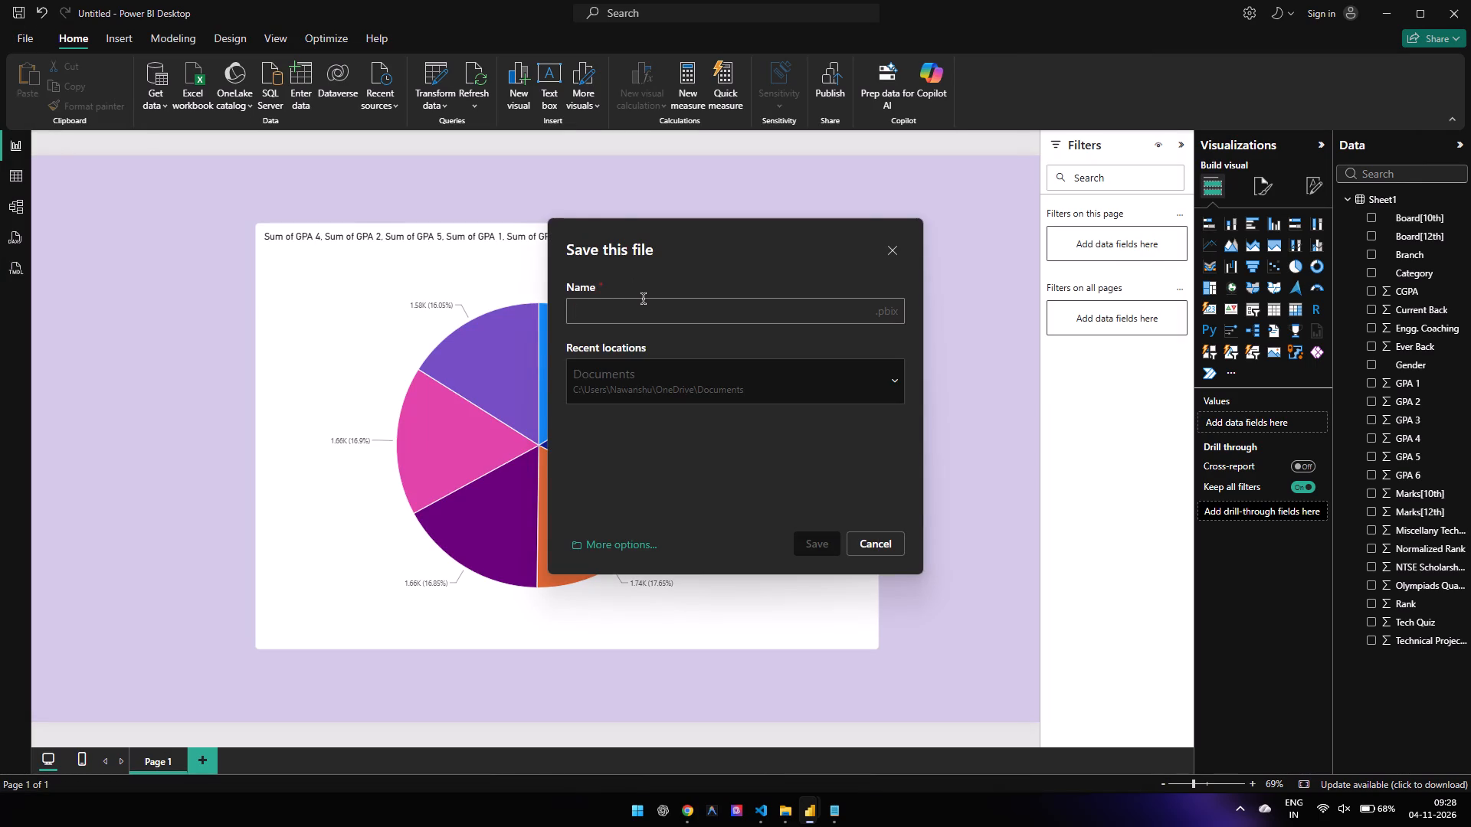
text(Student wala)
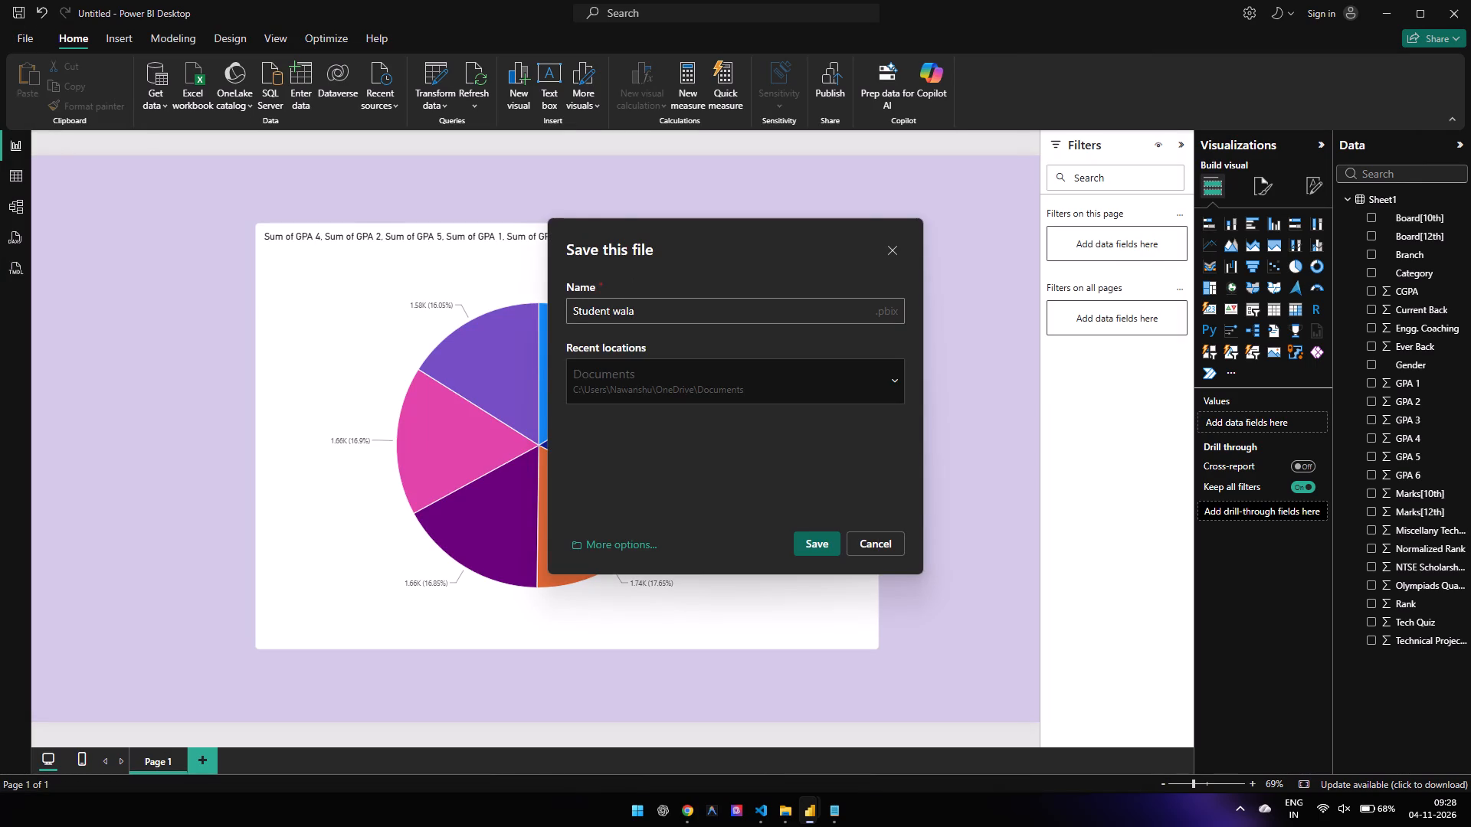
key(ctrl+BackSpace)
text(Da)
key(BackSpace)
key(BackSpace)
text(Marks PI)
key(BackSpace)
text(ie Chart)
key(Return)
Create a new blank report and close the saved pie chart report.
key(Return)
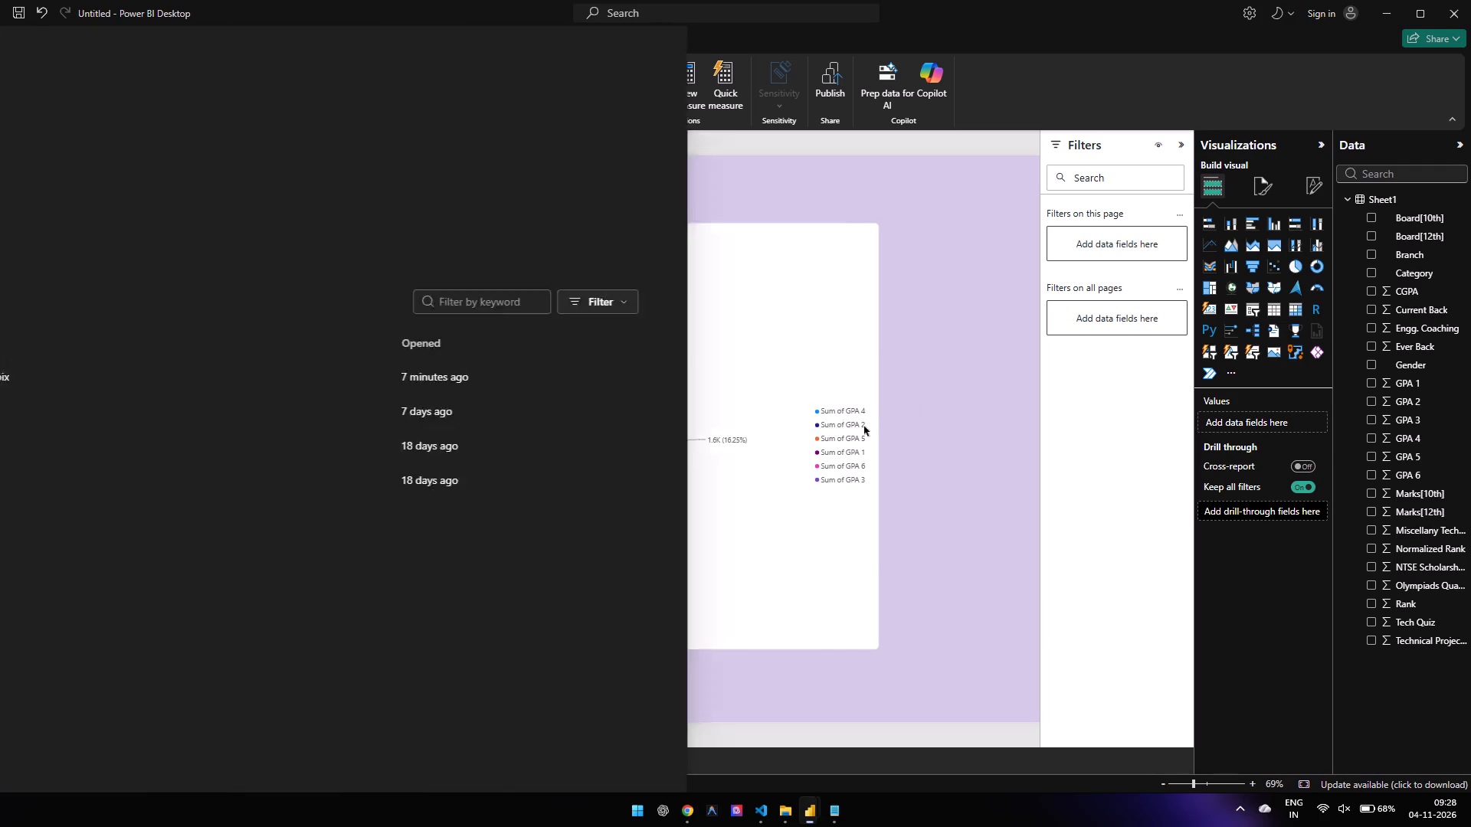
click(268, 157)
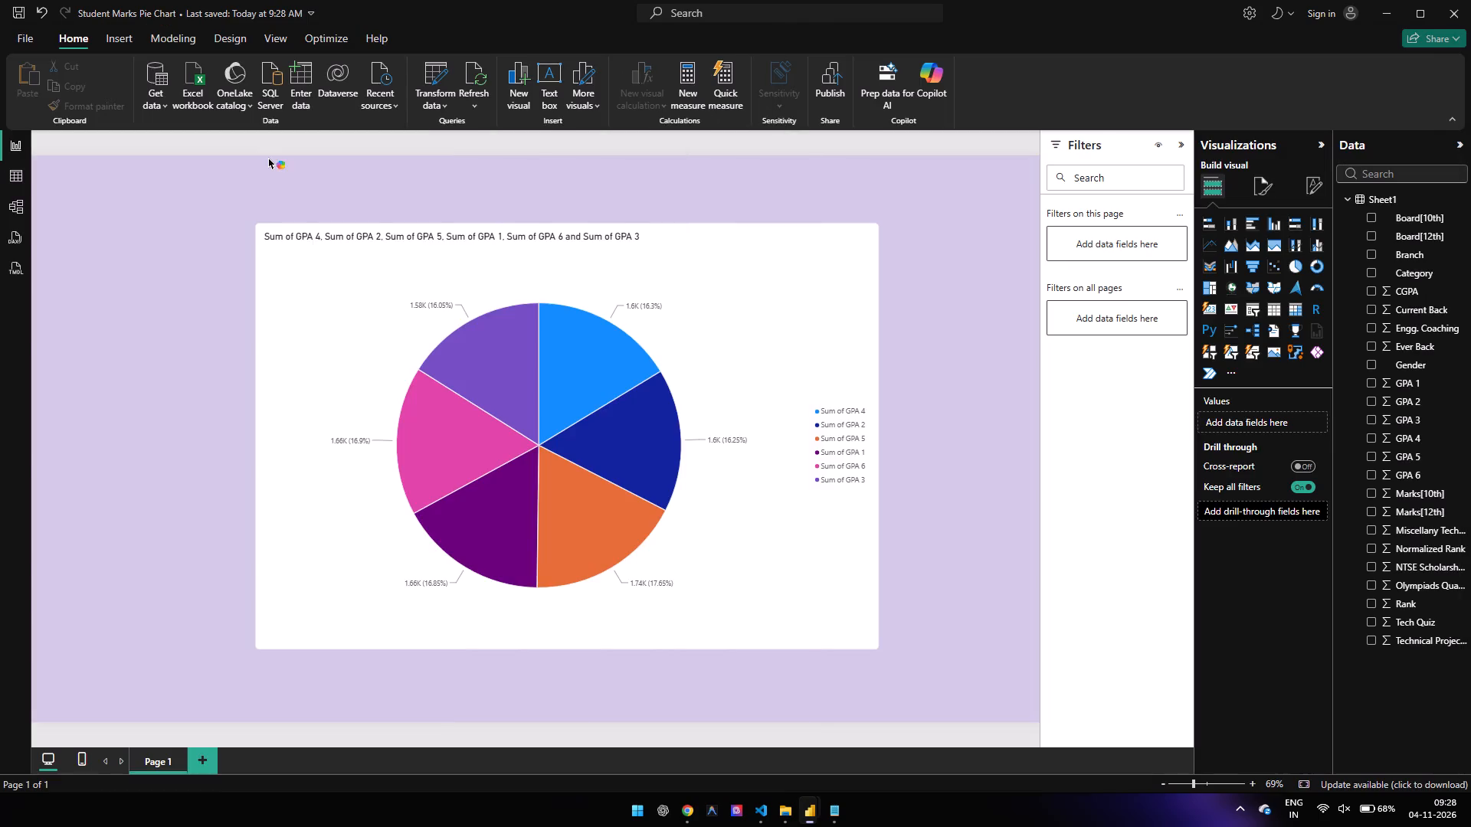
click(483, 86)
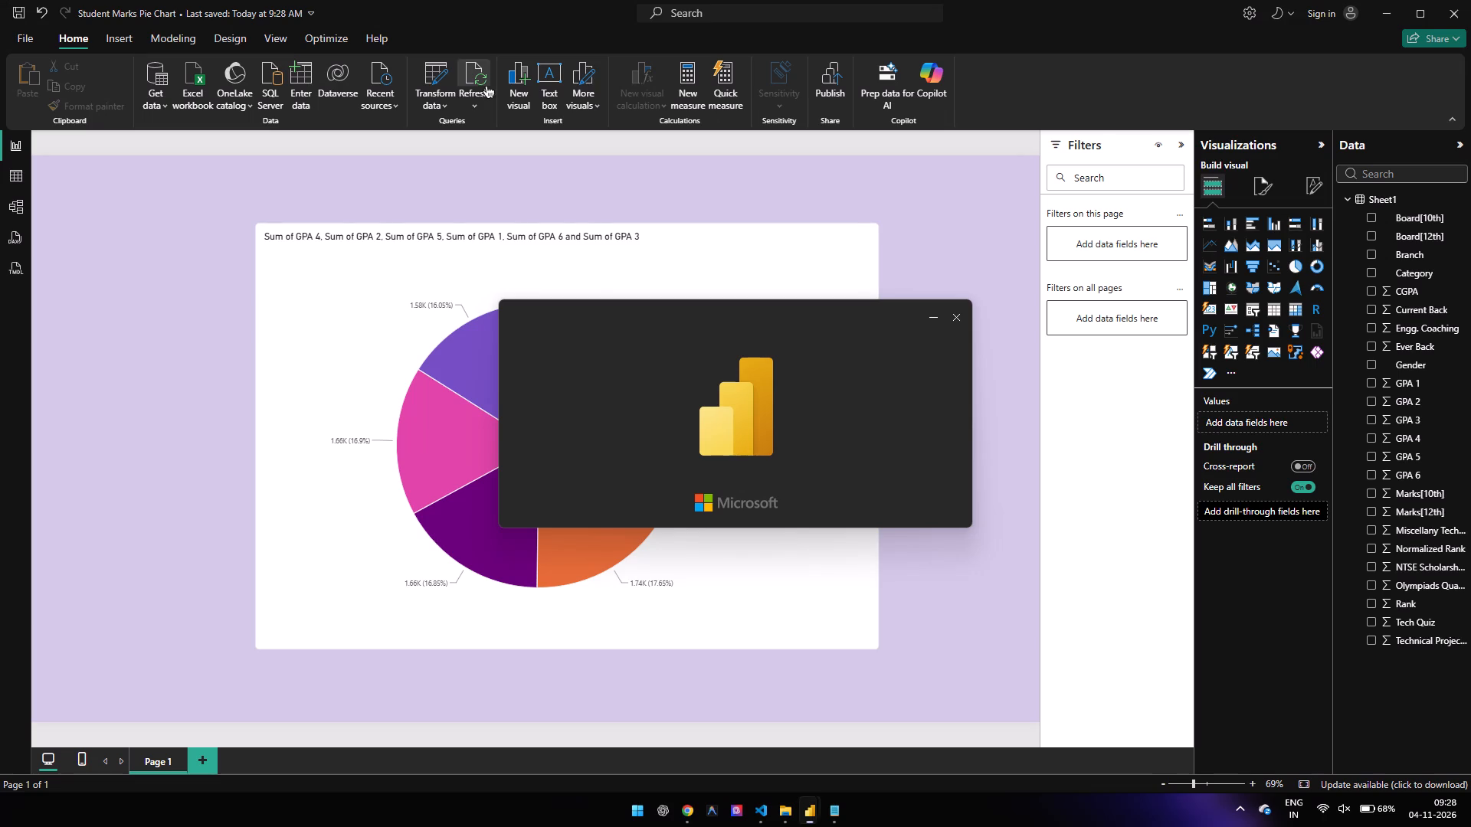
click(1470, 5)
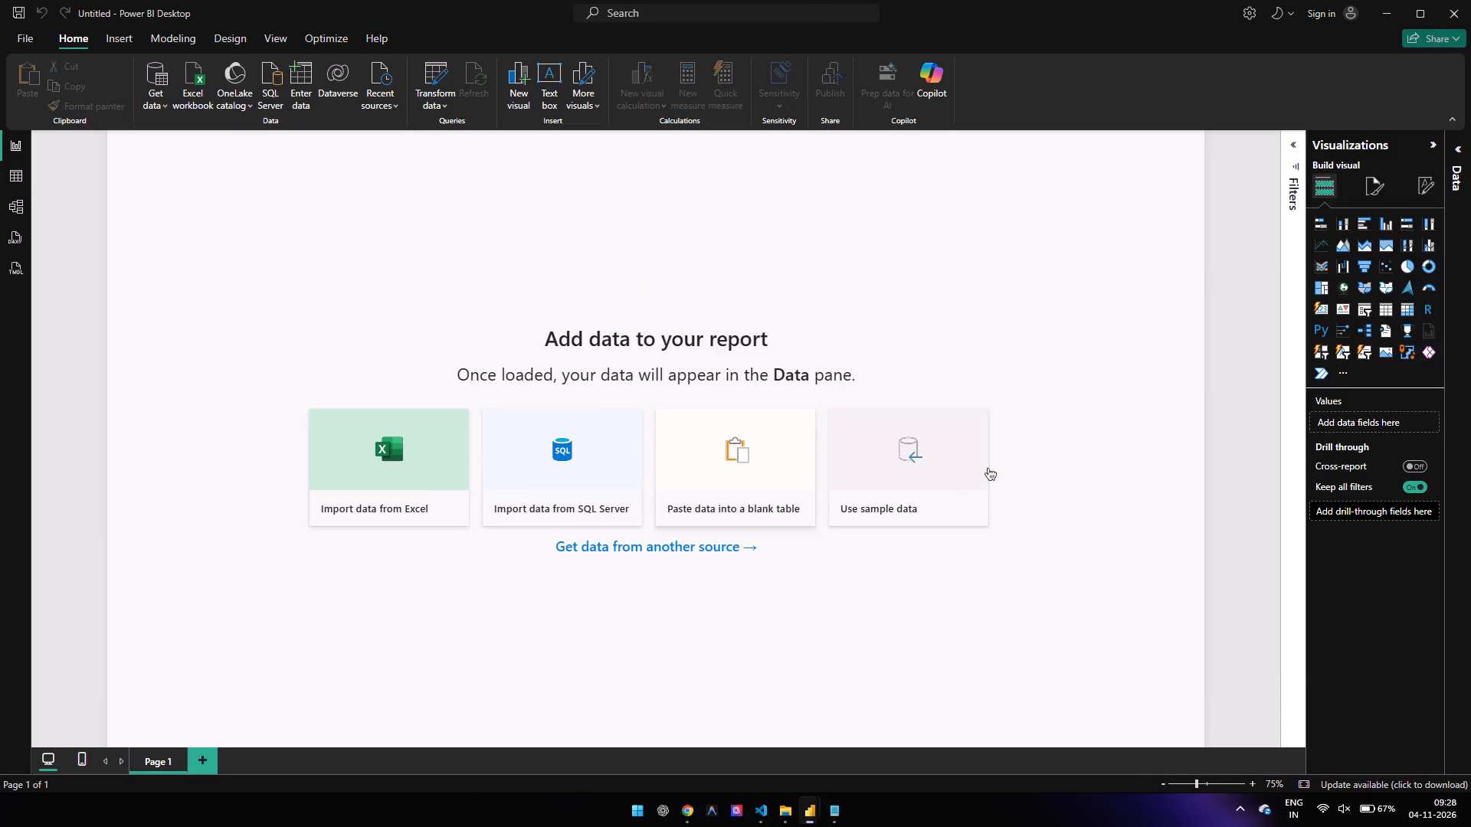
Open Employee.csv from the Employee folder in Downloads as a Text/CSV data source.
click(161, 87)
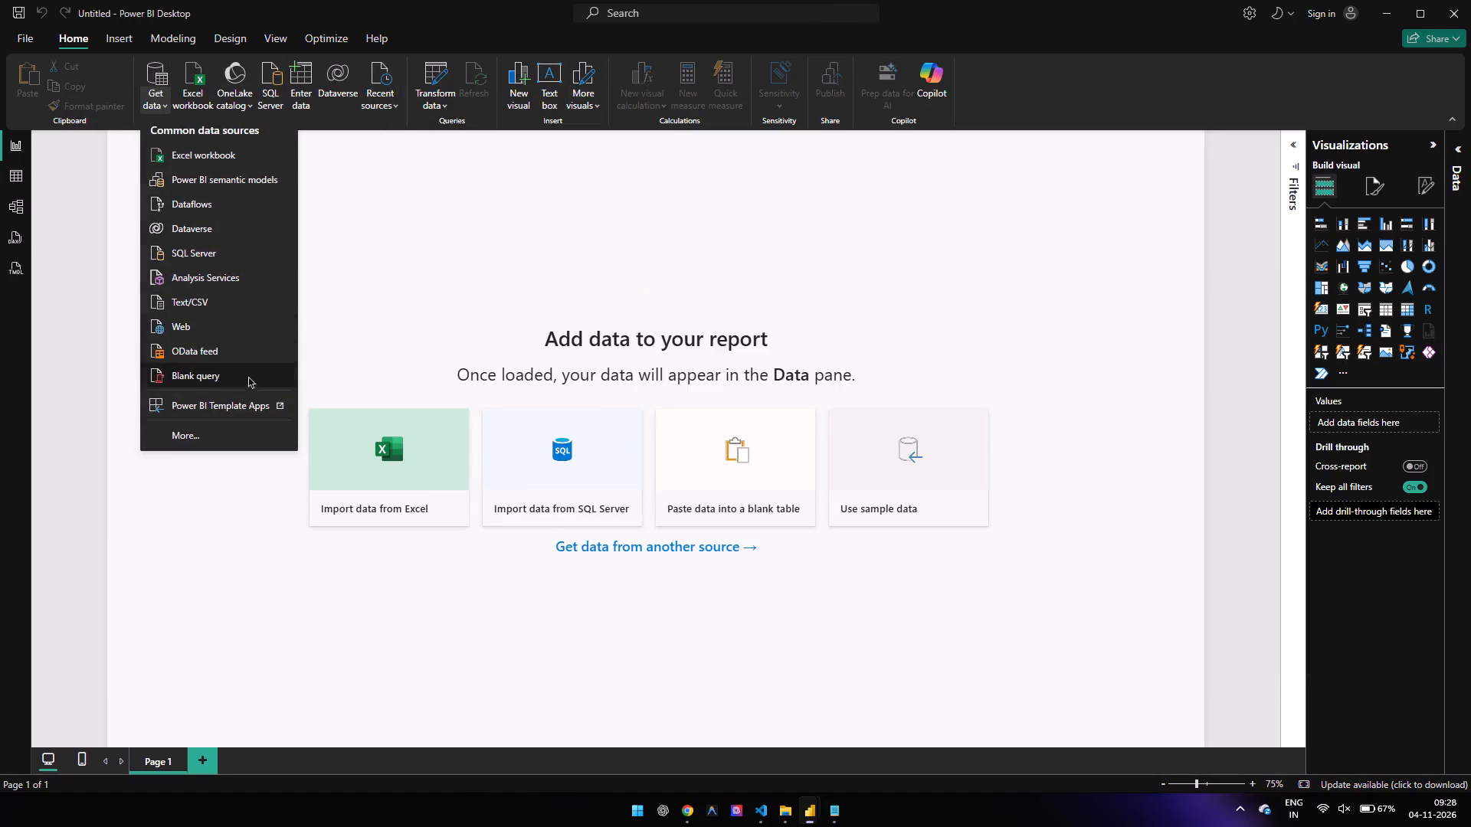
click(255, 299)
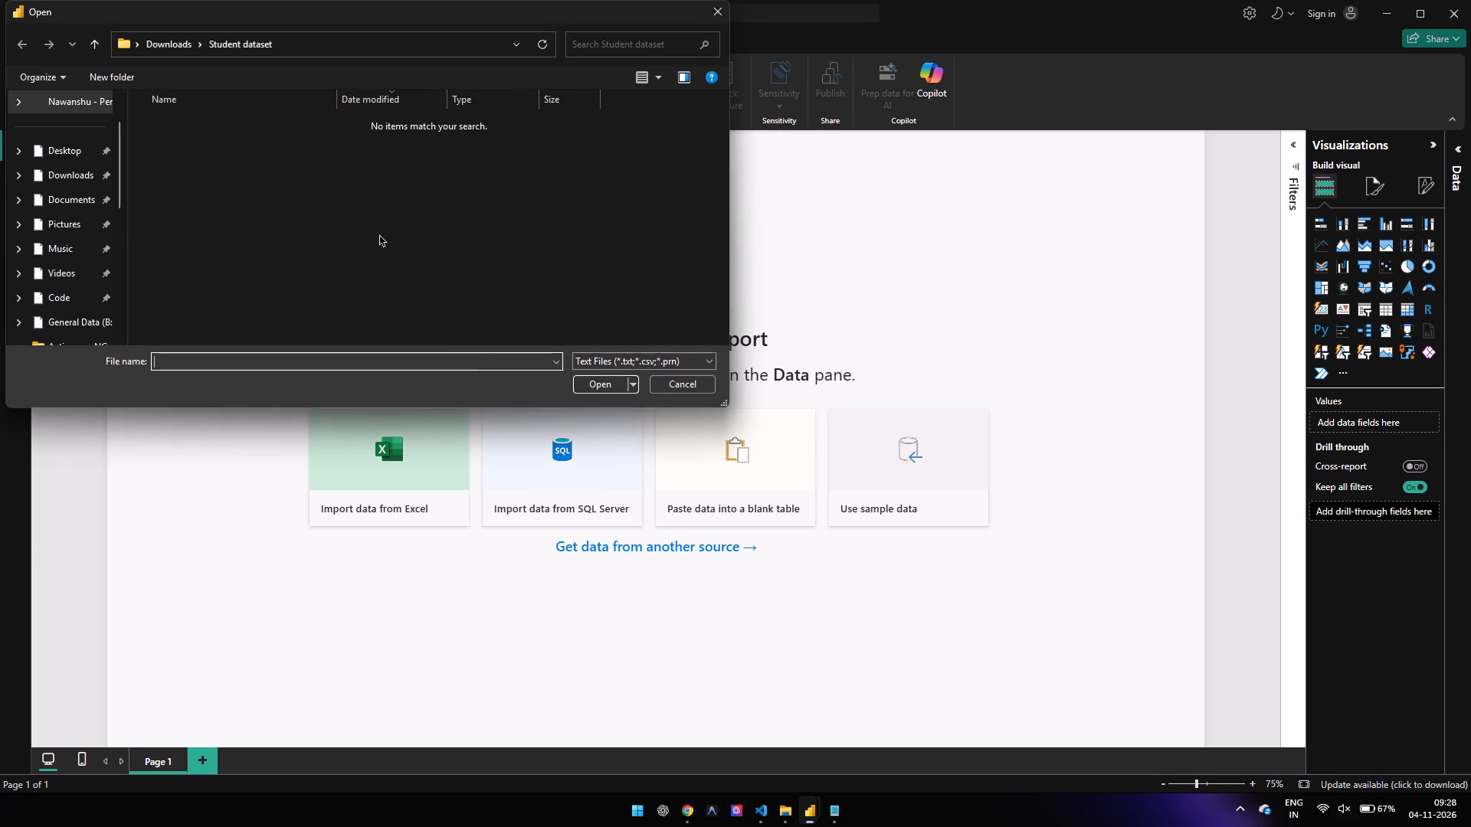
click(35, 179)
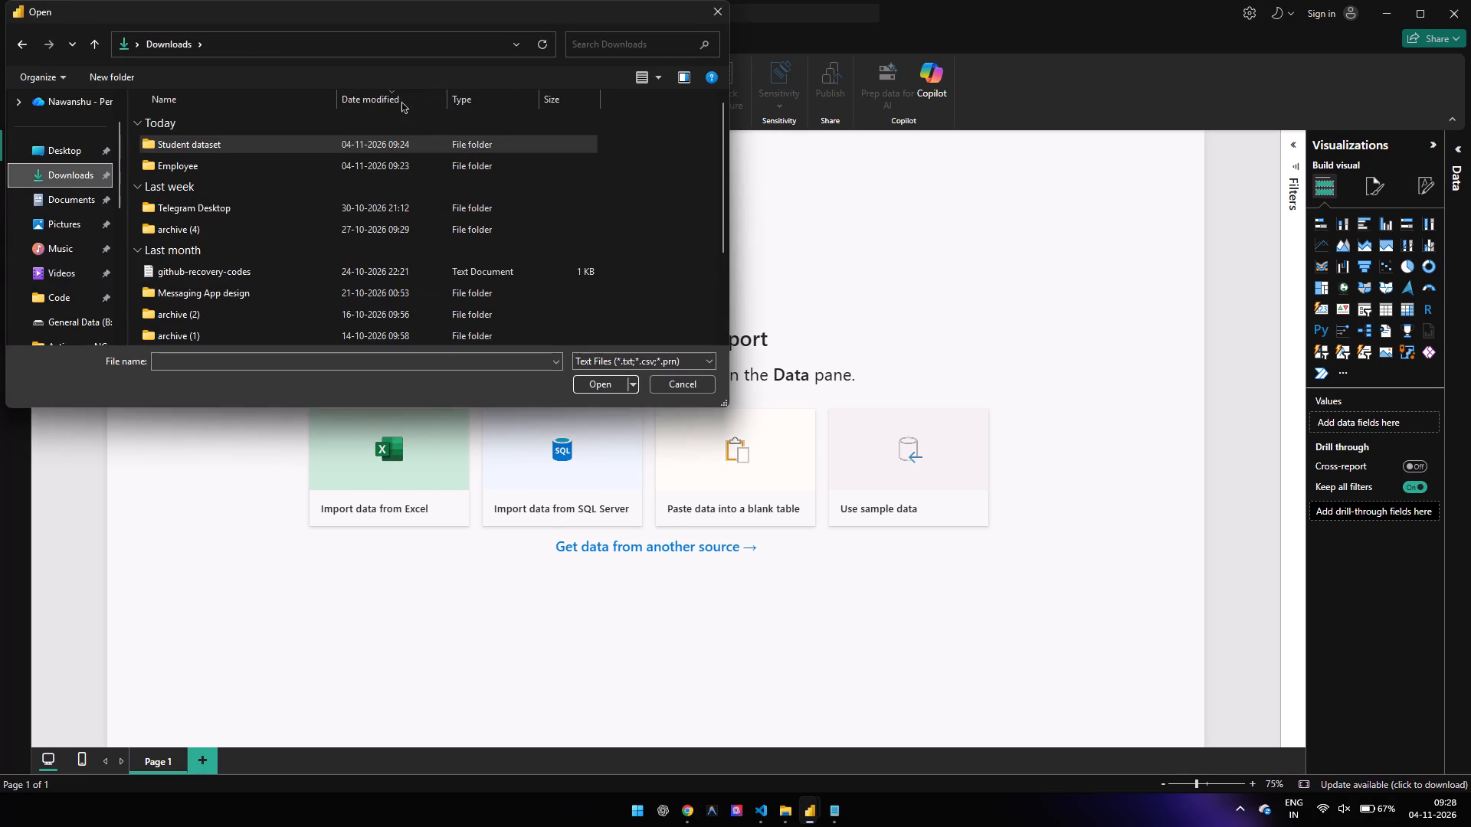
double_click(369, 157)
click(346, 145)
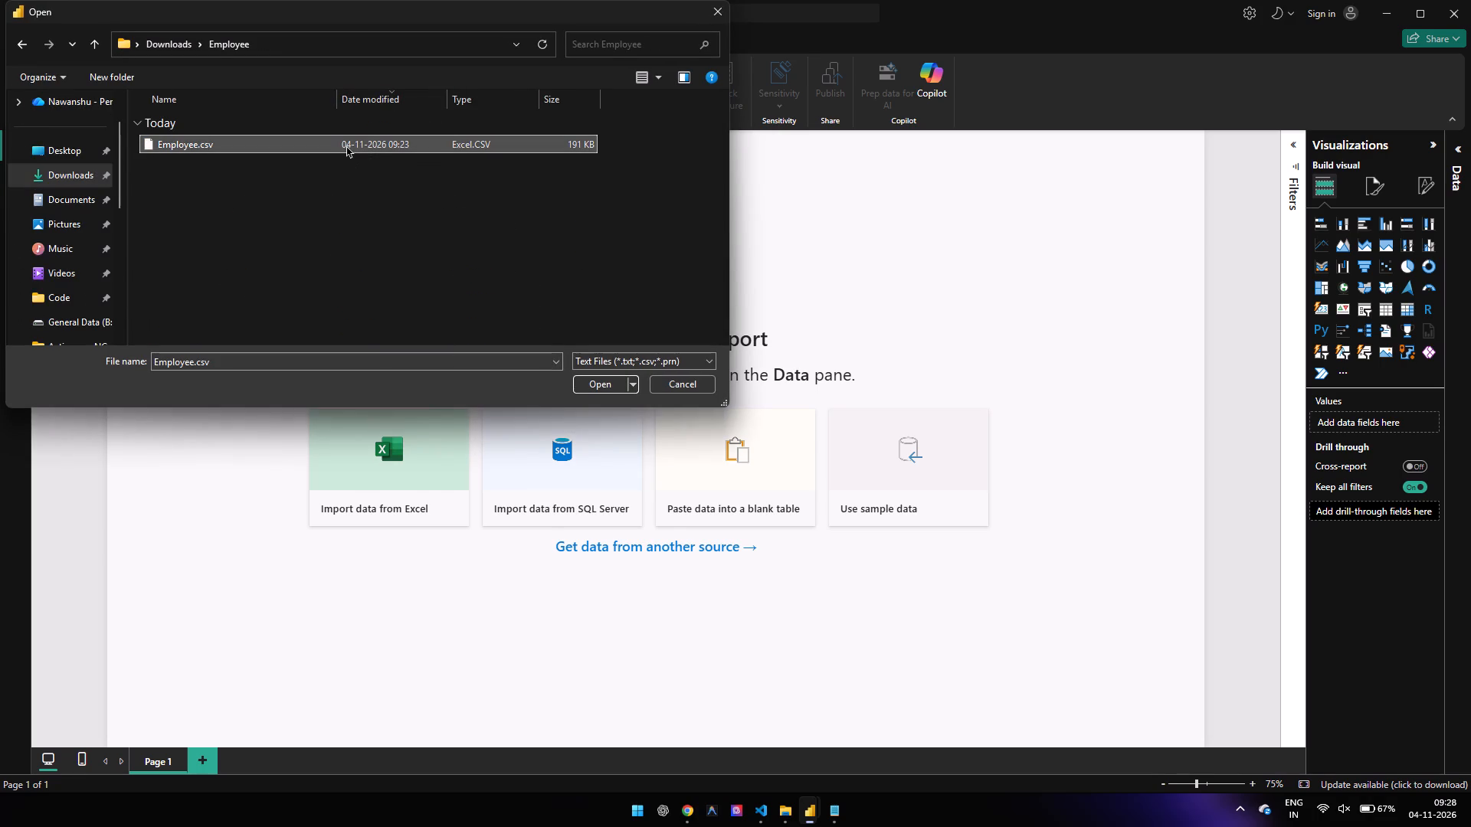
click(618, 392)
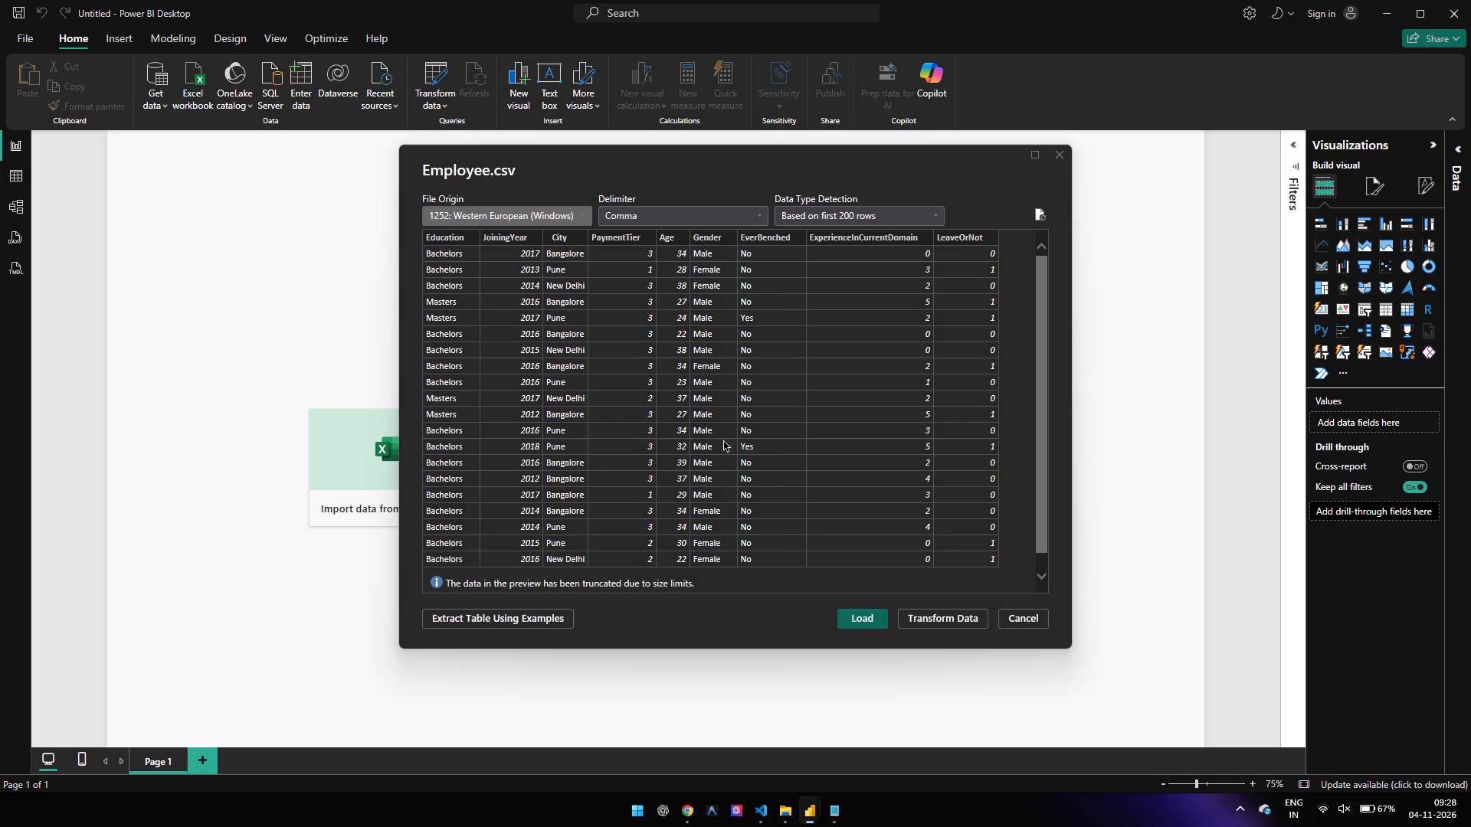
Check the Employee.csv import preview and set its file origin to 10081: Turkish (Mac).
scroll(821, 540, down, 5)
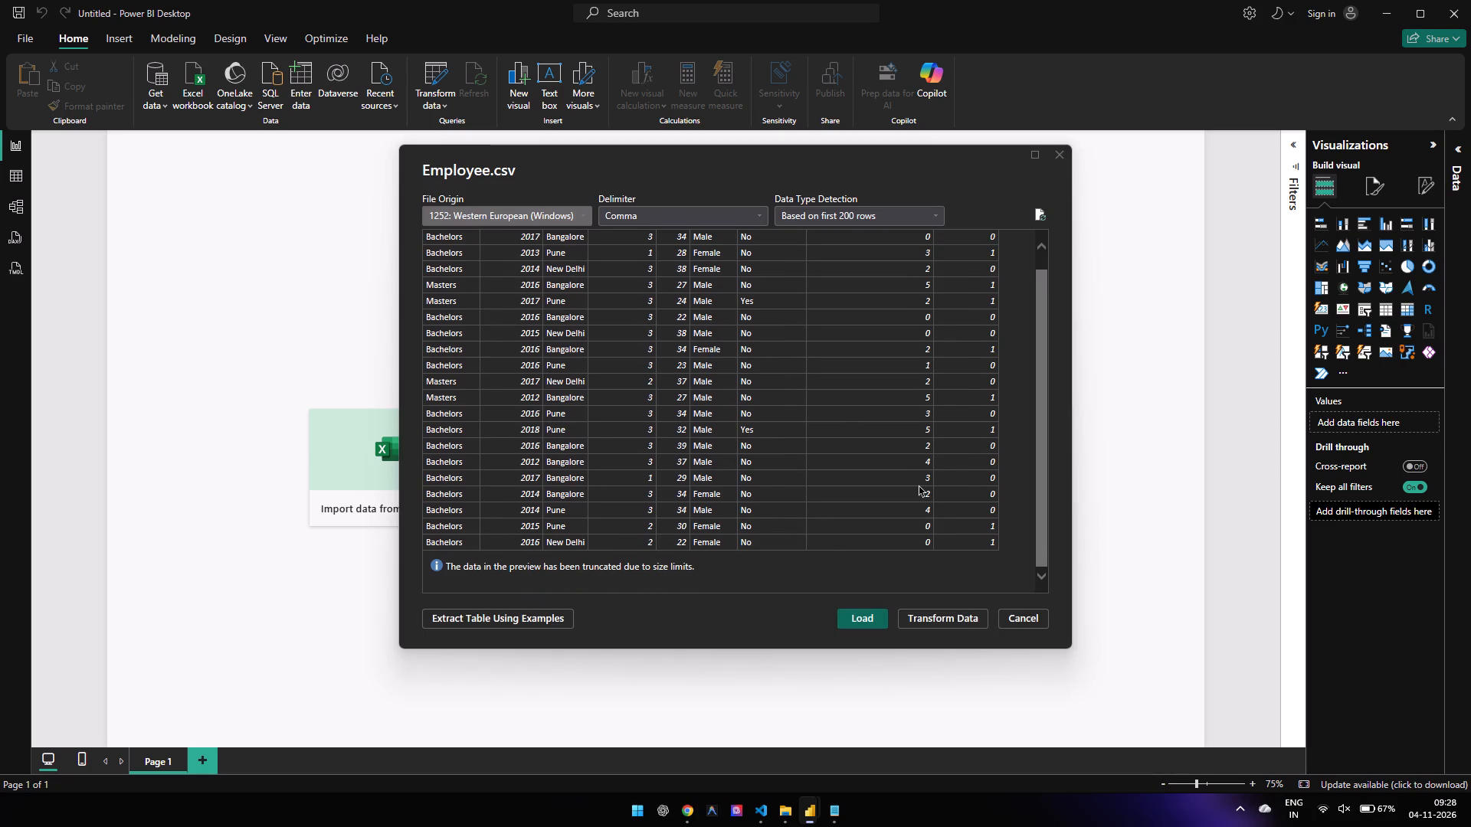
scroll(919, 485, up, 8)
scroll(922, 321, up, 1)
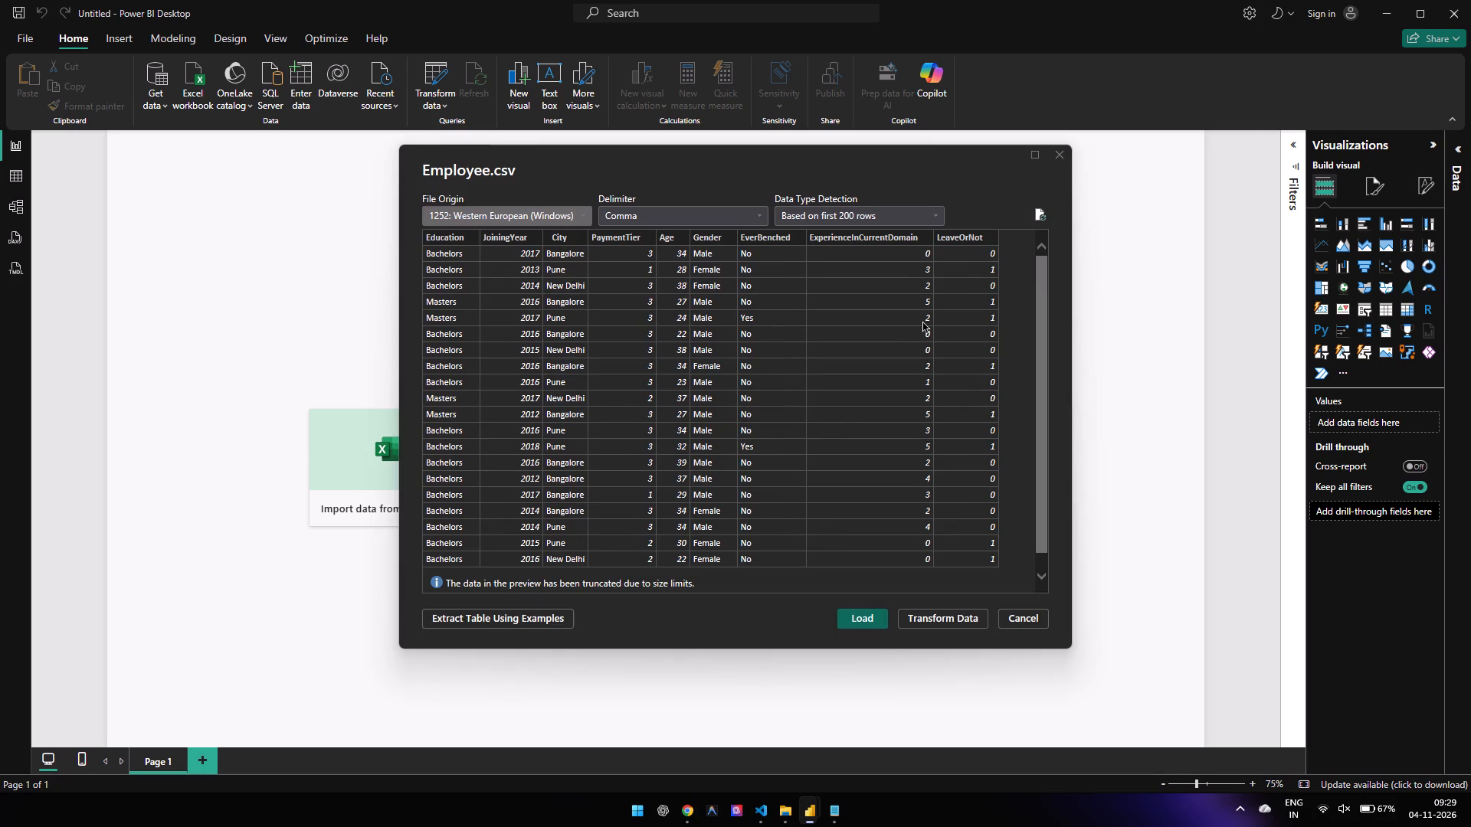
scroll(571, 243, up, 5)
scroll(571, 243, down, 2)
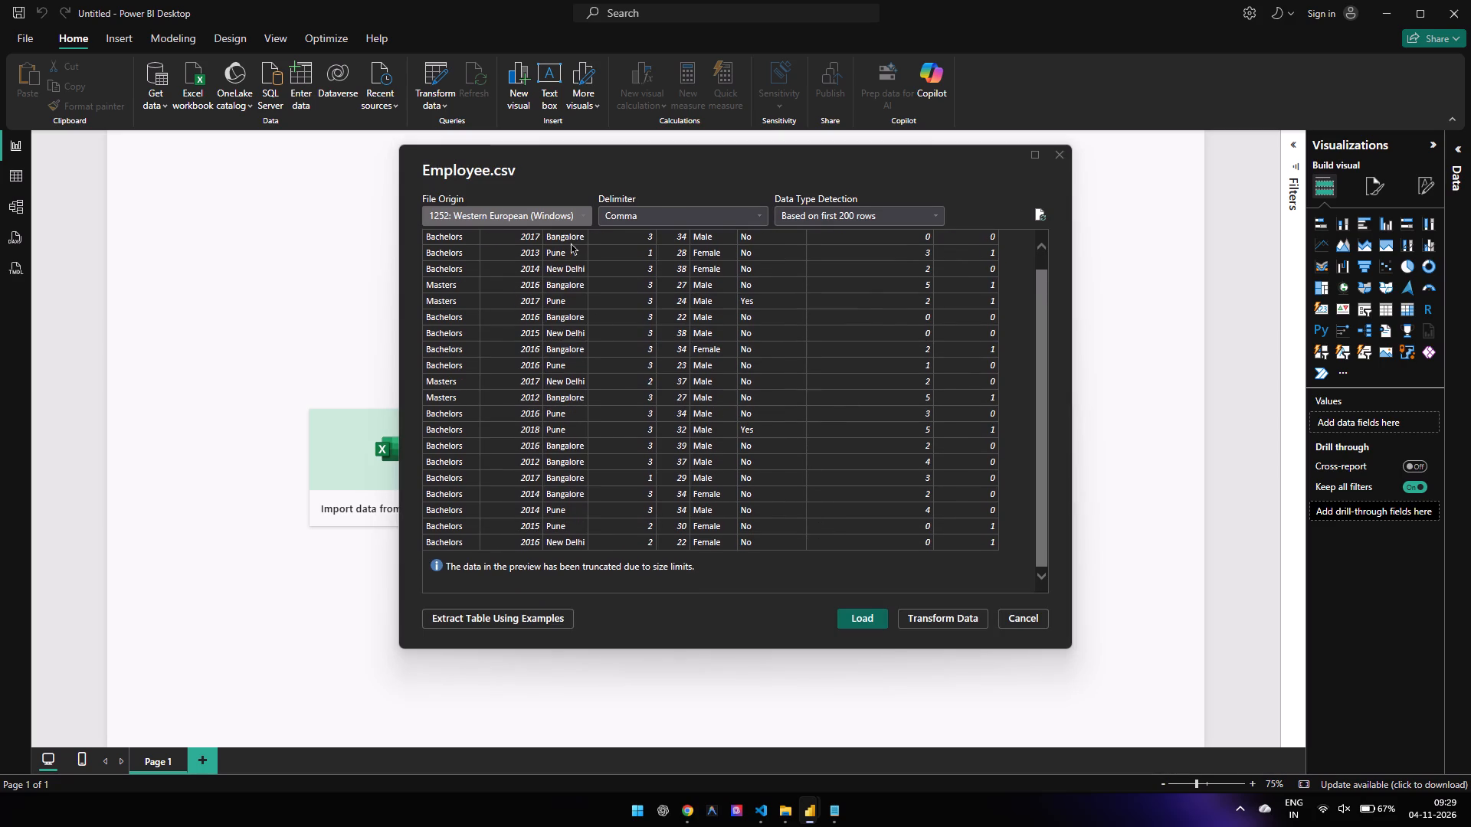
click(563, 224)
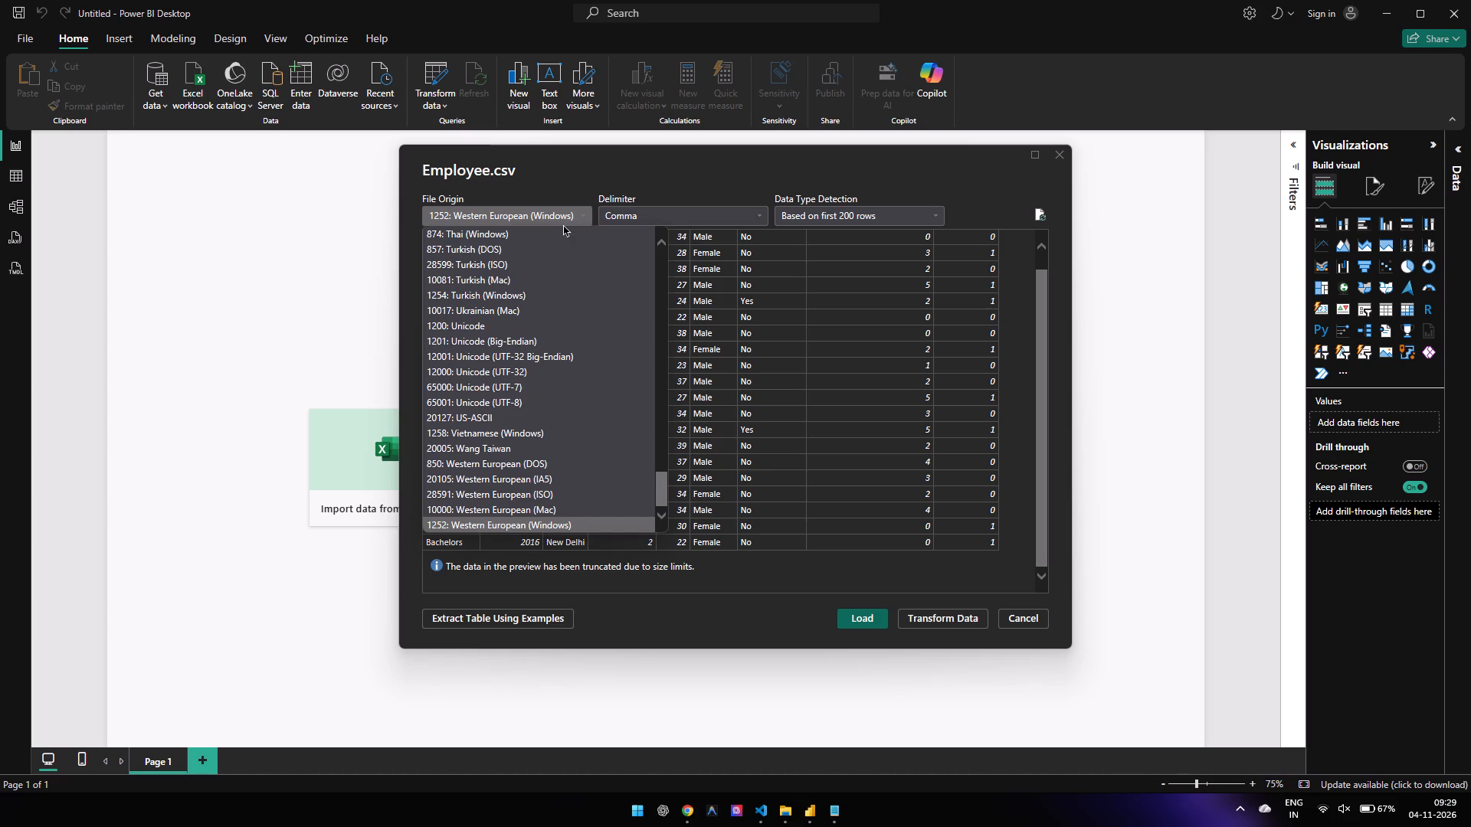
click(540, 273)
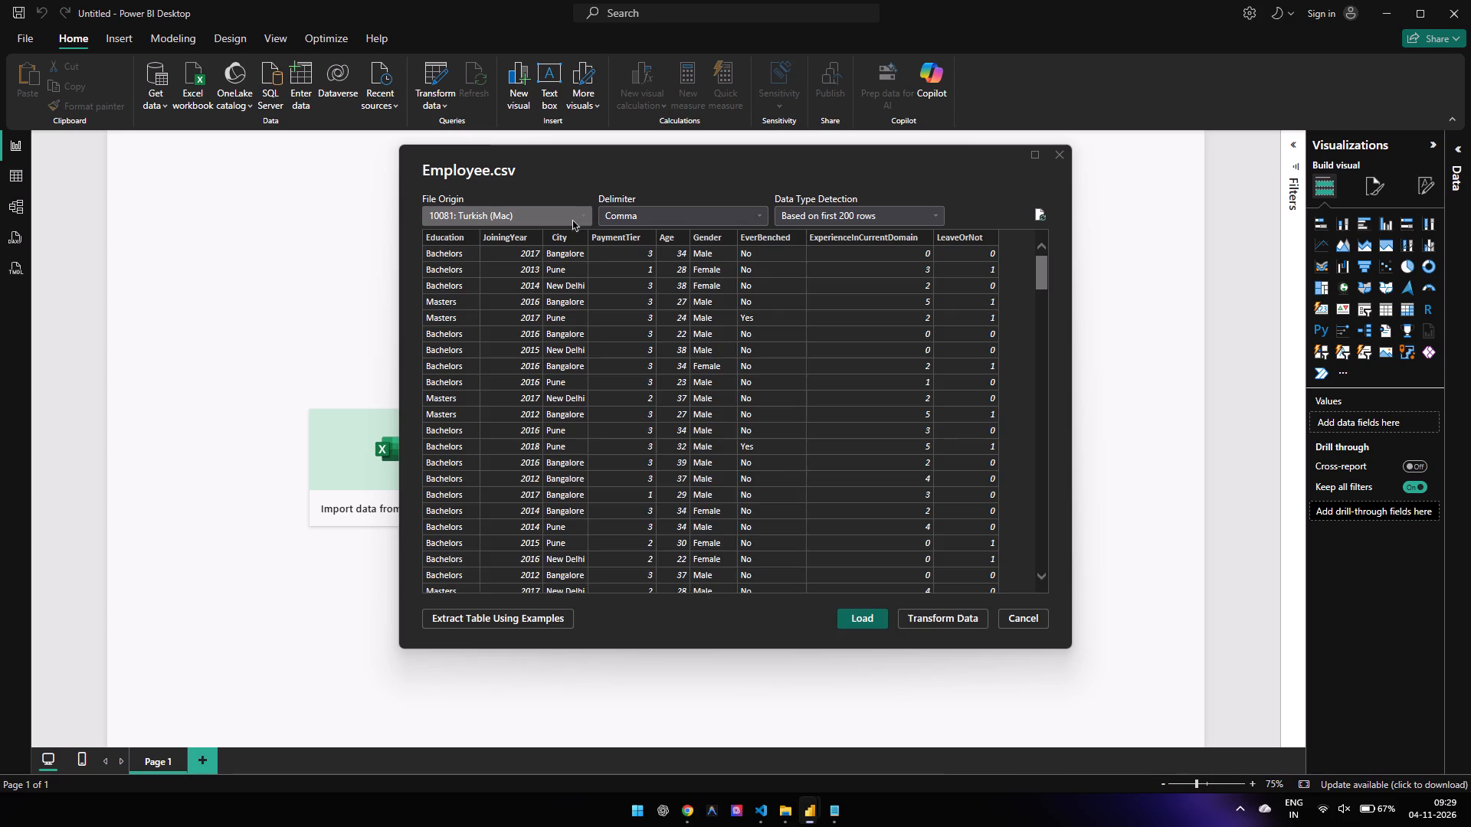
click(840, 217)
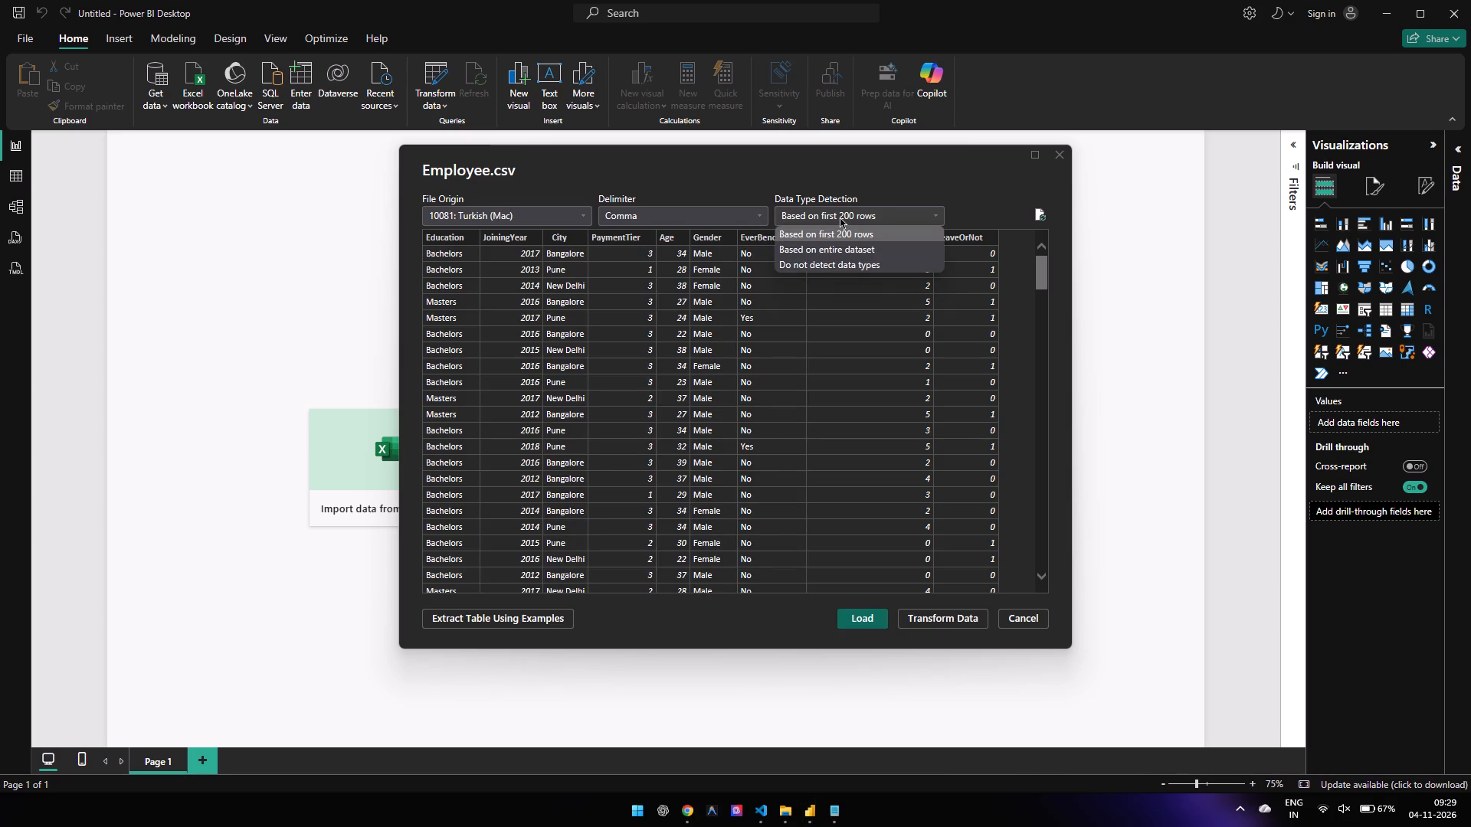
click(714, 209)
click(714, 209)
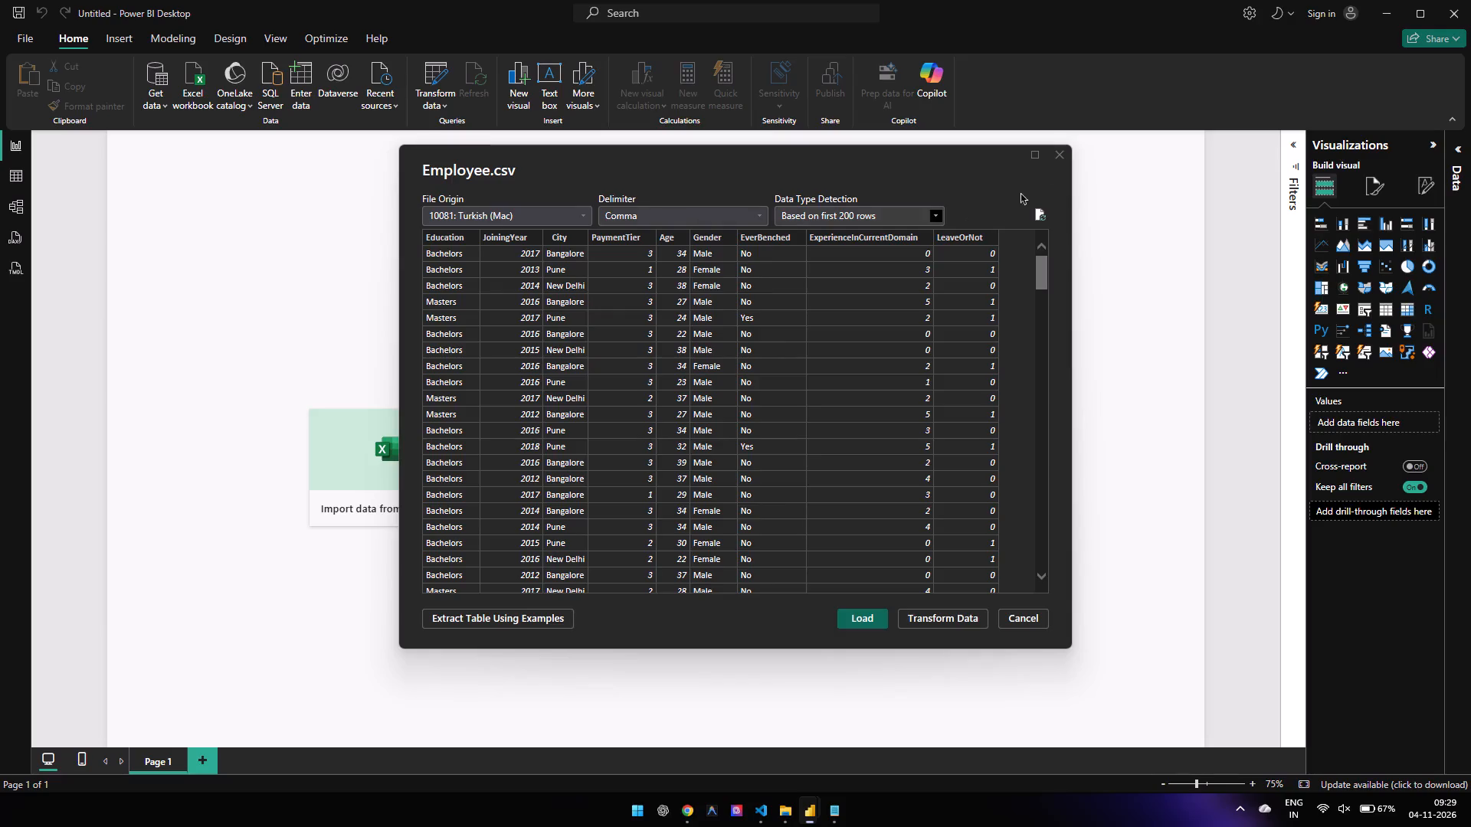
Cancel the Employee.csv import.
click(1065, 152)
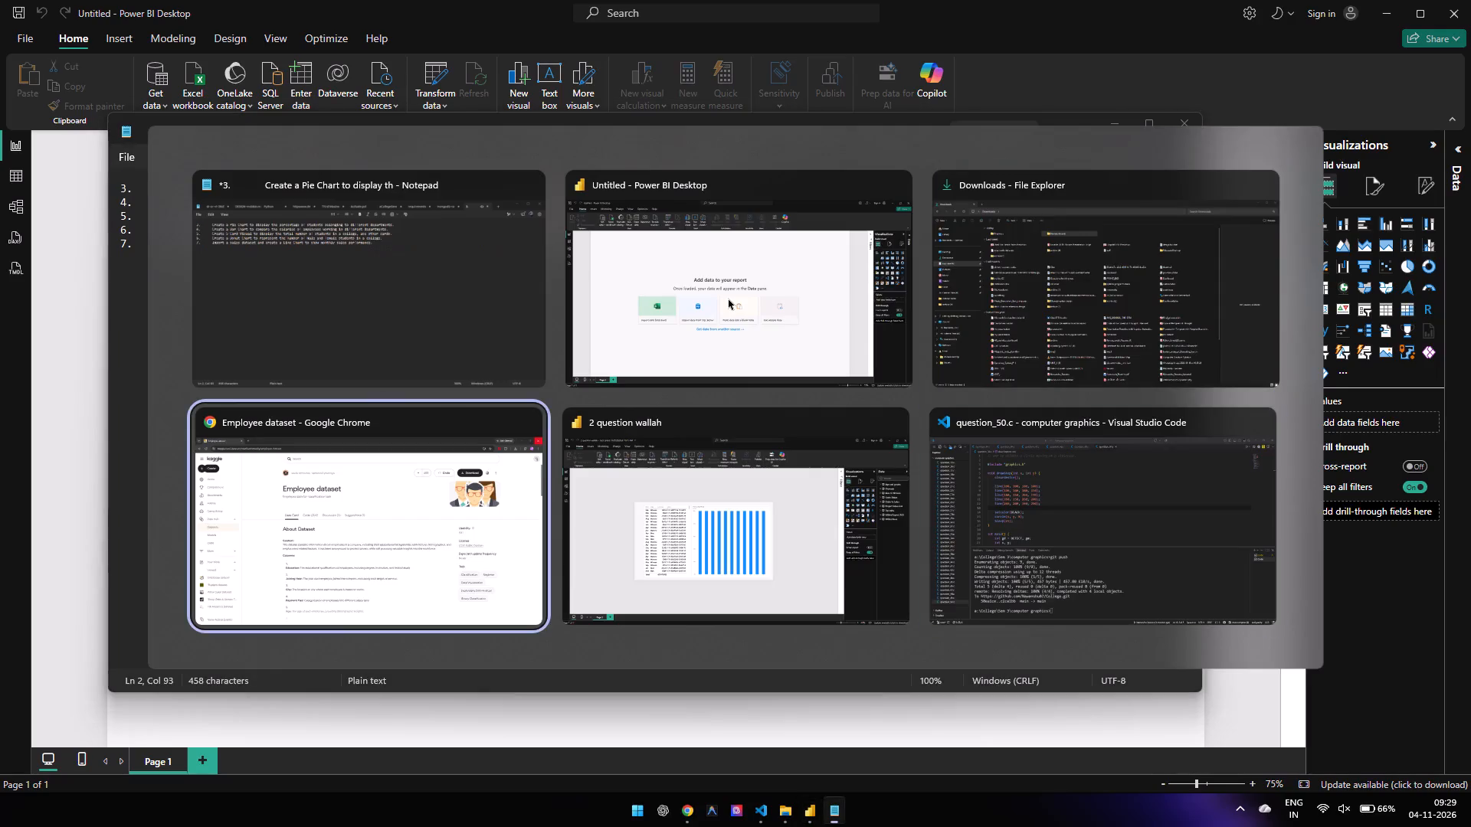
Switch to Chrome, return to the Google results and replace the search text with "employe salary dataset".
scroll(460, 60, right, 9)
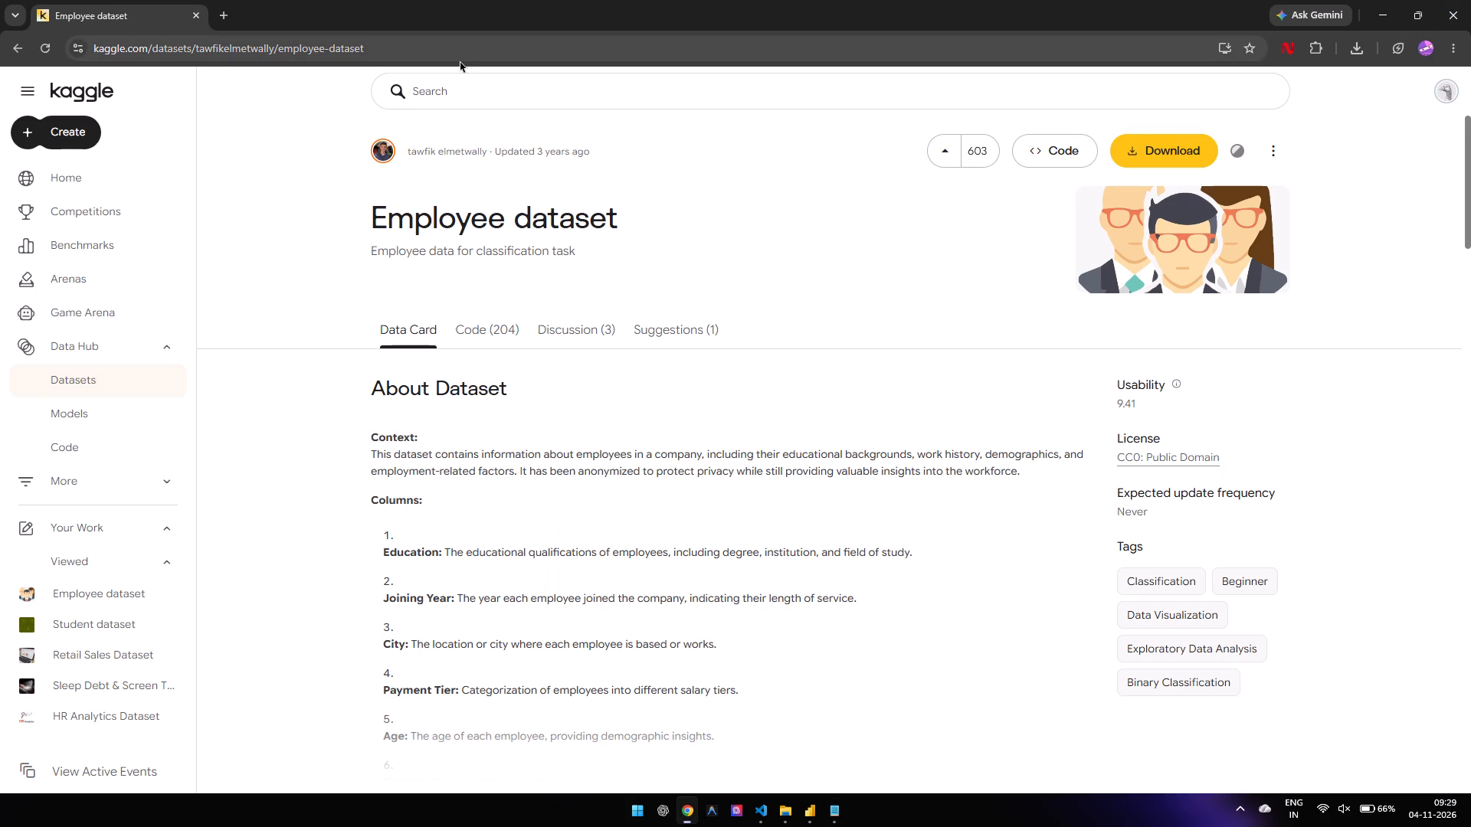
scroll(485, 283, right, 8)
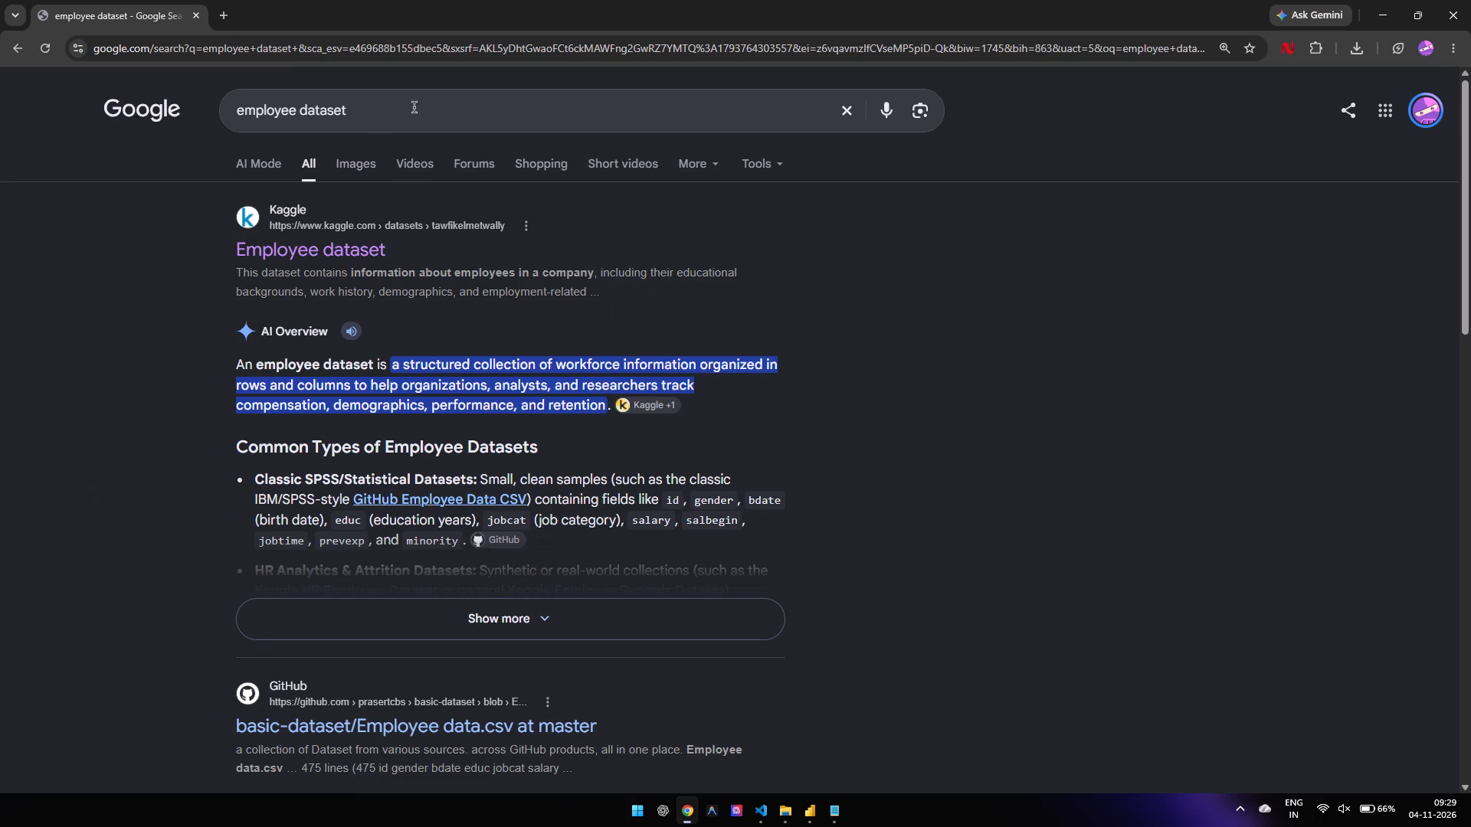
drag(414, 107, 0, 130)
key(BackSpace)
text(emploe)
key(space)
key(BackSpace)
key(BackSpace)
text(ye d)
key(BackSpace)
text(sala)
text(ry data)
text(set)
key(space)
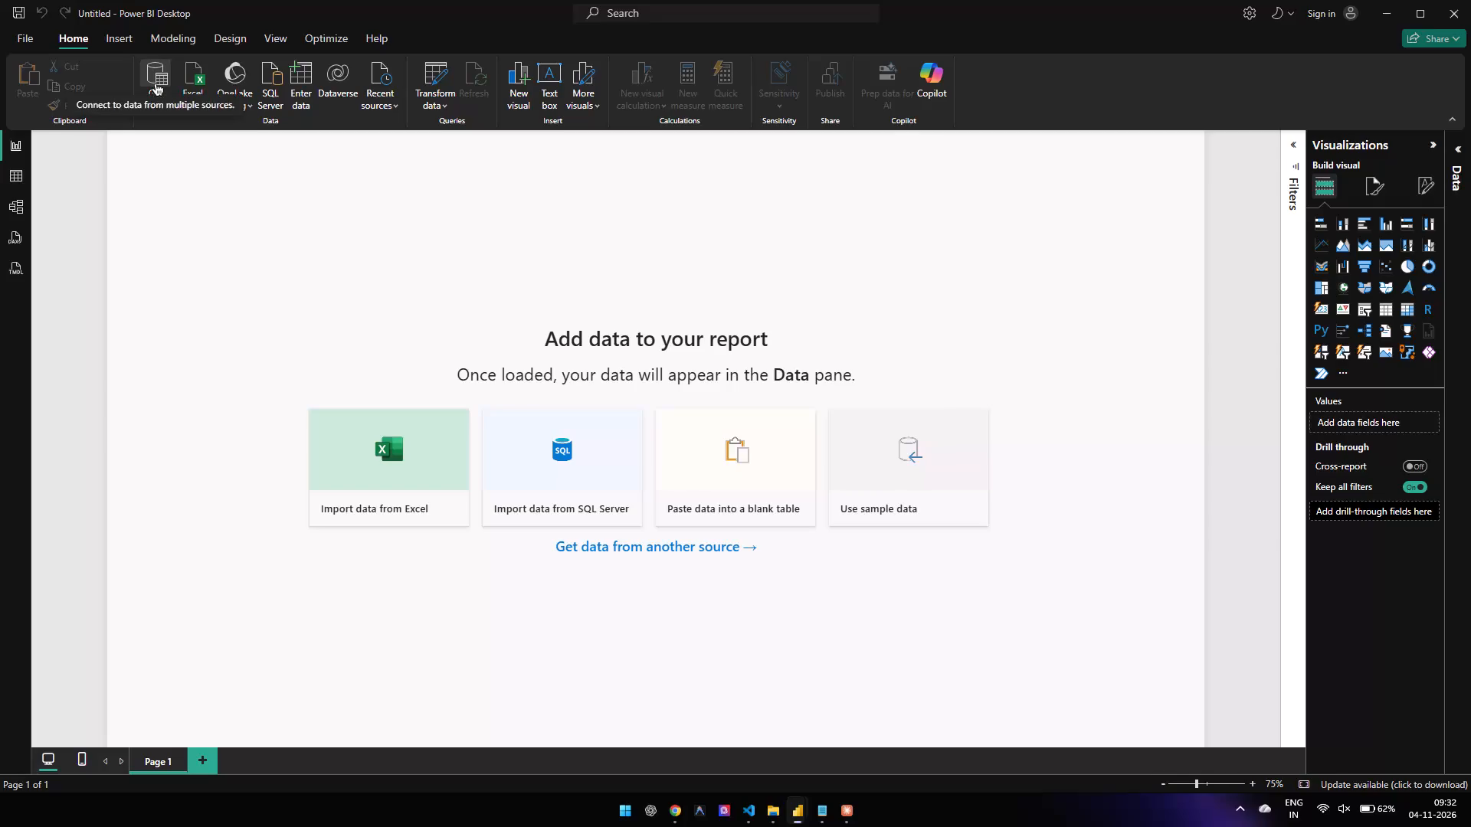
Close the Claude, Chrome, "2 question wallah" and both Downloads File Explorer windows, keeping the untitled report, Notepad and Visual Studio Code open.
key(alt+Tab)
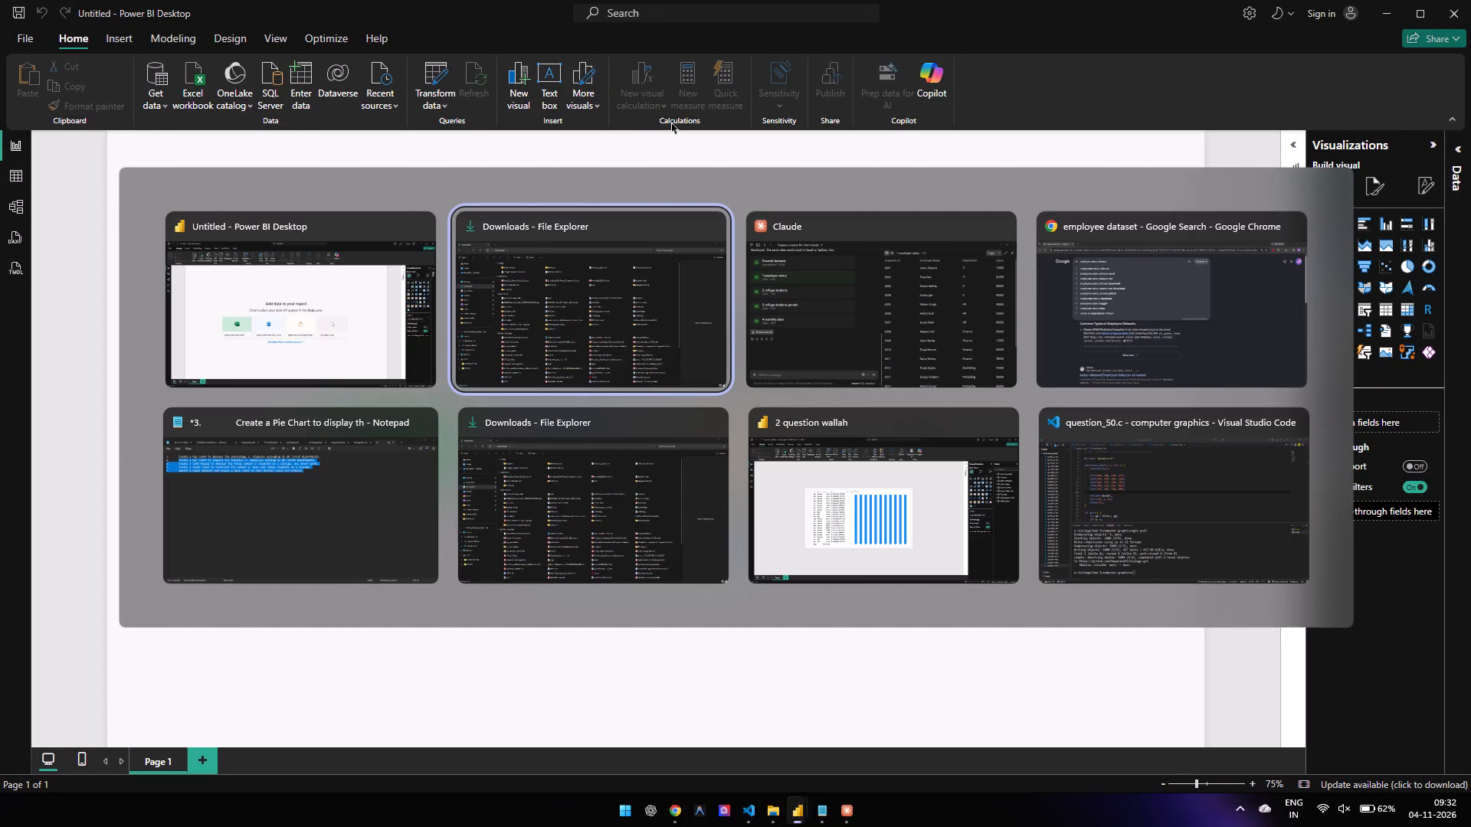
alt+click(1008, 219)
key(alt+Tab)
key(alt+Tab)
key(alt+Tab)
key(alt+Tab)
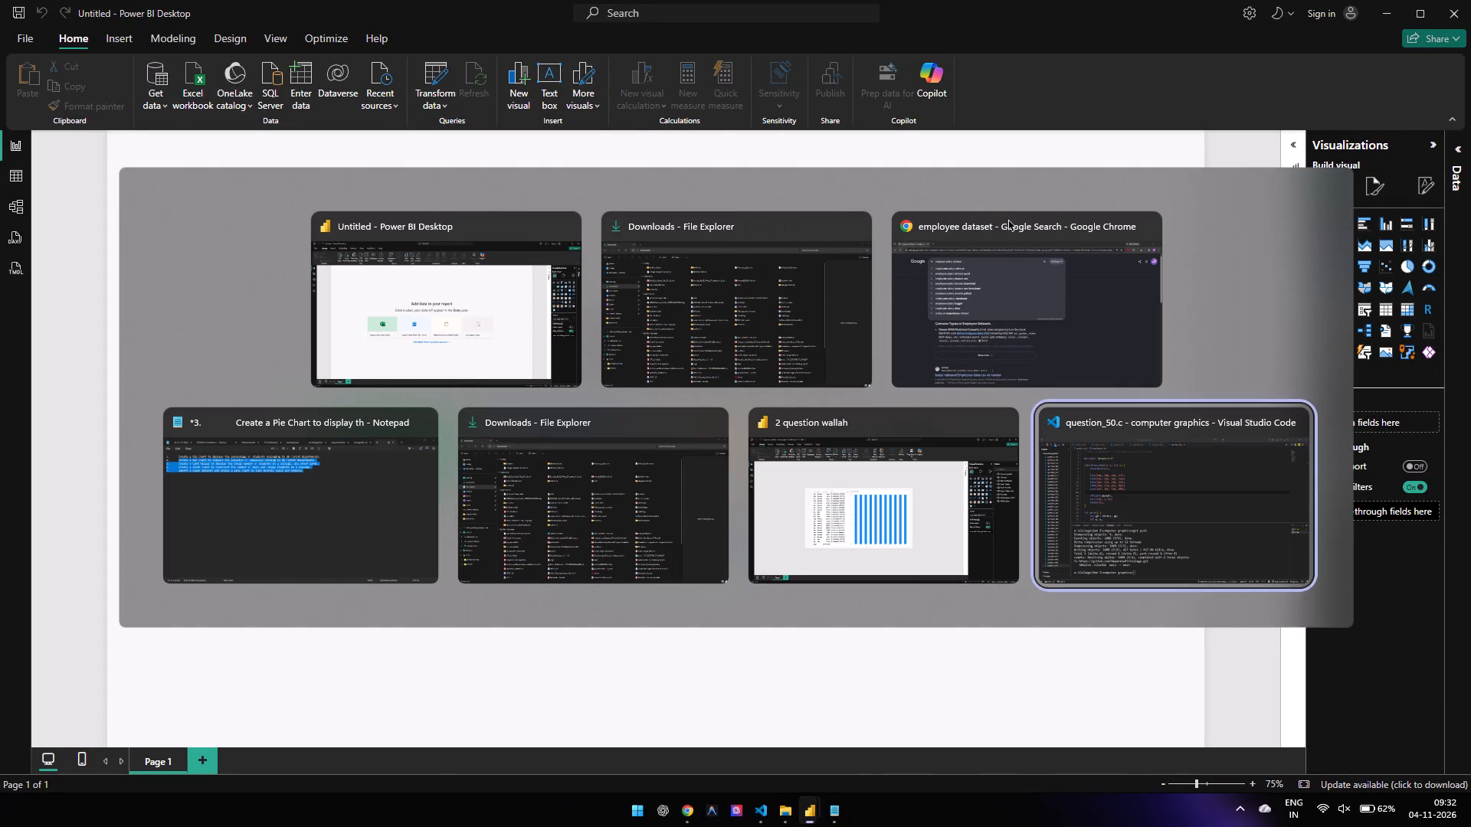
key(alt+Tab)
key(alt+Tab)
key(alt+Tab)
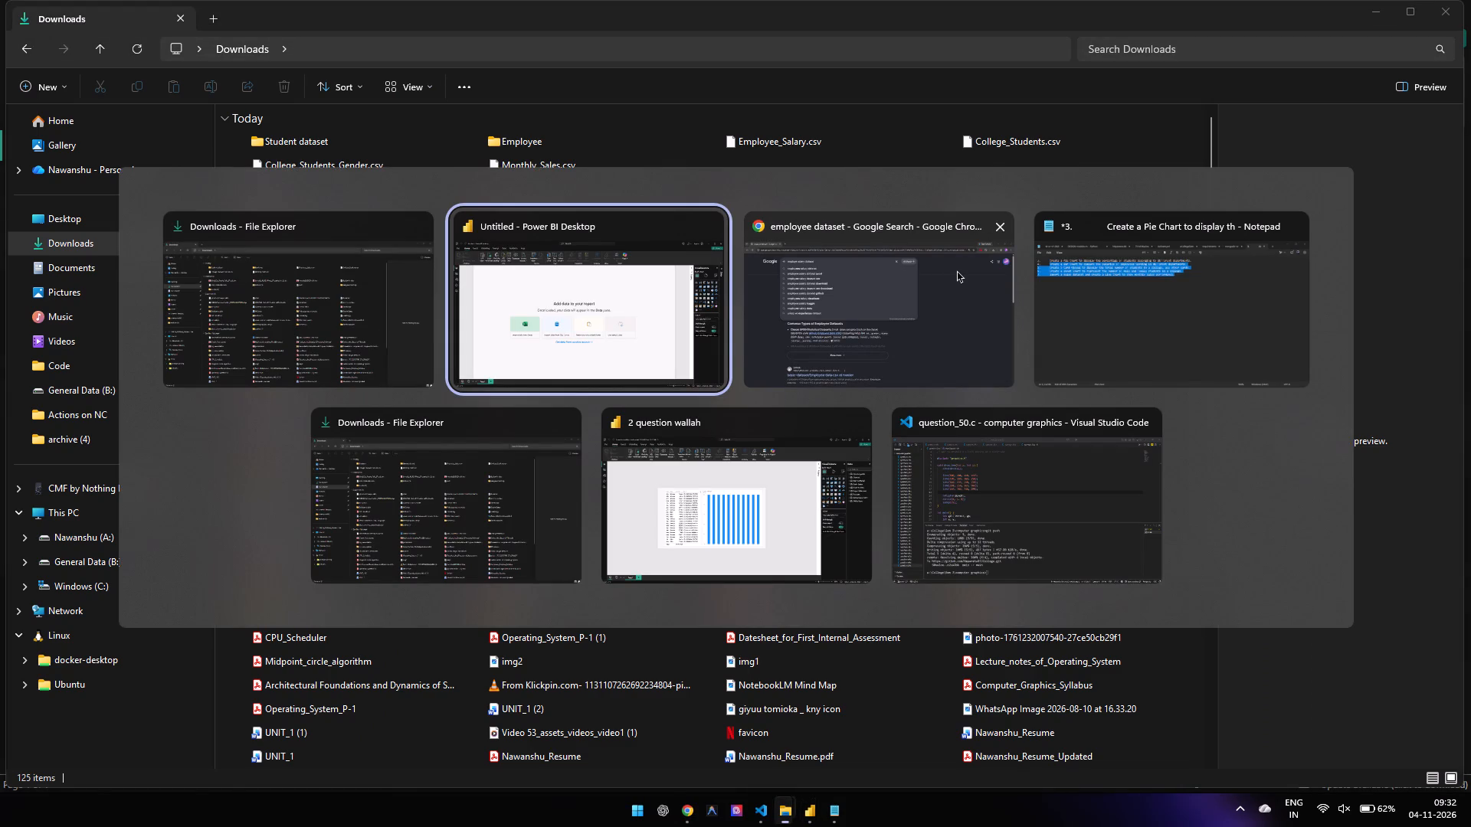
alt+click(416, 220)
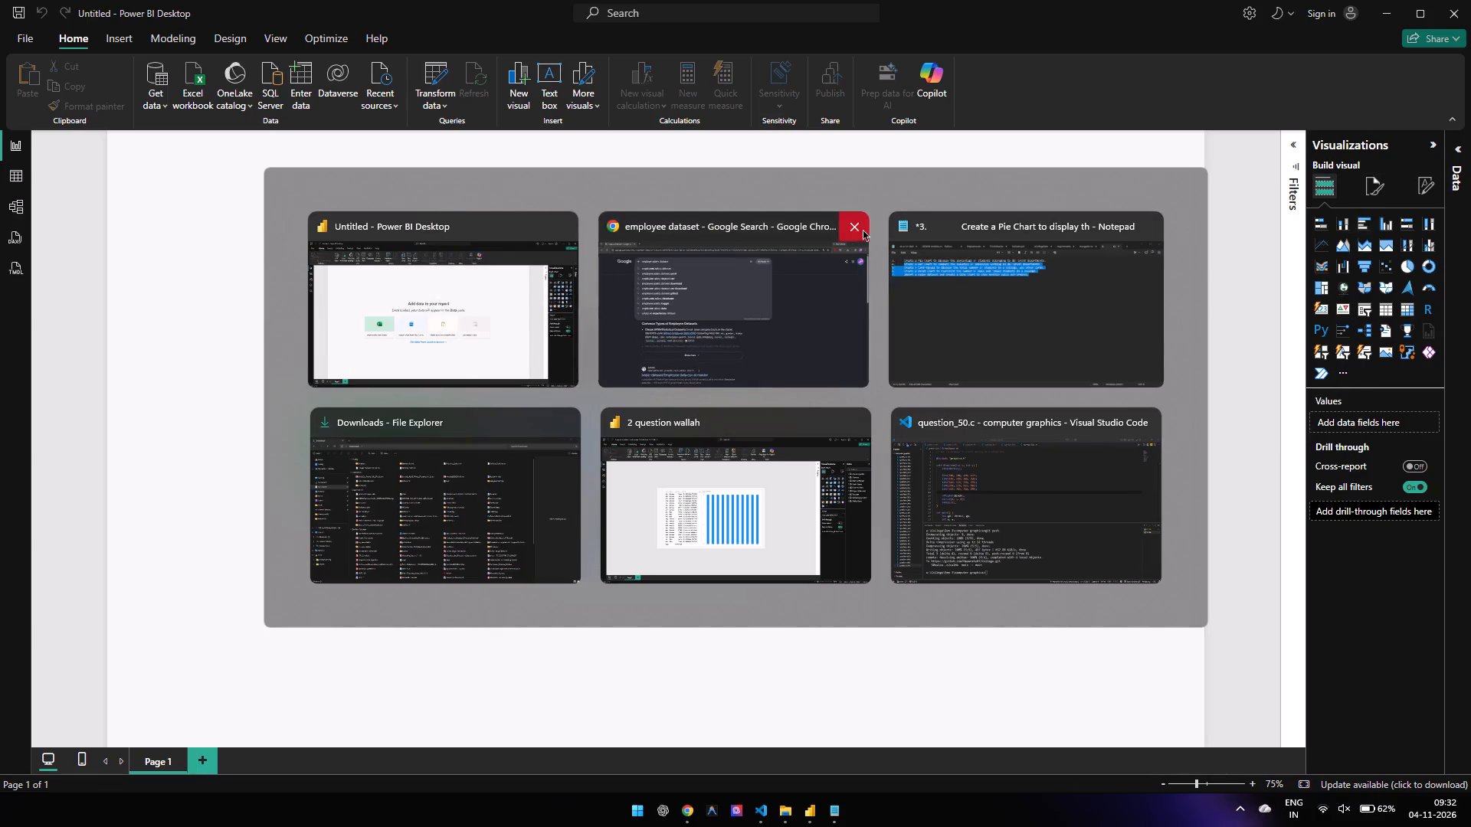
alt+click(855, 225)
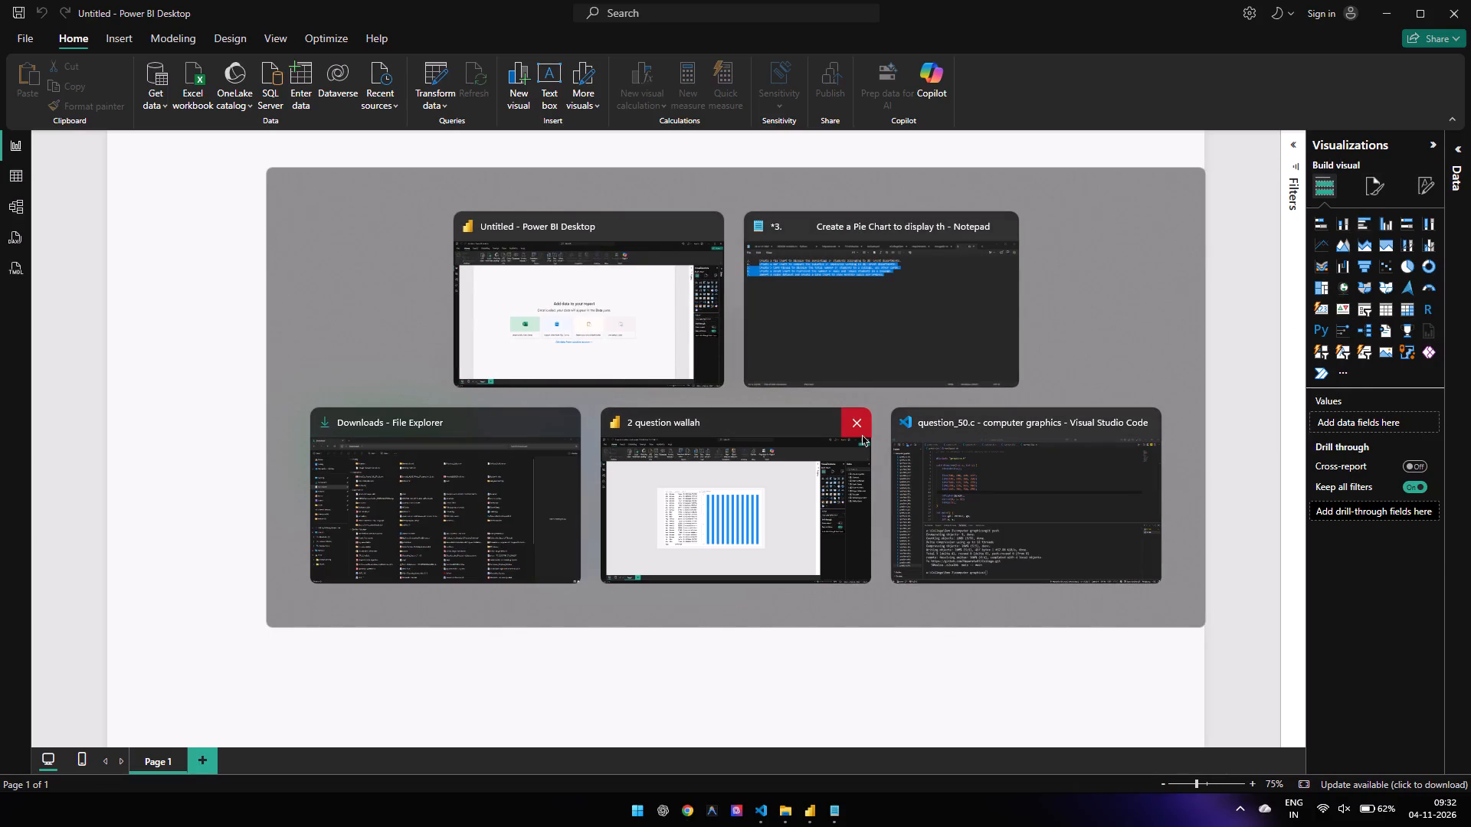
alt+click(862, 434)
alt+click(703, 427)
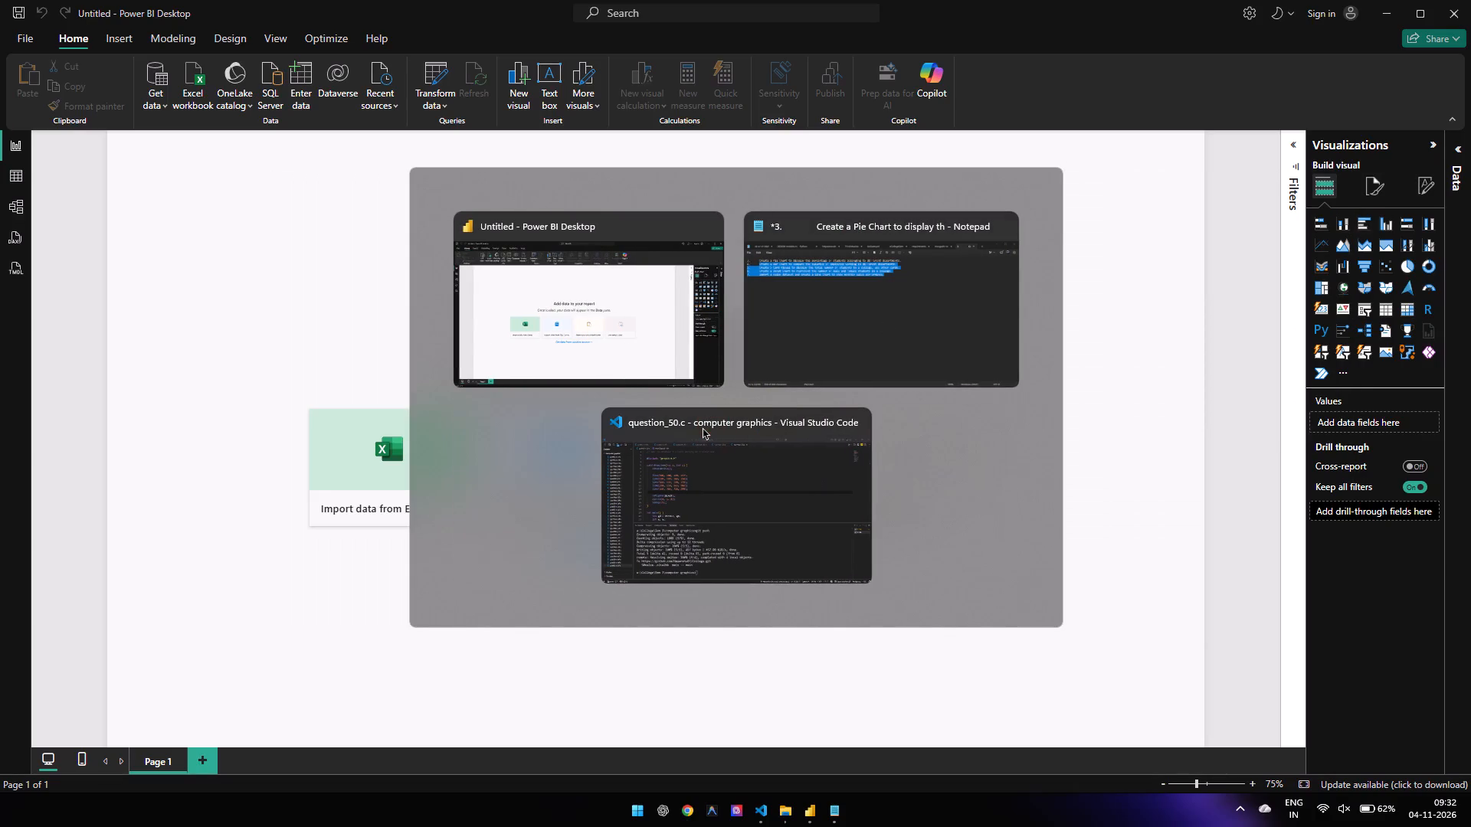
key(alt+Tab)
key(alt+Tab)
key(alt+Tab)
key(alt+Tab)
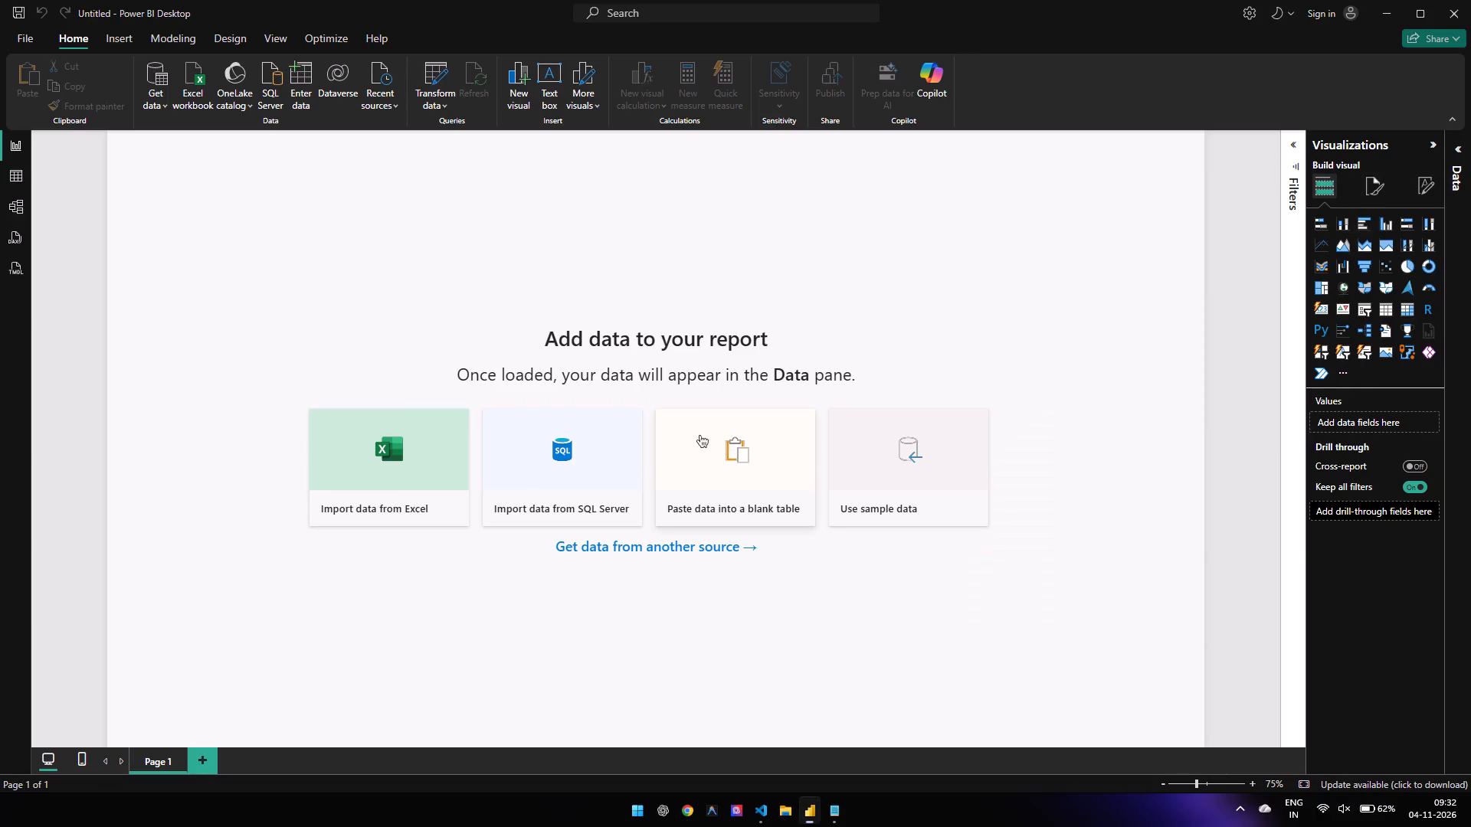
Check the exercise list in Notepad, and load Employee_Salary.csv from Downloads into the untitled Power BI report through the Text/CSV connector.
key(alt+Tab)
click(311, 276)
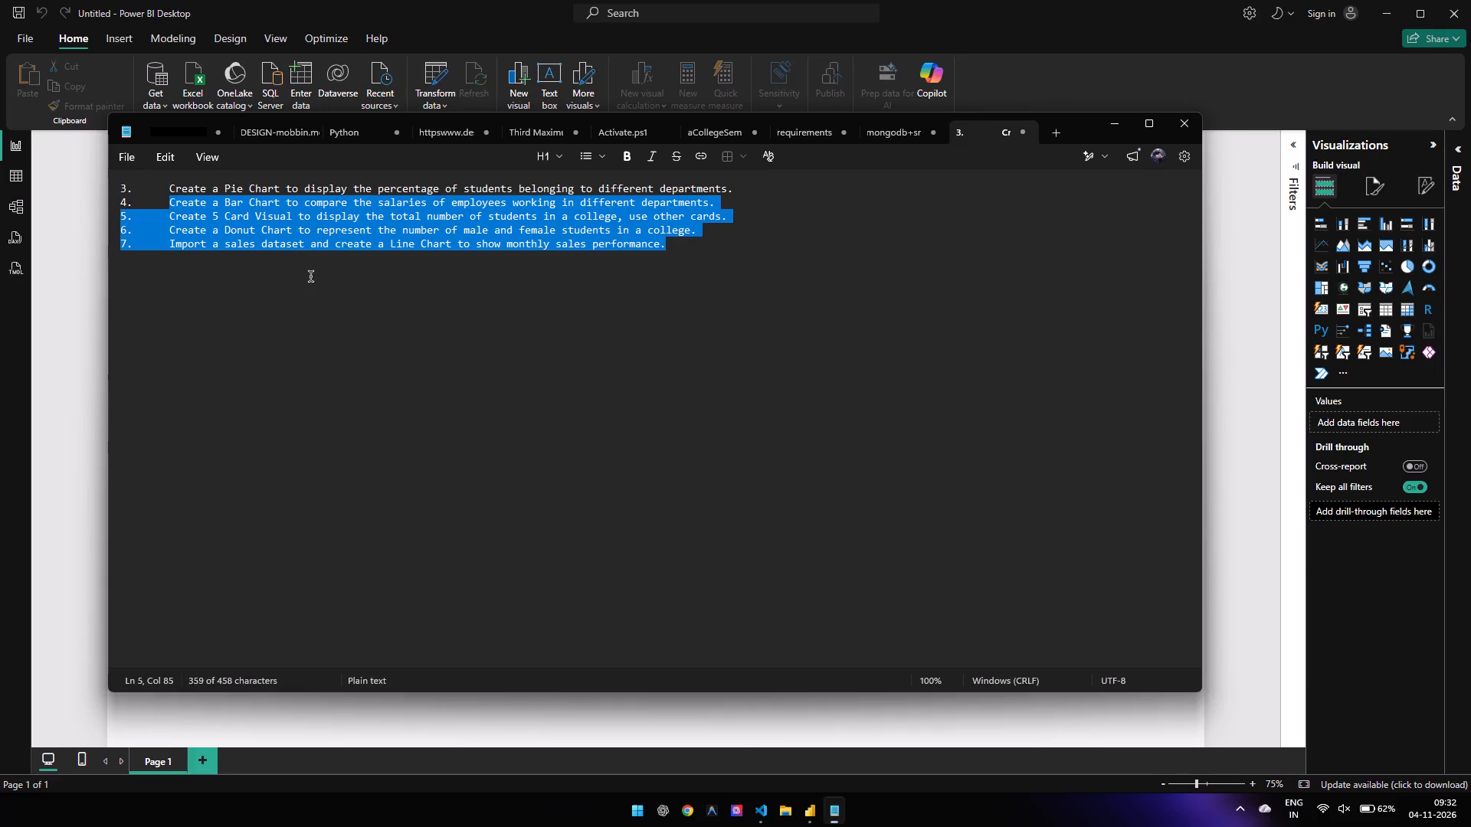
key(alt+Tab)
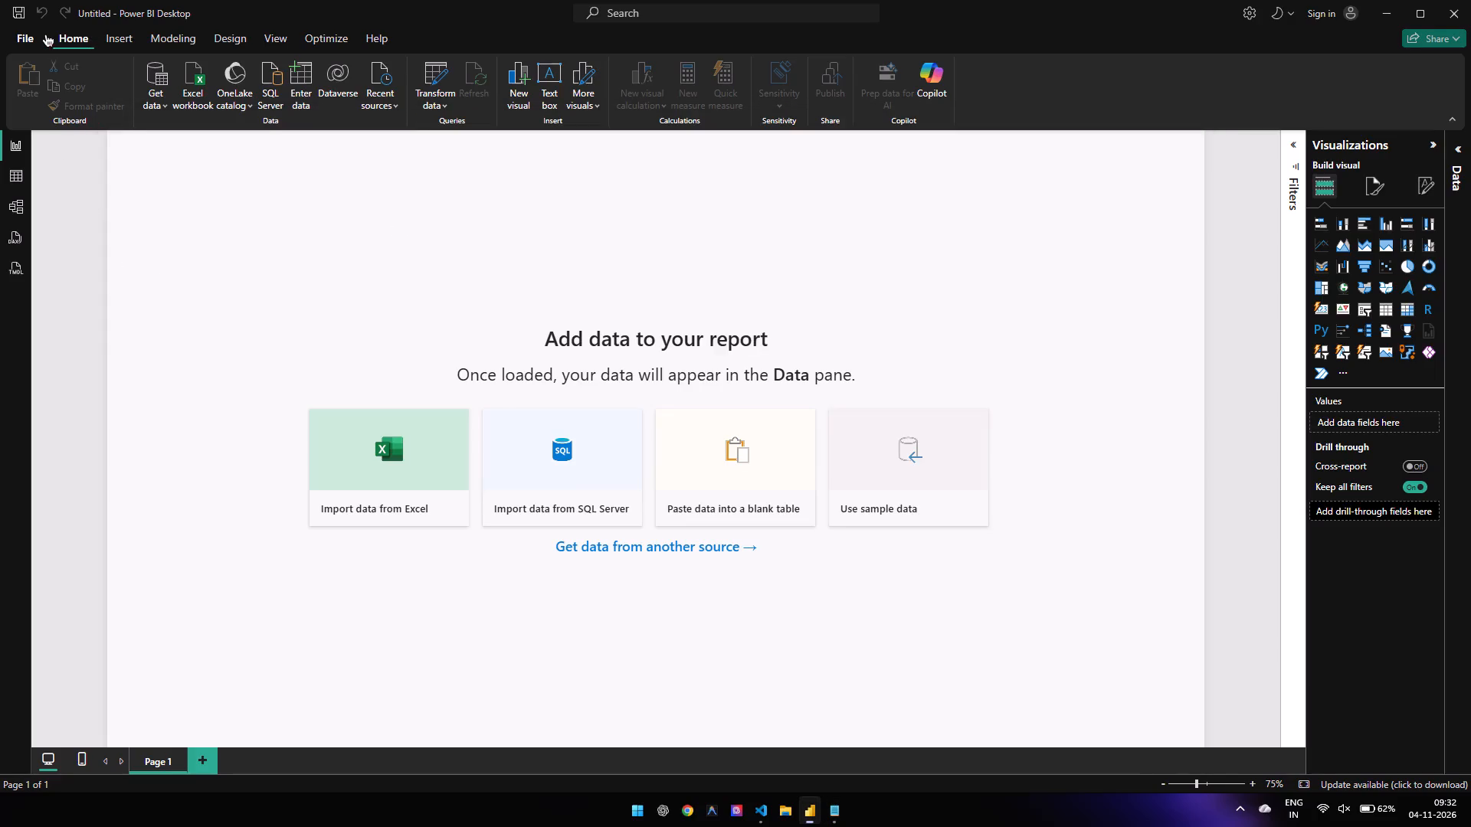
click(152, 70)
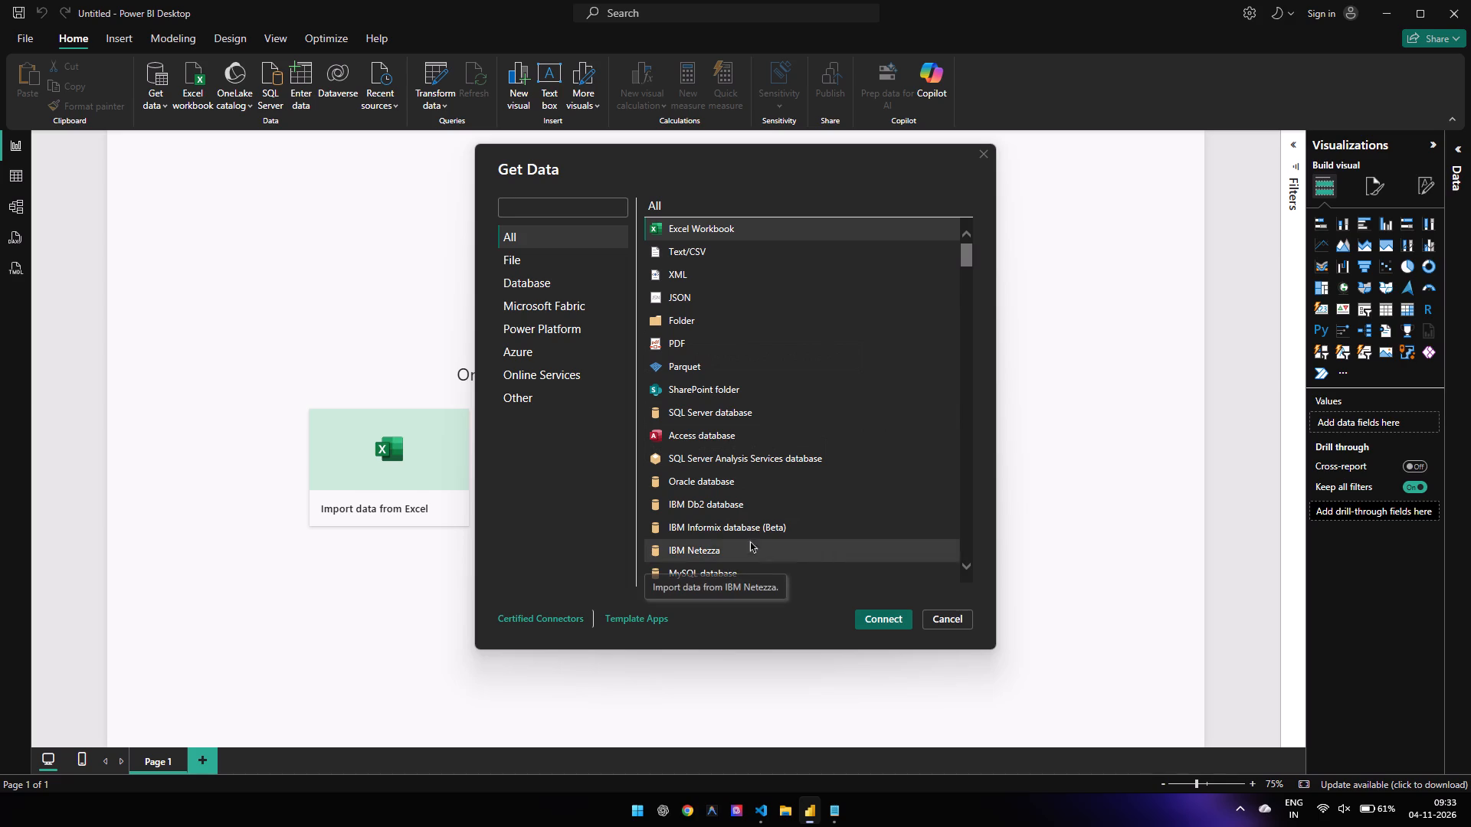
click(696, 256)
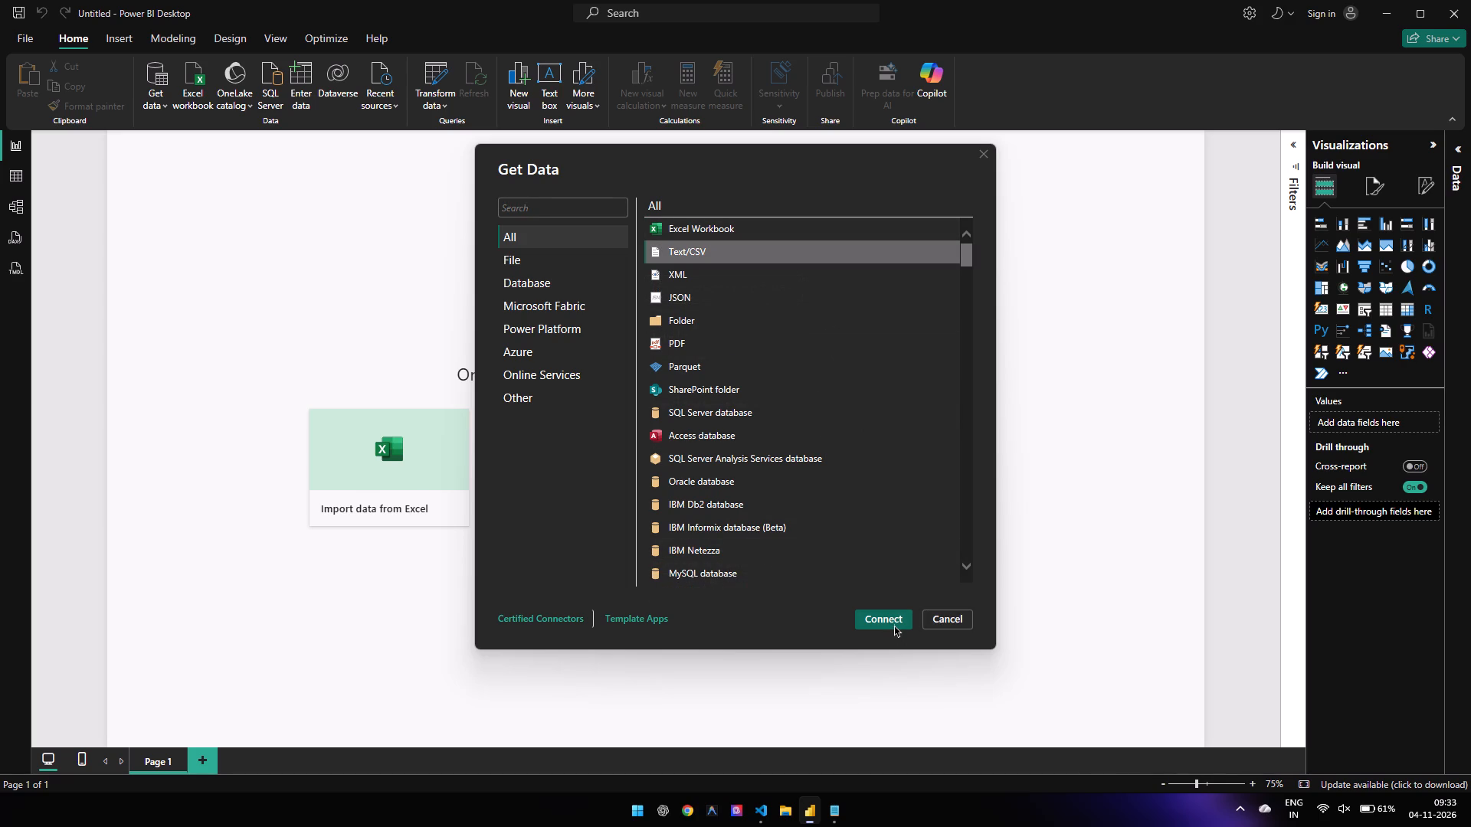
click(894, 623)
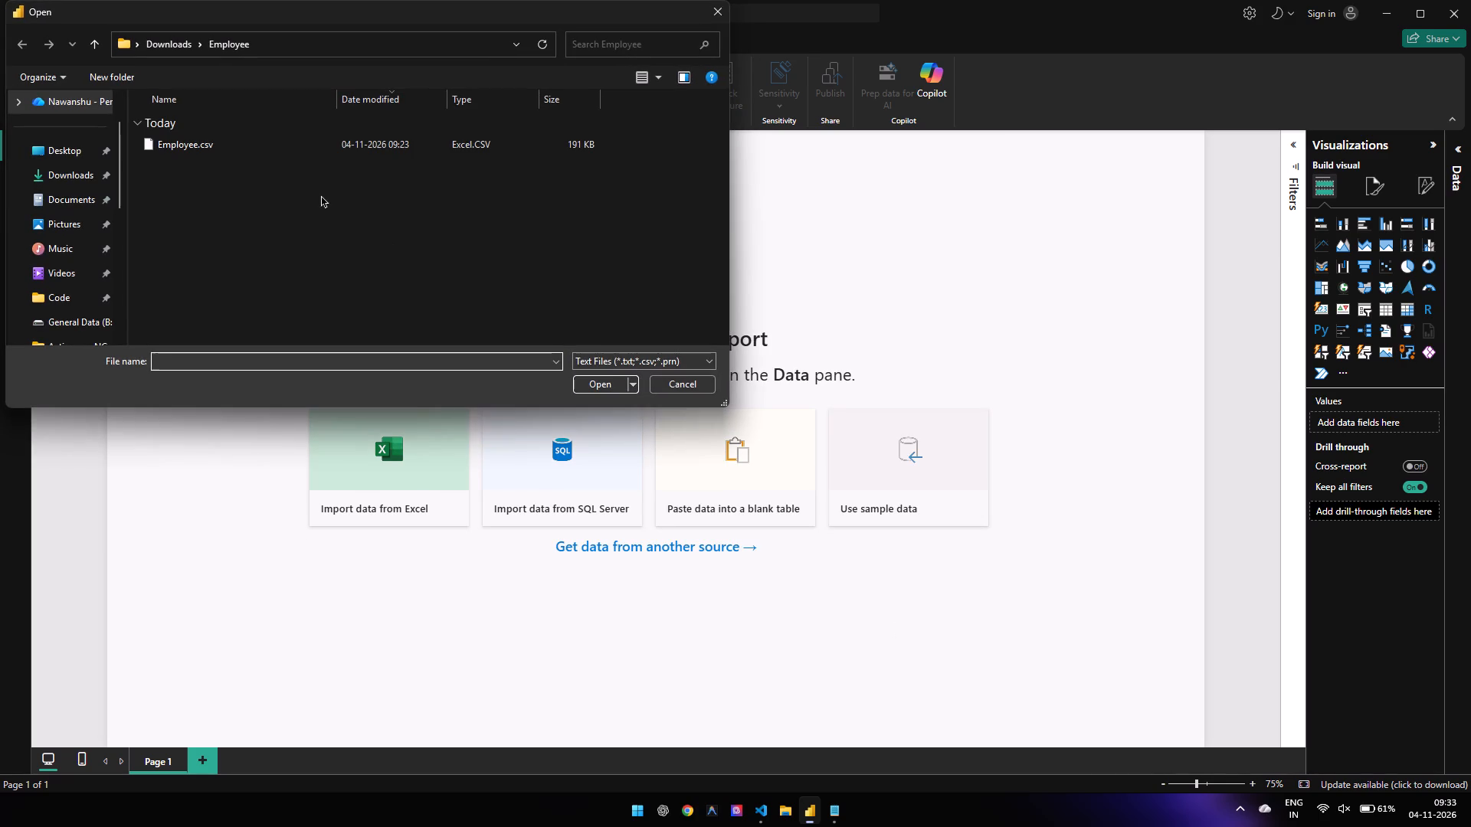
click(57, 185)
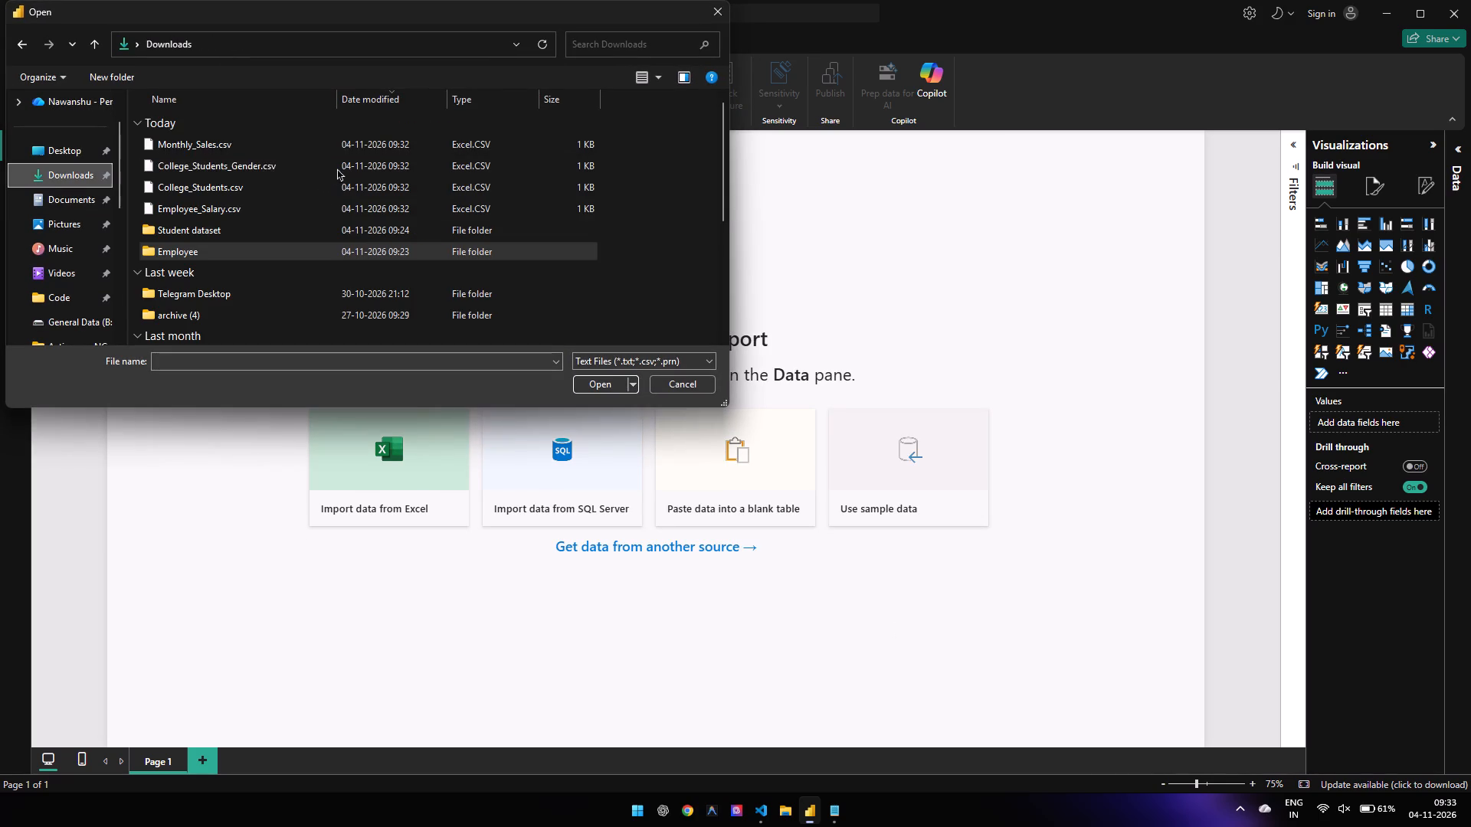
click(248, 206)
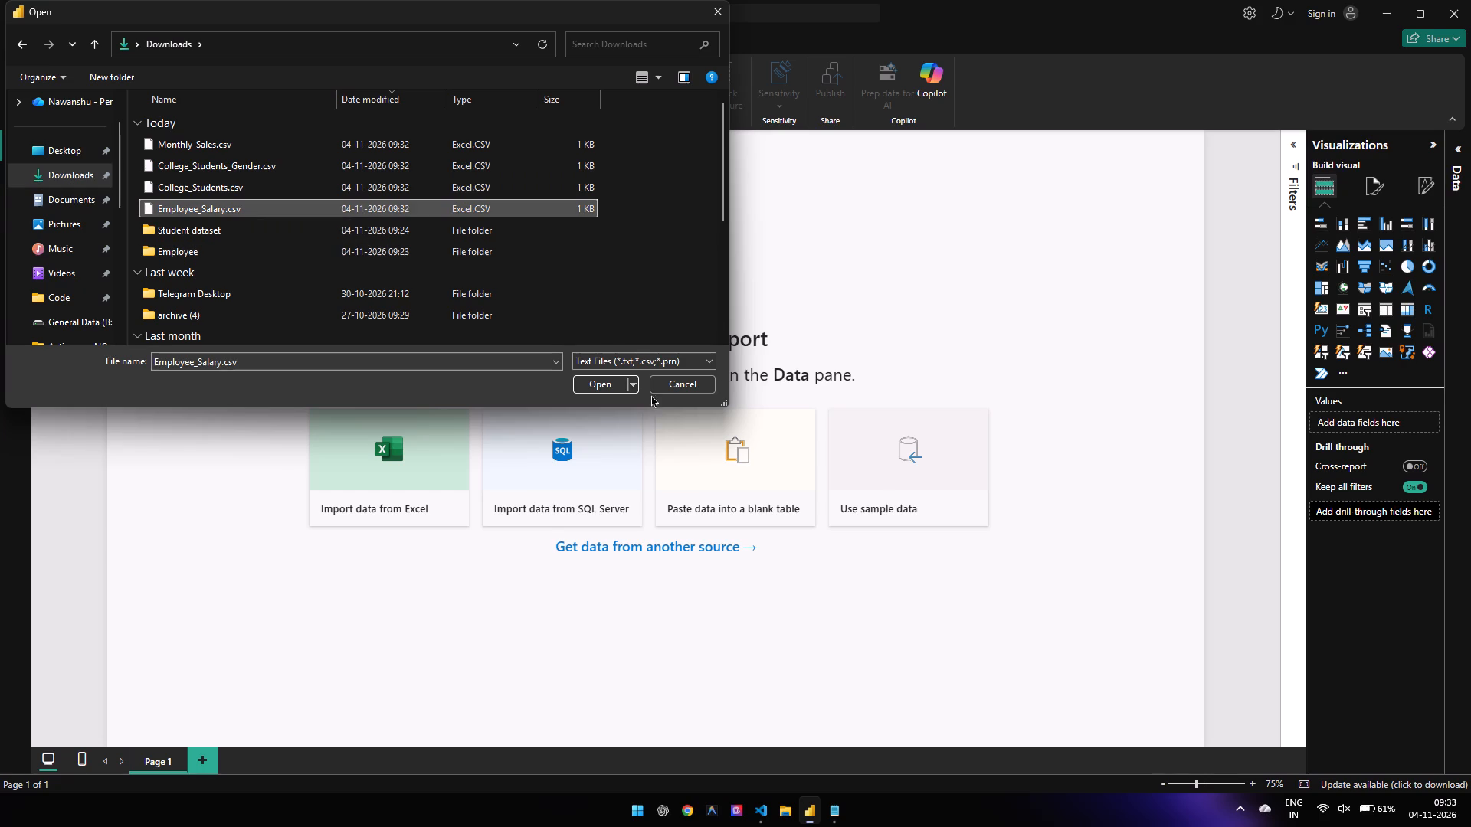
click(607, 384)
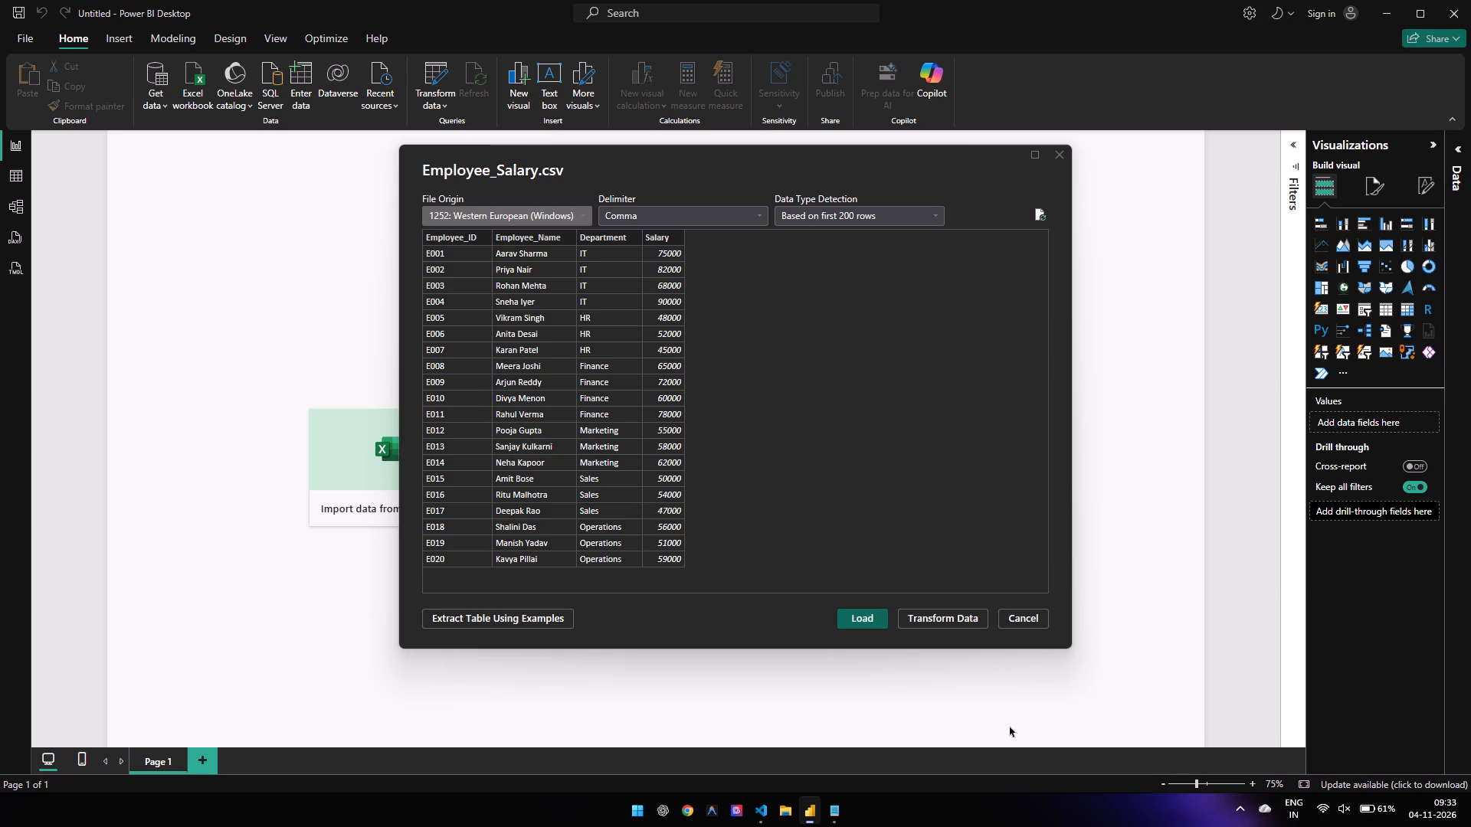
click(878, 619)
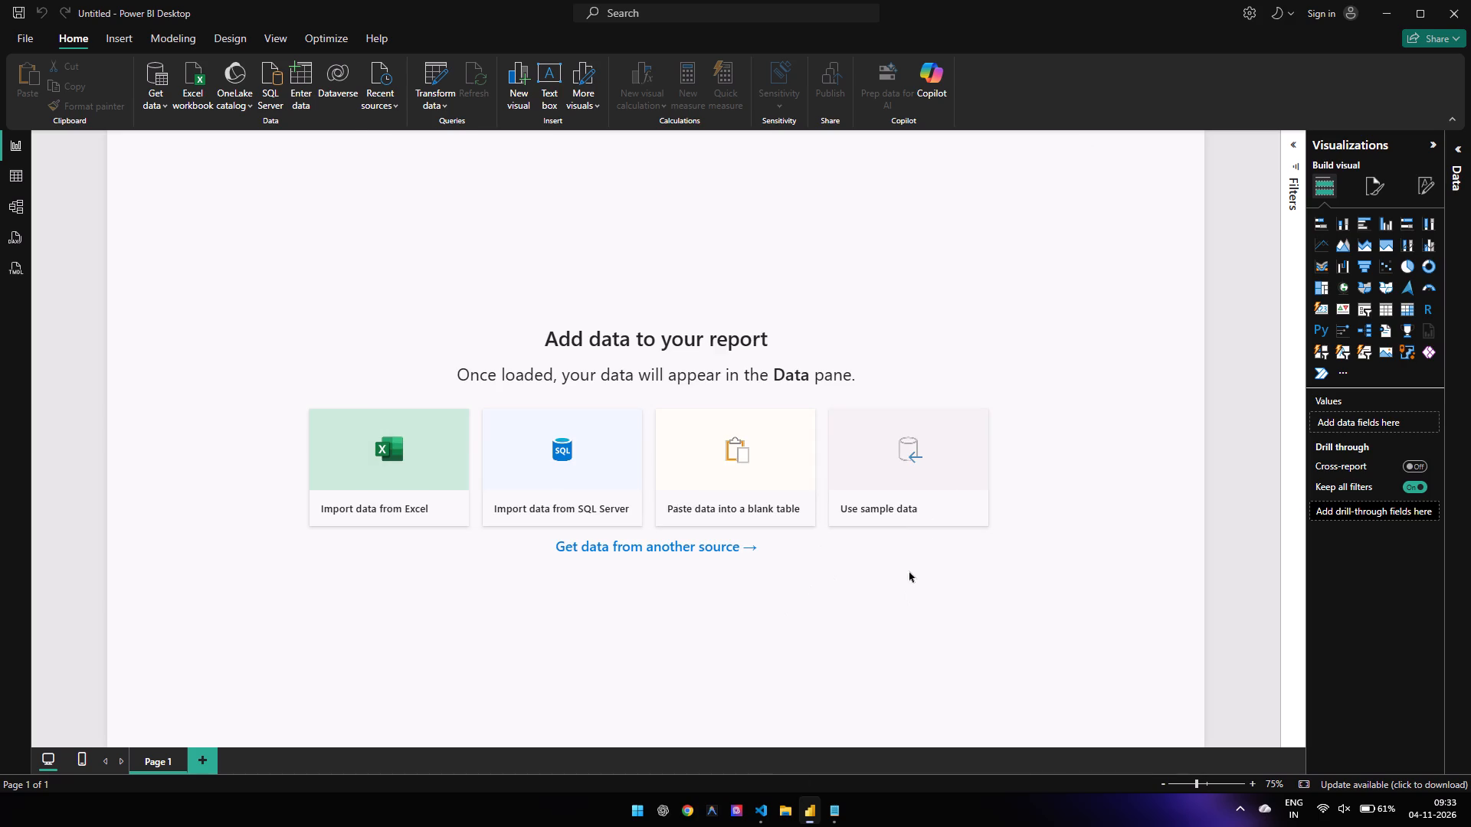
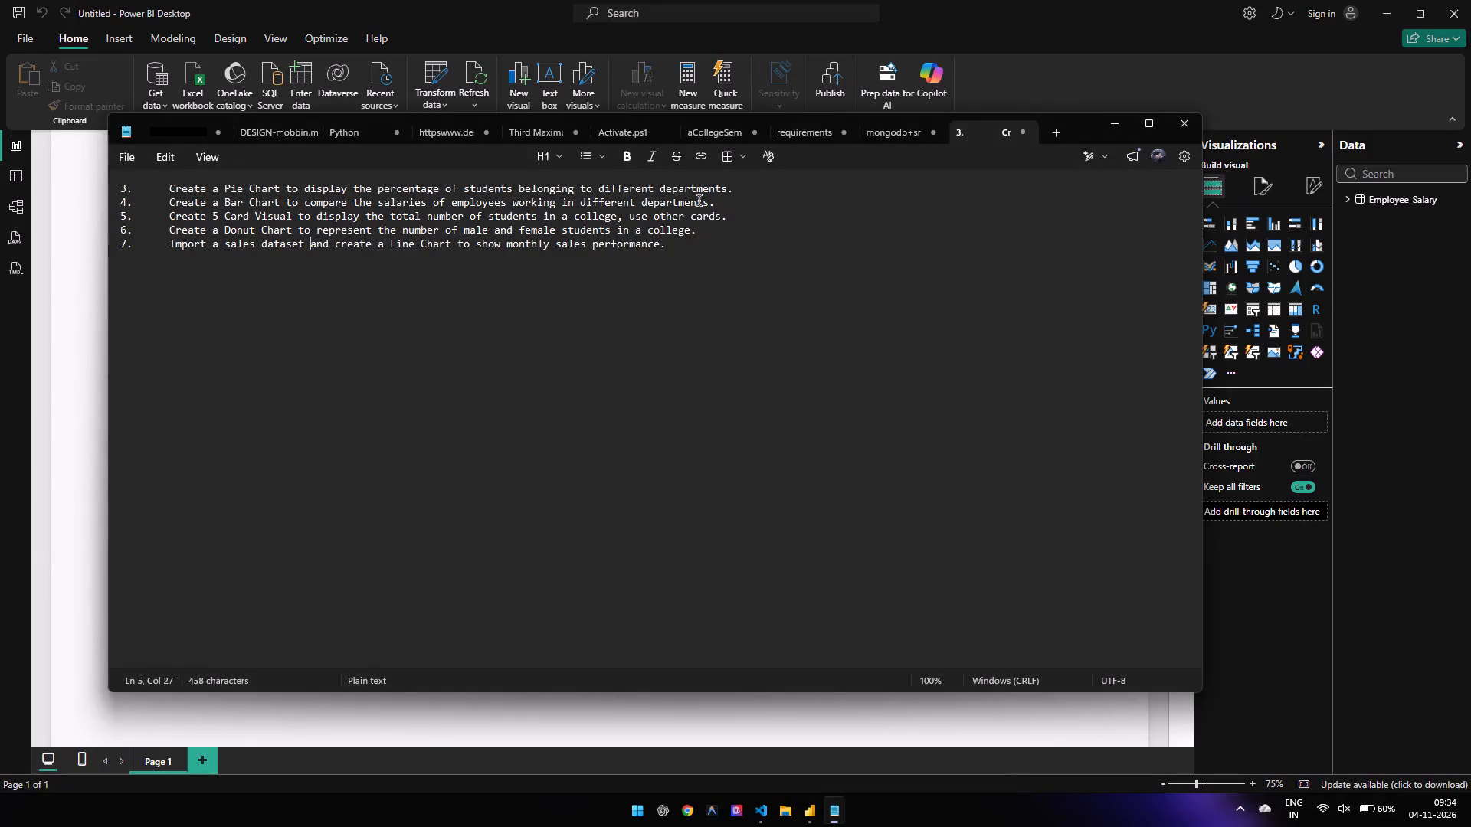
Enlarge the Notepad text to 170%, read exercises 3 to 7, and return to the untitled Power BI report.
ctrl+scroll(778, 245, up, 8)
ctrl+scroll(778, 245, down, 1)
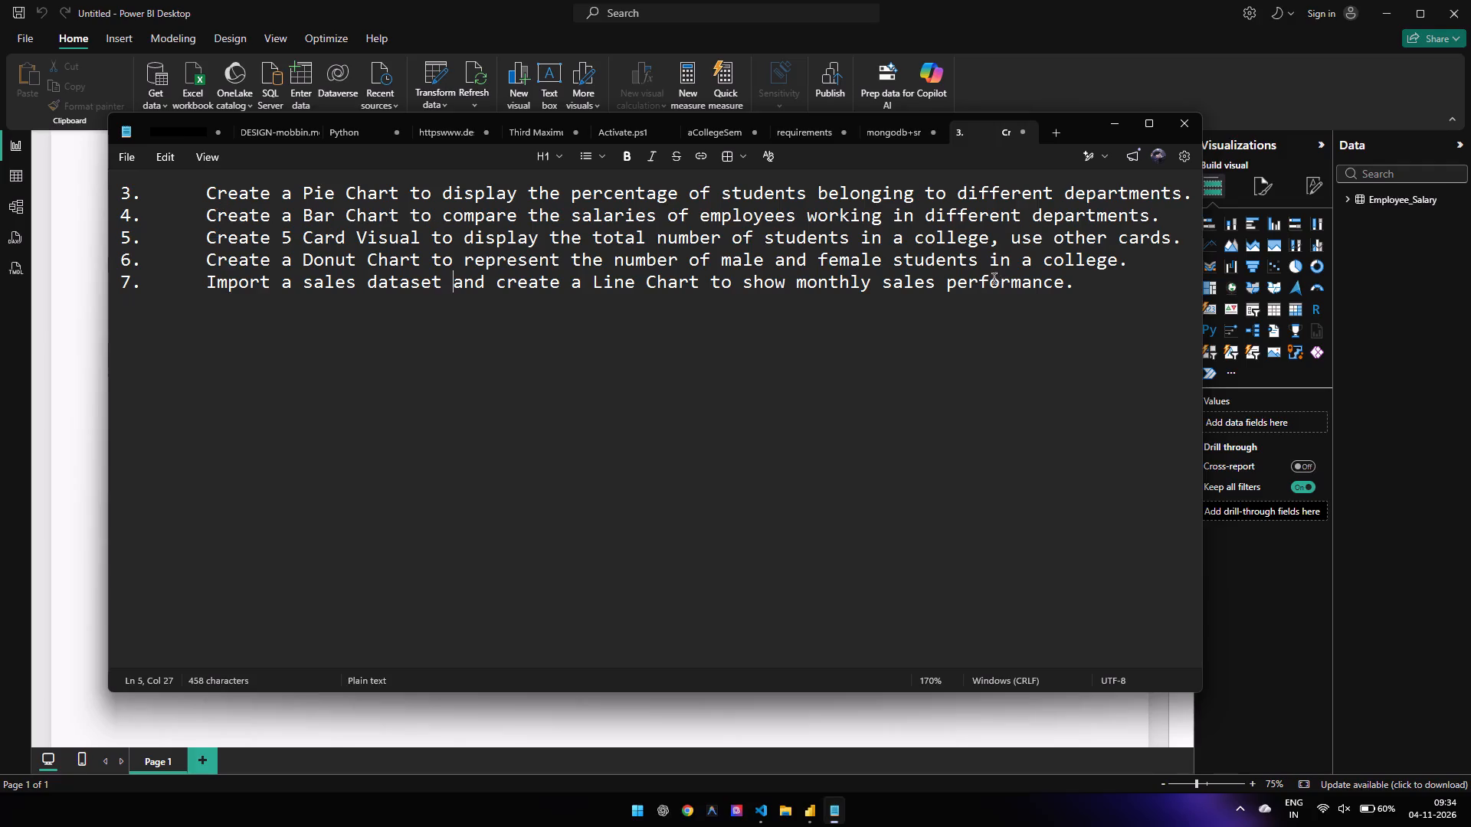
drag(1079, 283, 928, 284)
click(928, 284)
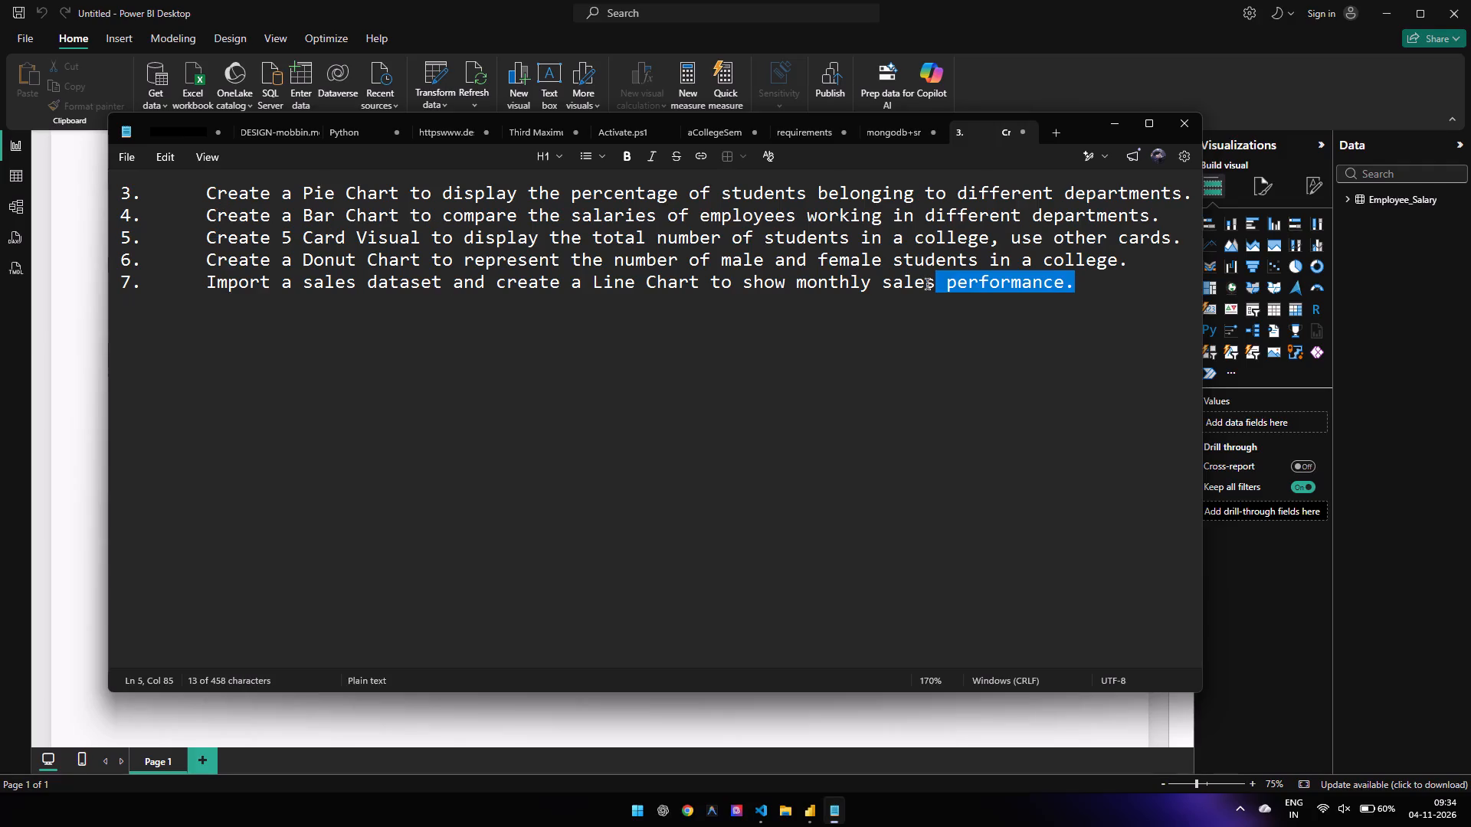
key(alt+Tab)
key(alt+Tab)
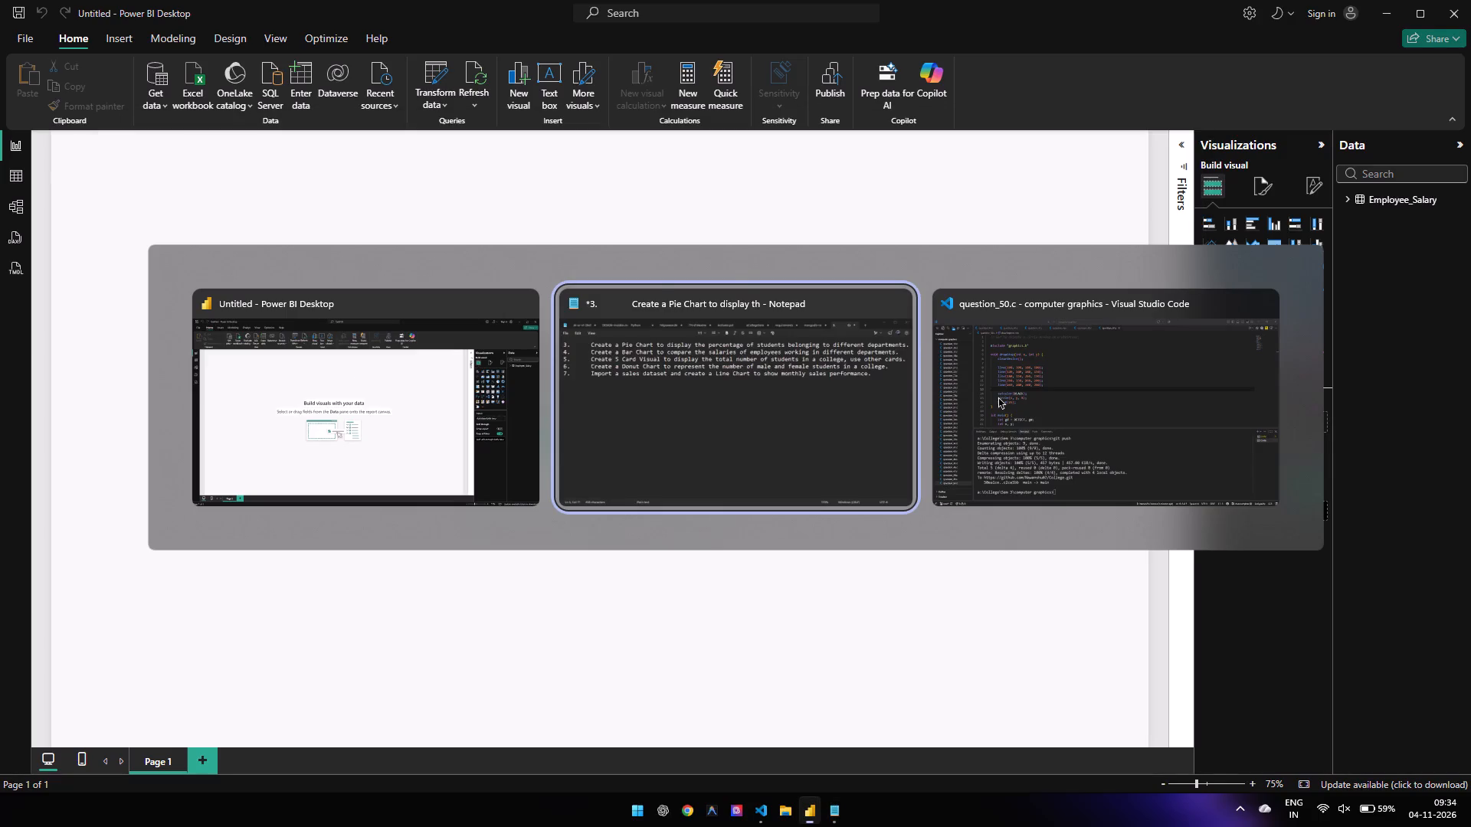
key(alt+Tab)
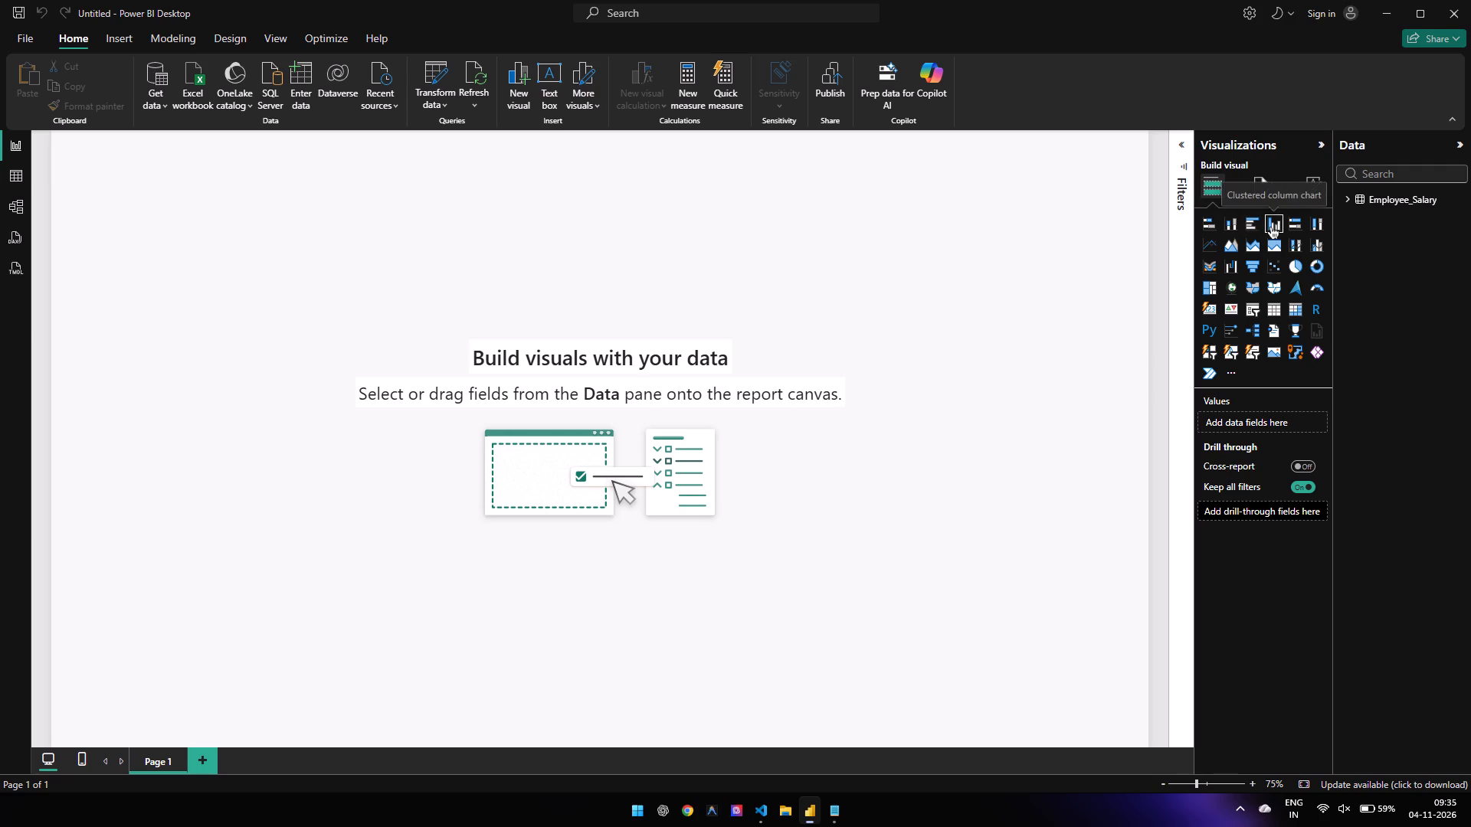
Insert a 100% stacked column chart on Page 1, enlarge it to most of the page height, and place it near the middle.
click(1316, 224)
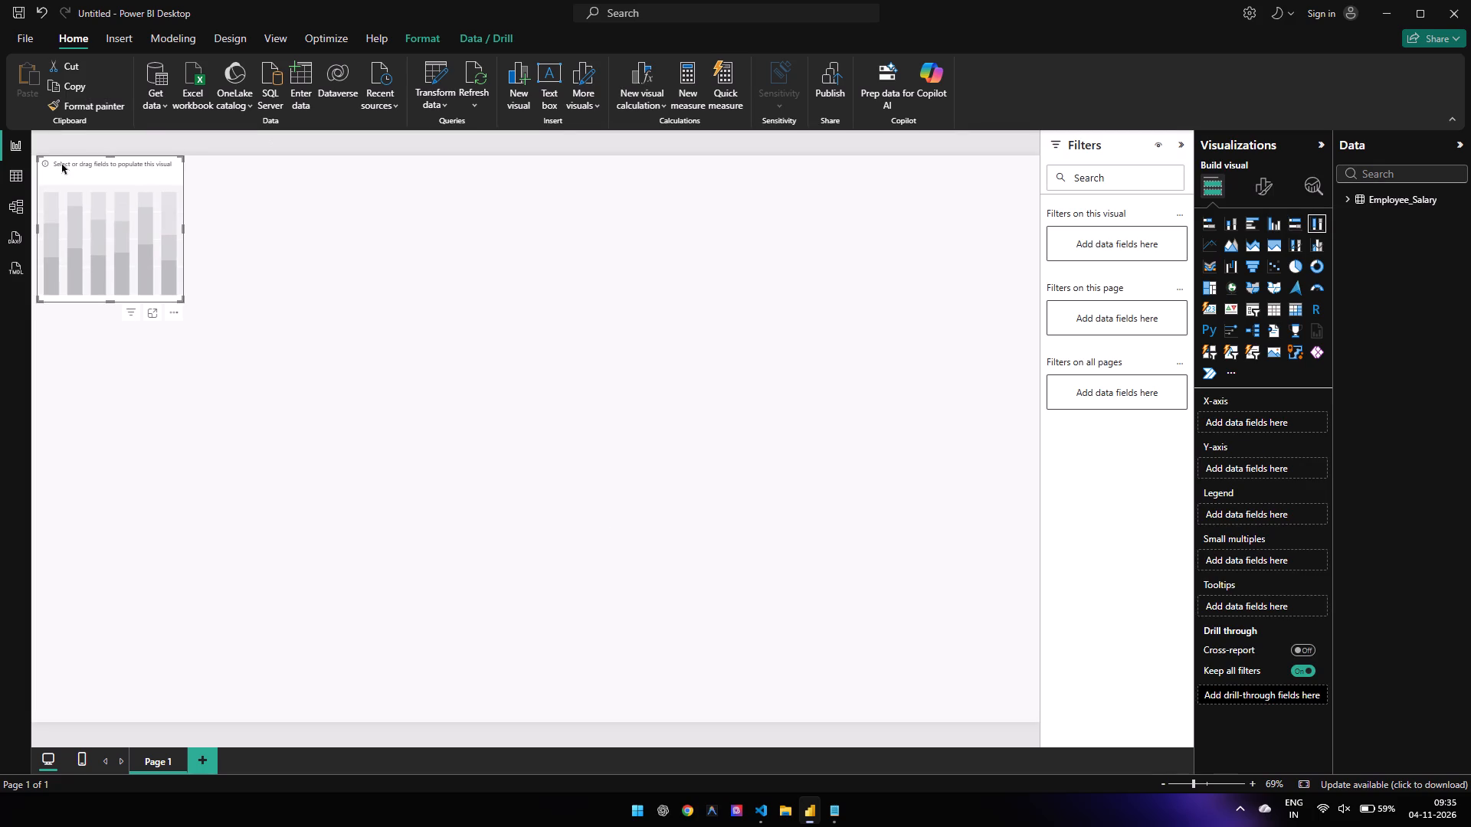
drag(129, 234, 611, 433)
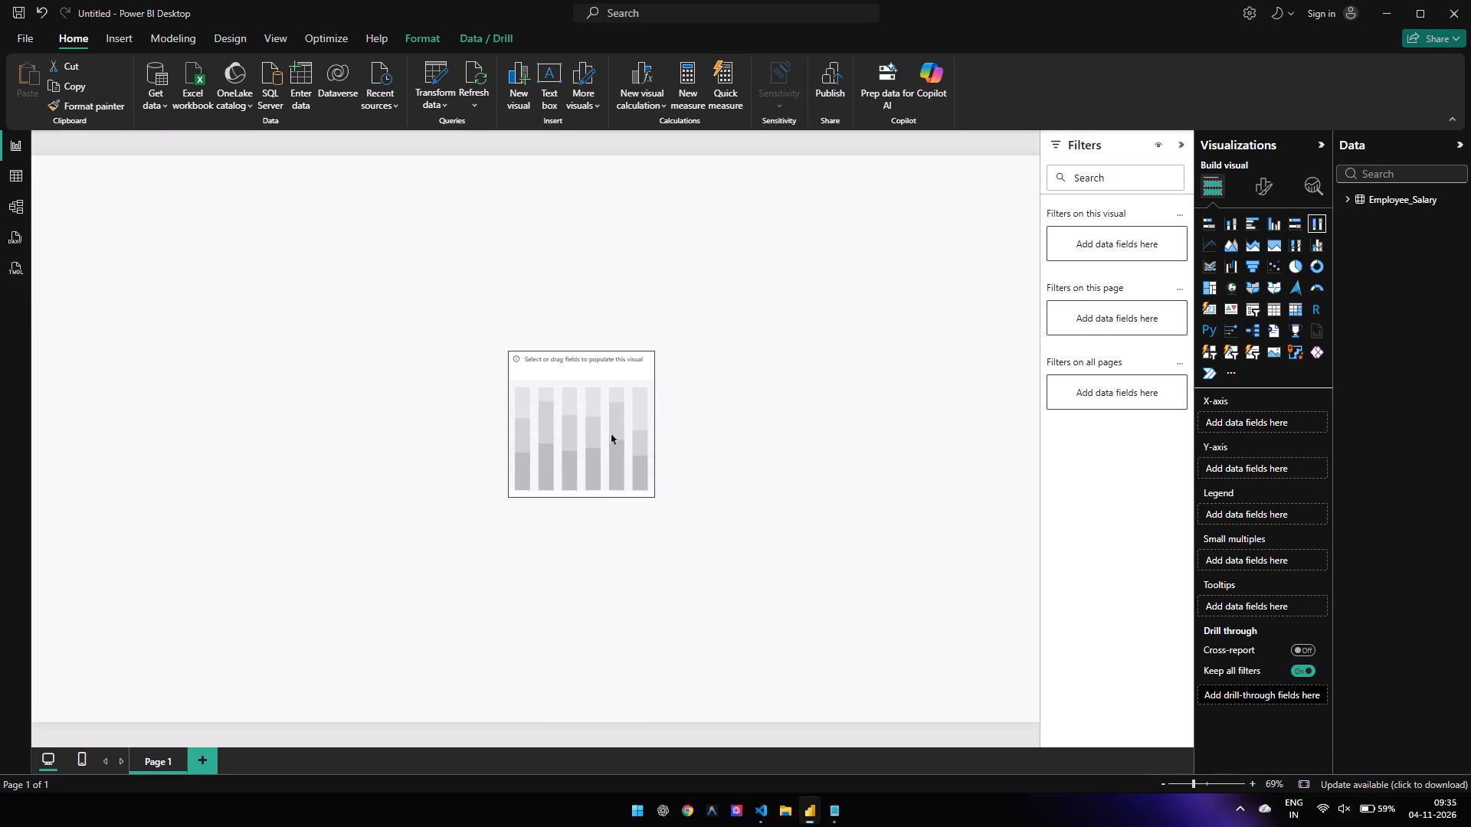
drag(611, 433, 601, 436)
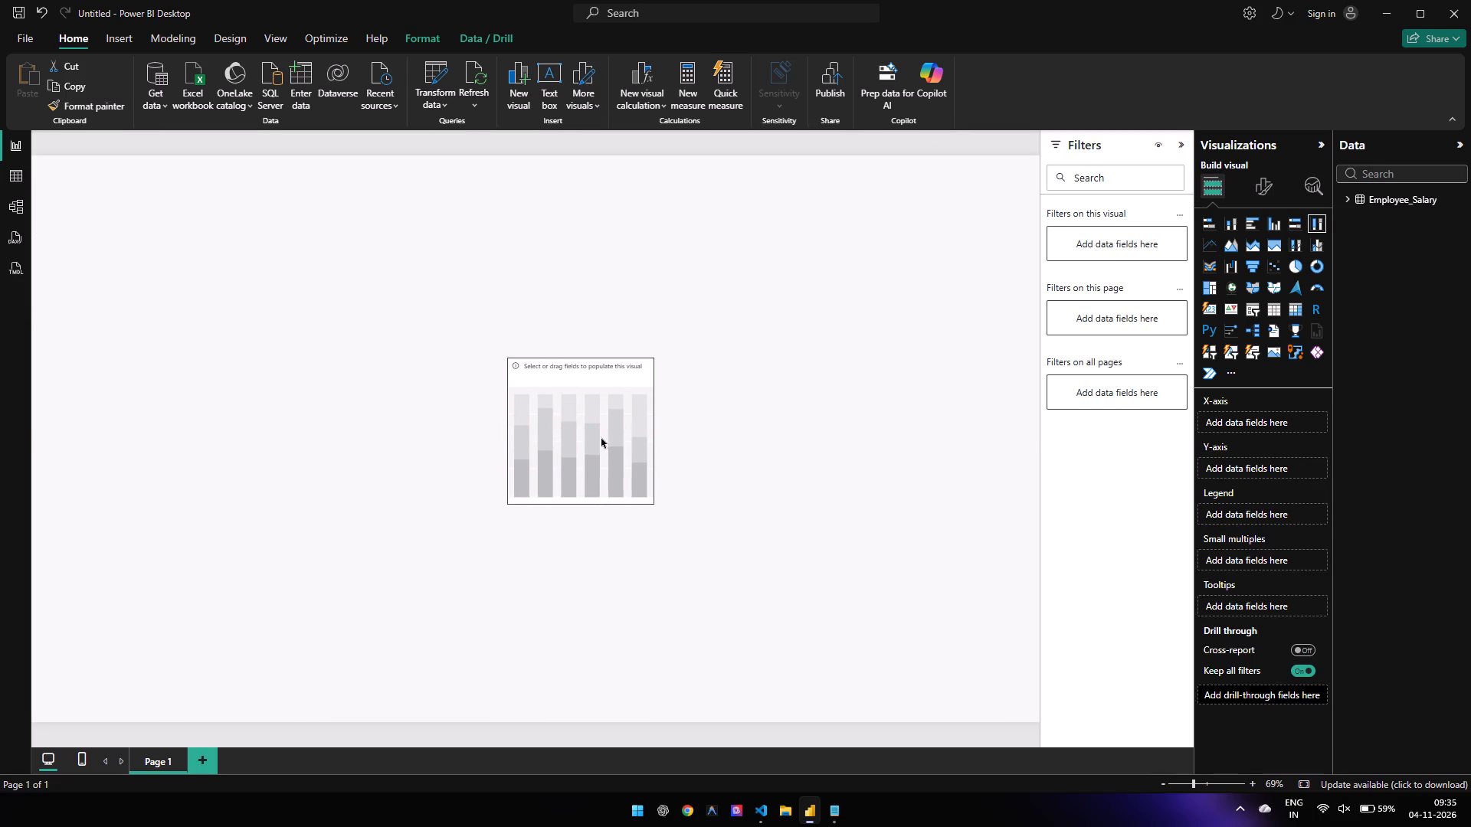
drag(601, 436, 584, 446)
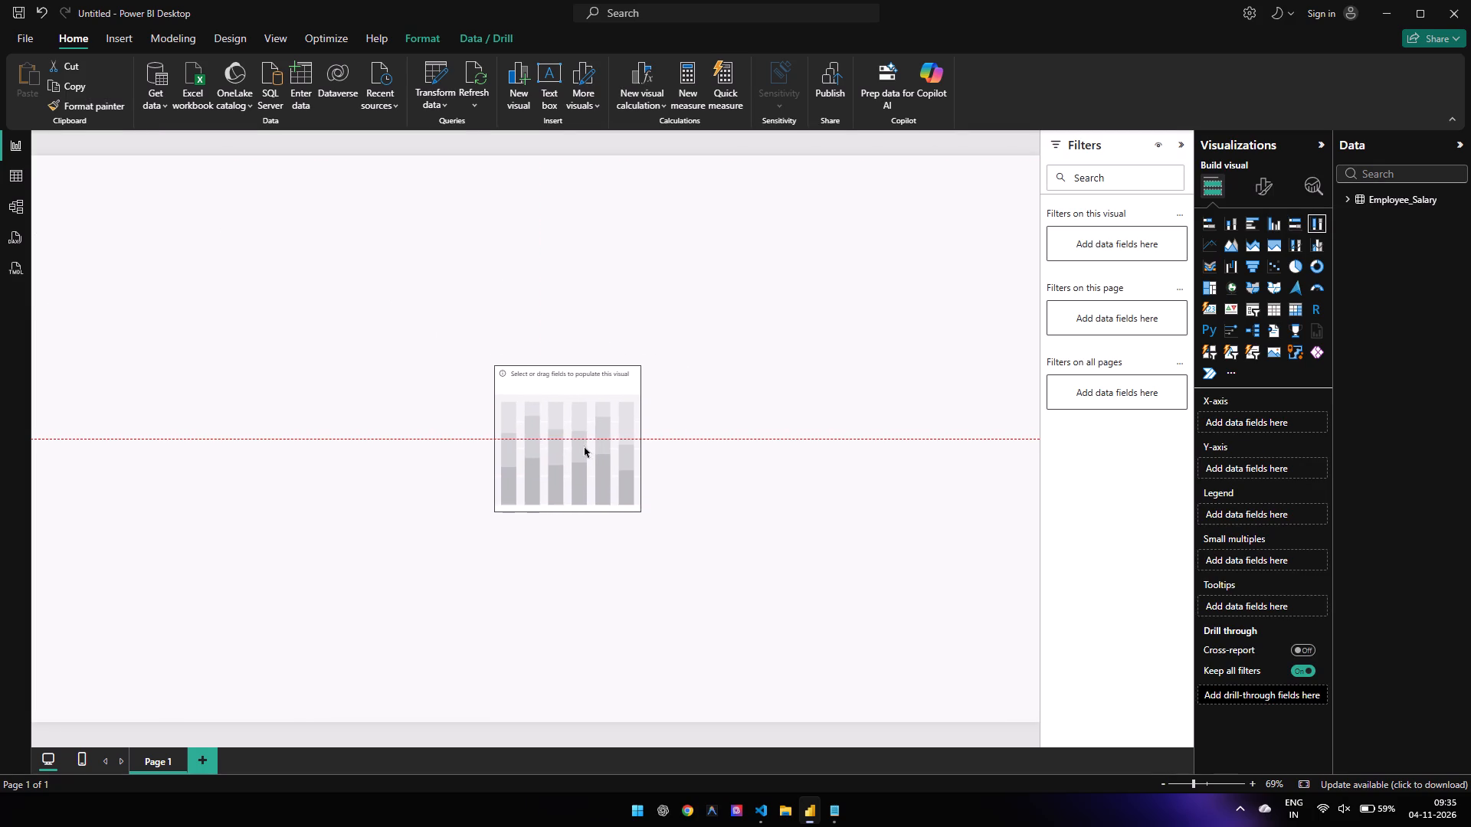
drag(584, 446, 552, 445)
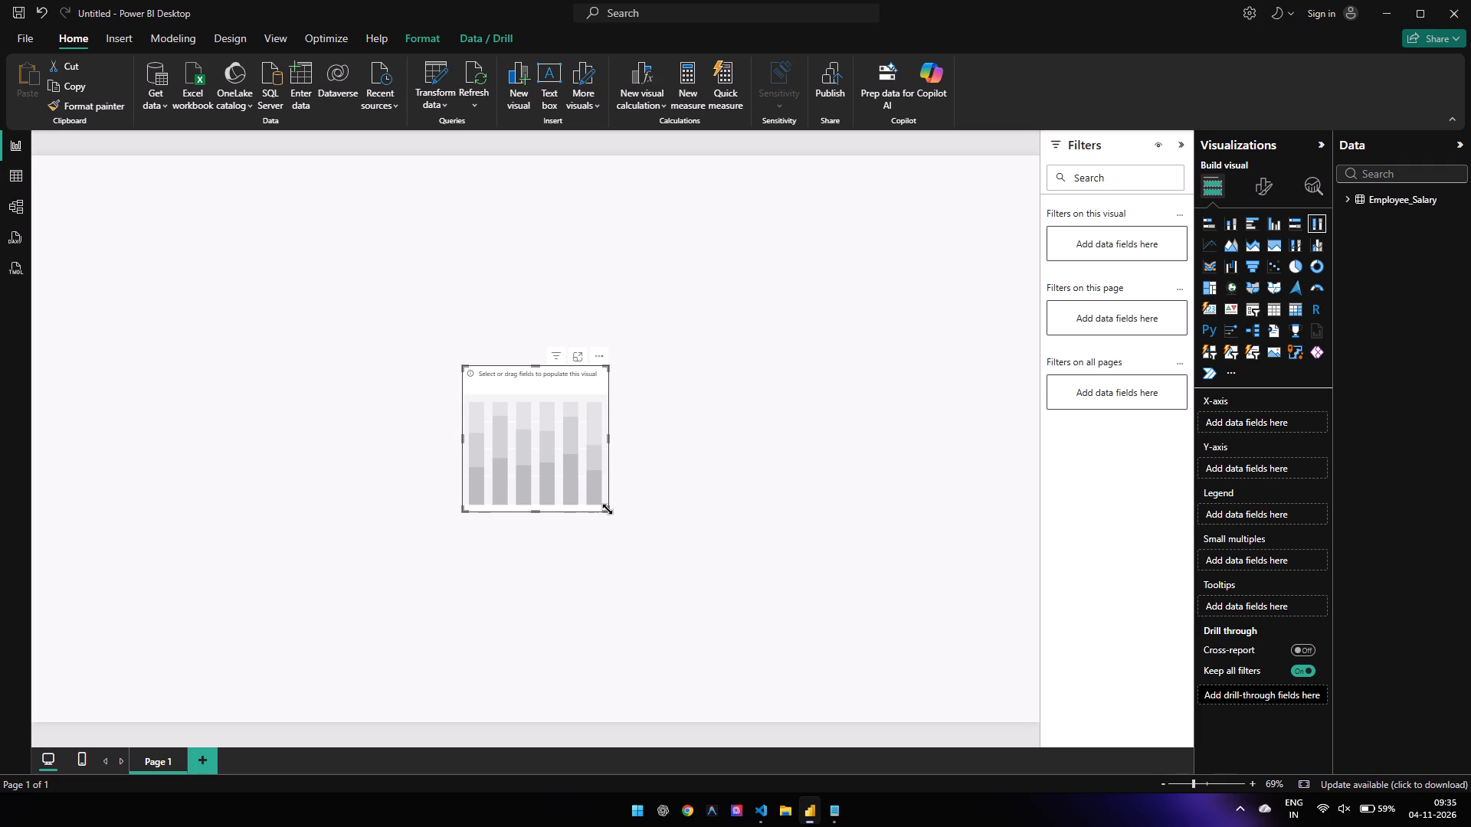
drag(608, 509, 790, 708)
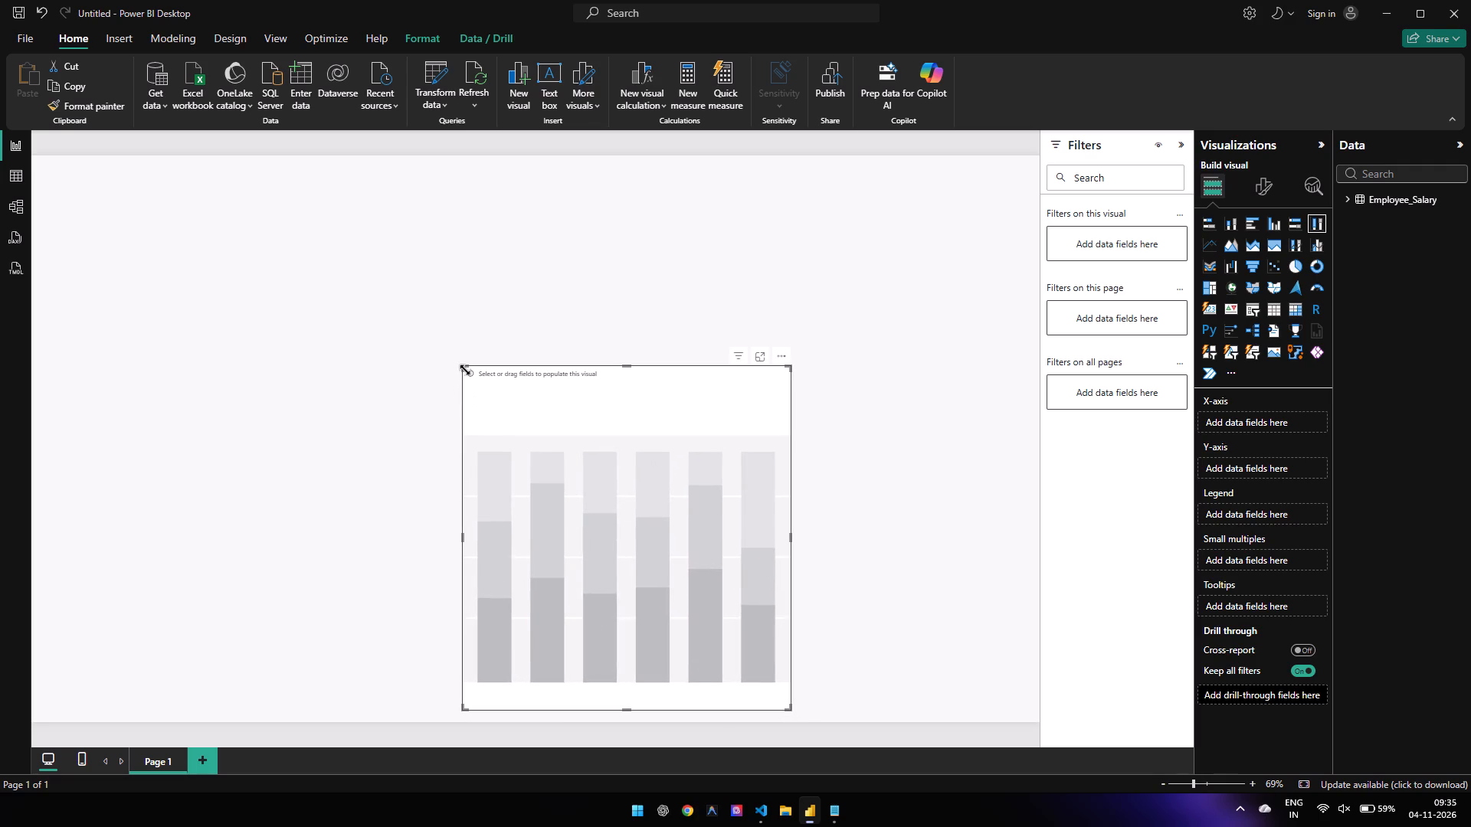
drag(465, 370, 301, 212)
drag(496, 418, 548, 400)
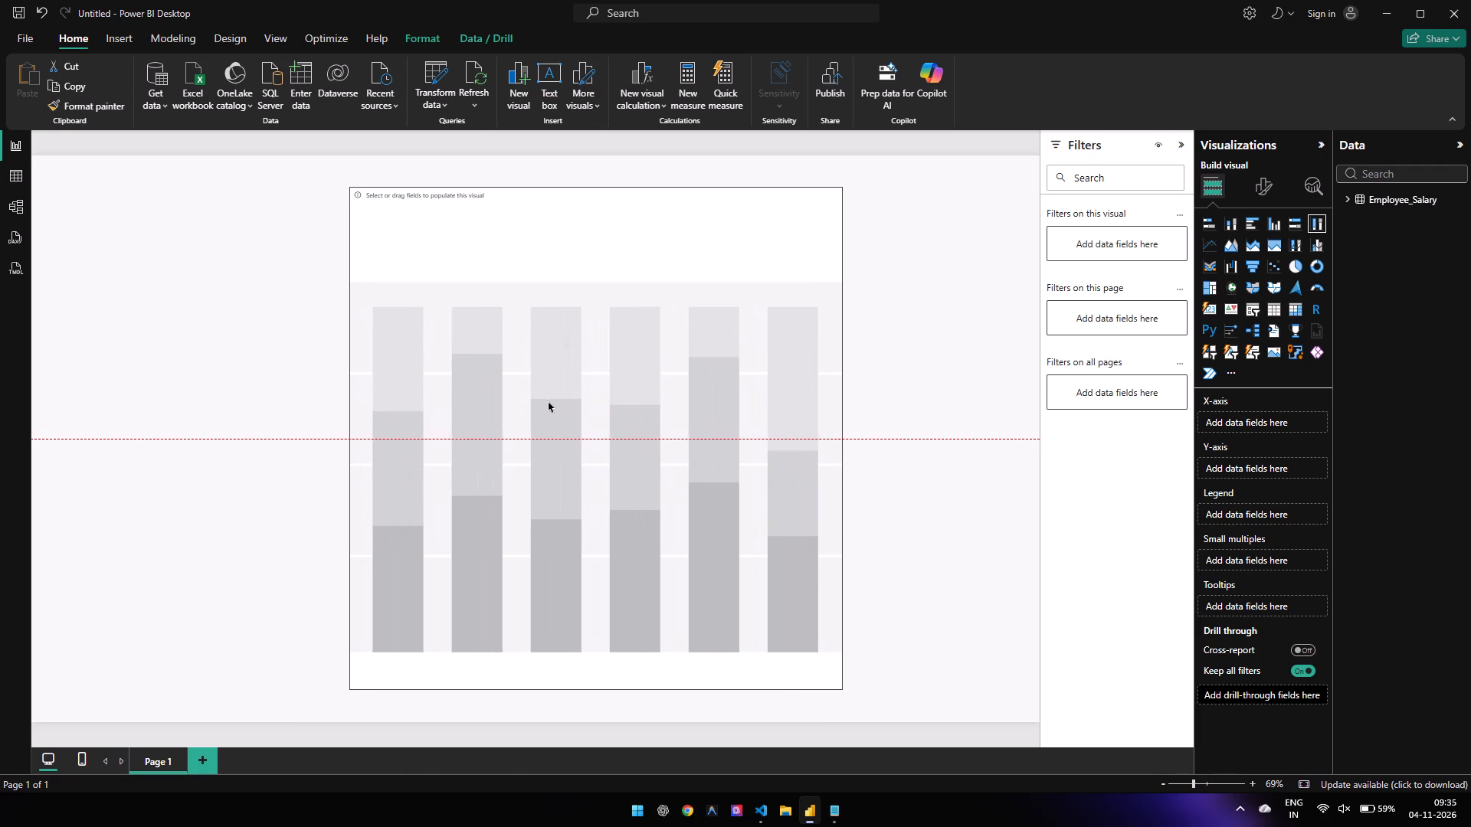
drag(548, 400, 526, 388)
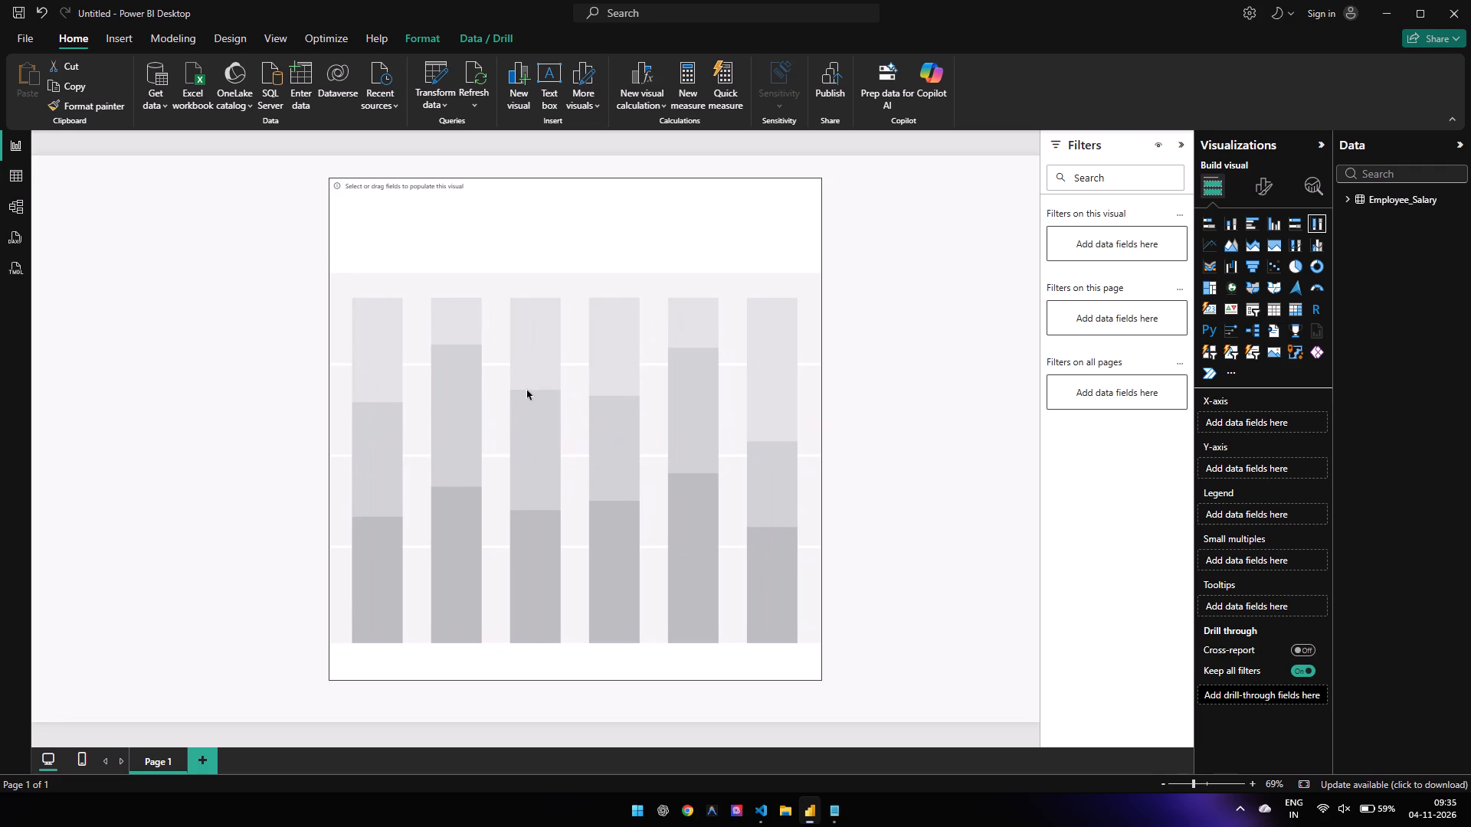
drag(526, 388, 477, 394)
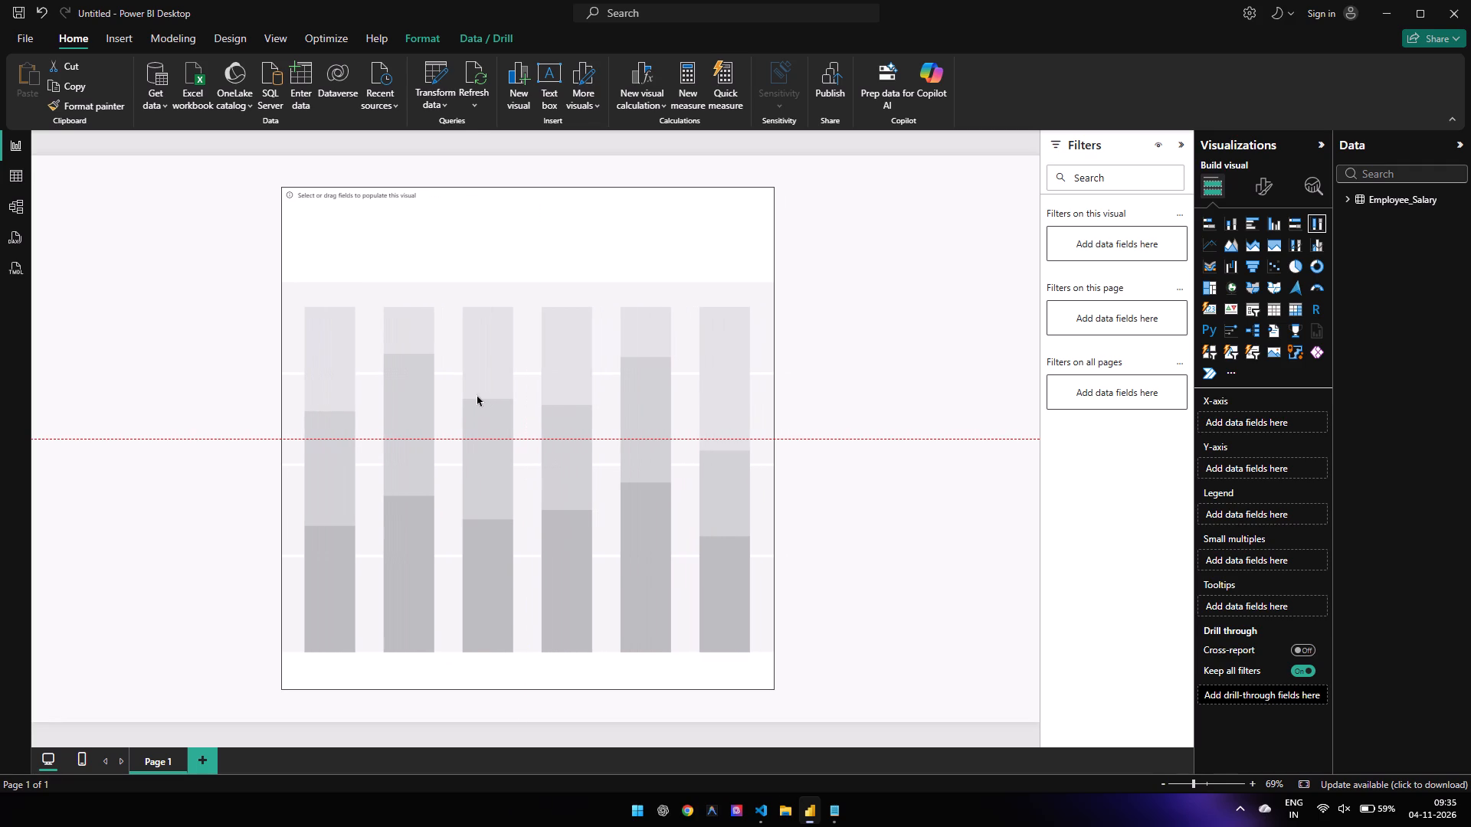
drag(477, 394, 485, 397)
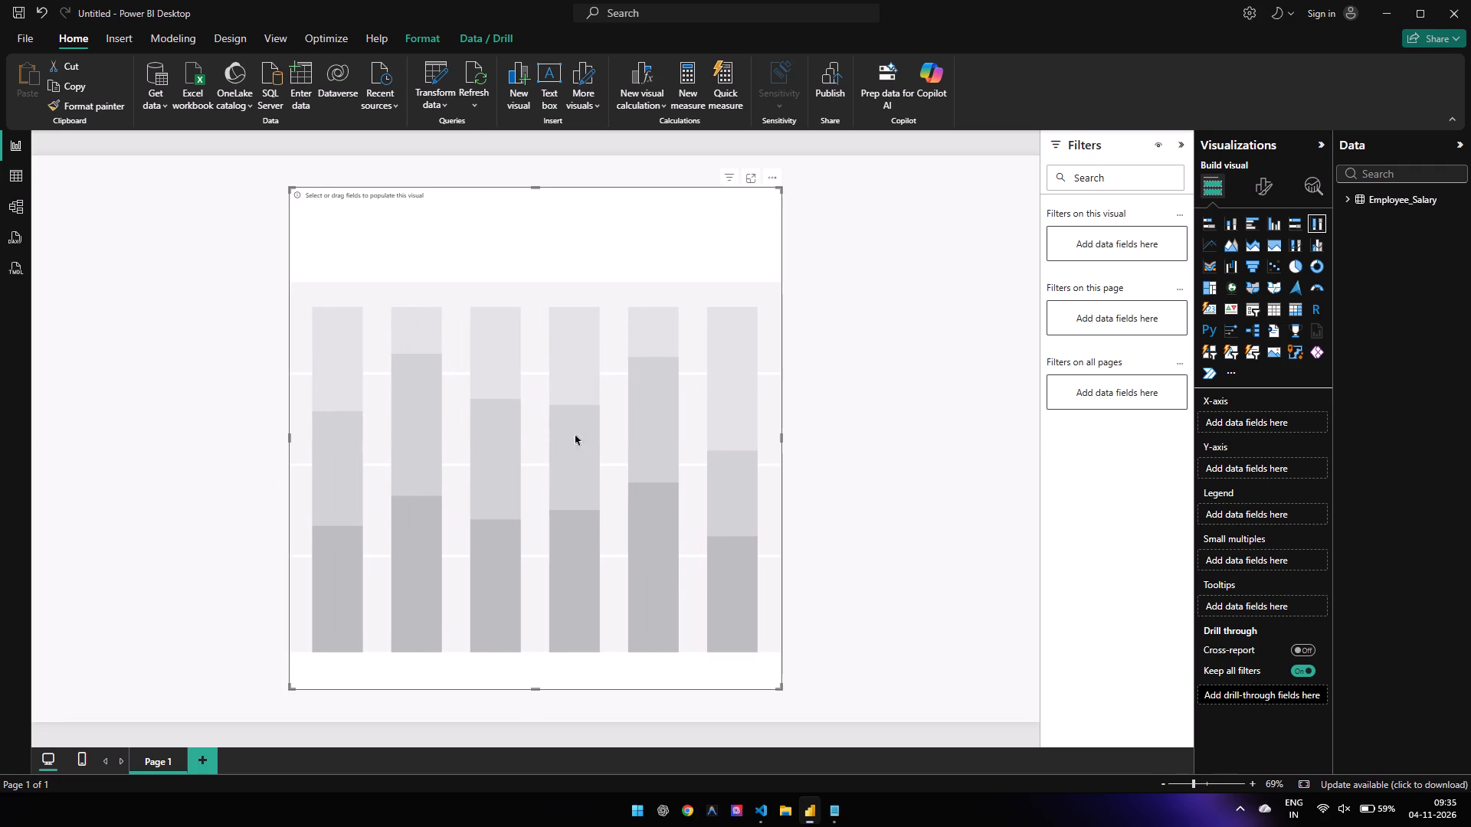
click(653, 508)
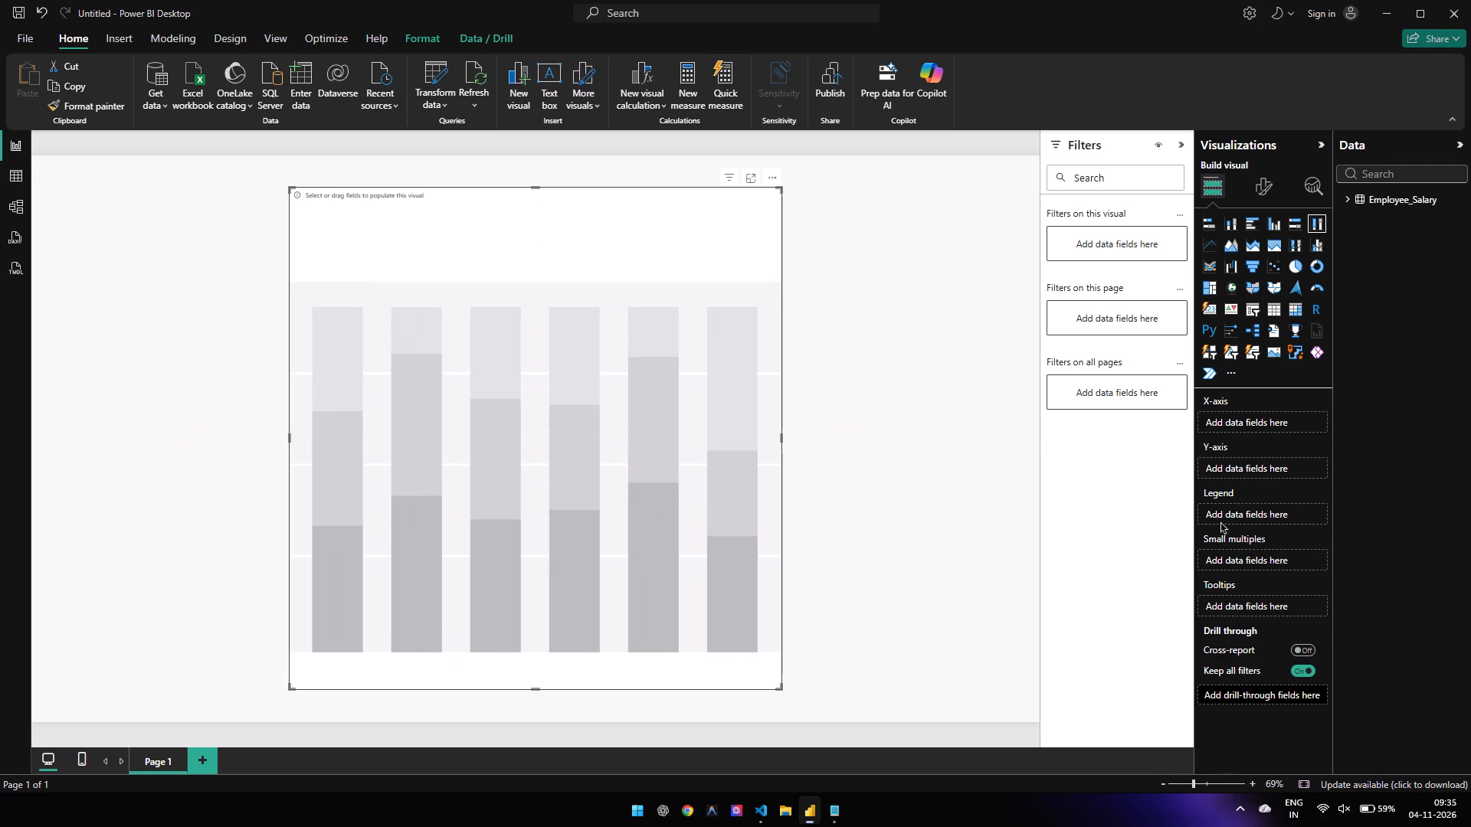
Assign Department from Employee_Salary to the chart's Y-axis and Salary to its X-axis, and check the Department field's aggregation options.
click(1351, 197)
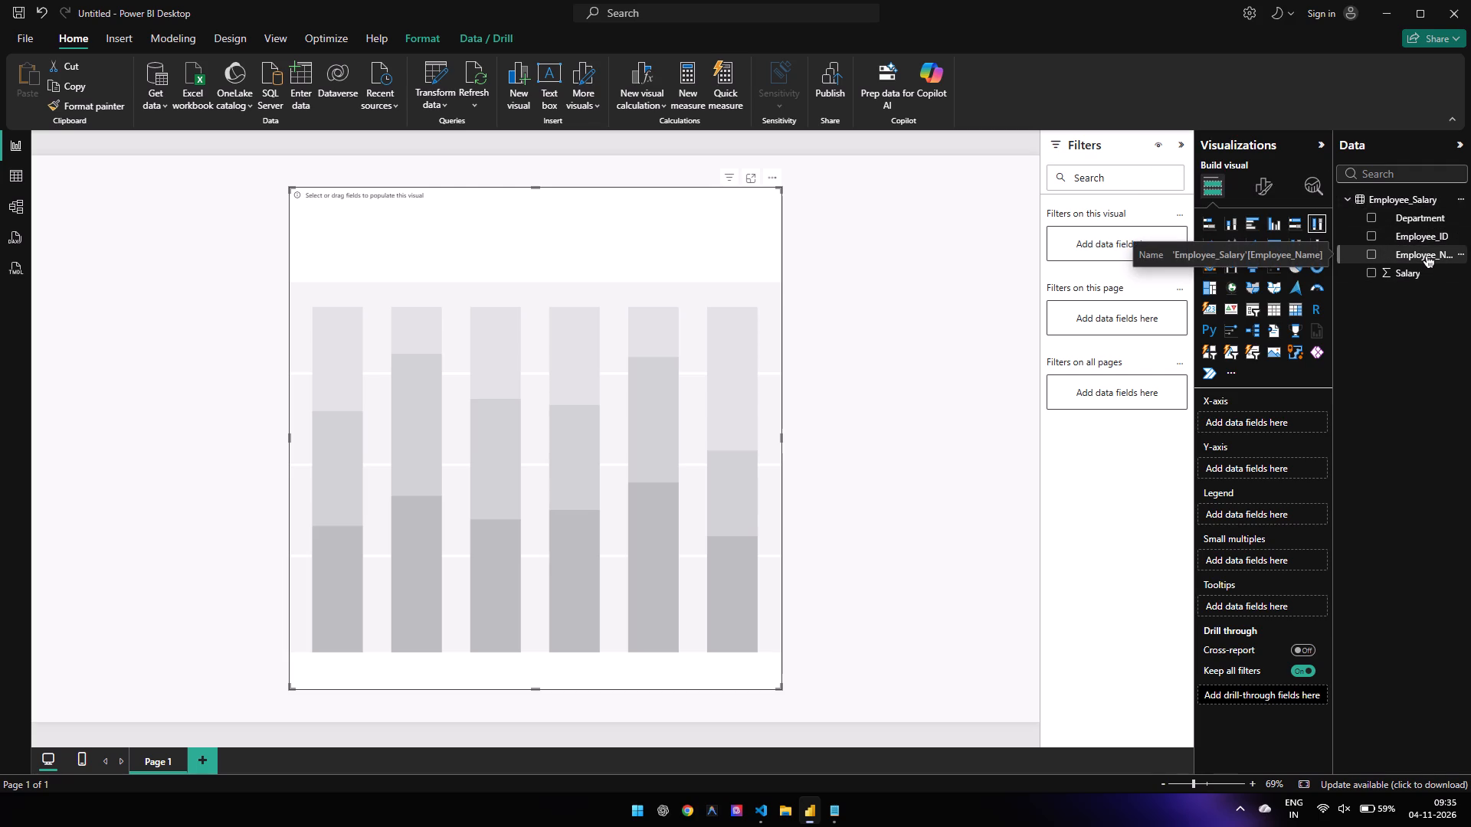
drag(1425, 222, 1275, 419)
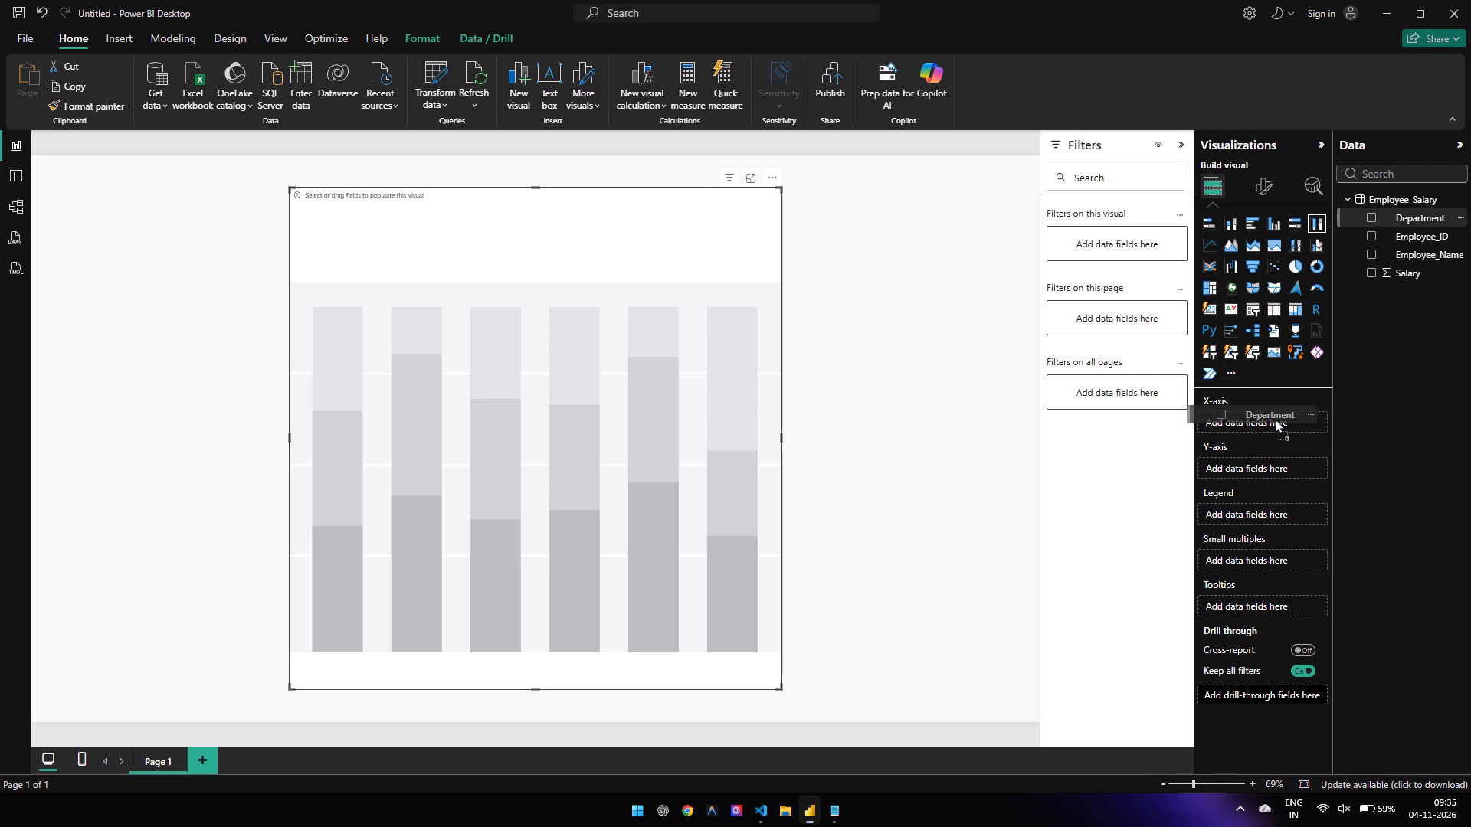
drag(1275, 419, 1276, 471)
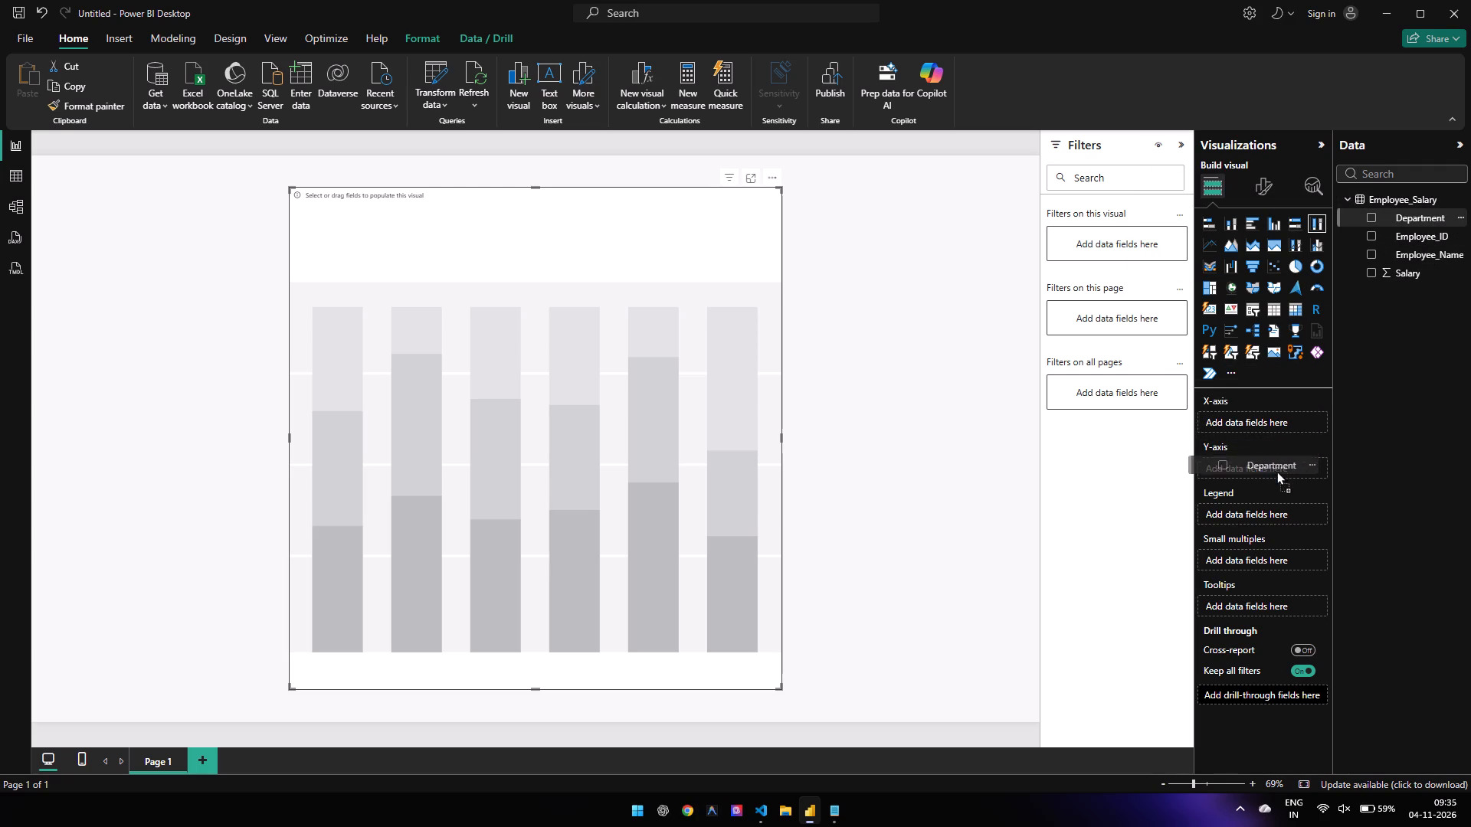
drag(1276, 471, 1278, 464)
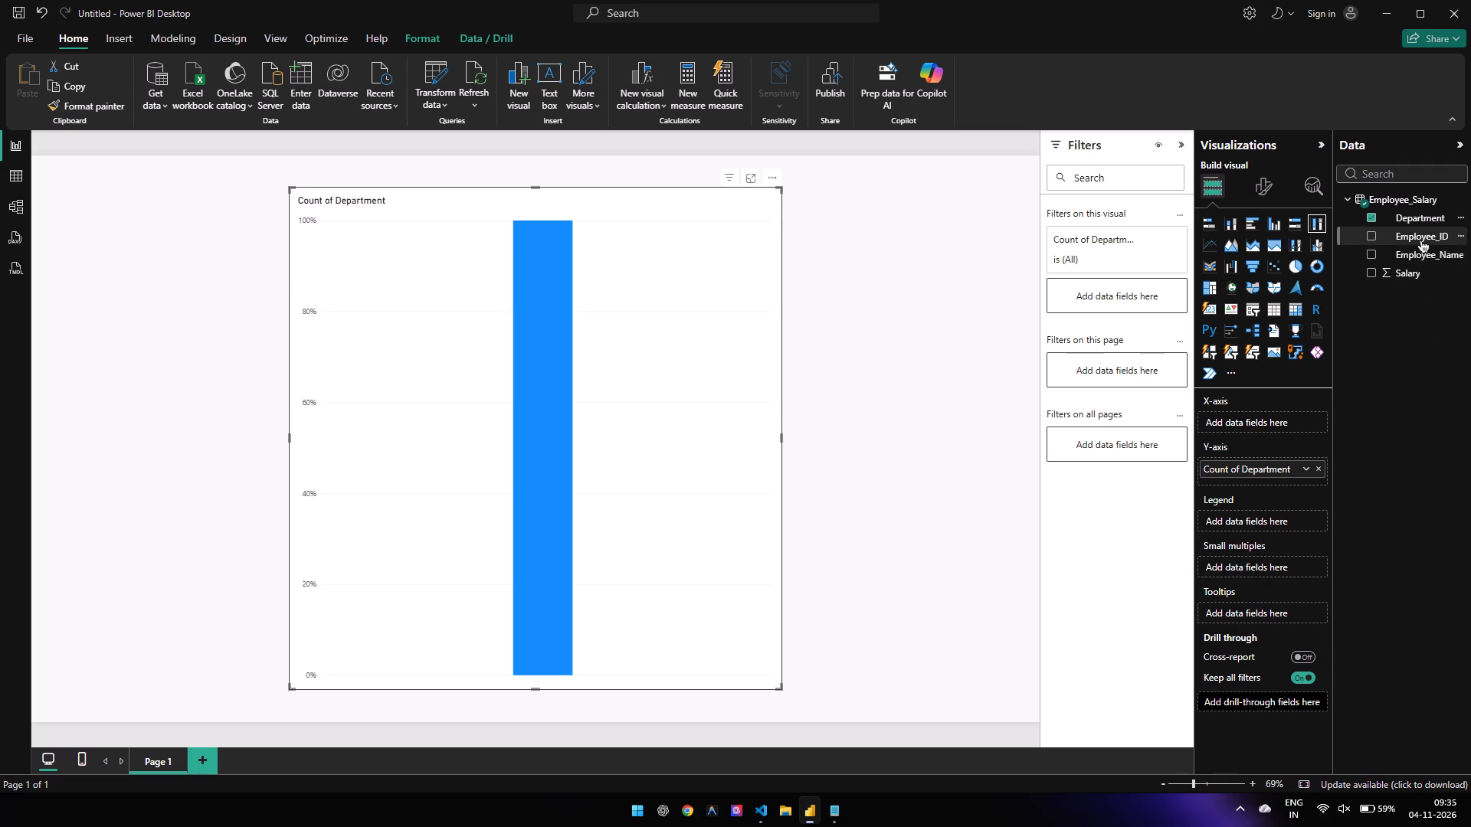
drag(1409, 272, 1260, 521)
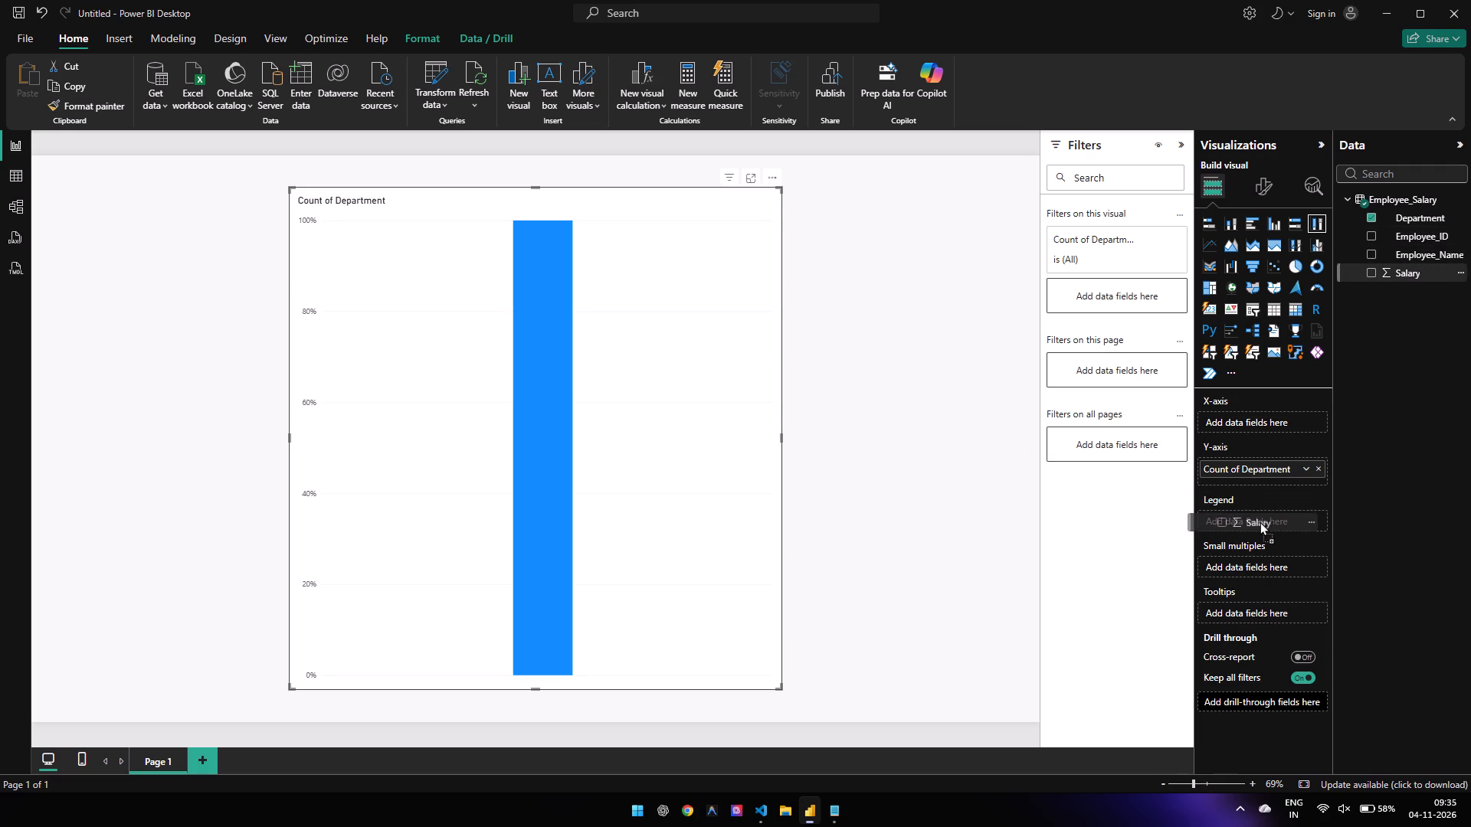
drag(1260, 521, 1264, 422)
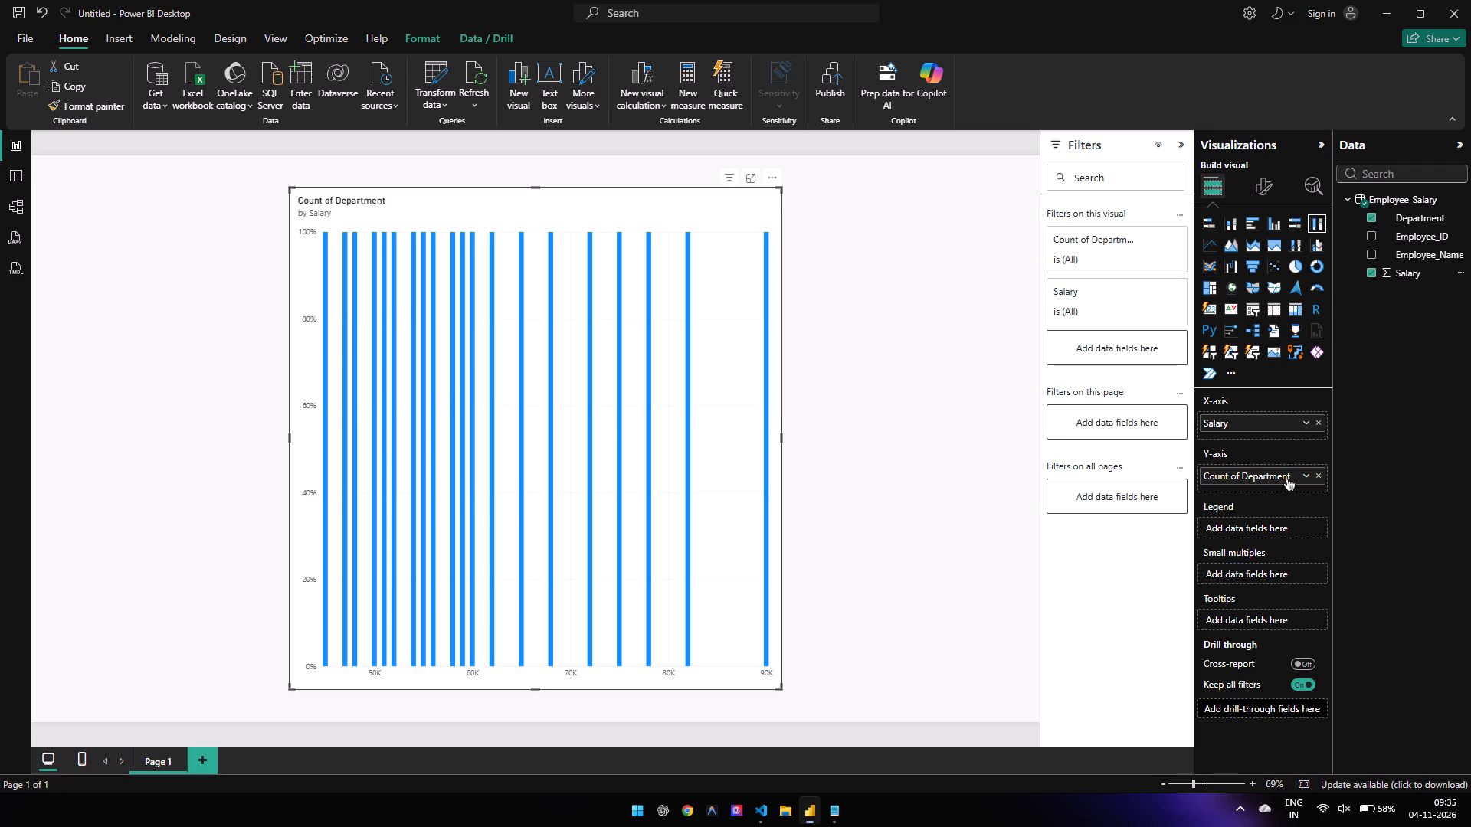
click(1304, 479)
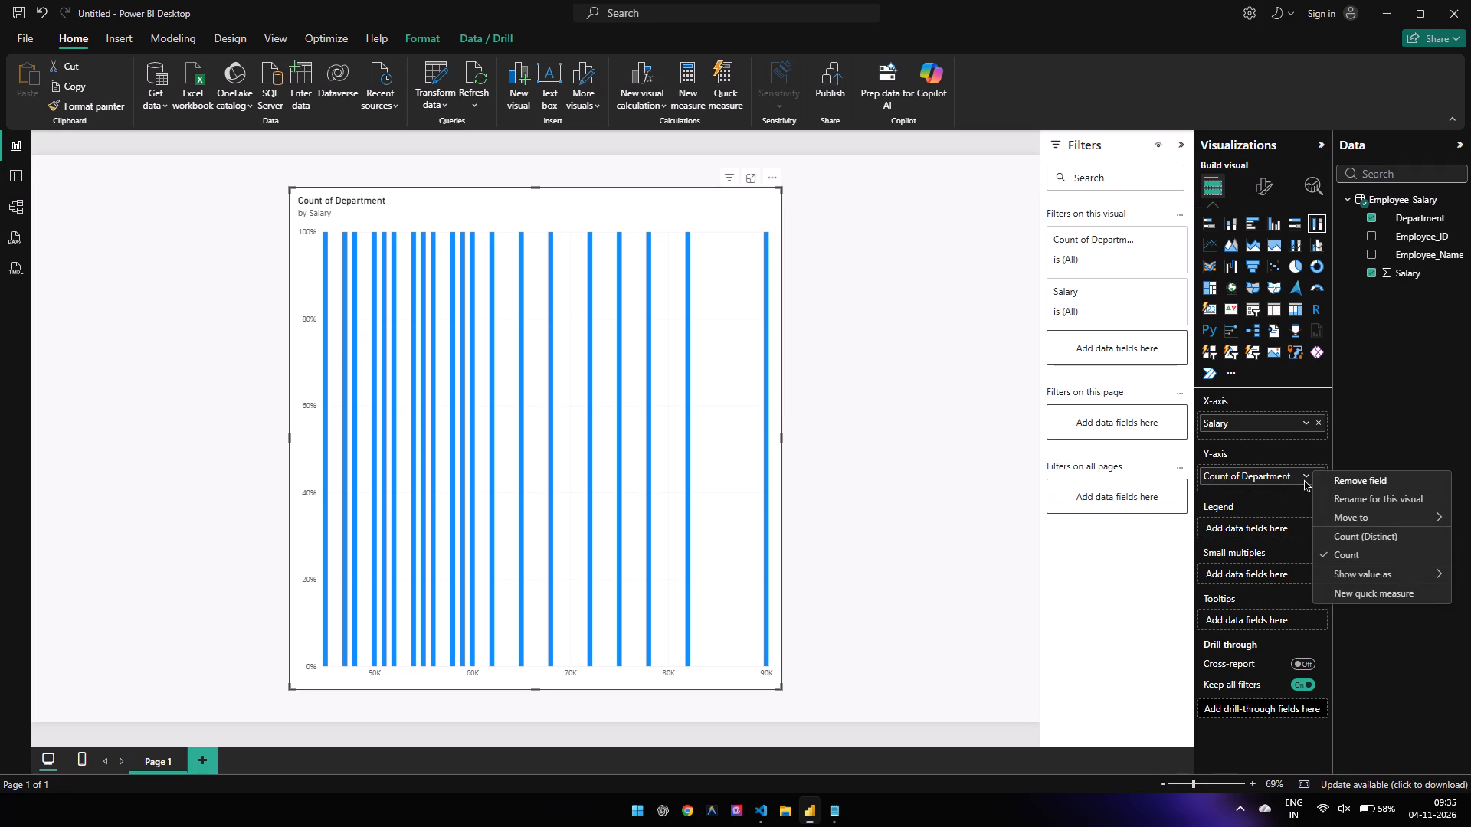
click(1304, 479)
click(906, 332)
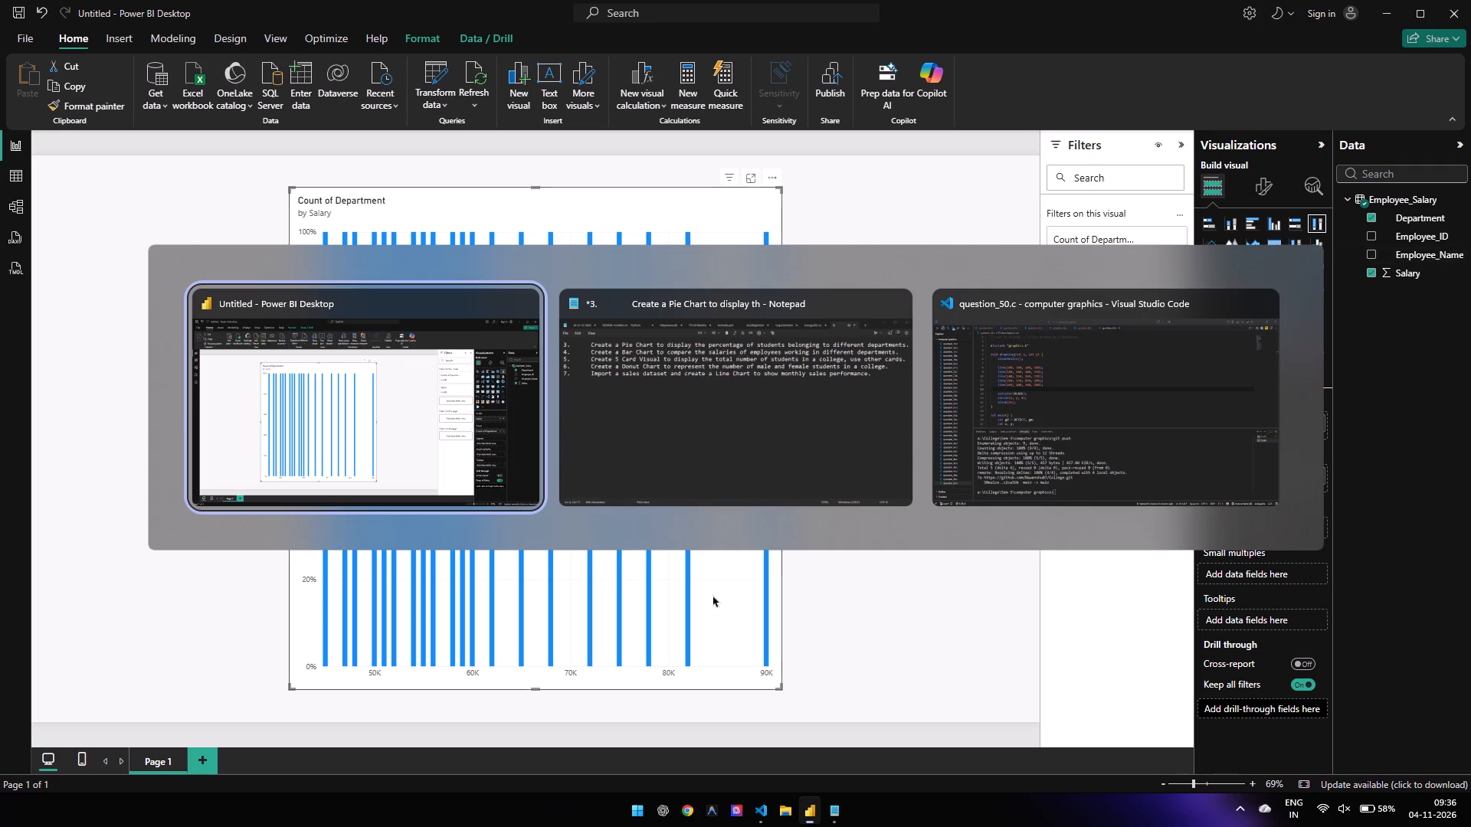
Preview the contents of Employee_Salary.csv in the Downloads folder in File Explorer, and return to the Power BI report.
scroll(713, 595, left, 1)
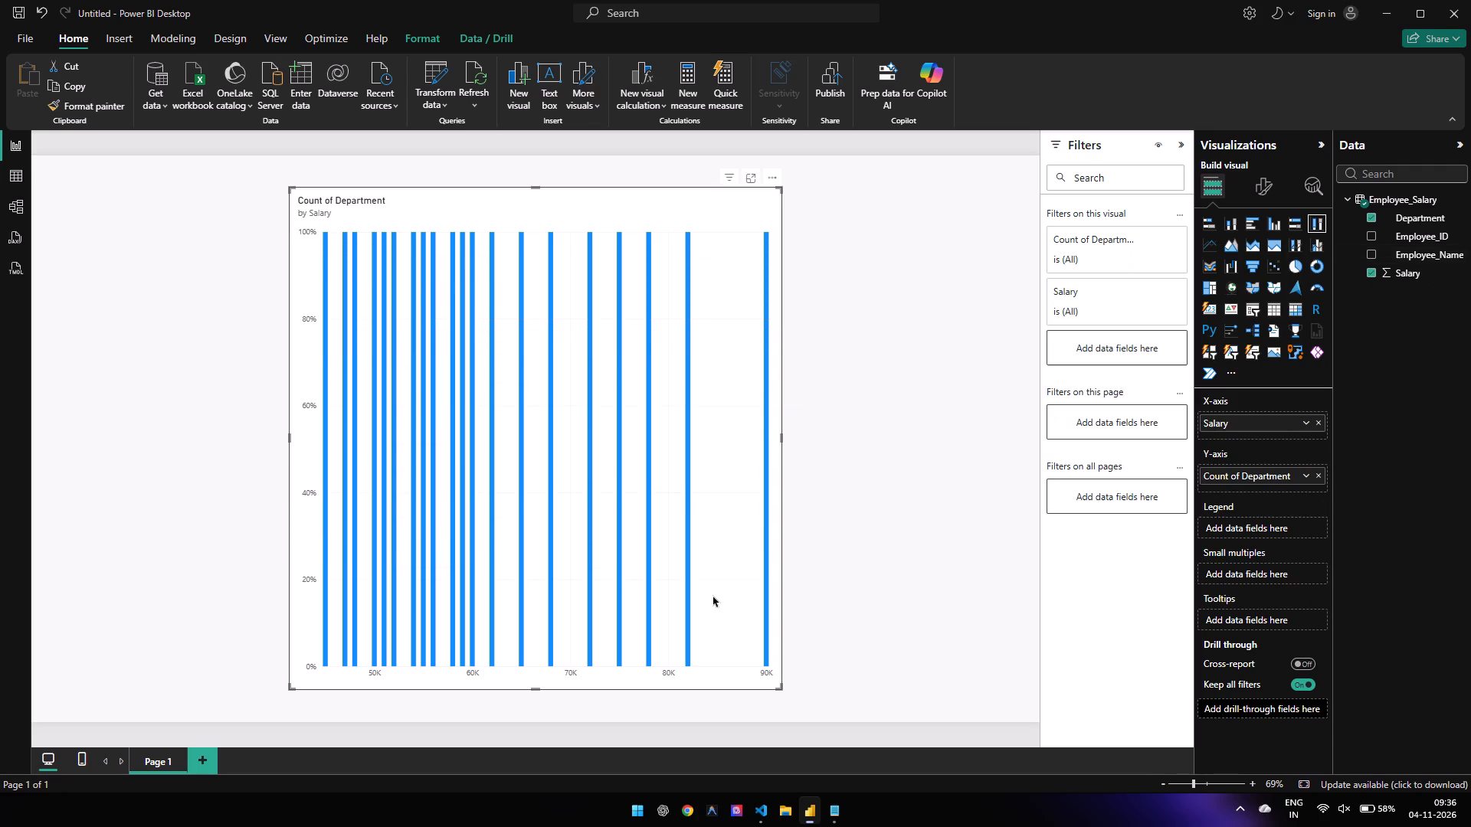
key(super+e)
click(107, 250)
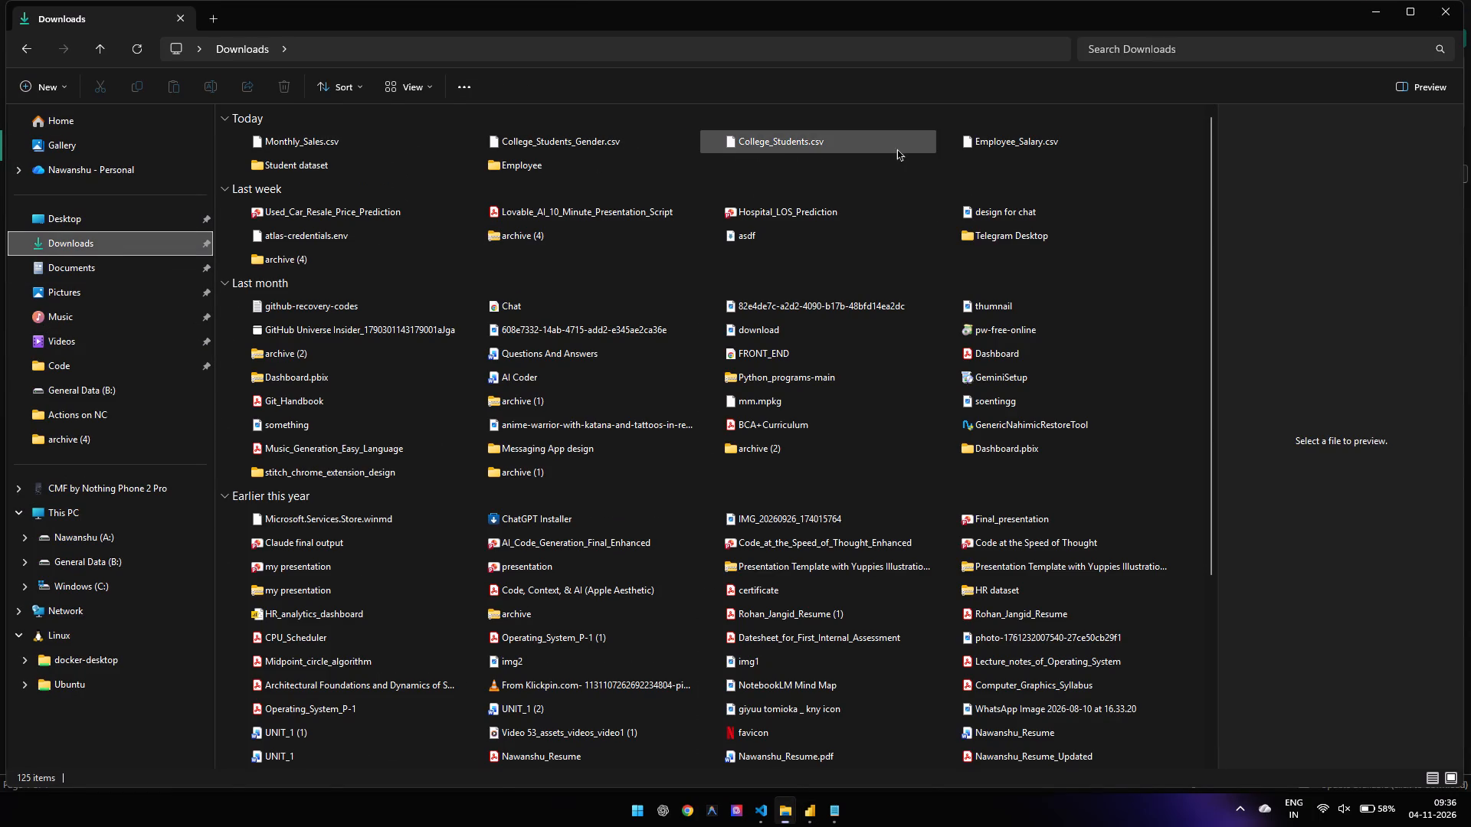
double_click(1027, 145)
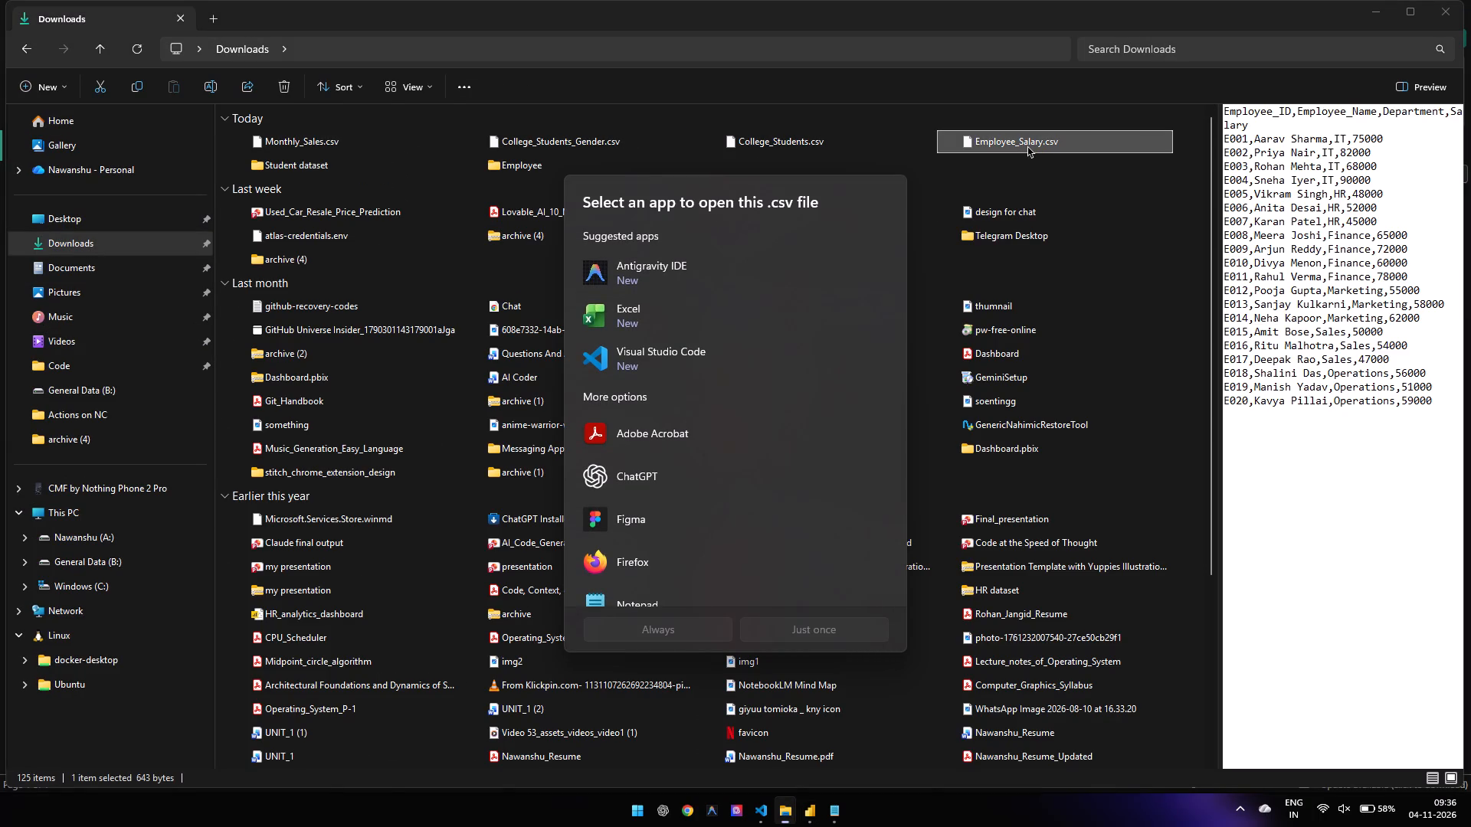
click(1028, 163)
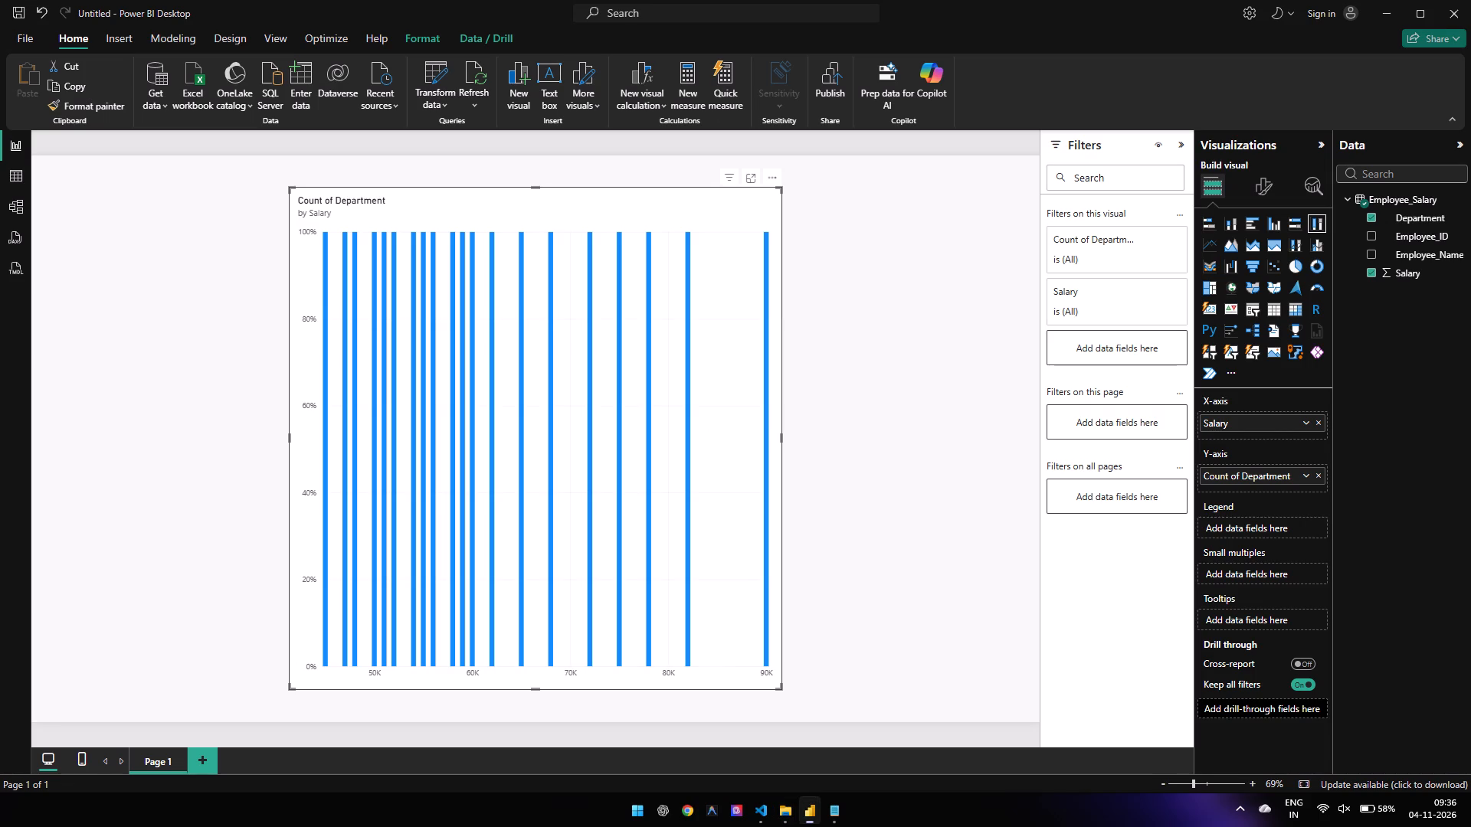
Remove Department from the chart's Y-axis and add it back as the Legend field.
click(1369, 221)
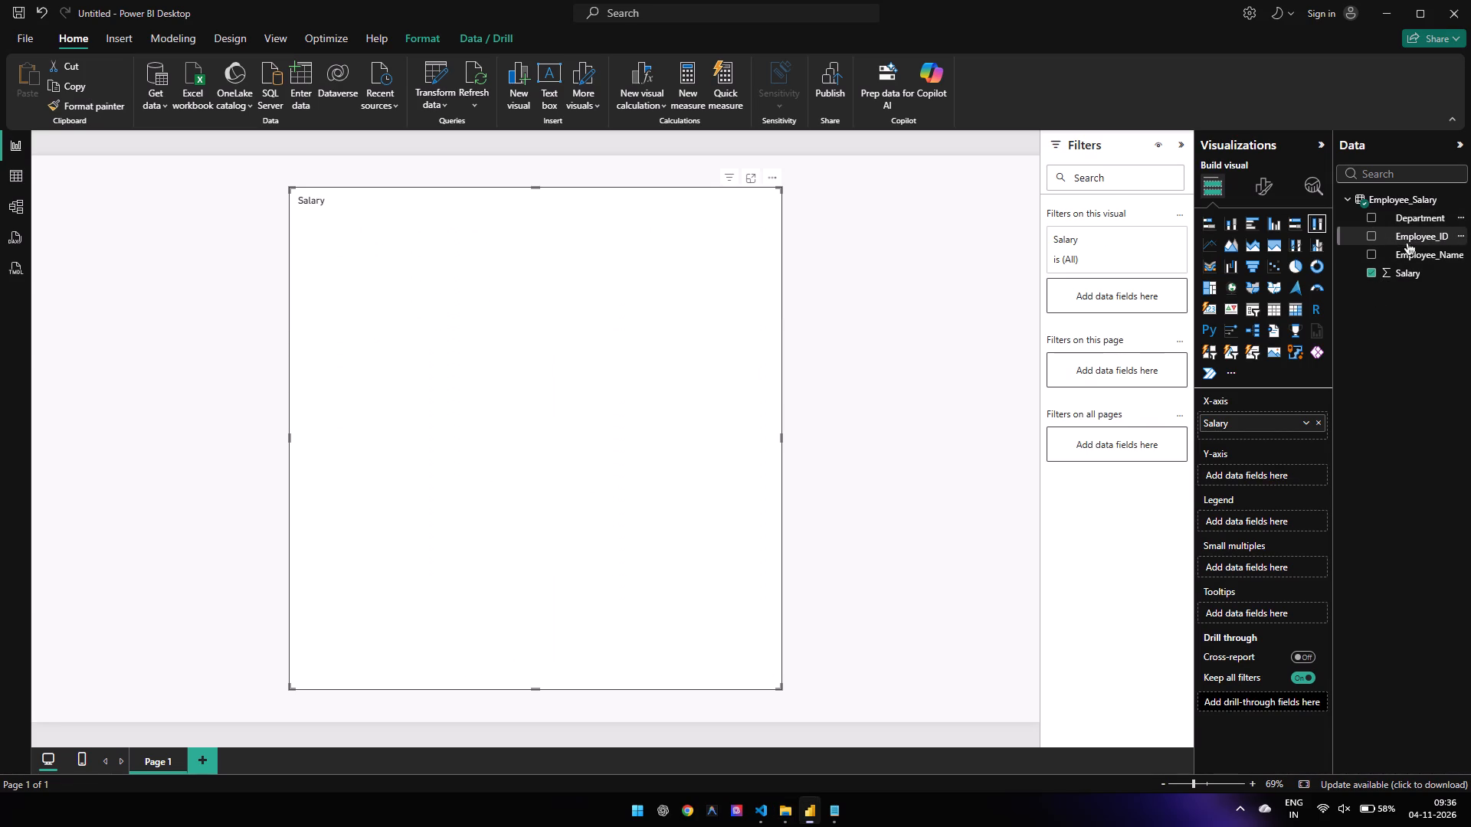
click(1367, 216)
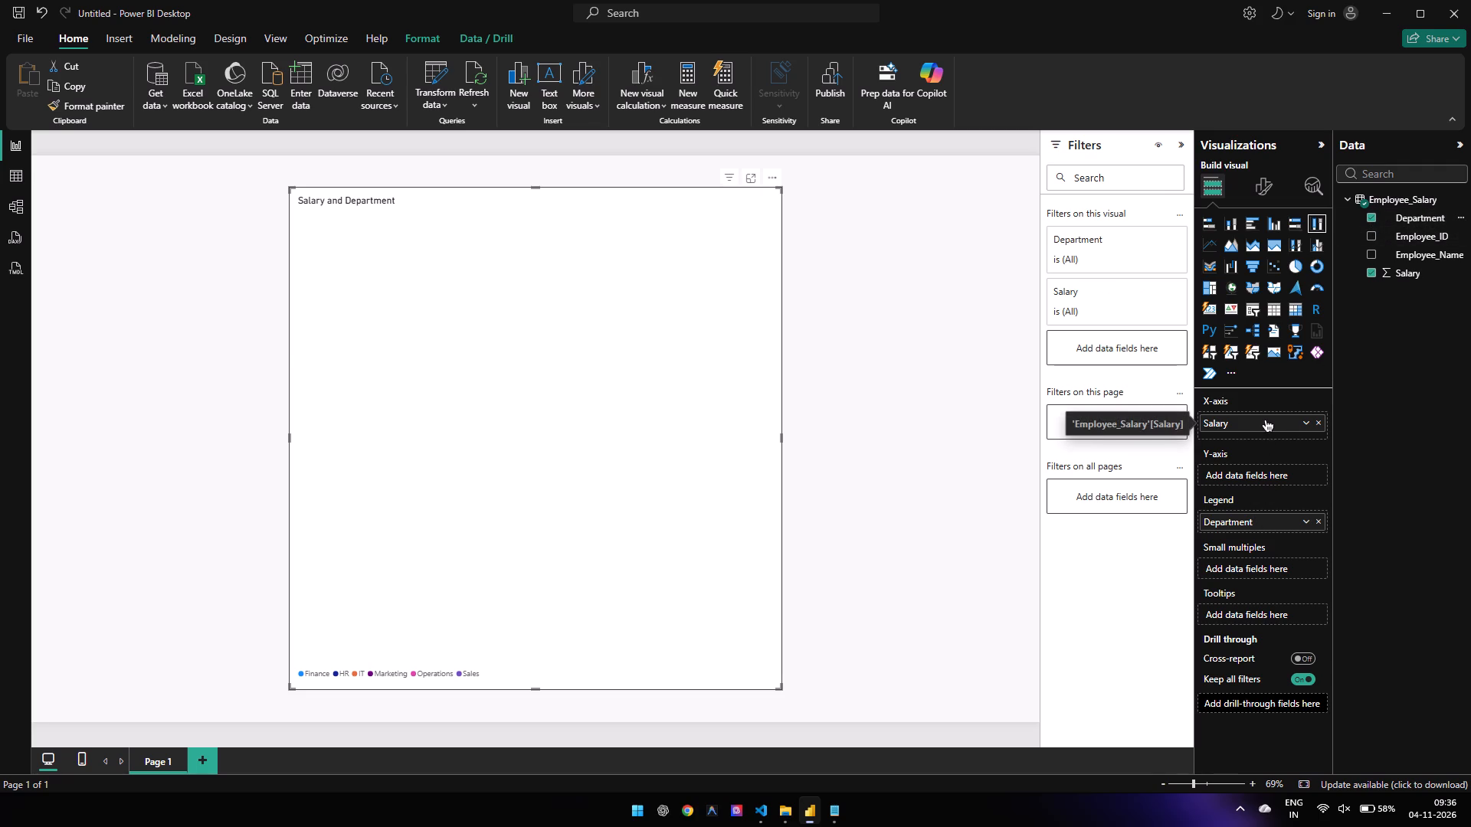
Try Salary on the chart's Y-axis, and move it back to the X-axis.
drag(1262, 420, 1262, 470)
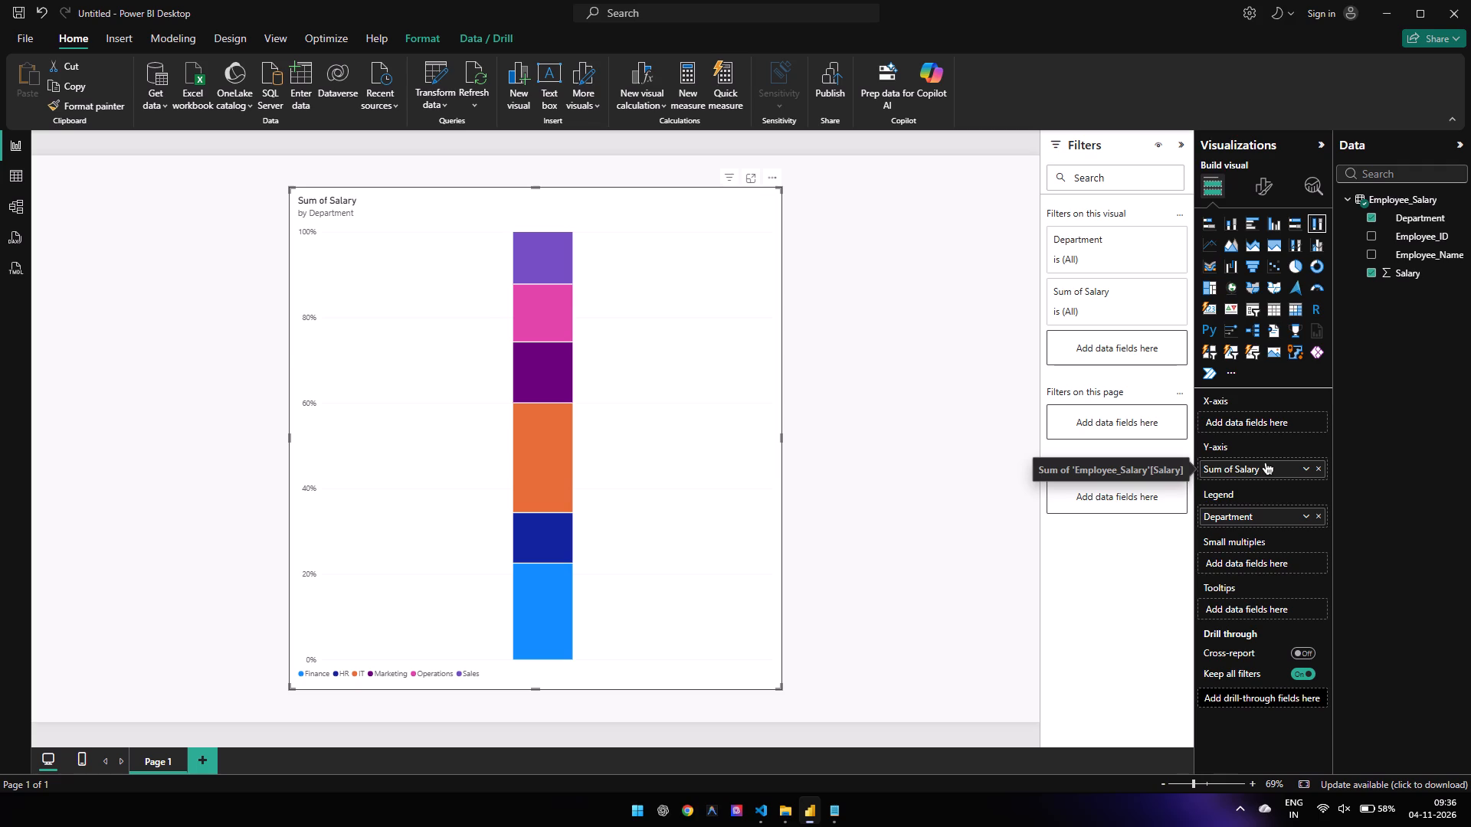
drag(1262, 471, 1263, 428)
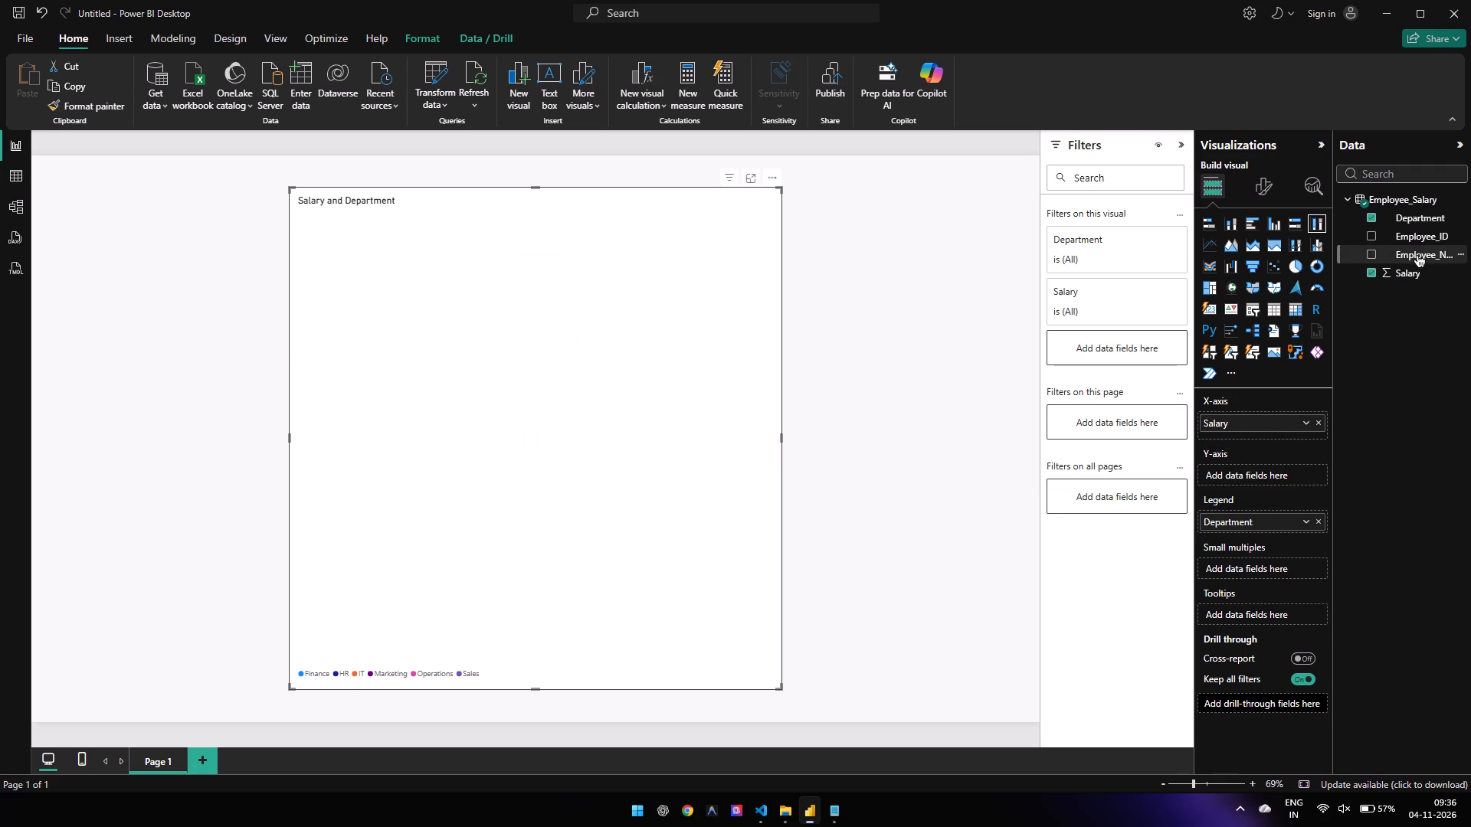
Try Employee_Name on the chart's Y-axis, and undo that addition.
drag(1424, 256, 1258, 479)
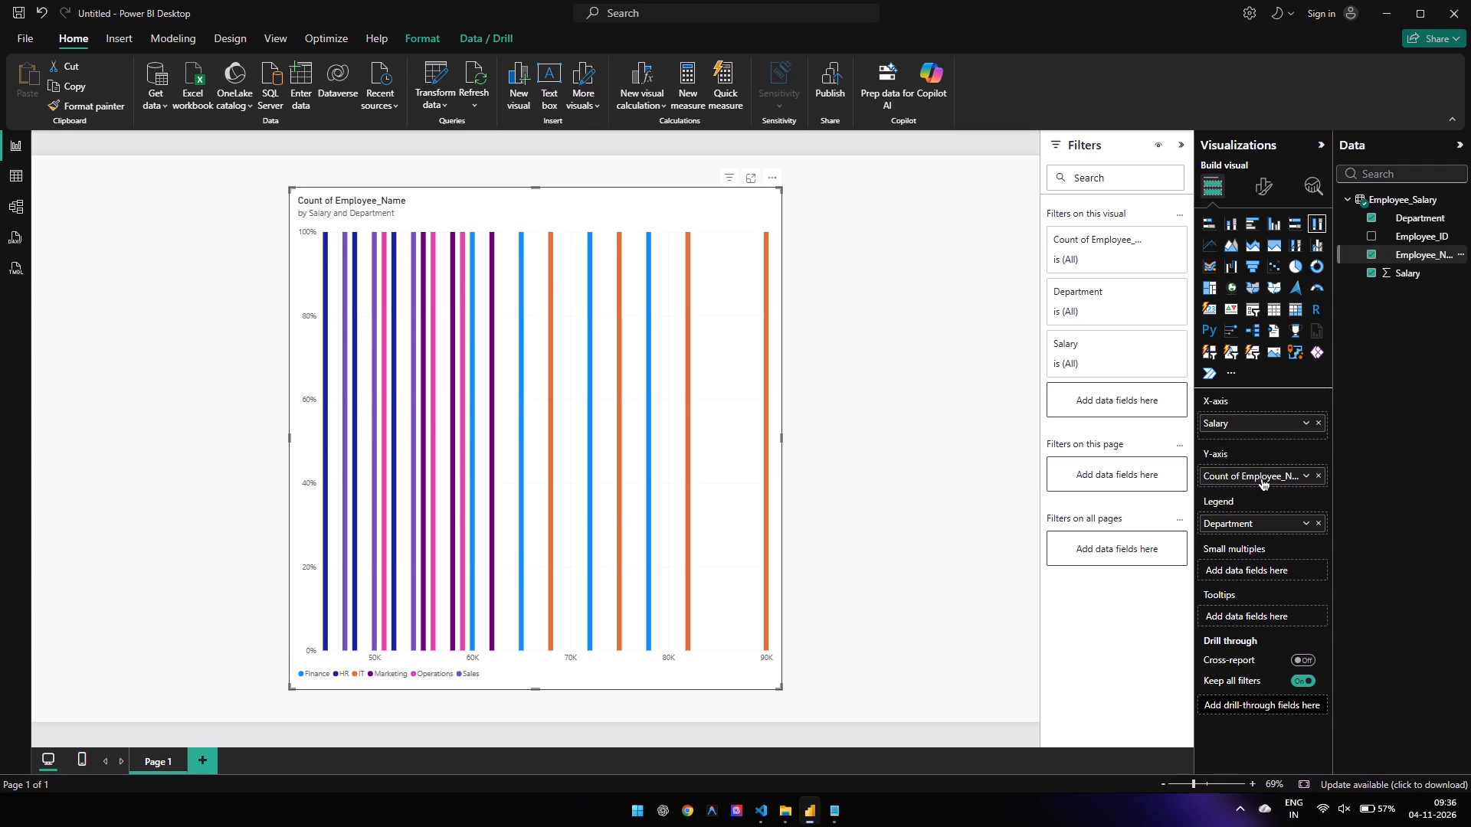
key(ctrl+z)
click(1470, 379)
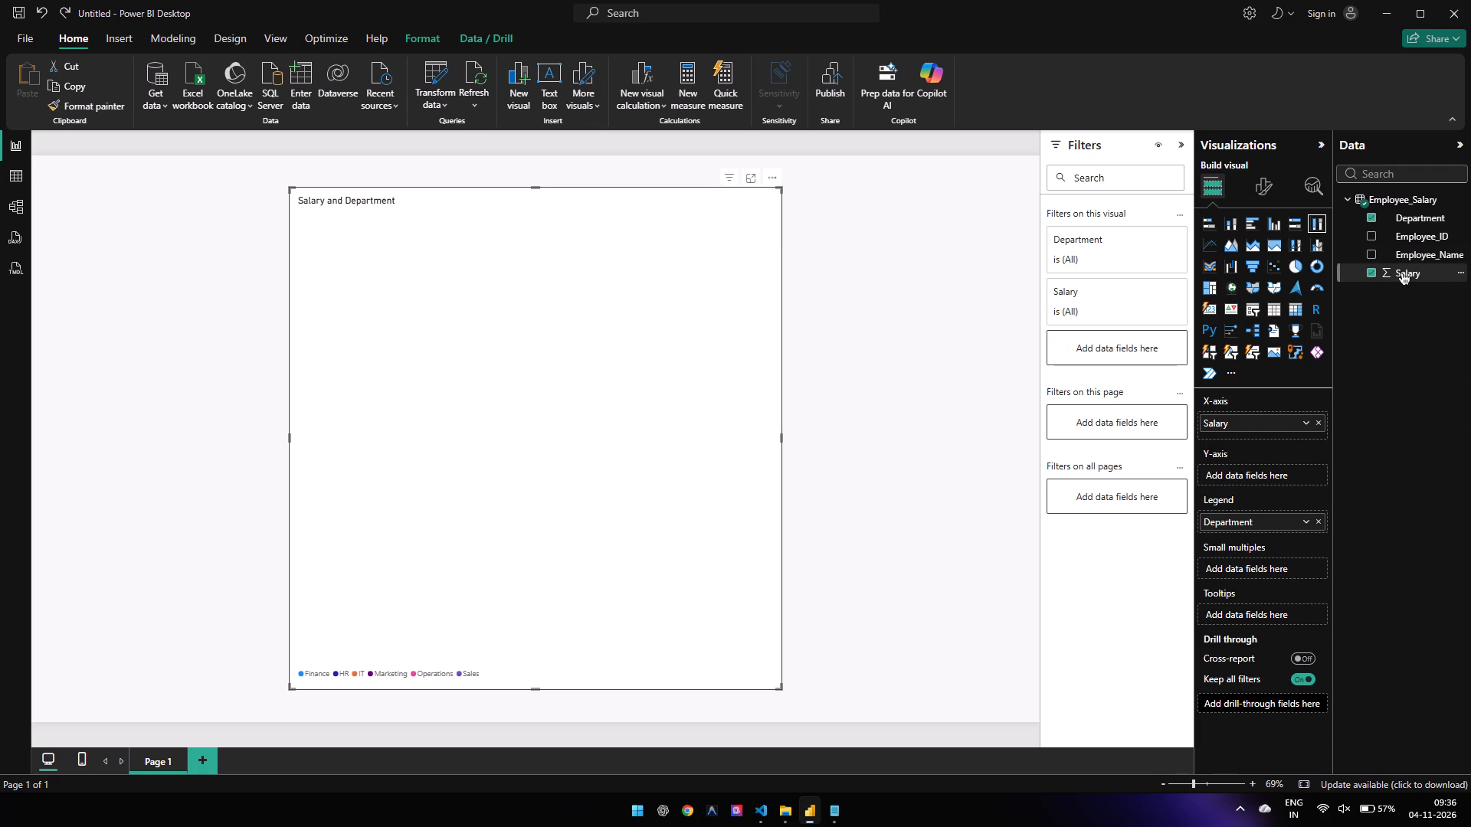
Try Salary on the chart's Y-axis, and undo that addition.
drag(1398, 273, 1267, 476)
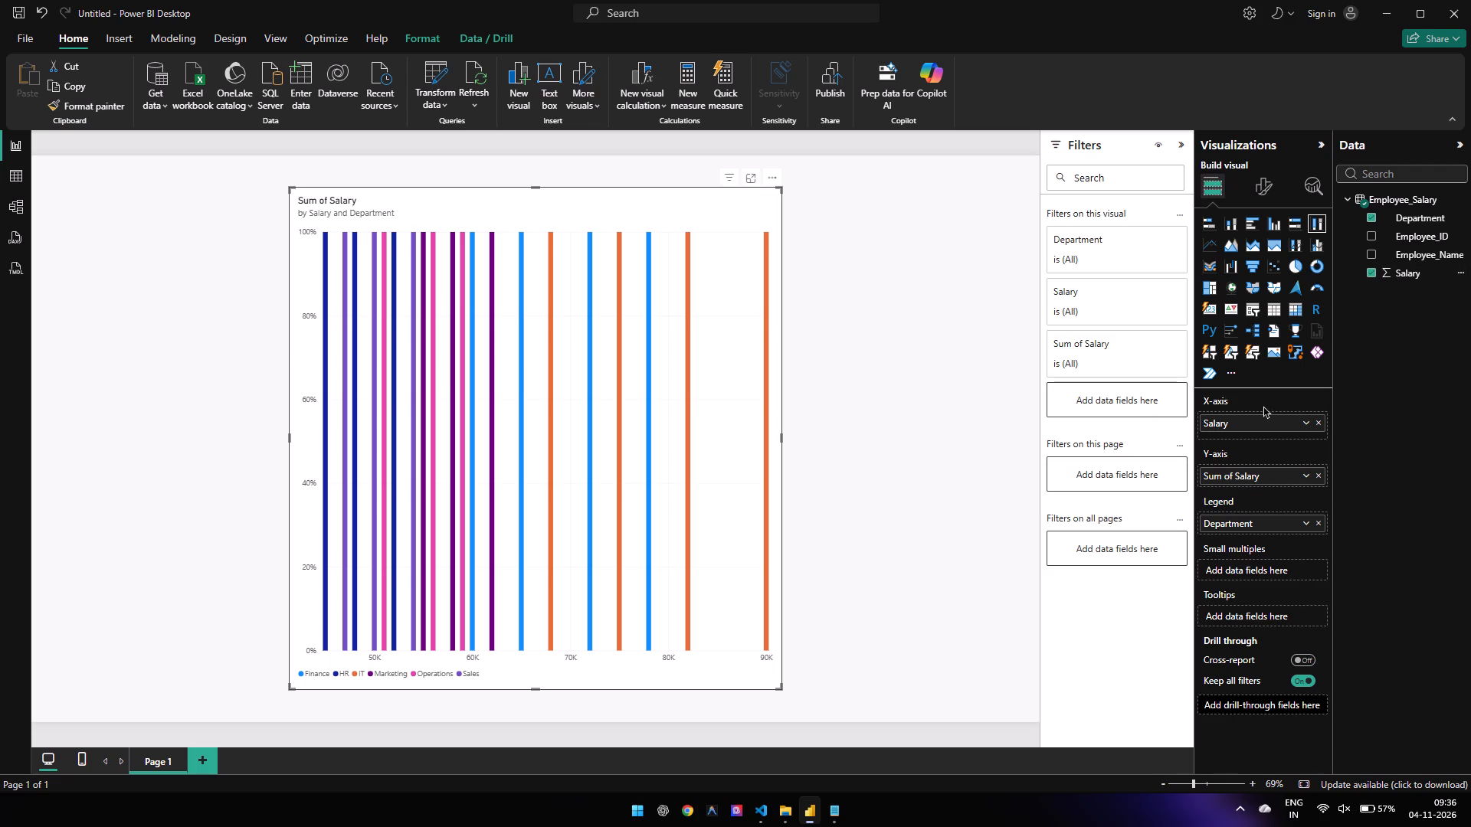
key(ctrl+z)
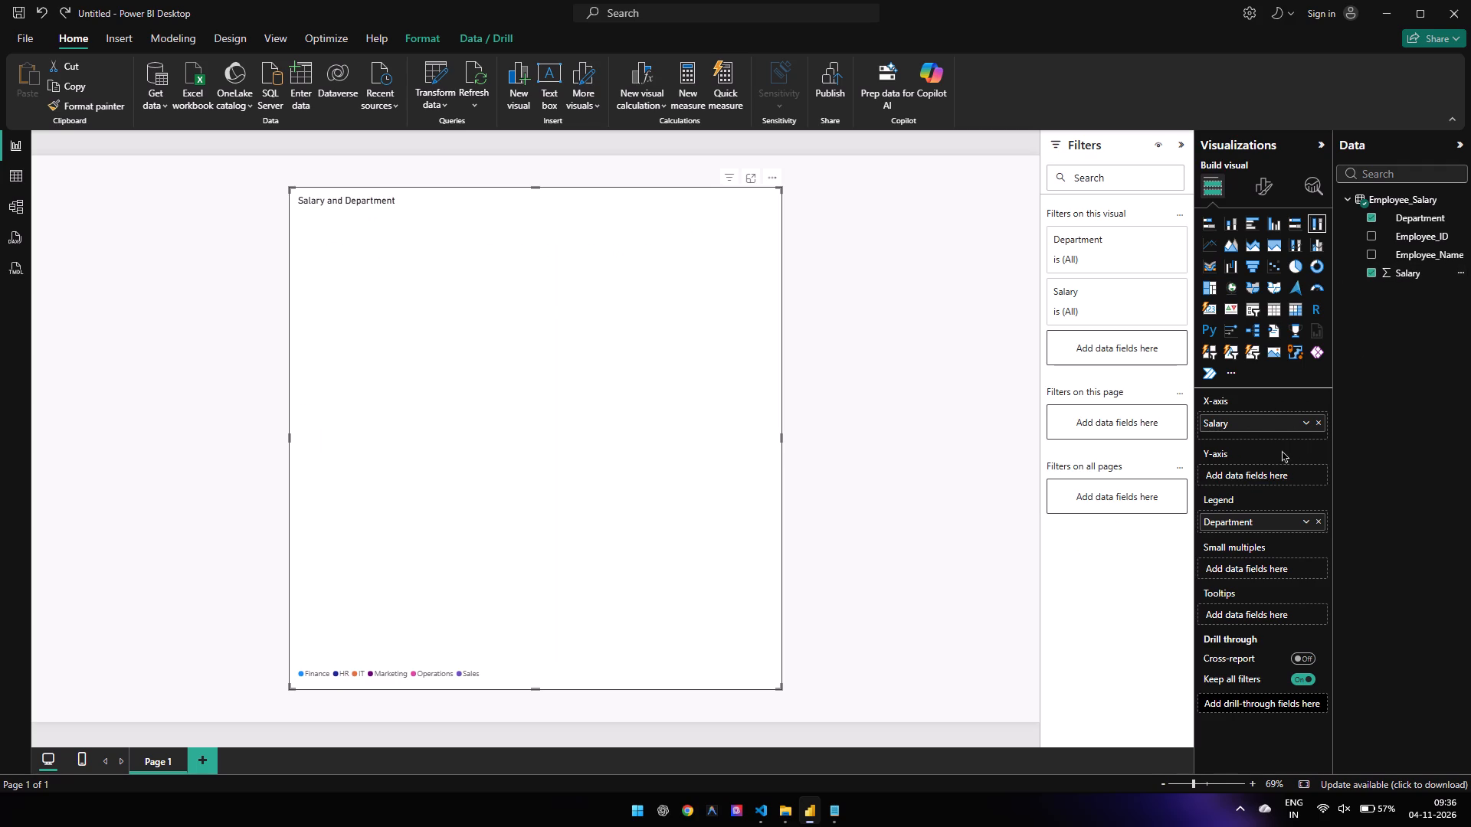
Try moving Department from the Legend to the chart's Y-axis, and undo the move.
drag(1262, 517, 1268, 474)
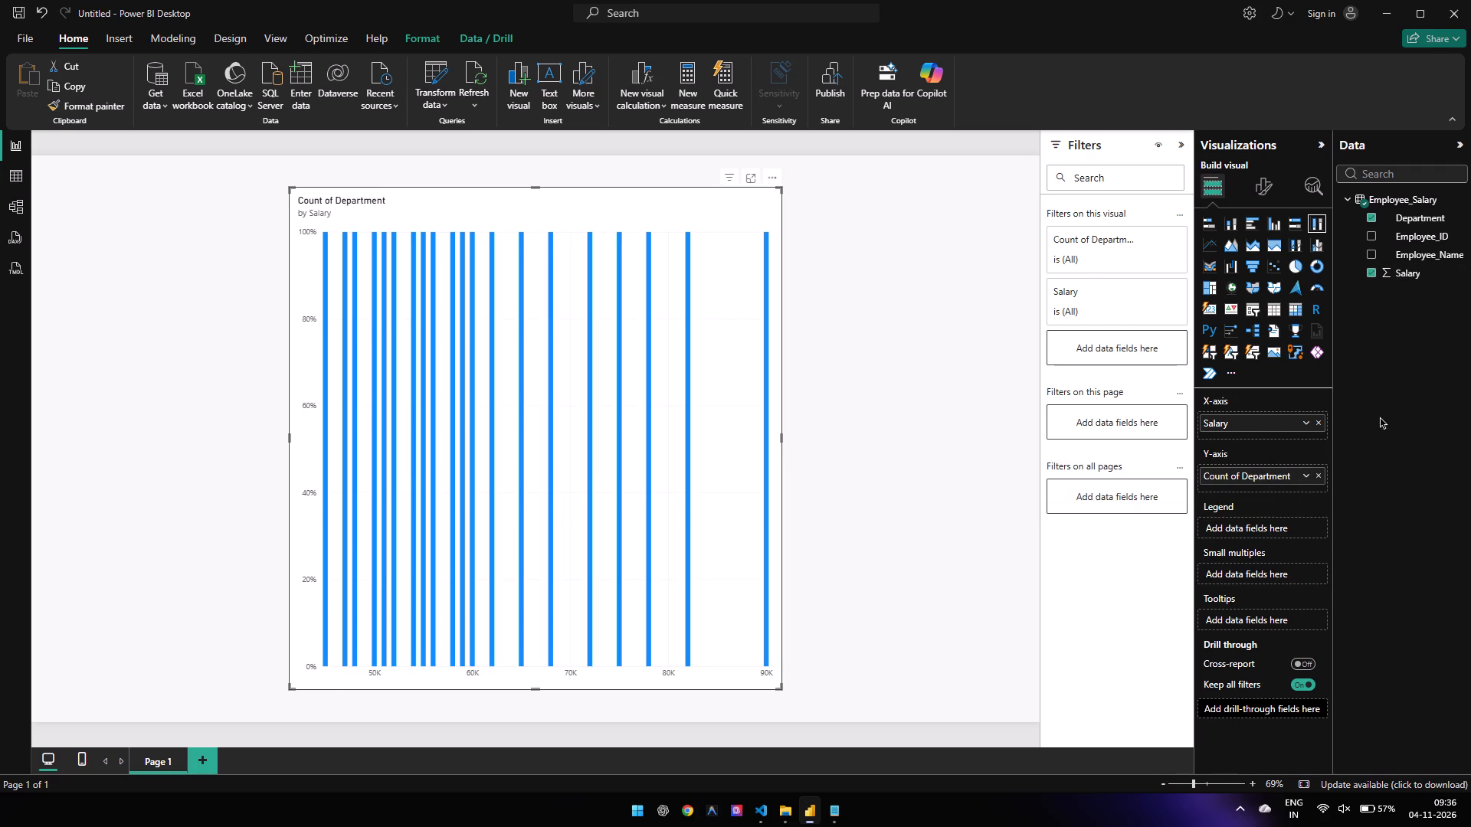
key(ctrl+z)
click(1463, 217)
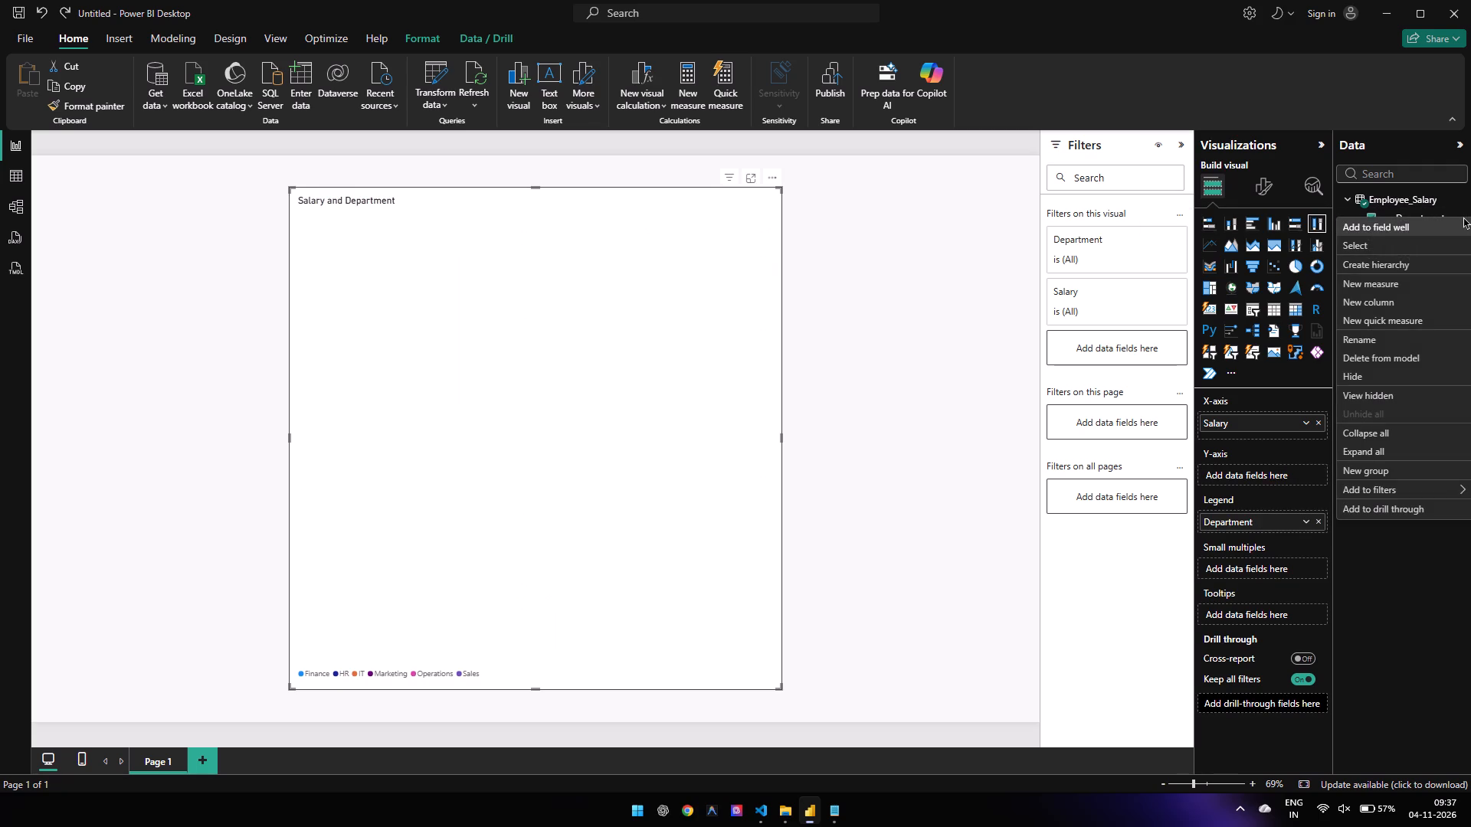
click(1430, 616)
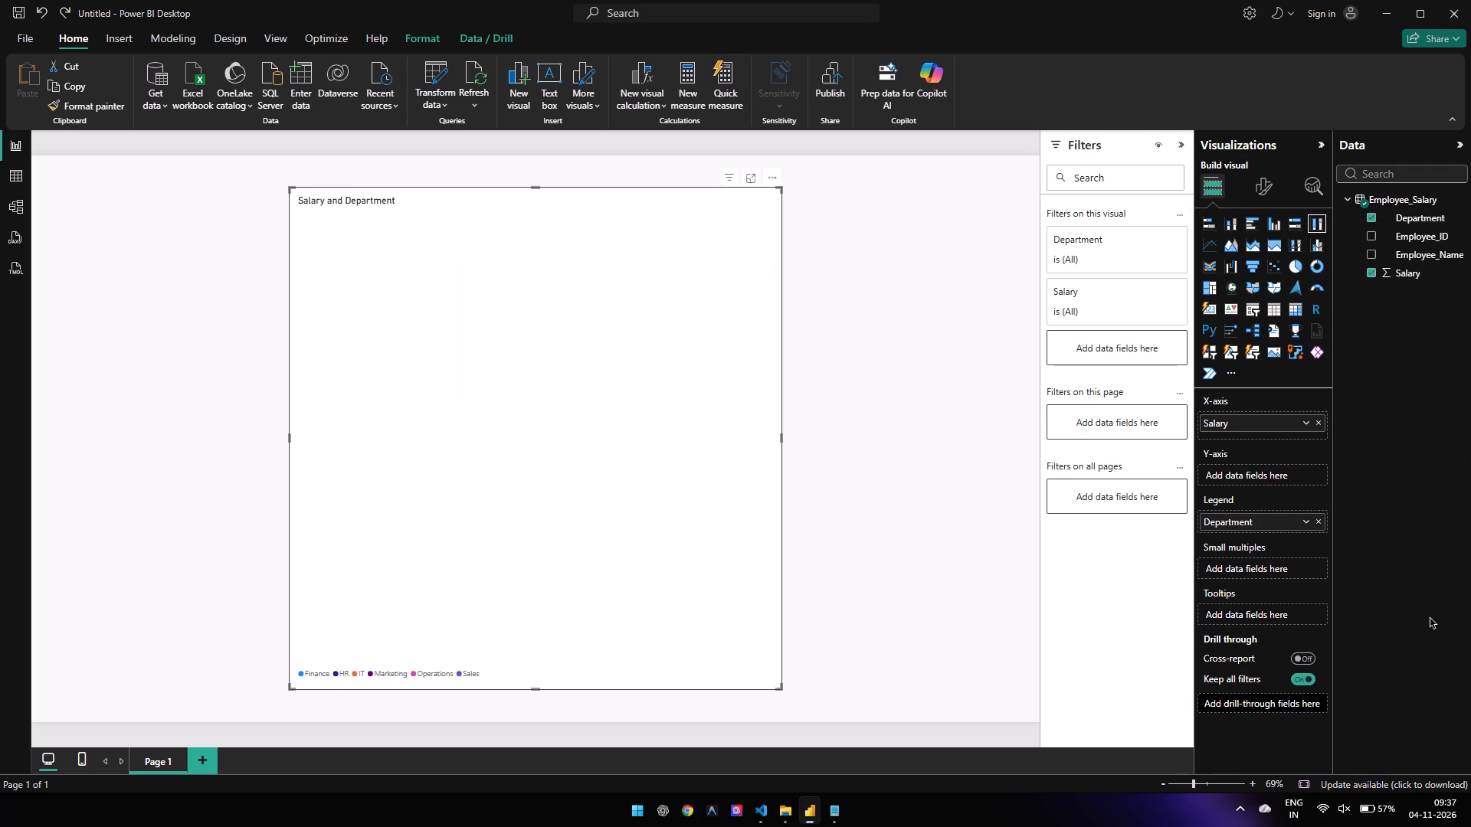
Clear Department from the chart's Legend and rearrange the fields so Department is on the X-axis and Salary on the Y-axis.
click(1317, 524)
drag(1392, 218, 1252, 470)
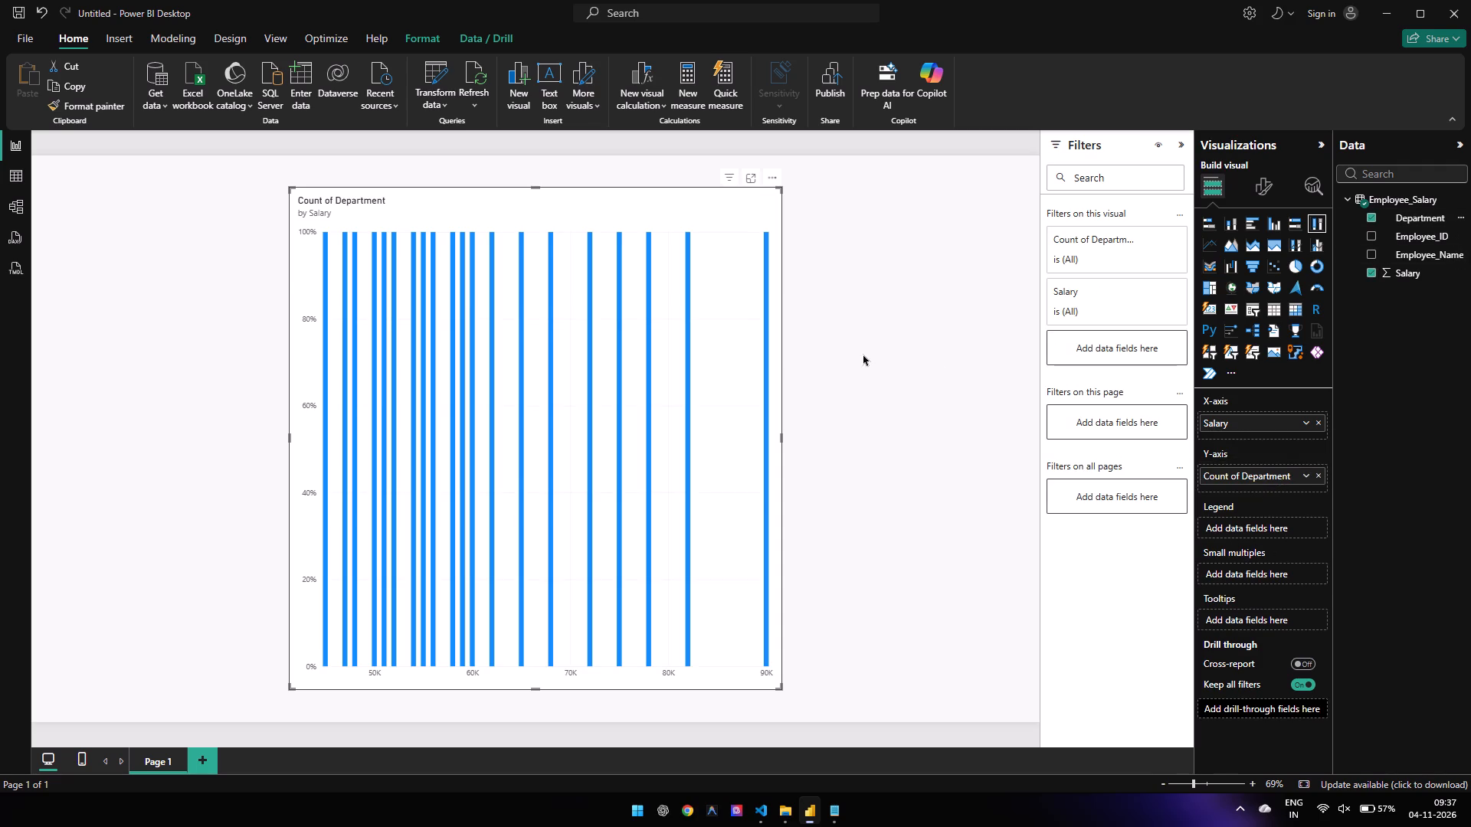
drag(1228, 420, 1240, 495)
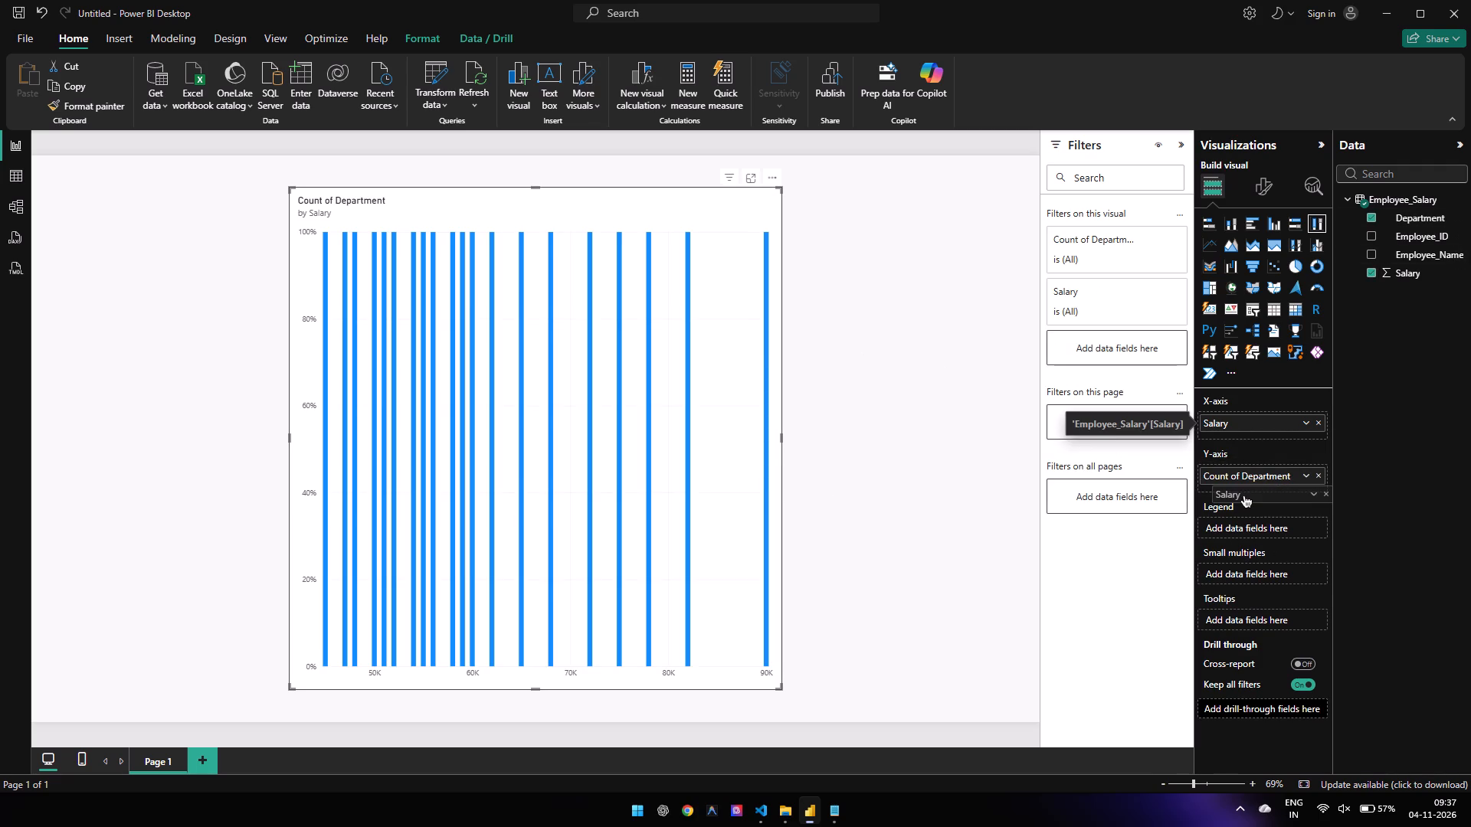
drag(1240, 495, 1236, 479)
drag(1257, 472, 1256, 427)
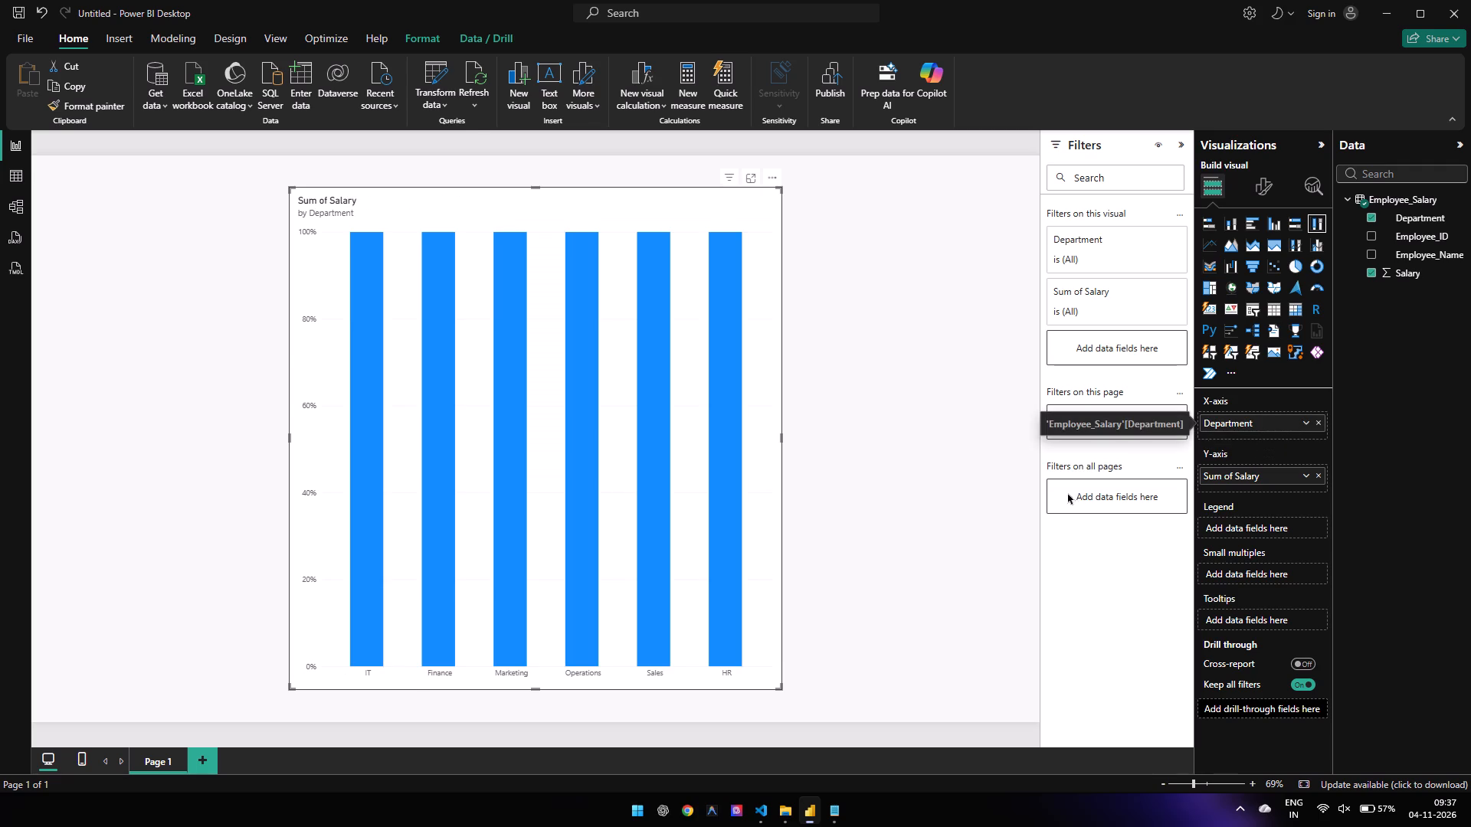
click(964, 523)
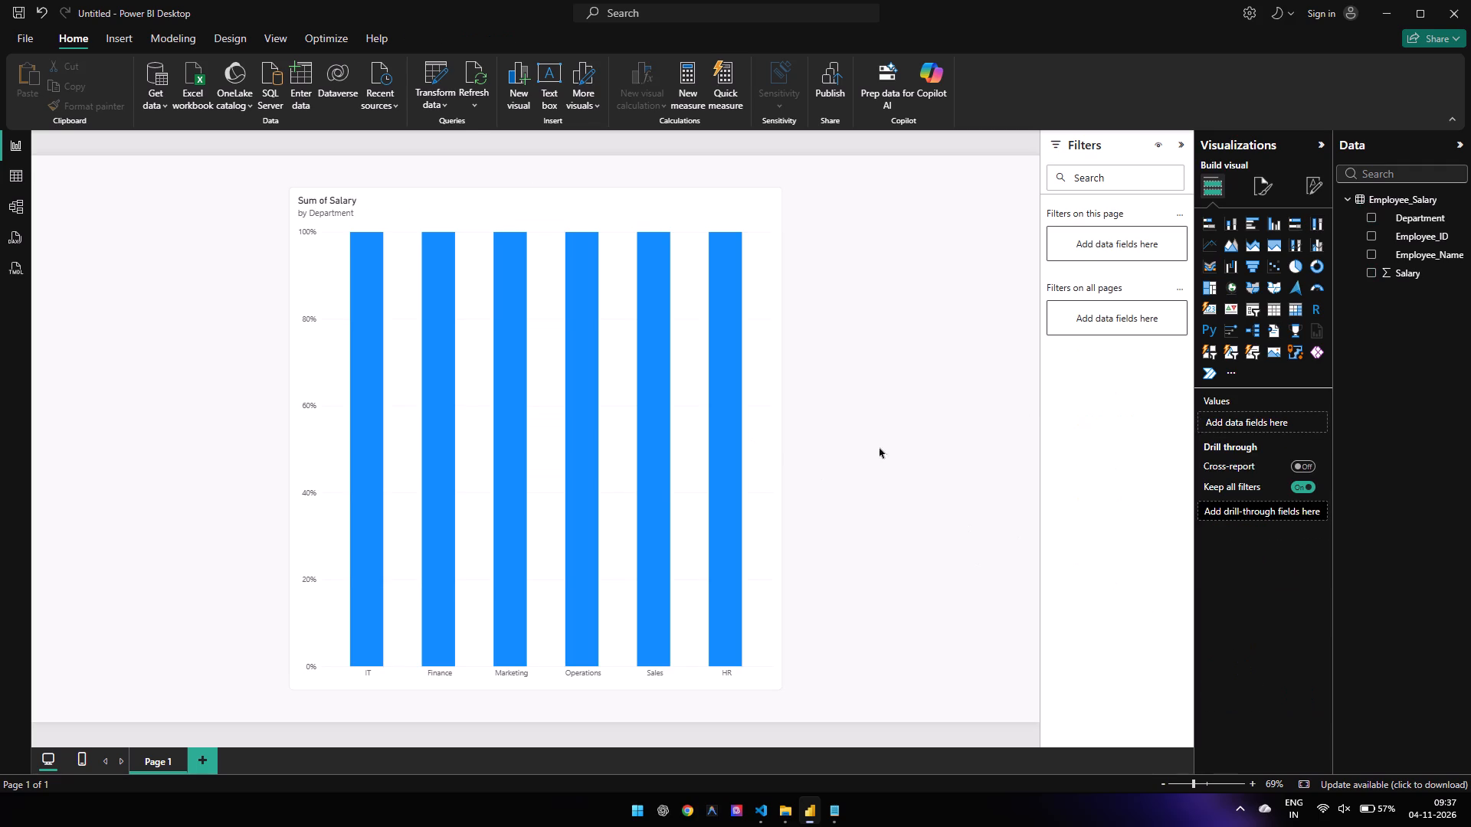
click(899, 445)
Save the report as "Employee salary" in the Documents folder.
key(ctrl+s)
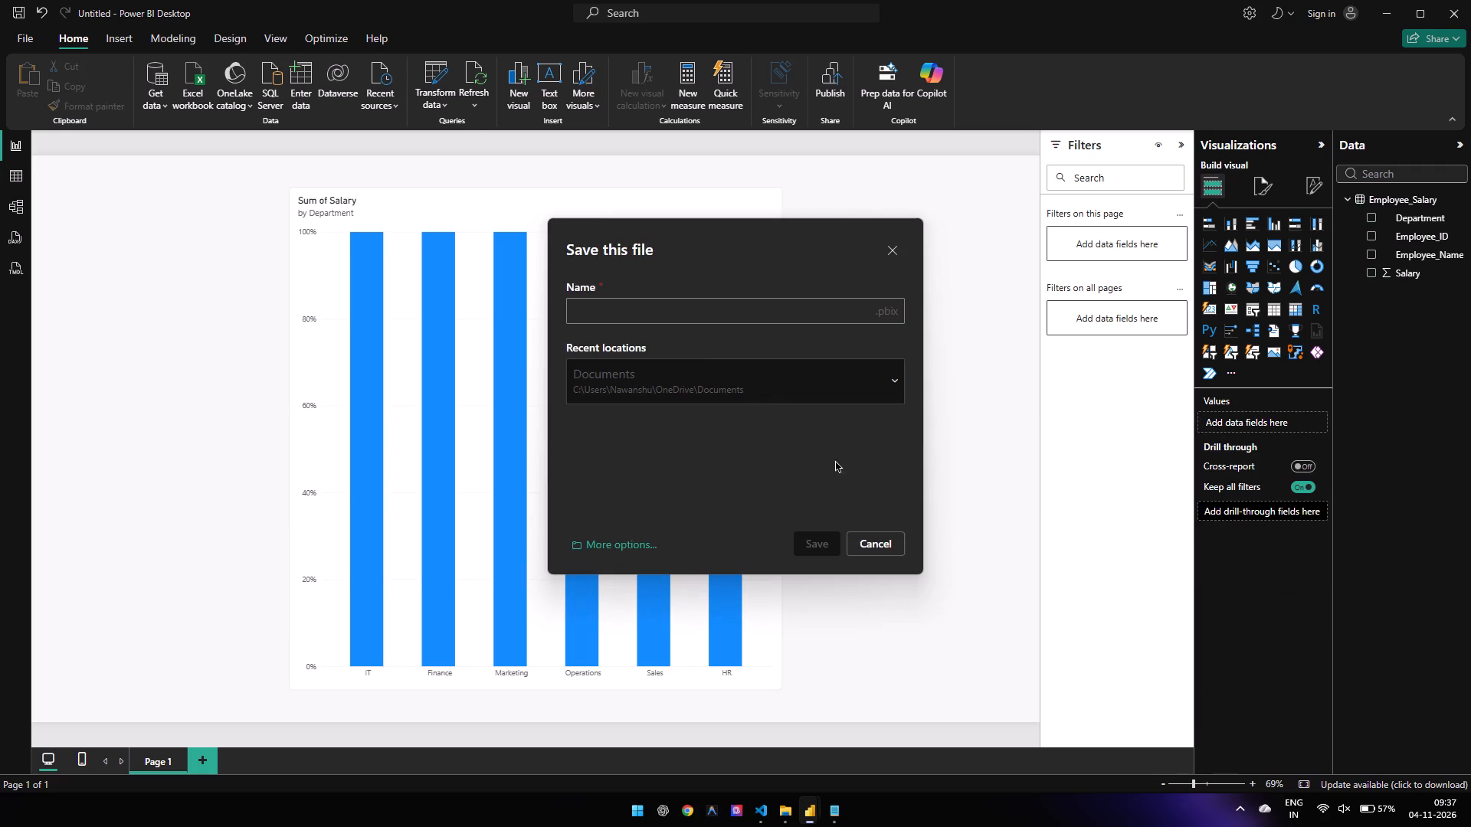
text(Employee)
key(space)
text(salaty)
key(BackSpace)
key(BackSpace)
text(ry)
key(Return)
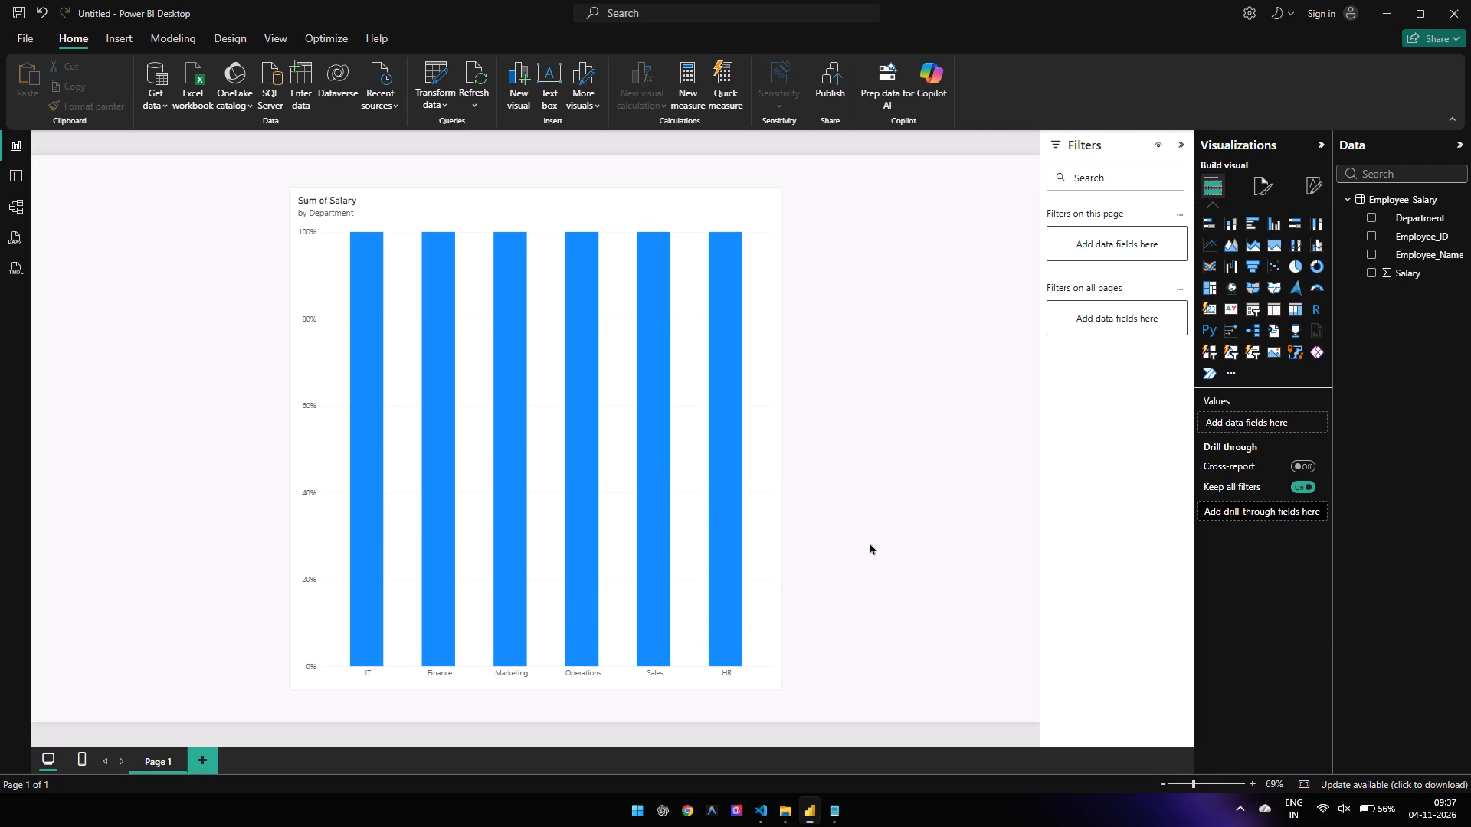
Switch to Notepad and copy the whole line of exercise 5 about the 5 card visuals.
key(alt+Tab)
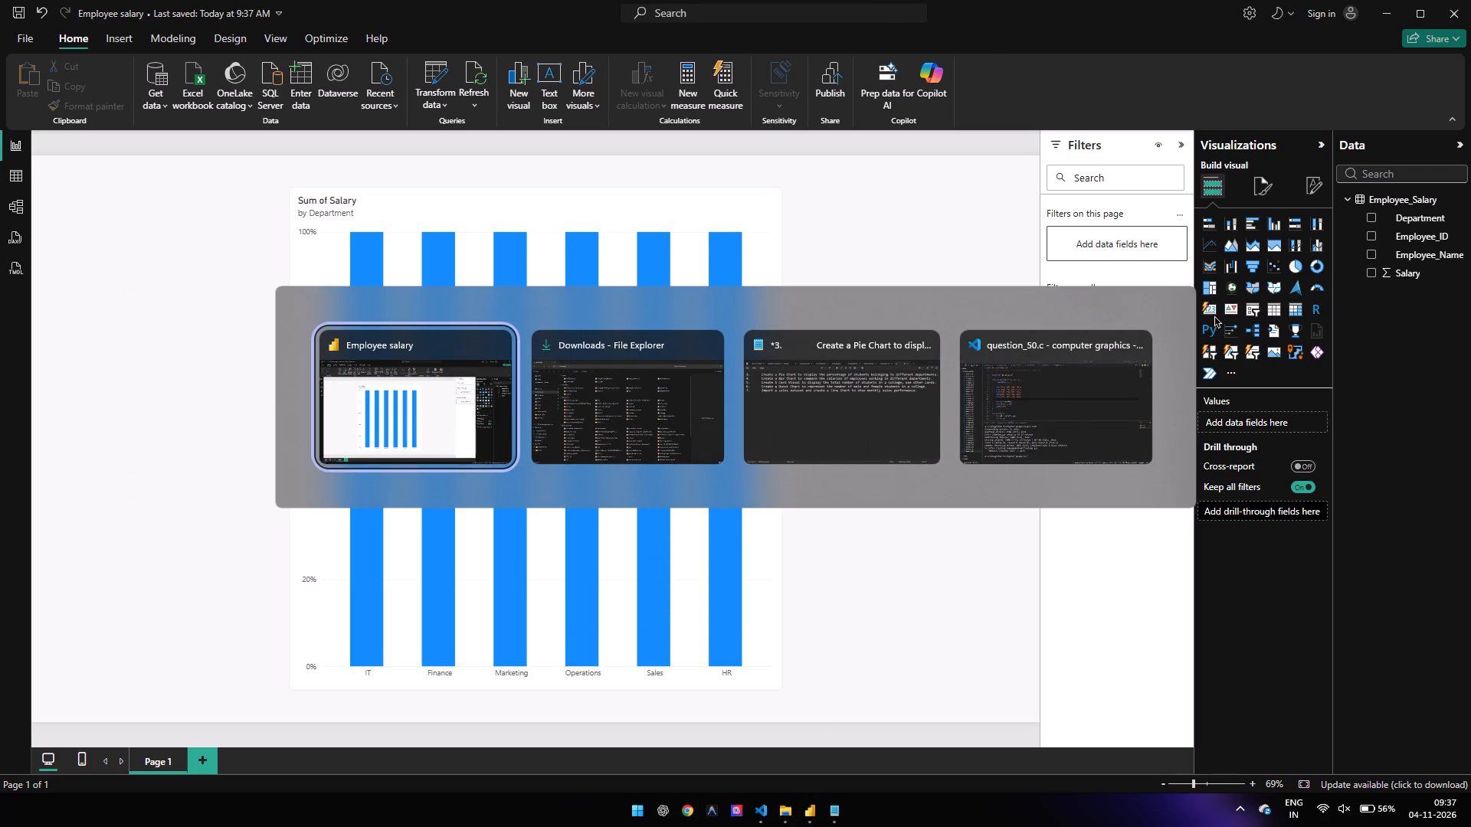
key(alt+Tab)
key(alt+Tab)
key(alt+Tab)
key(alt+Tab)
key(alt+Tab)
key(alt+Tab)
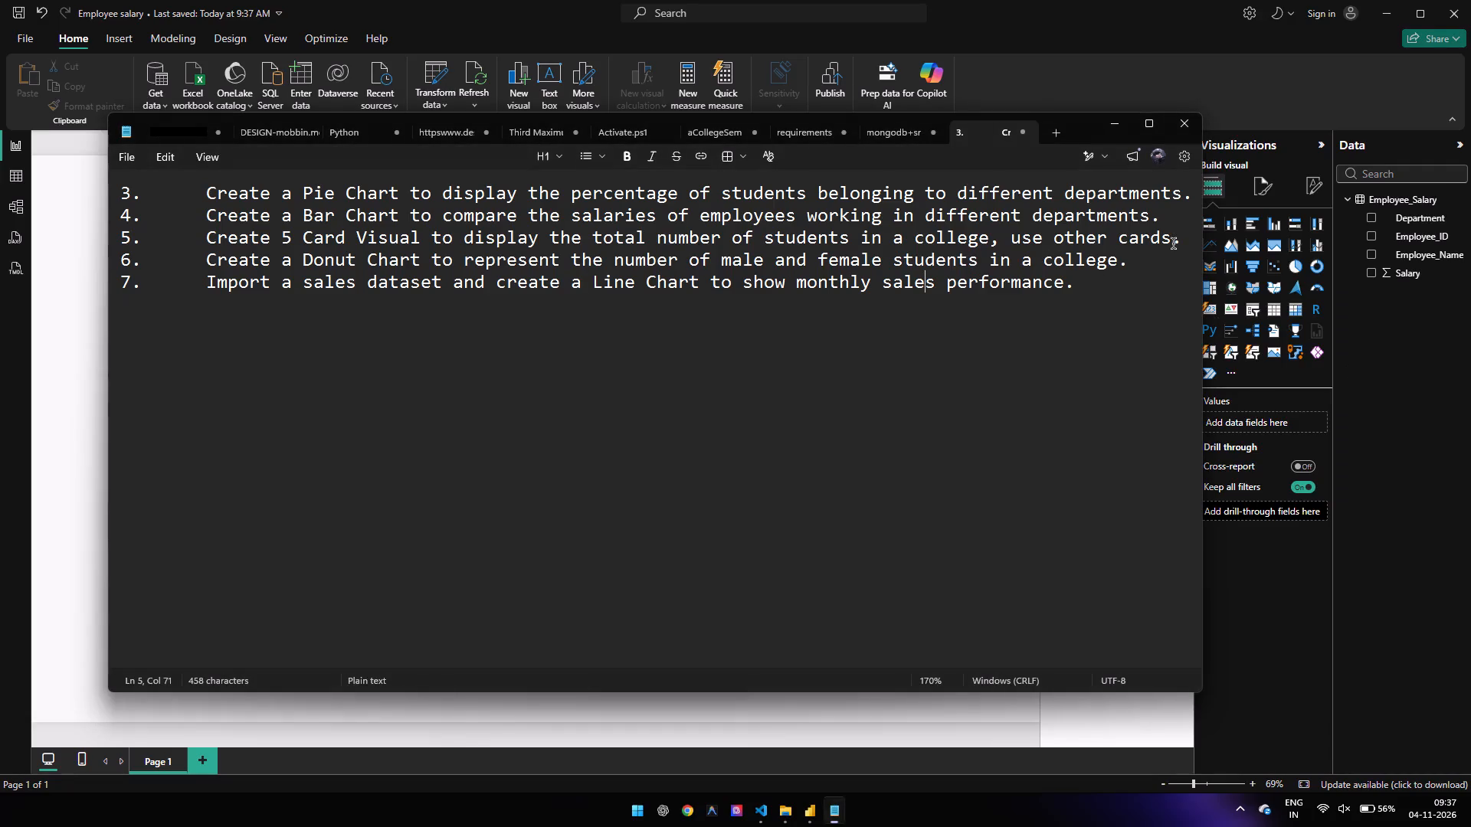
drag(1187, 241, 626, 194)
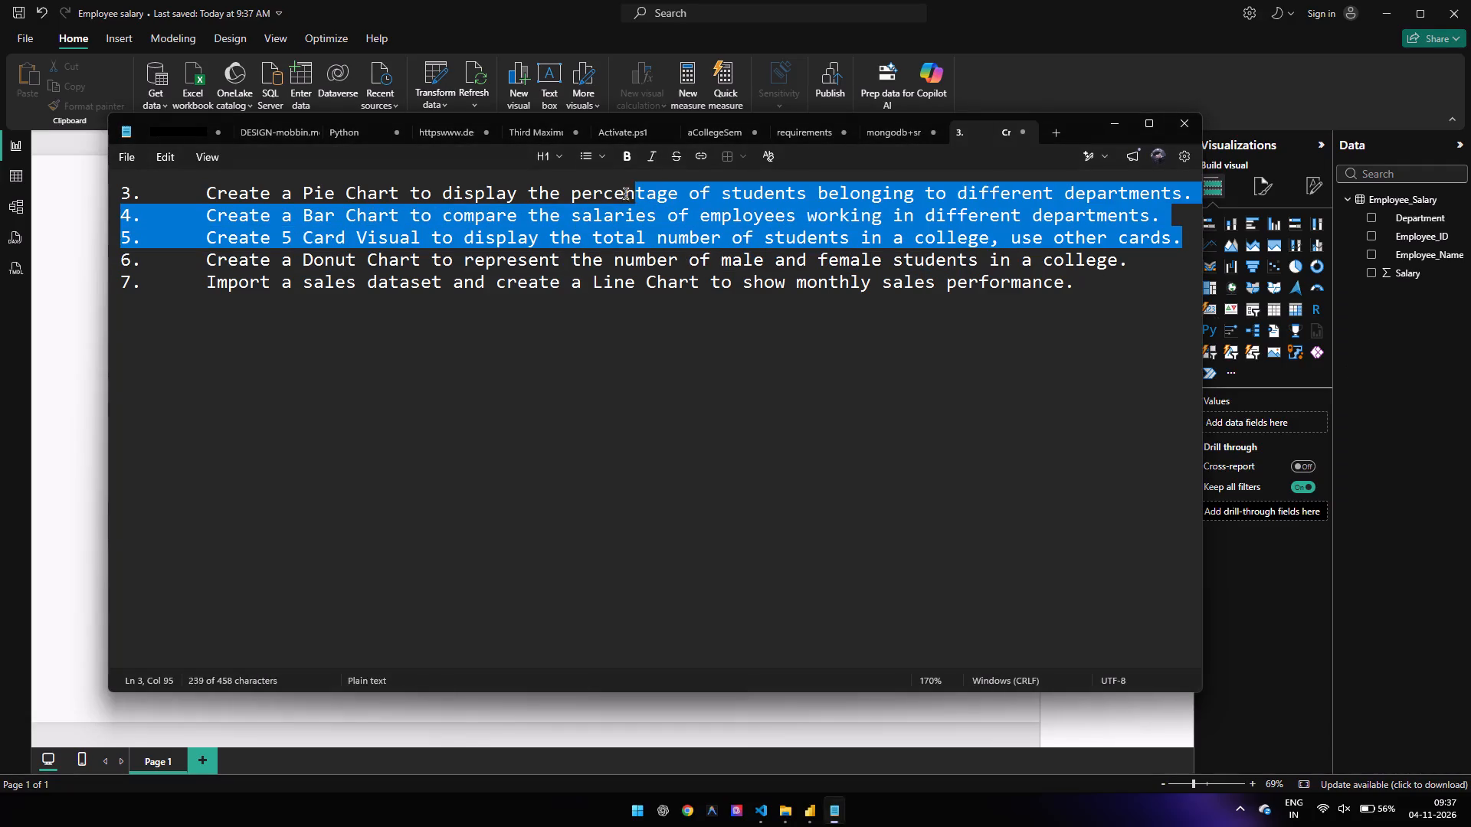
drag(626, 194, 193, 251)
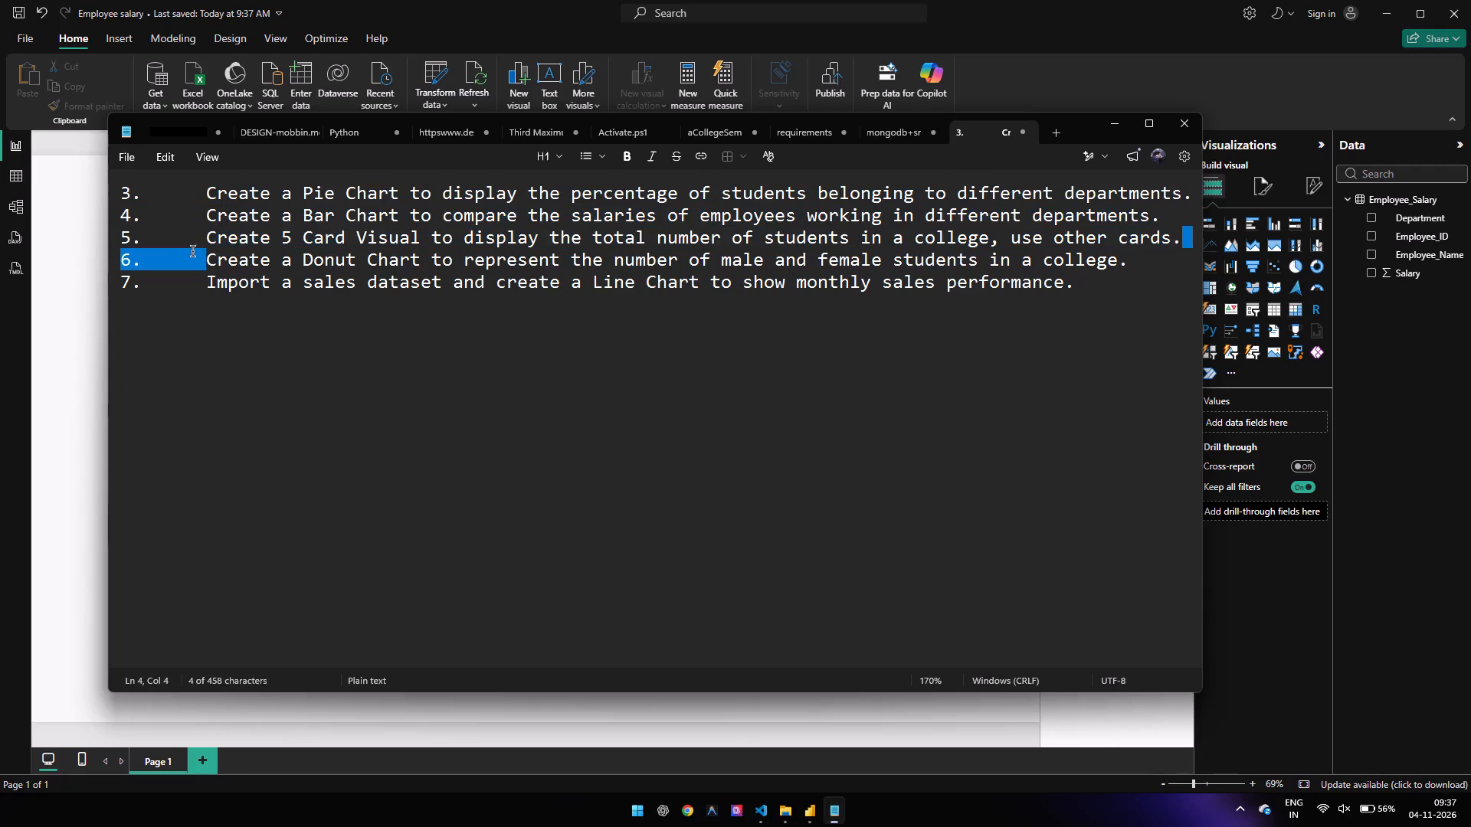
drag(193, 251, 113, 233)
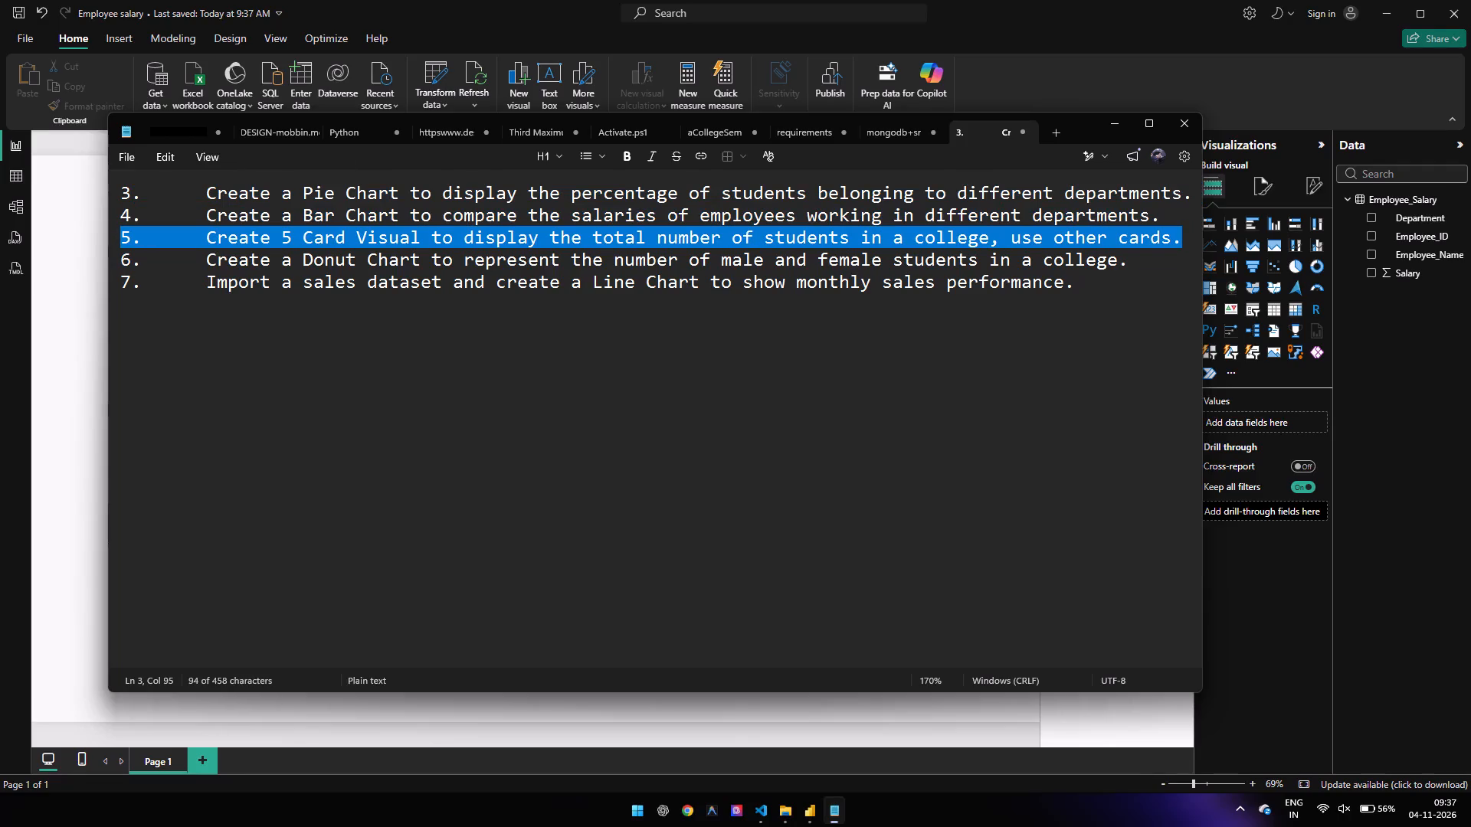
key(ctrl+c)
Return to Power BI Desktop, start a new blank report, and close the Employee salary report.
key(alt+Tab)
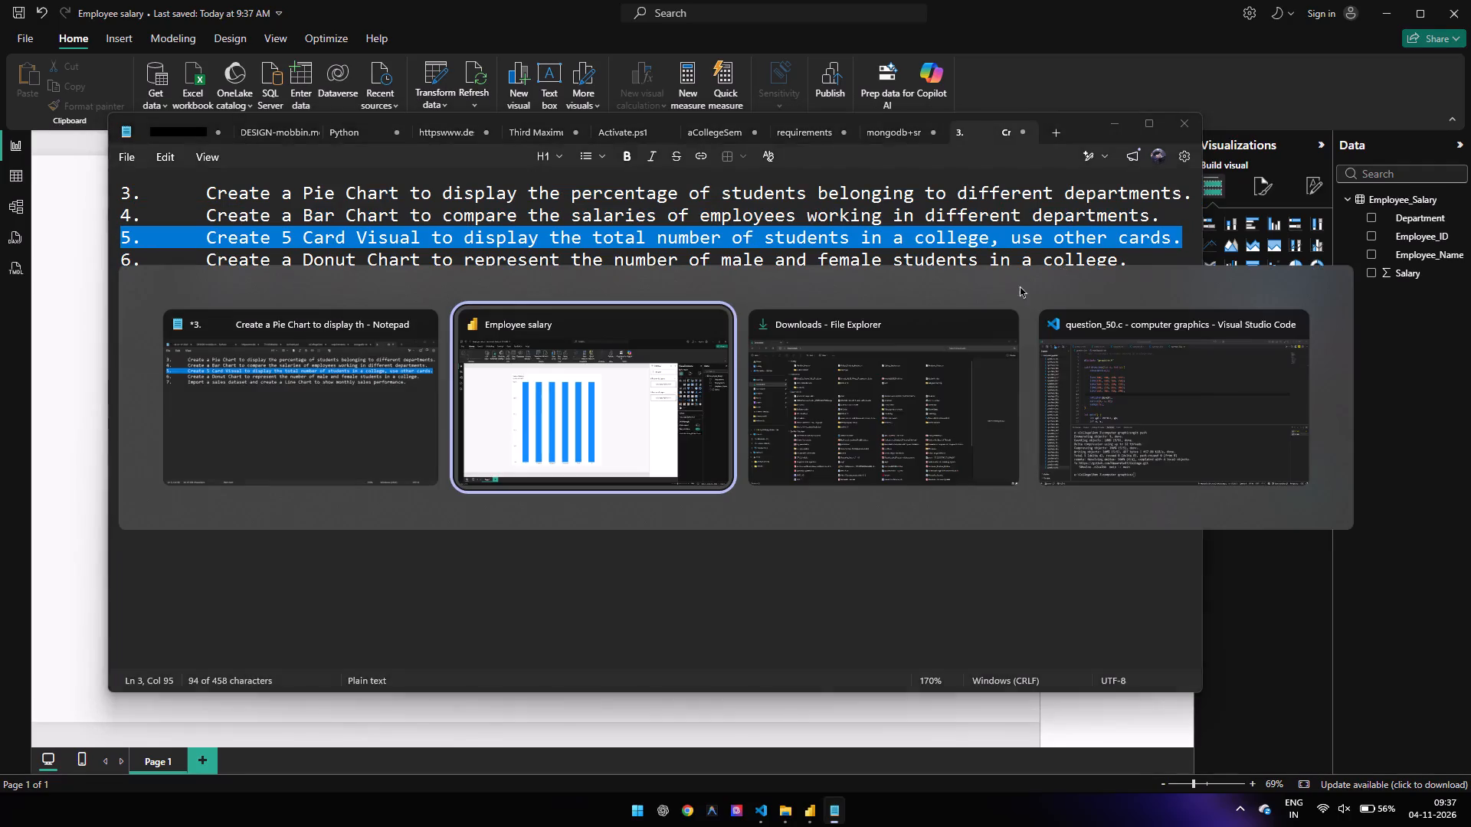
click(21, 41)
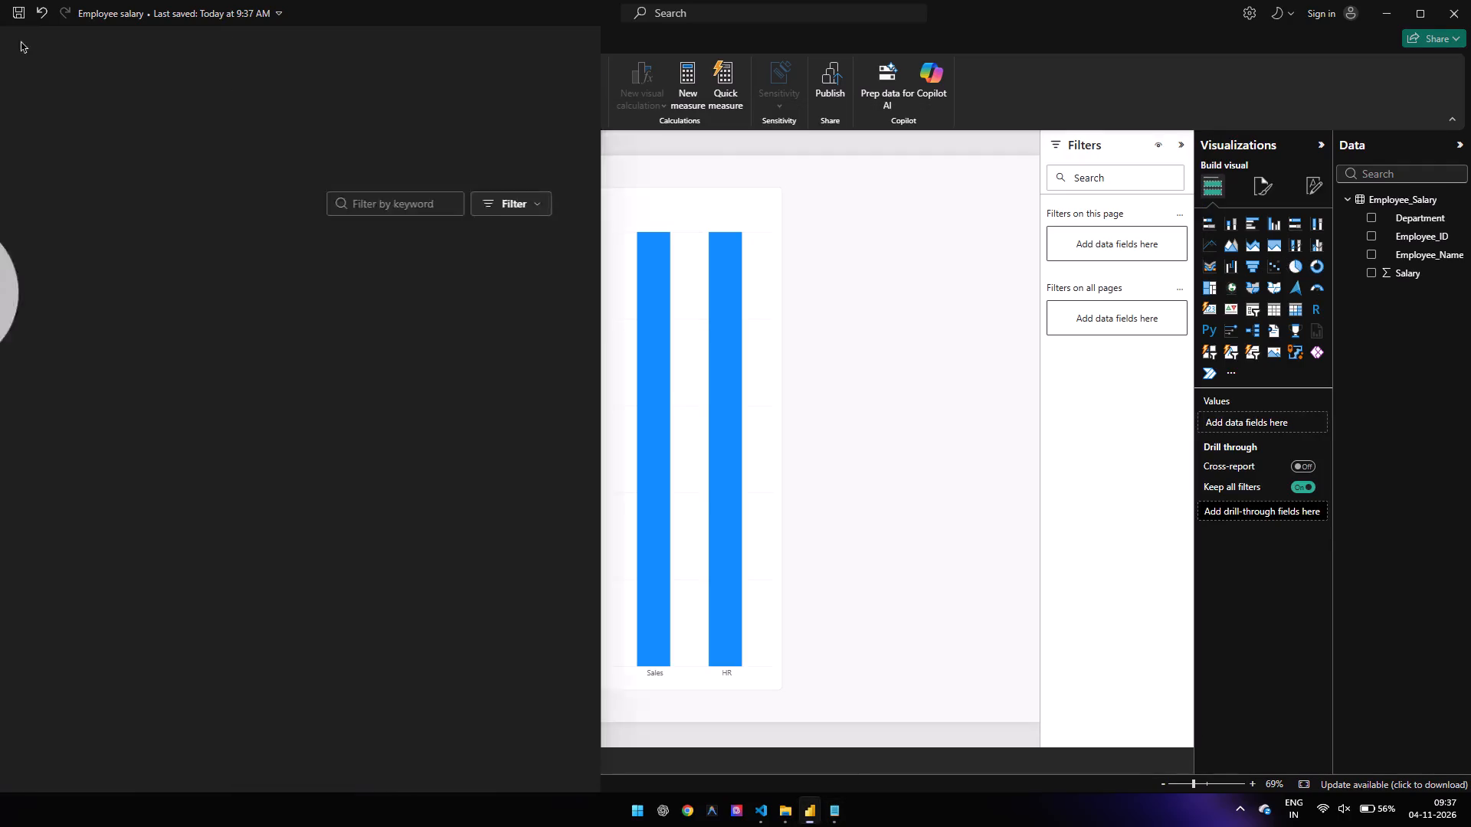
click(271, 169)
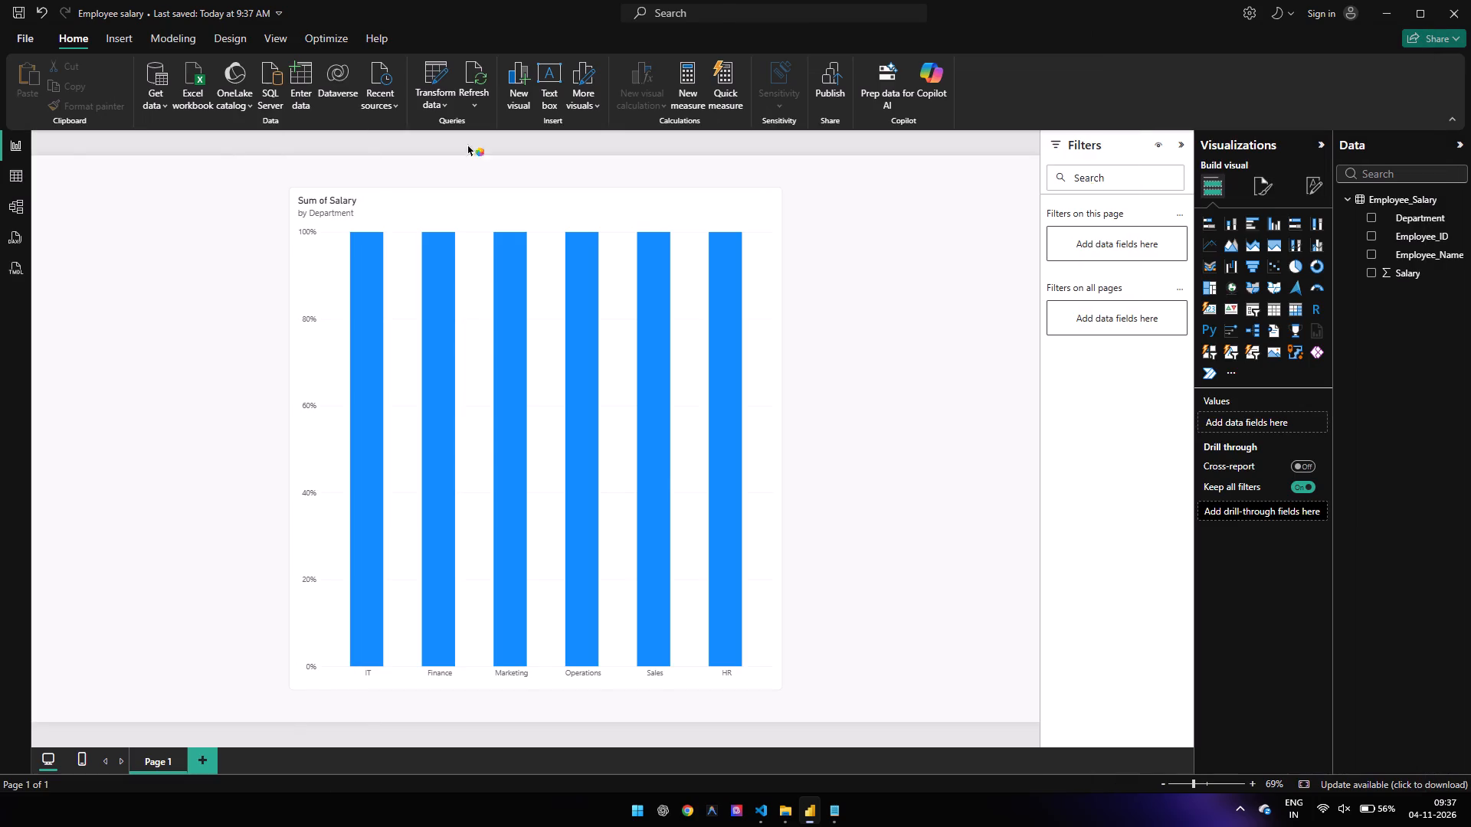
click(1470, 16)
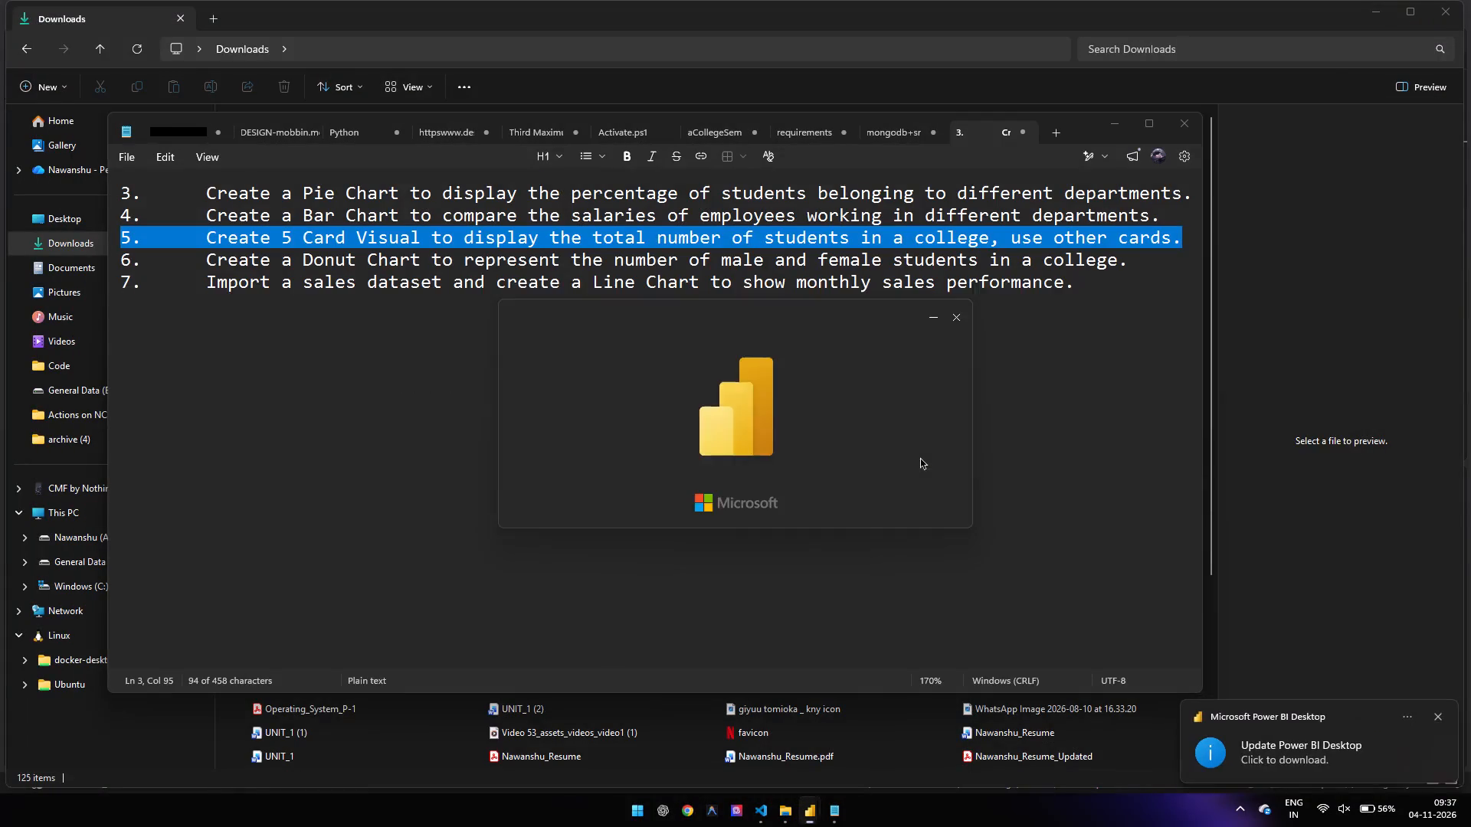
Close the Downloads window of File Explorer, check exercise 5 in Notepad, and return to the new Power BI report.
key(alt+Tab)
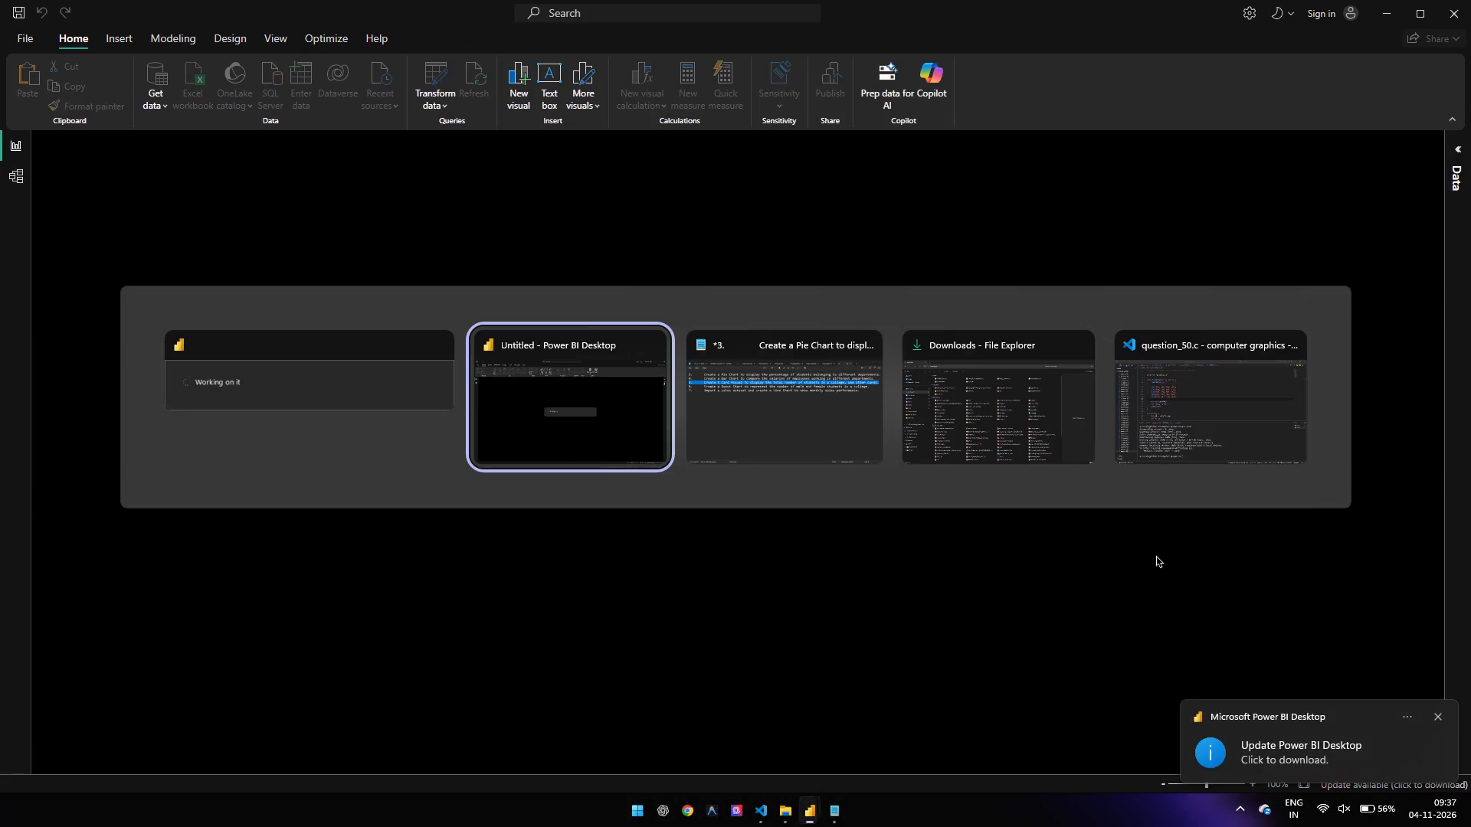
alt+click(1082, 340)
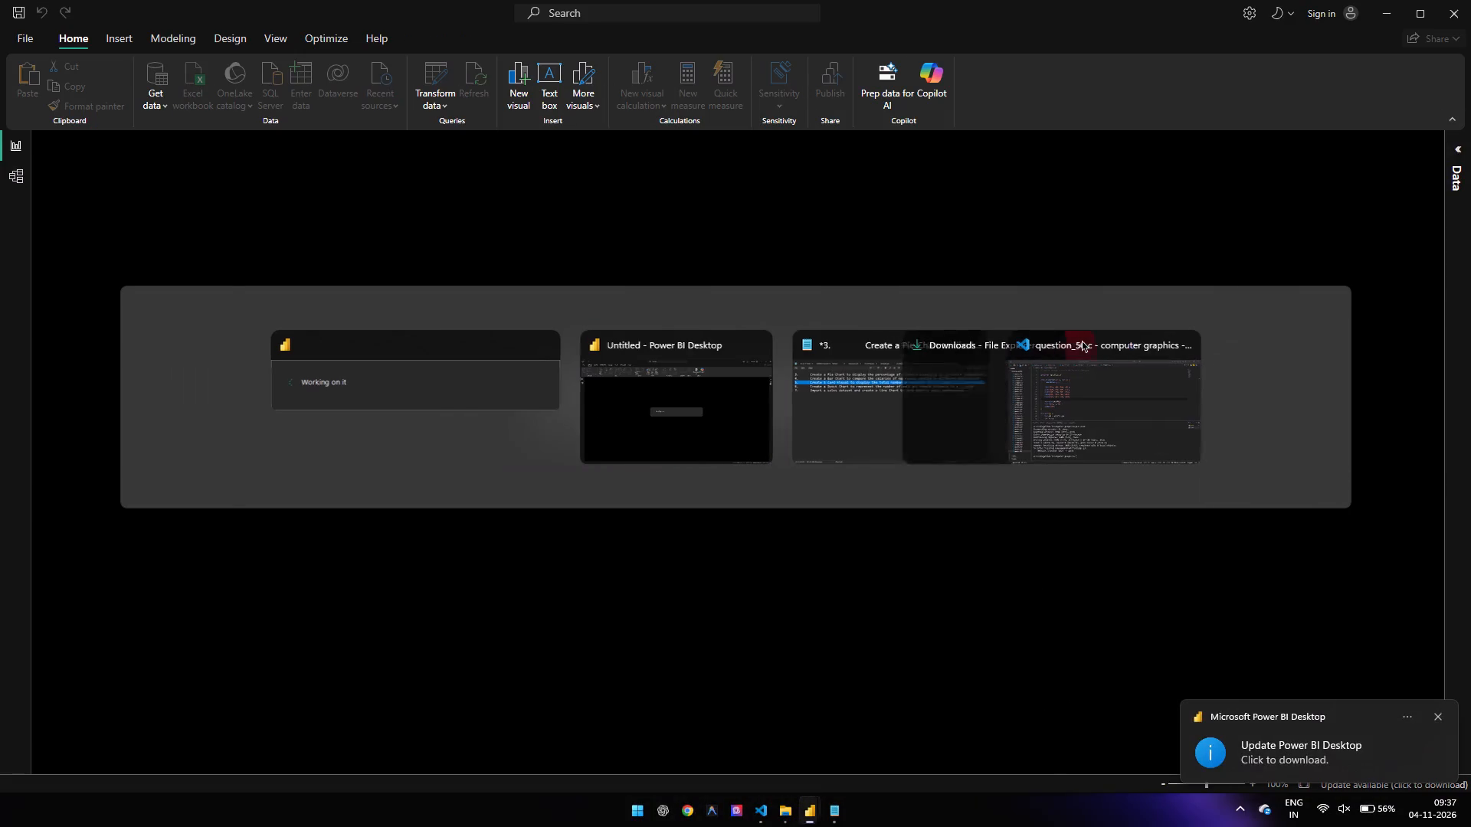
key(alt+Tab)
key(alt+Tab)
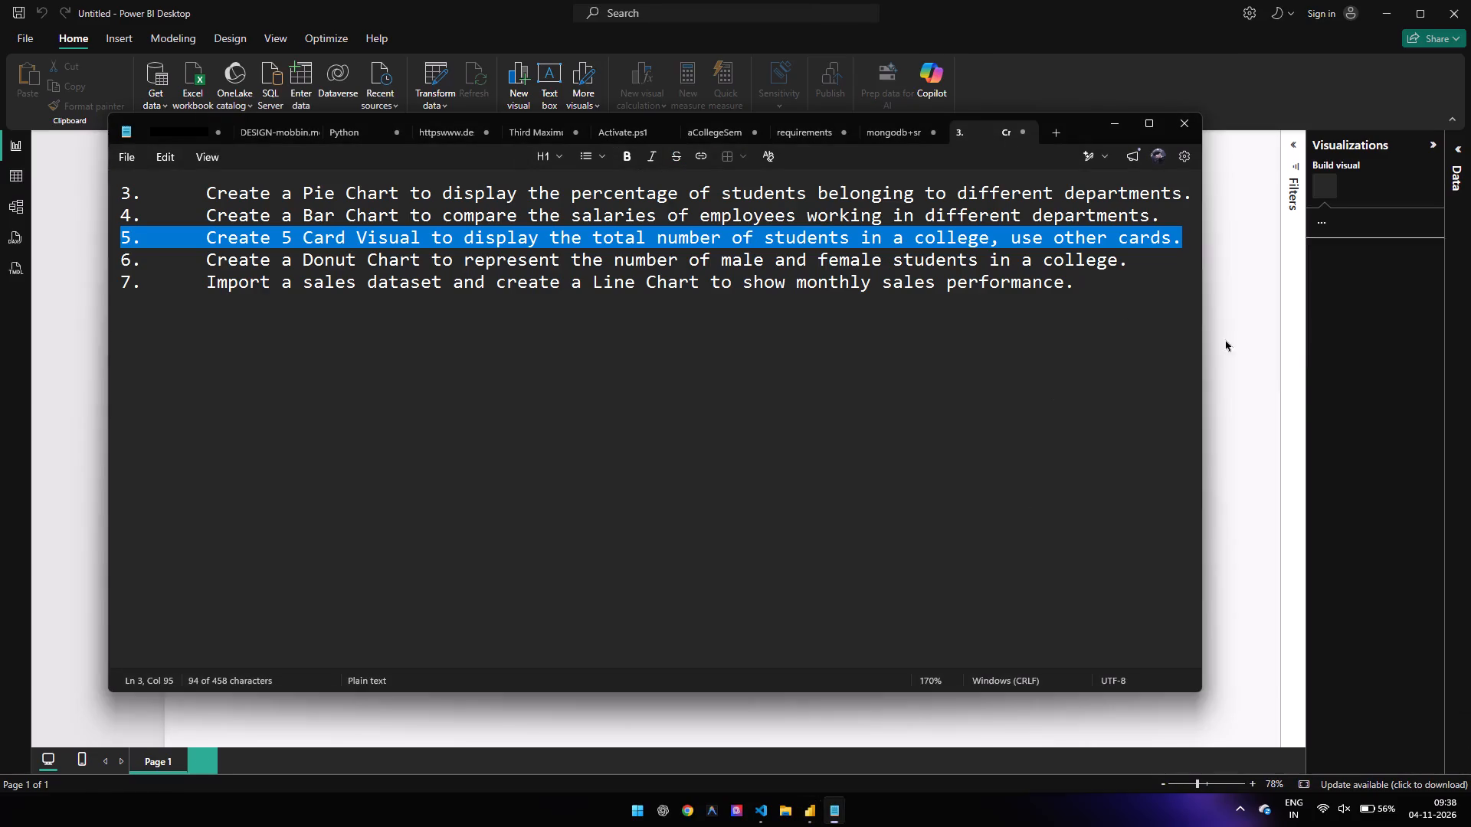
click(1261, 400)
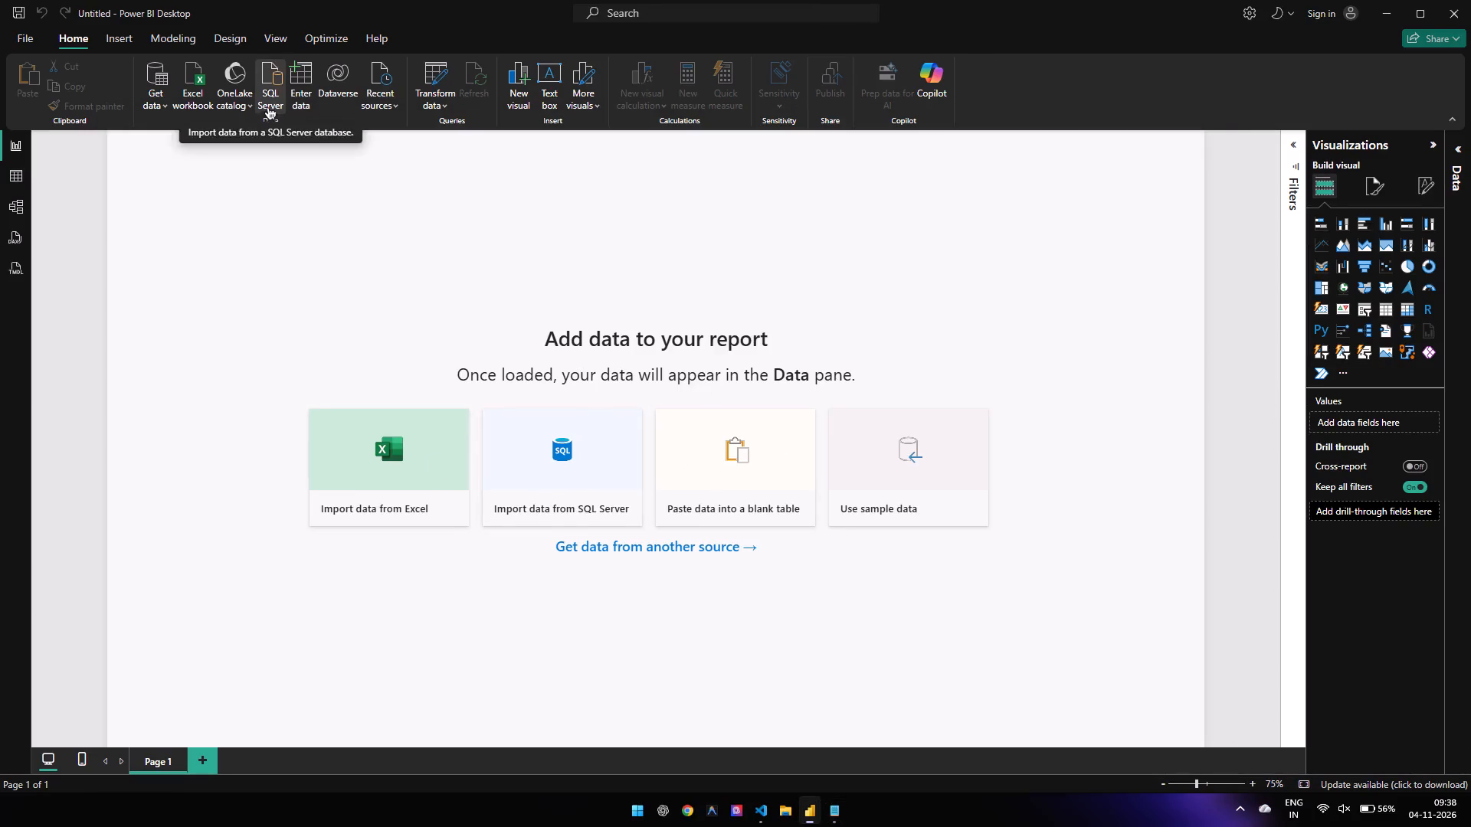
Load College_Students.csv from the Downloads folder into the new report as a Text/CSV source.
click(149, 93)
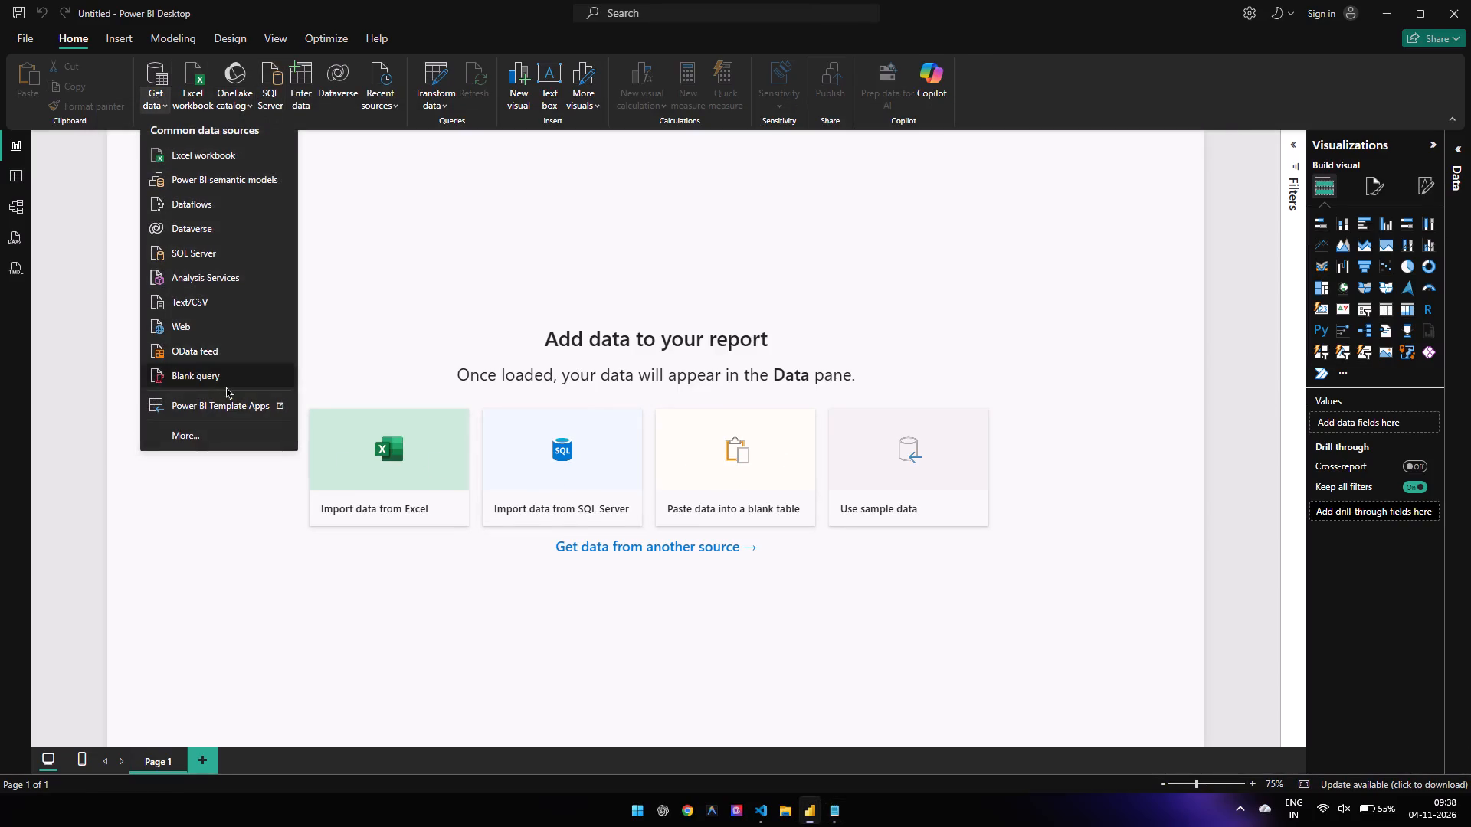
click(250, 305)
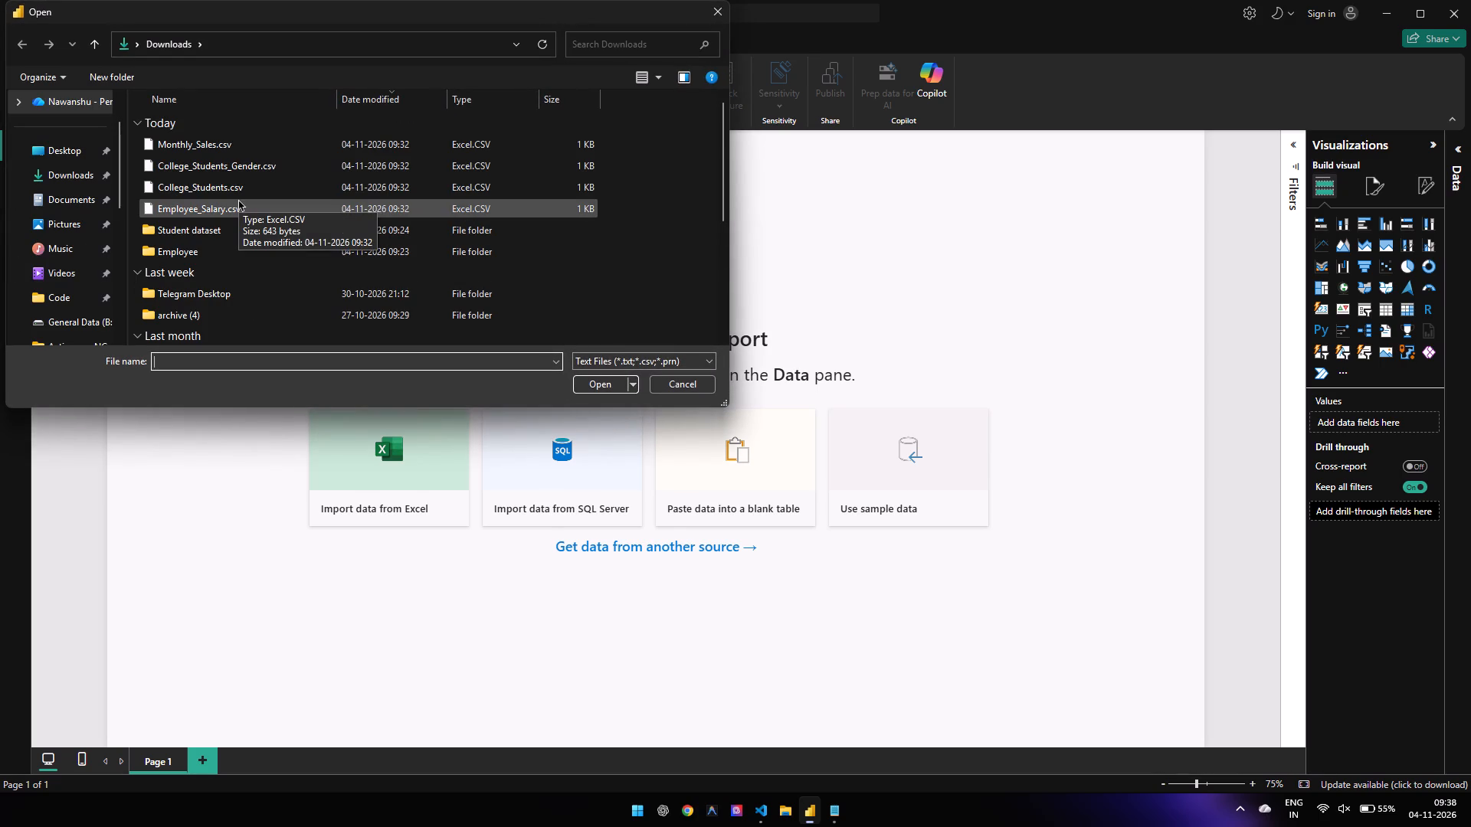
click(233, 182)
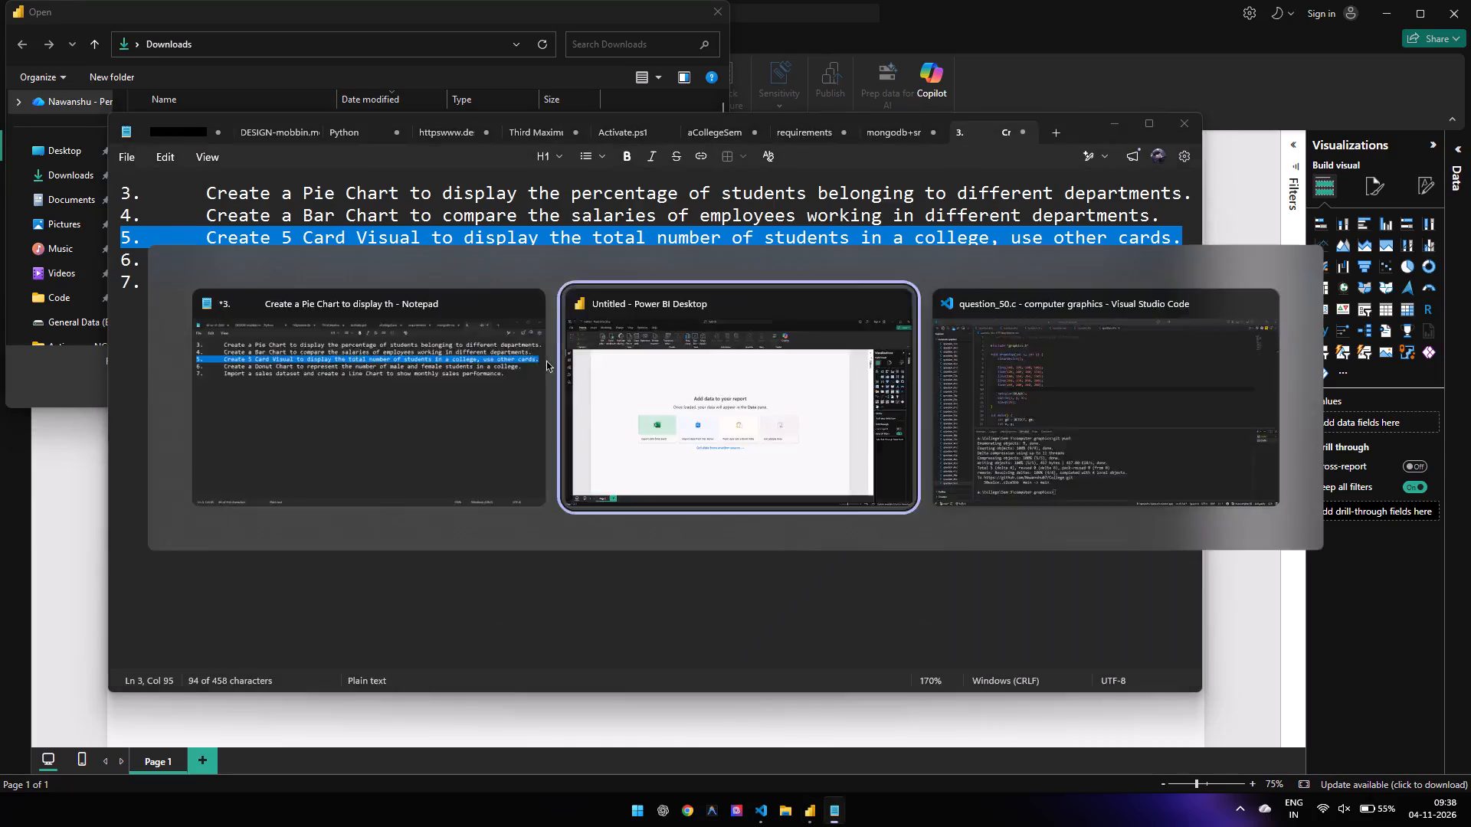
click(613, 380)
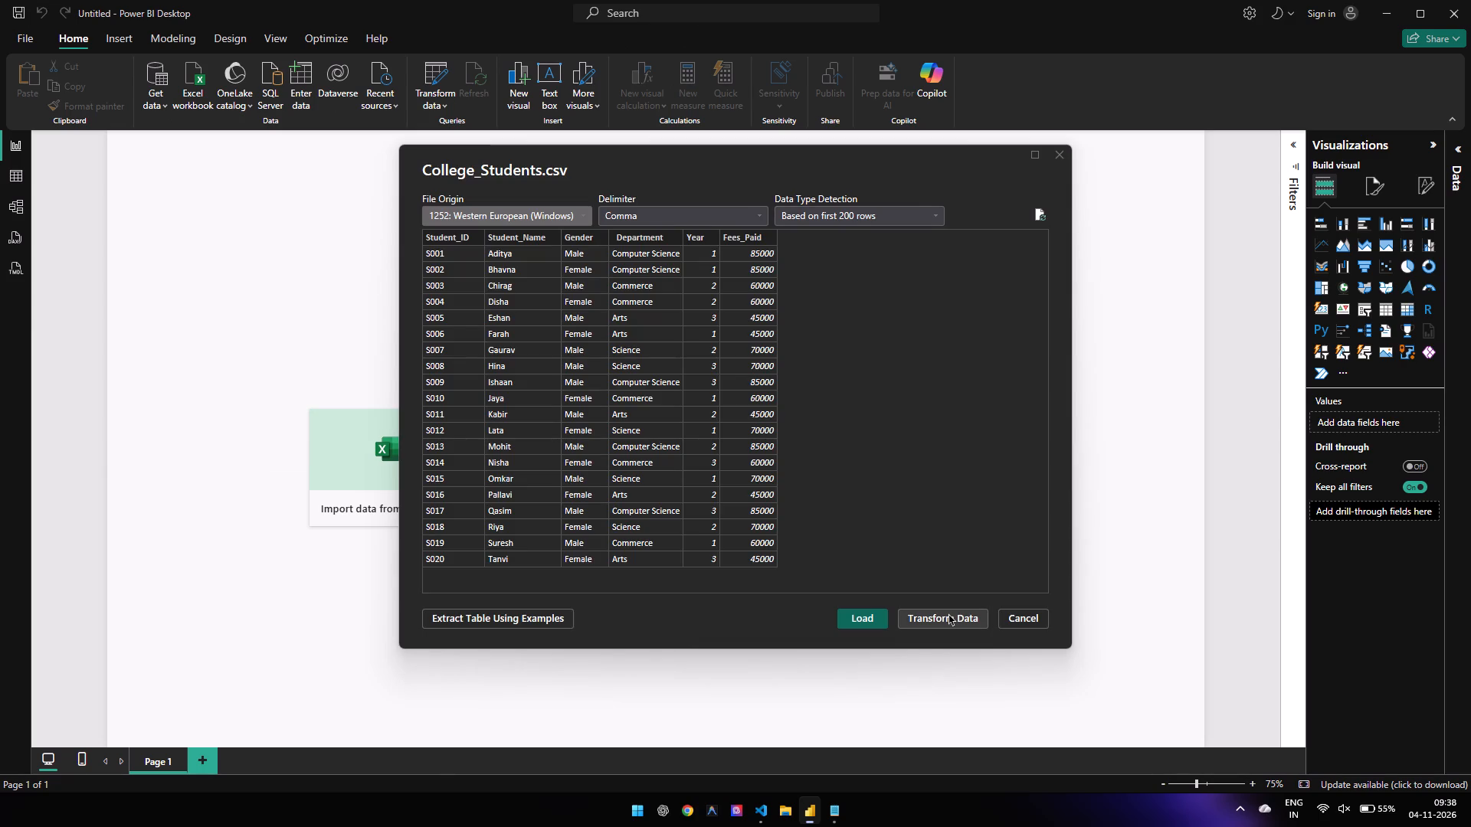
click(865, 615)
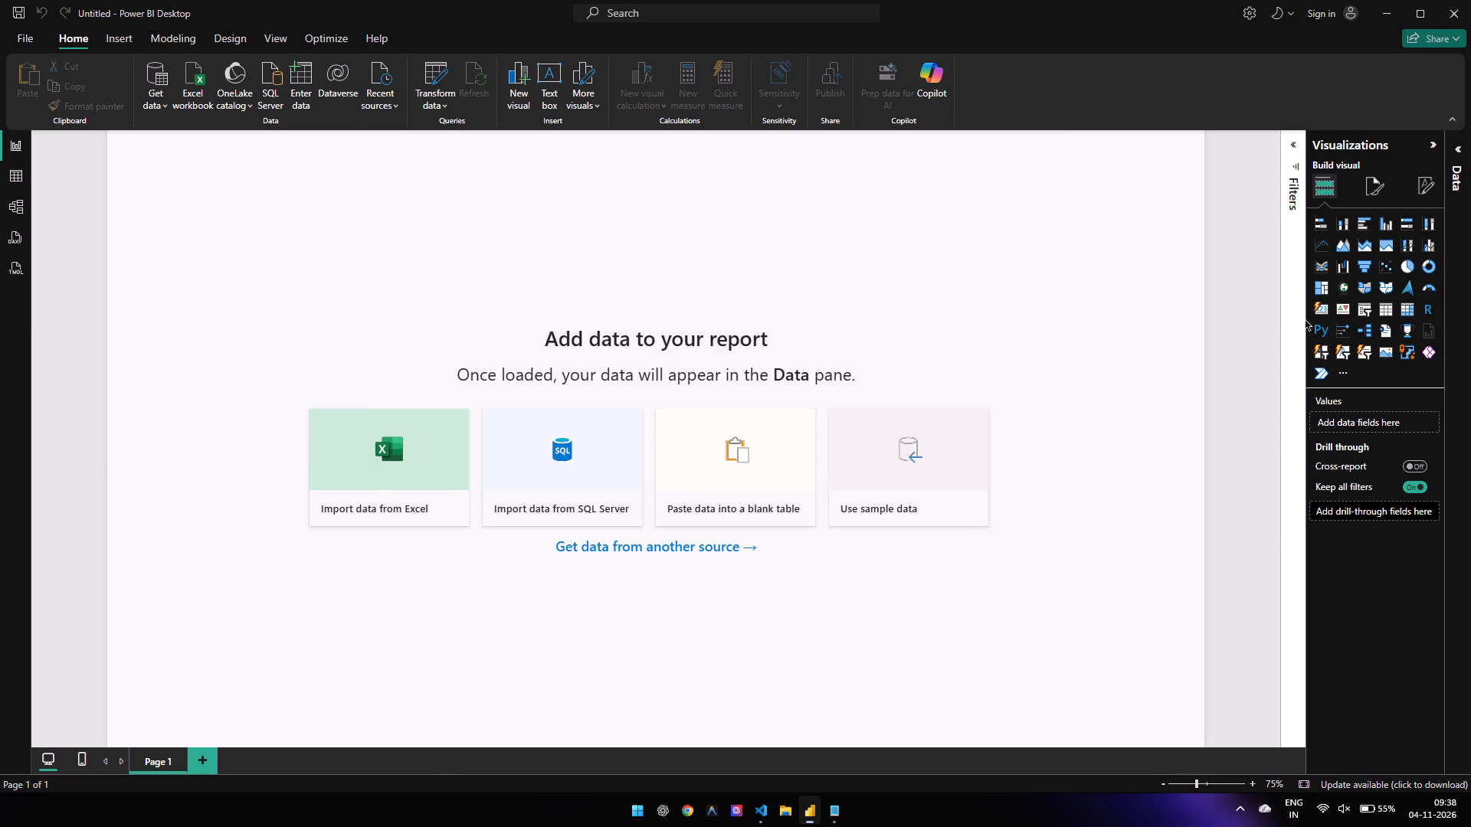
click(1289, 234)
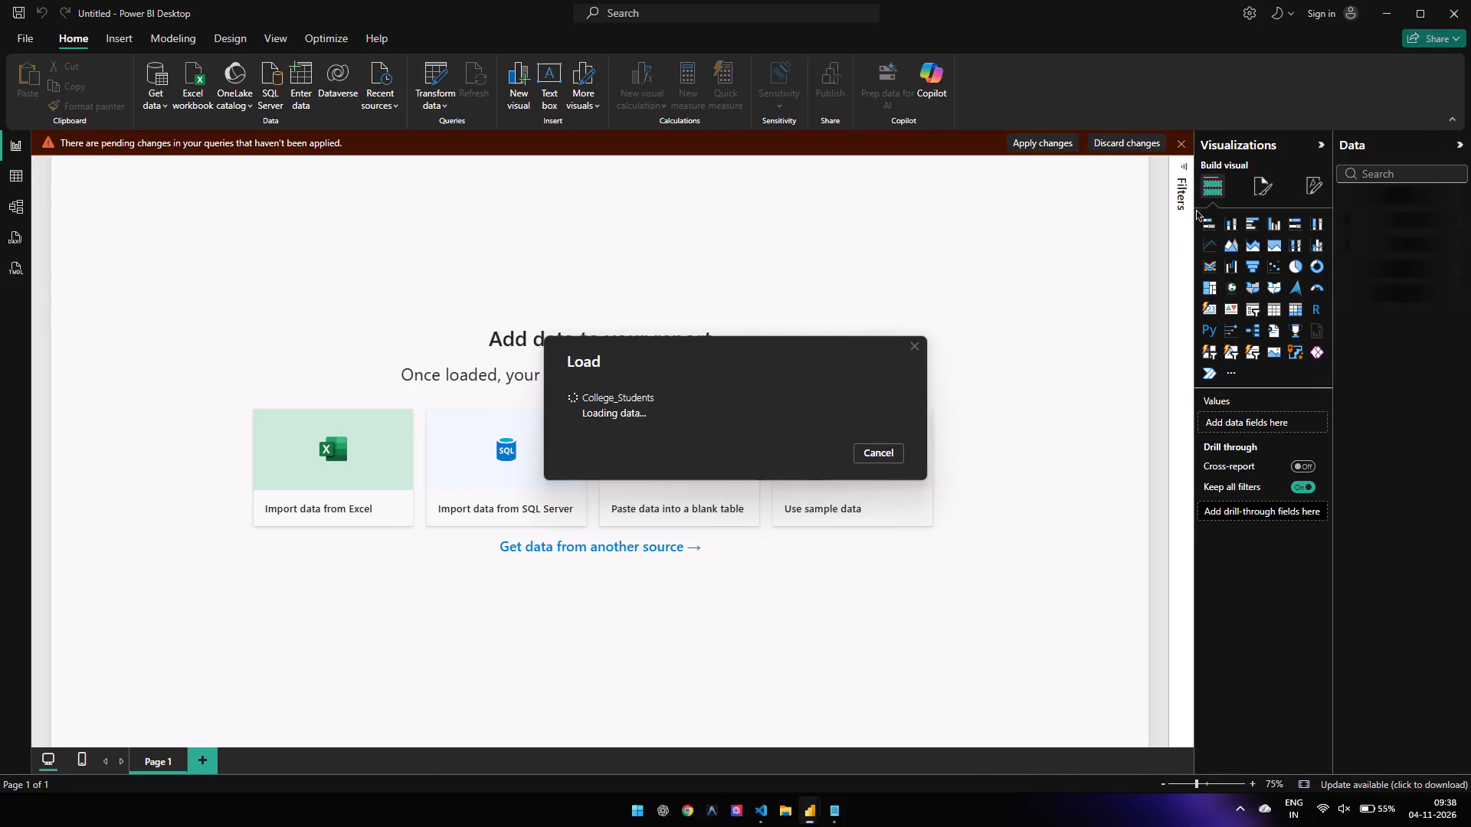
click(1263, 141)
click(1324, 139)
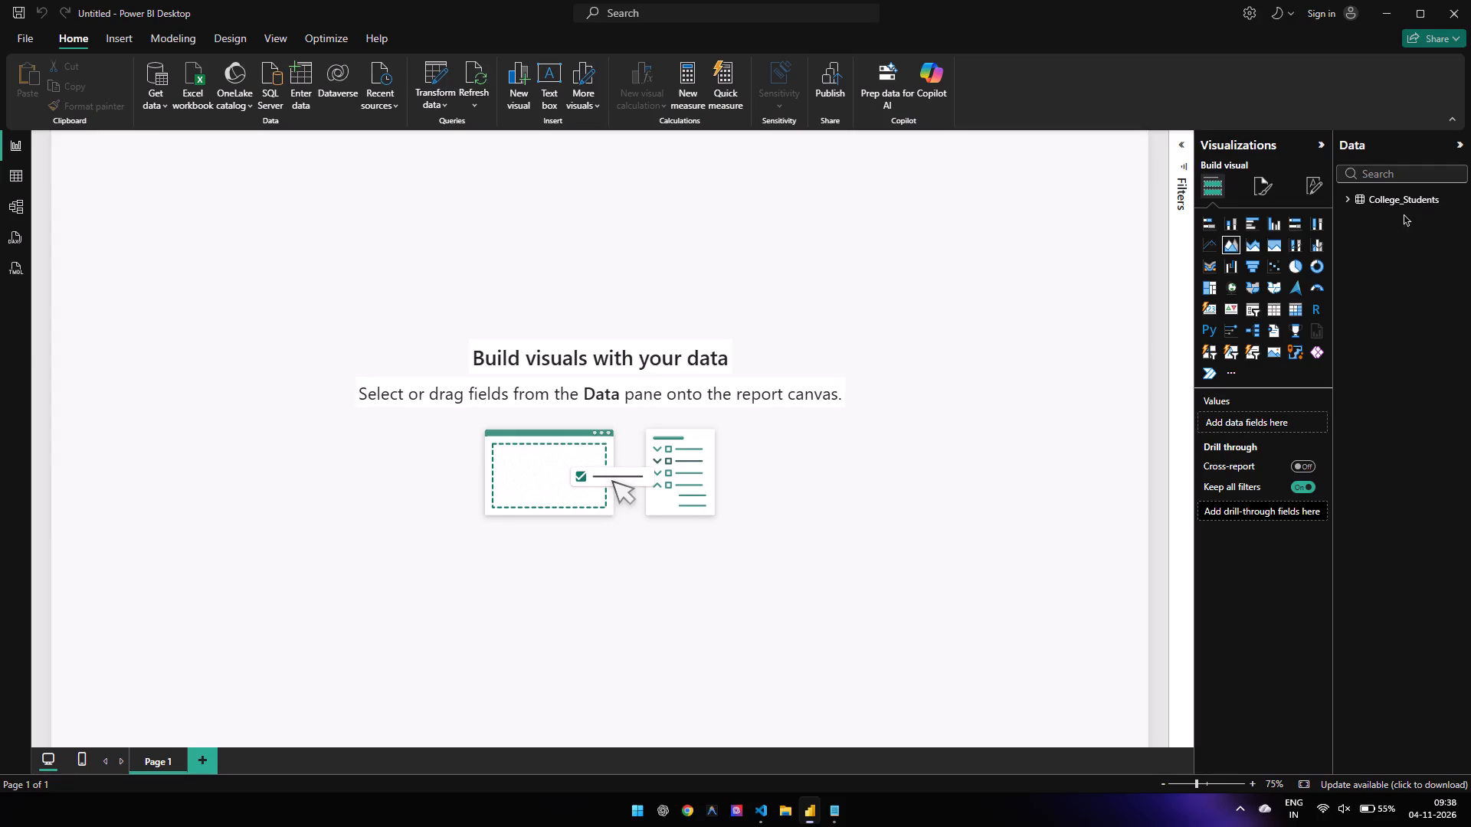
Expand the College_Students table's fields and add an empty card visual to the report page.
click(1351, 200)
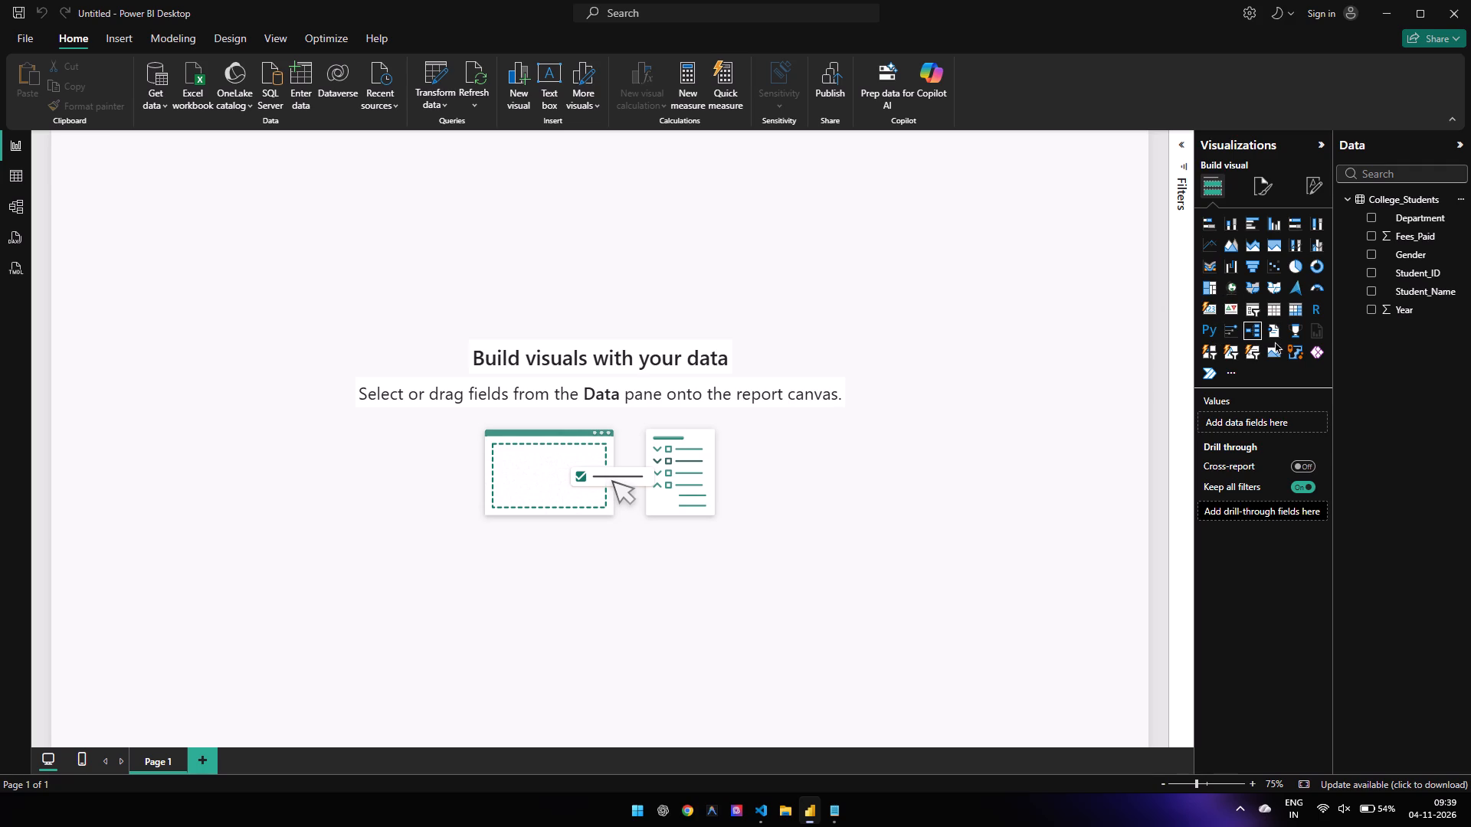
click(1205, 305)
click(1205, 305)
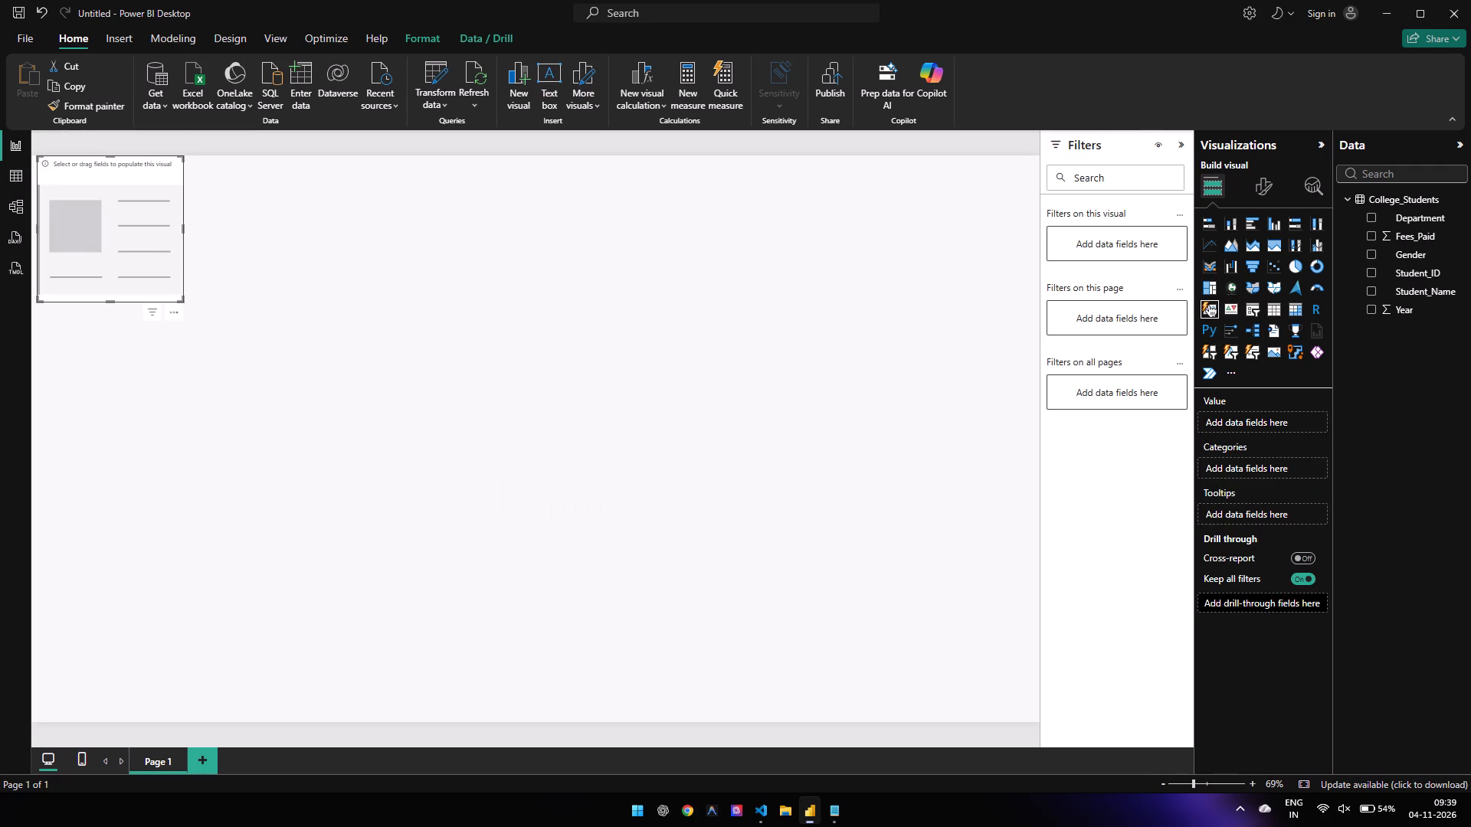
Move the empty card to the upper middle of the report page, copy it, and paste four duplicates.
click(1205, 305)
click(1205, 305)
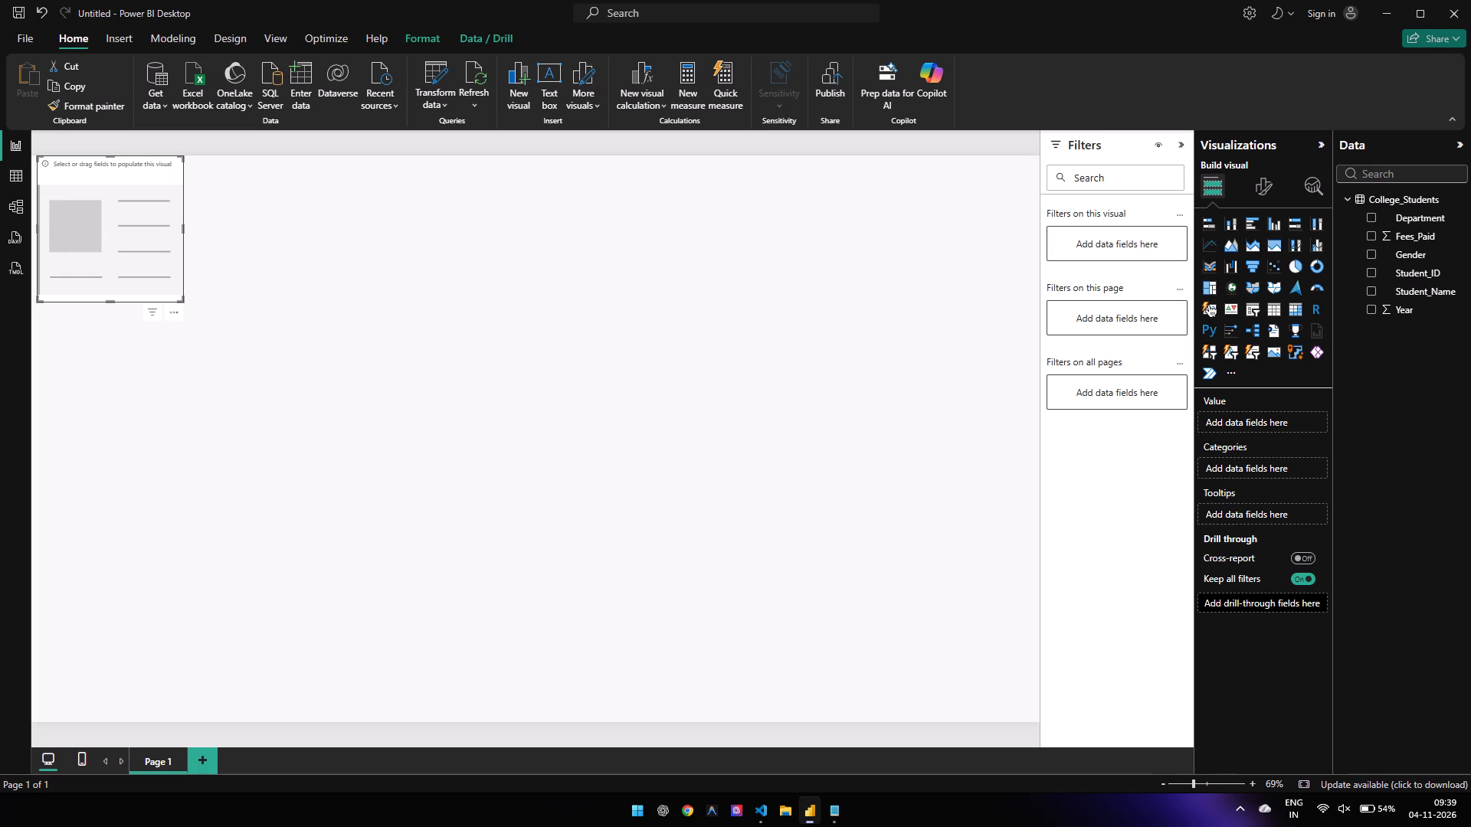
click(1205, 305)
drag(144, 198, 533, 284)
click(477, 283)
right_click(477, 283)
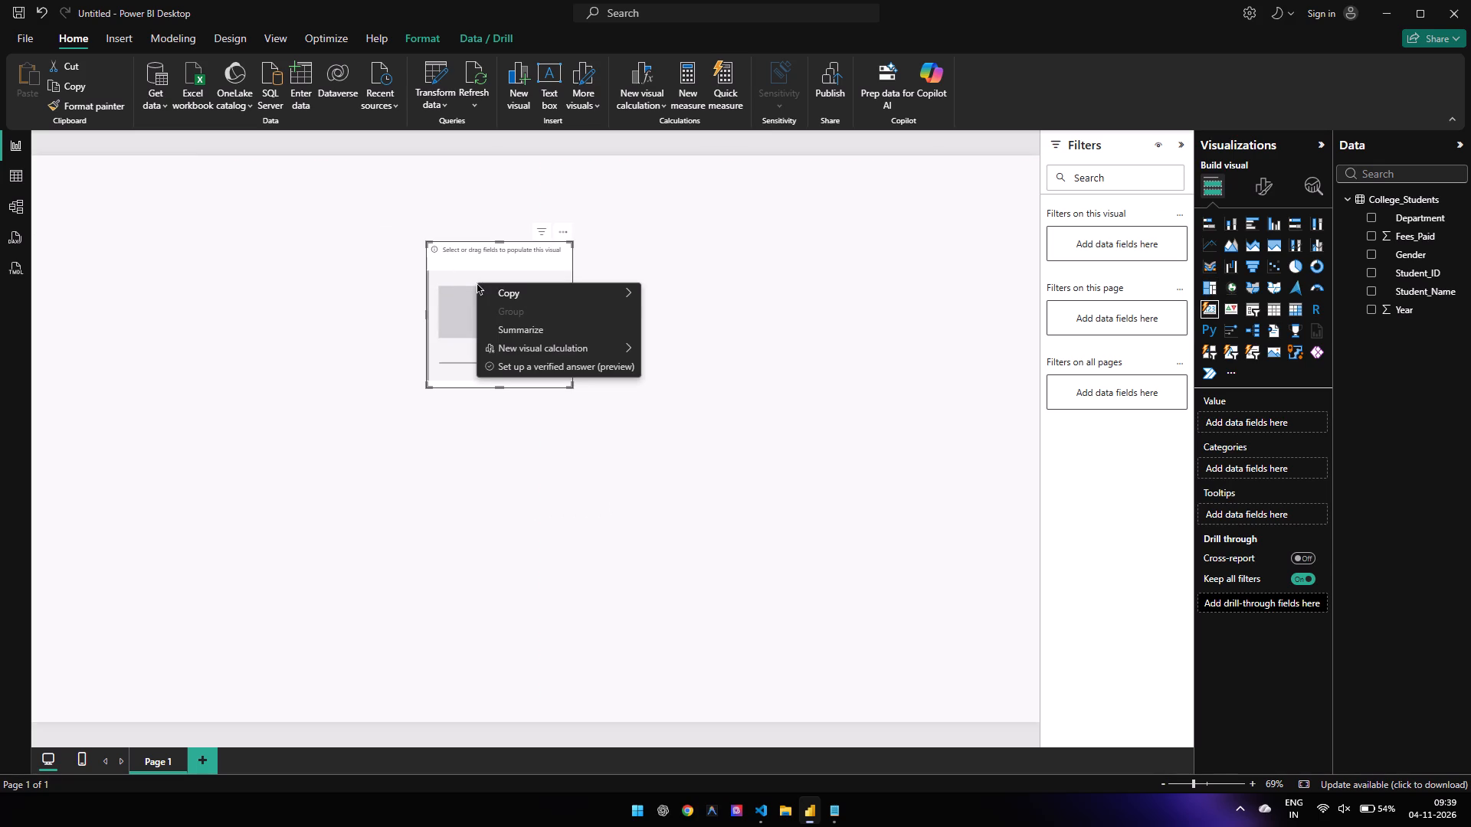
click(506, 289)
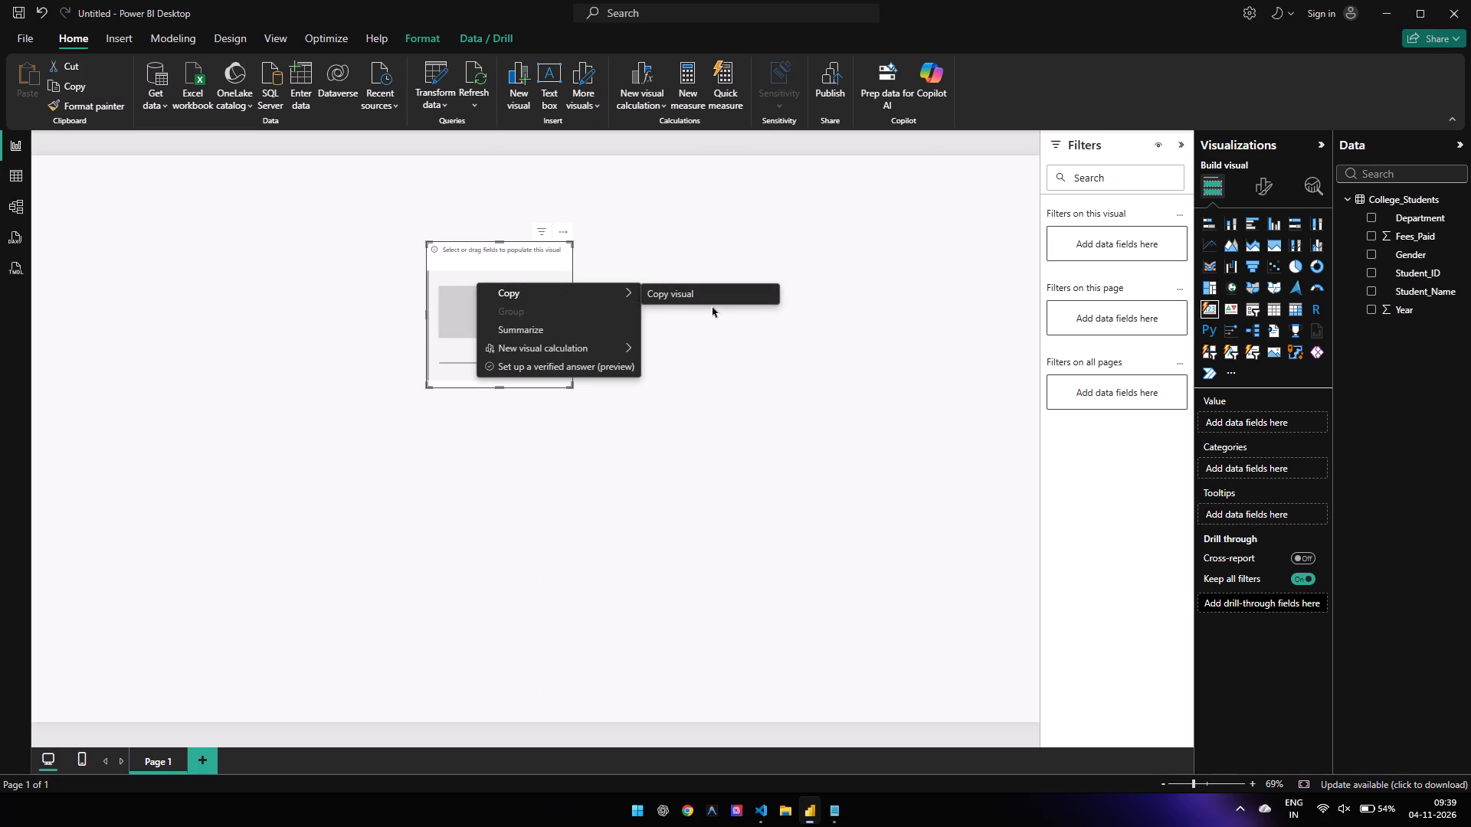
click(684, 297)
click(758, 381)
key(ctrl+v)
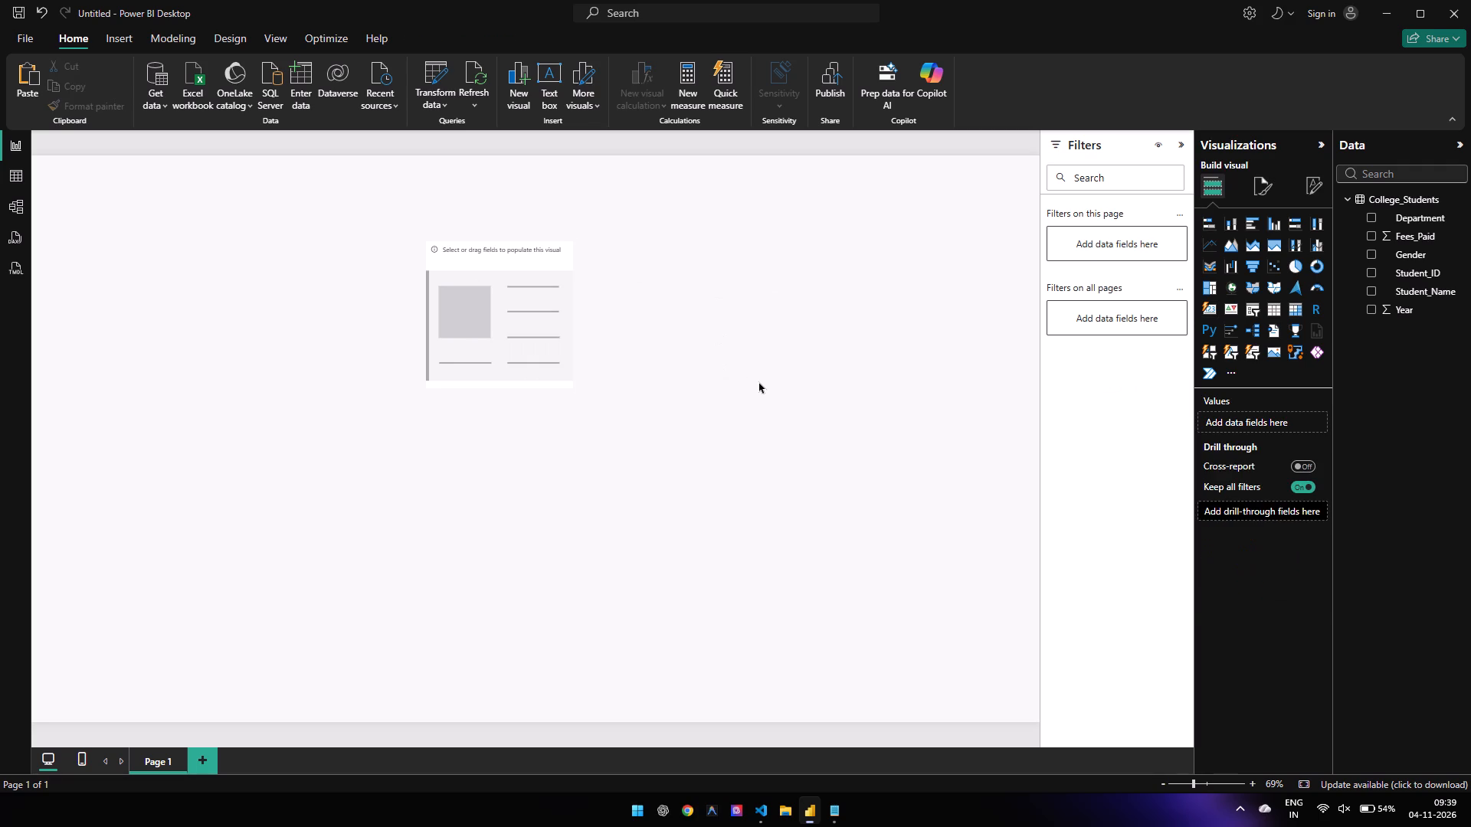
key(ctrl+v)
key(ctrl+v)
key(ctrl+v)
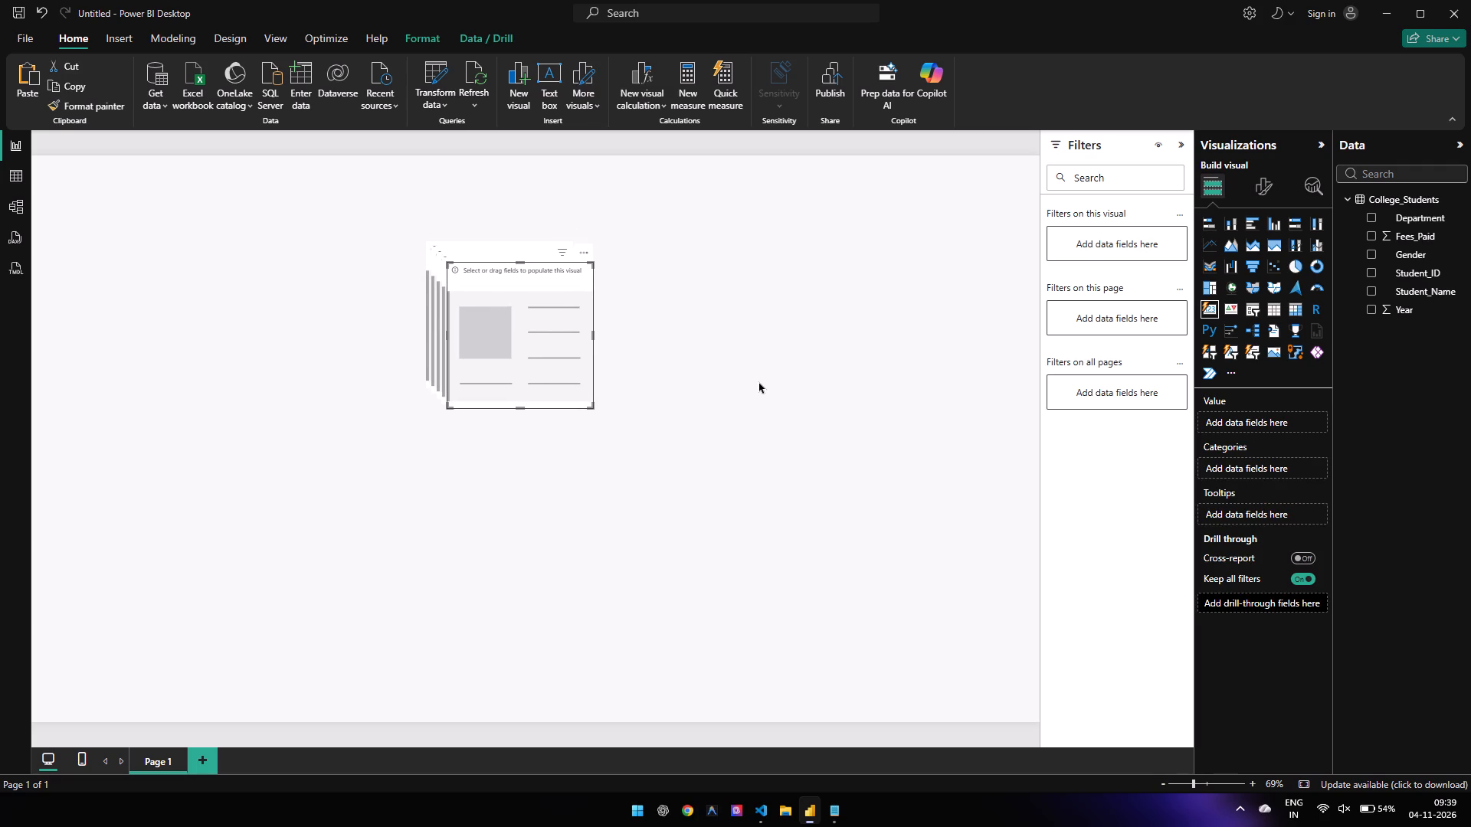
Spread the pasted cards over the page: one left of the original, one at upper right, and two in a lower row.
drag(510, 327, 283, 325)
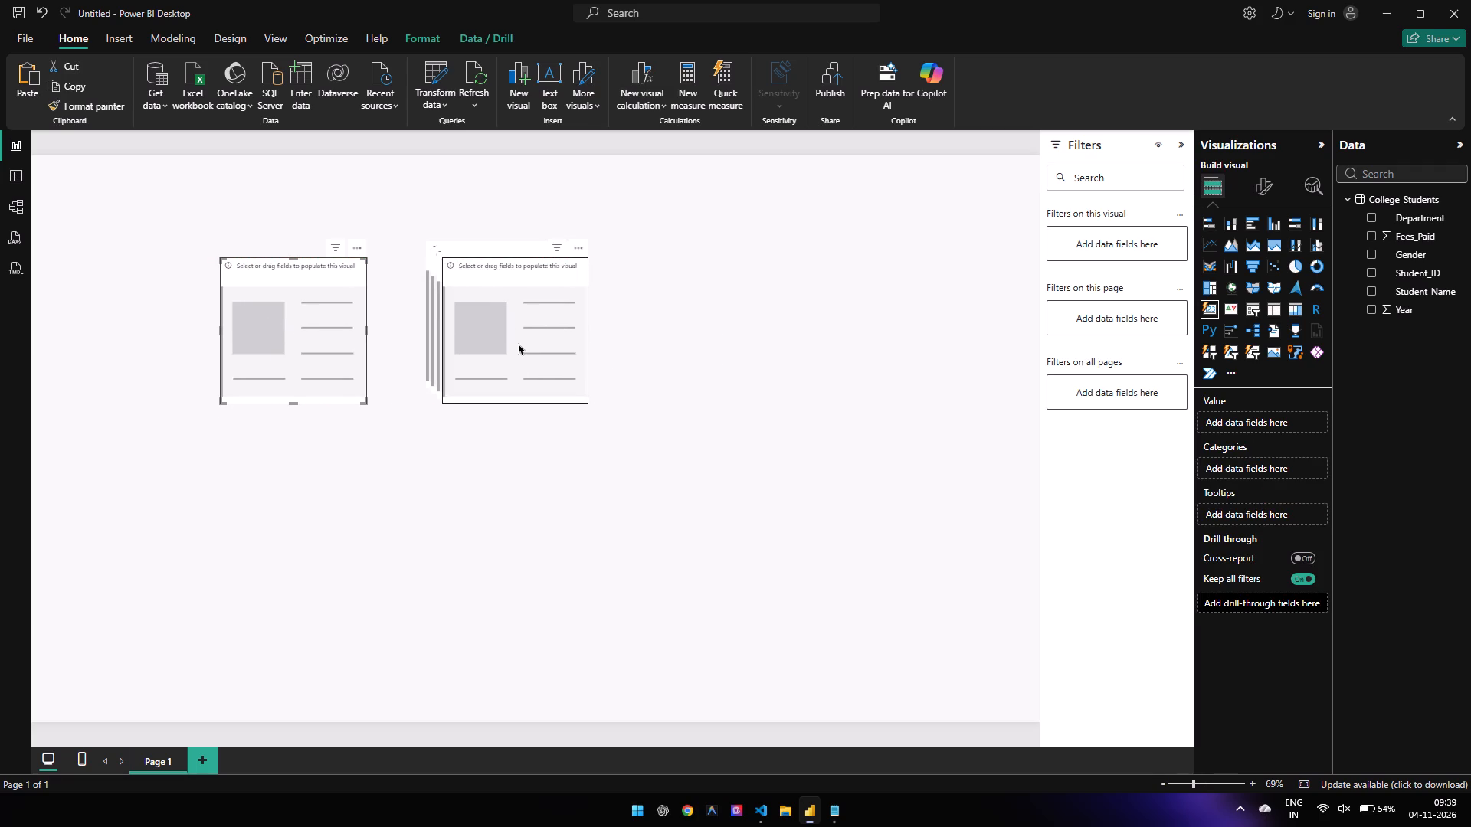
click(518, 343)
drag(518, 343, 303, 512)
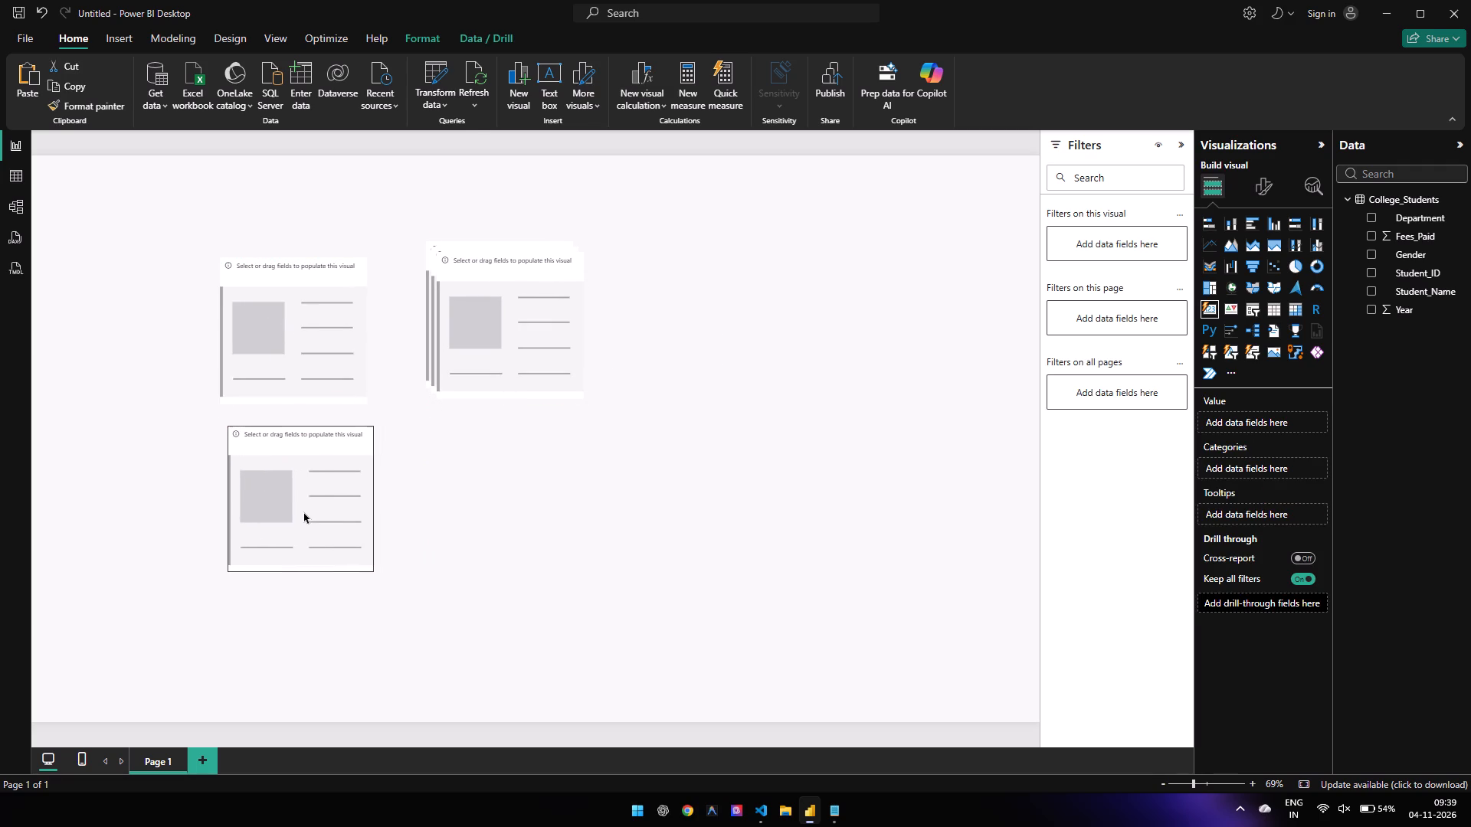
drag(303, 512, 295, 510)
drag(513, 317, 718, 491)
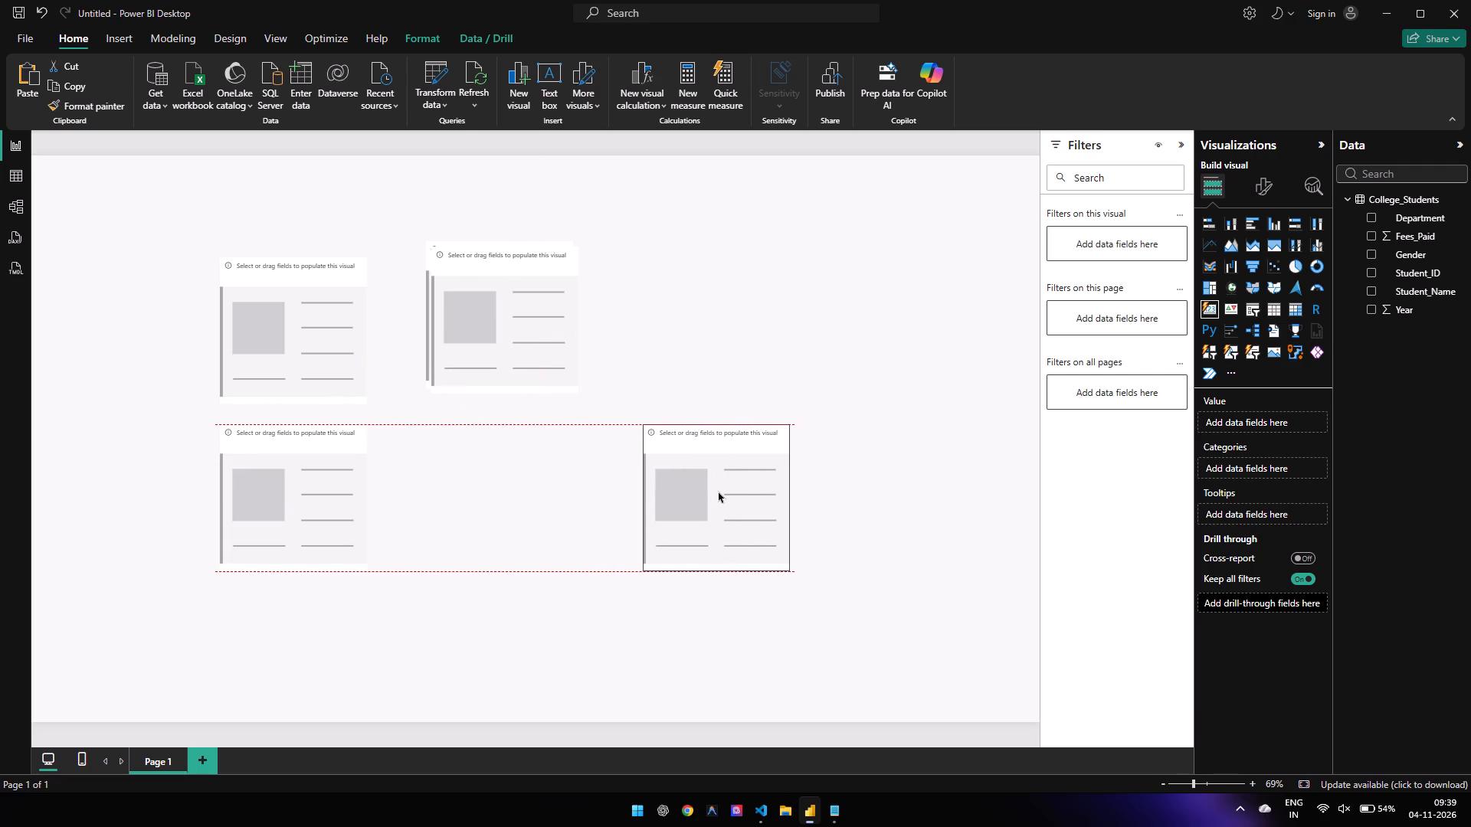
drag(718, 491, 720, 491)
drag(502, 332, 767, 304)
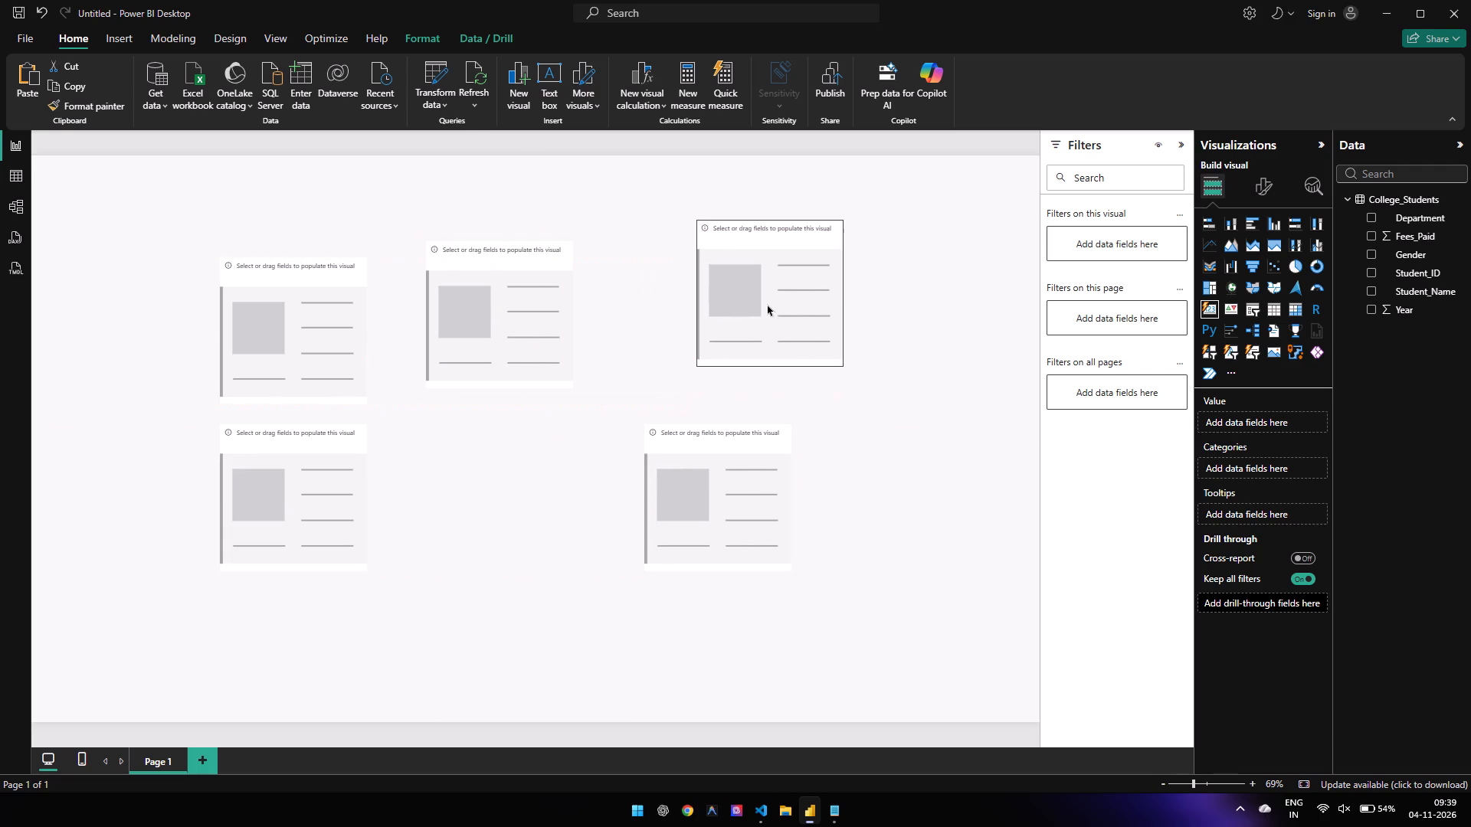
drag(767, 304, 752, 255)
click(752, 255)
Enlarge the three upper cards and align their top and bottom edges in one row.
drag(827, 312, 853, 336)
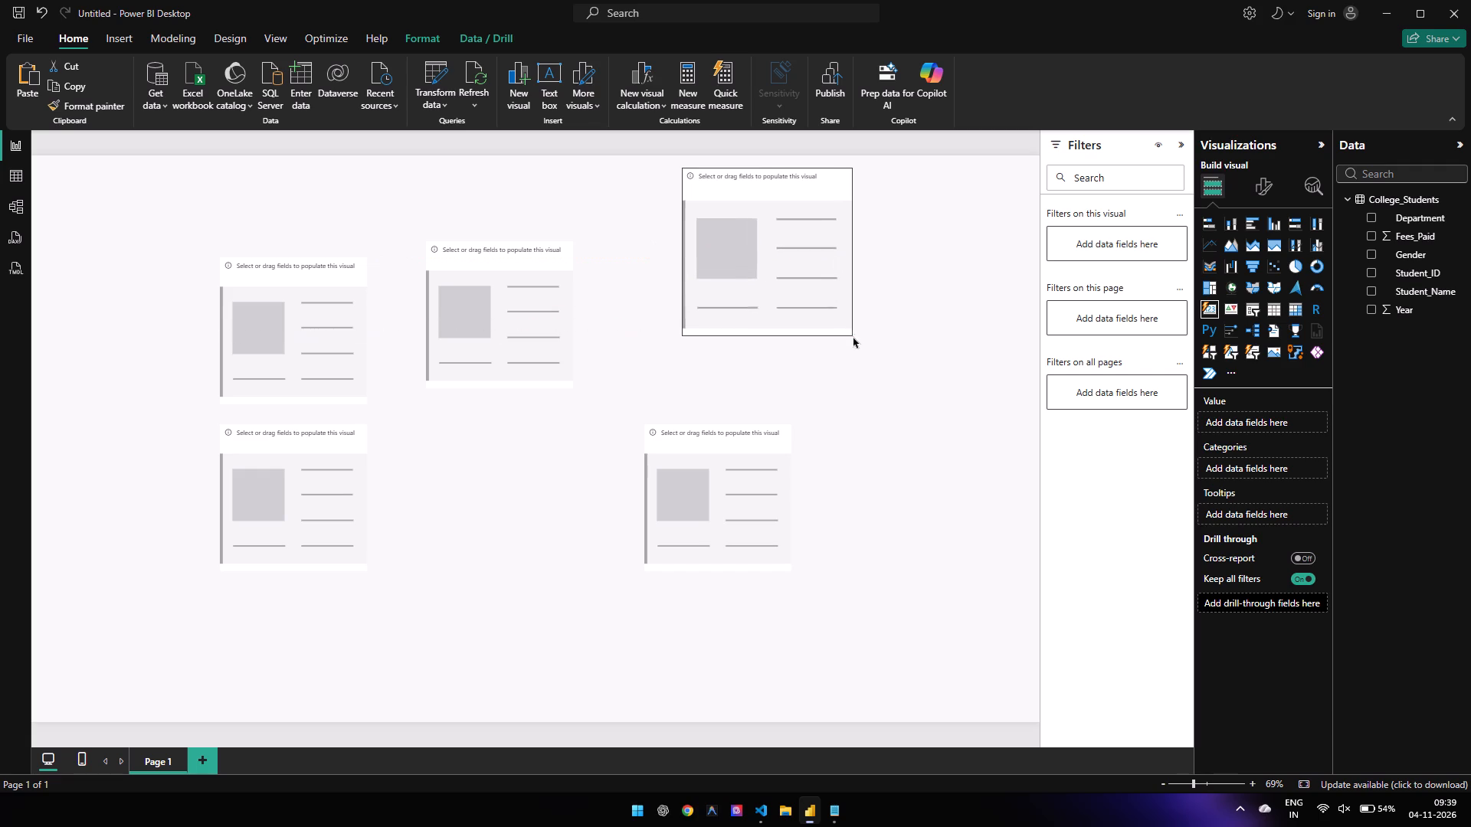
drag(853, 336, 856, 338)
click(511, 302)
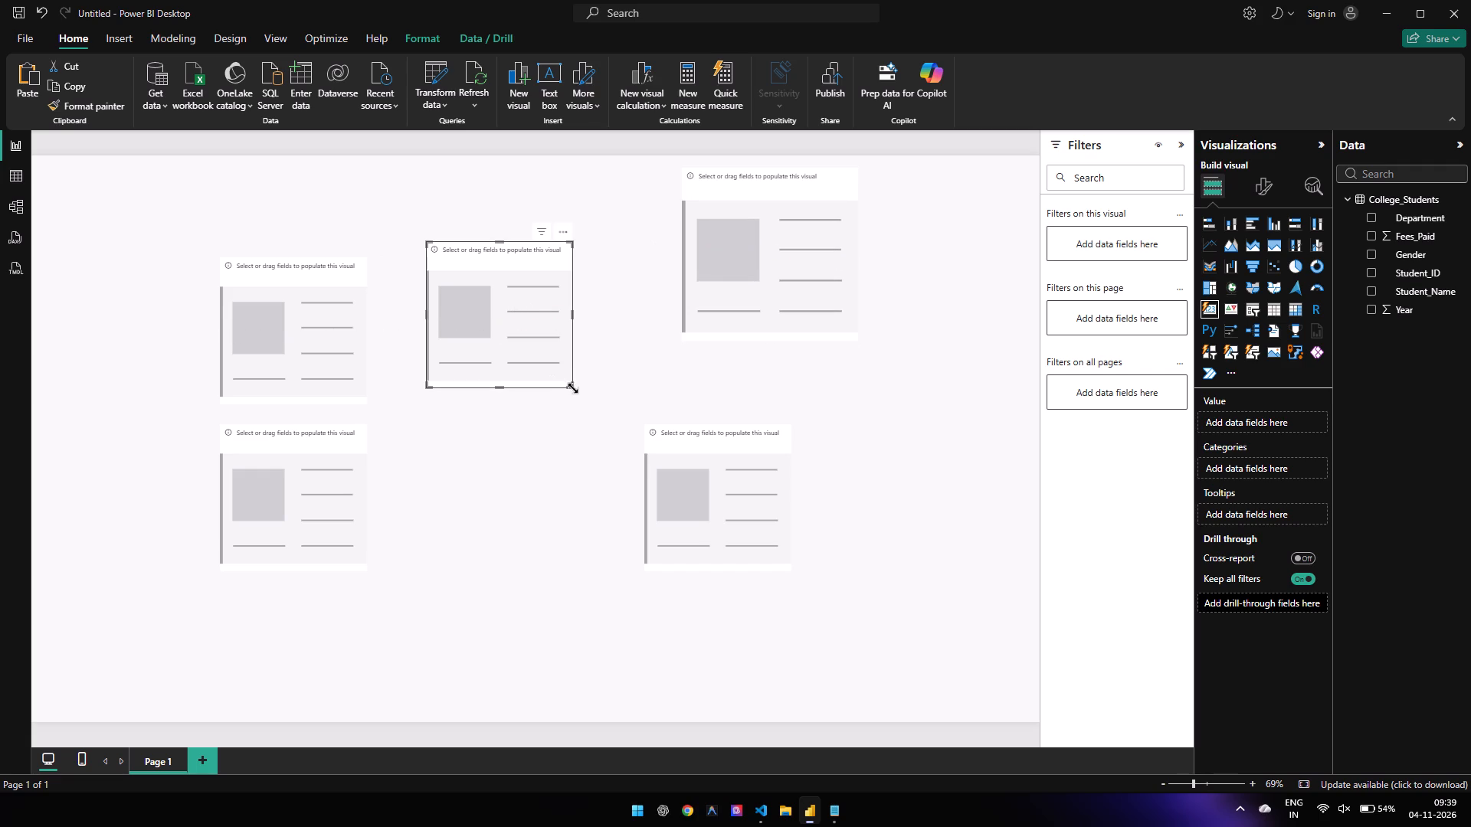
drag(573, 388, 627, 446)
drag(594, 397, 591, 351)
drag(794, 244, 825, 314)
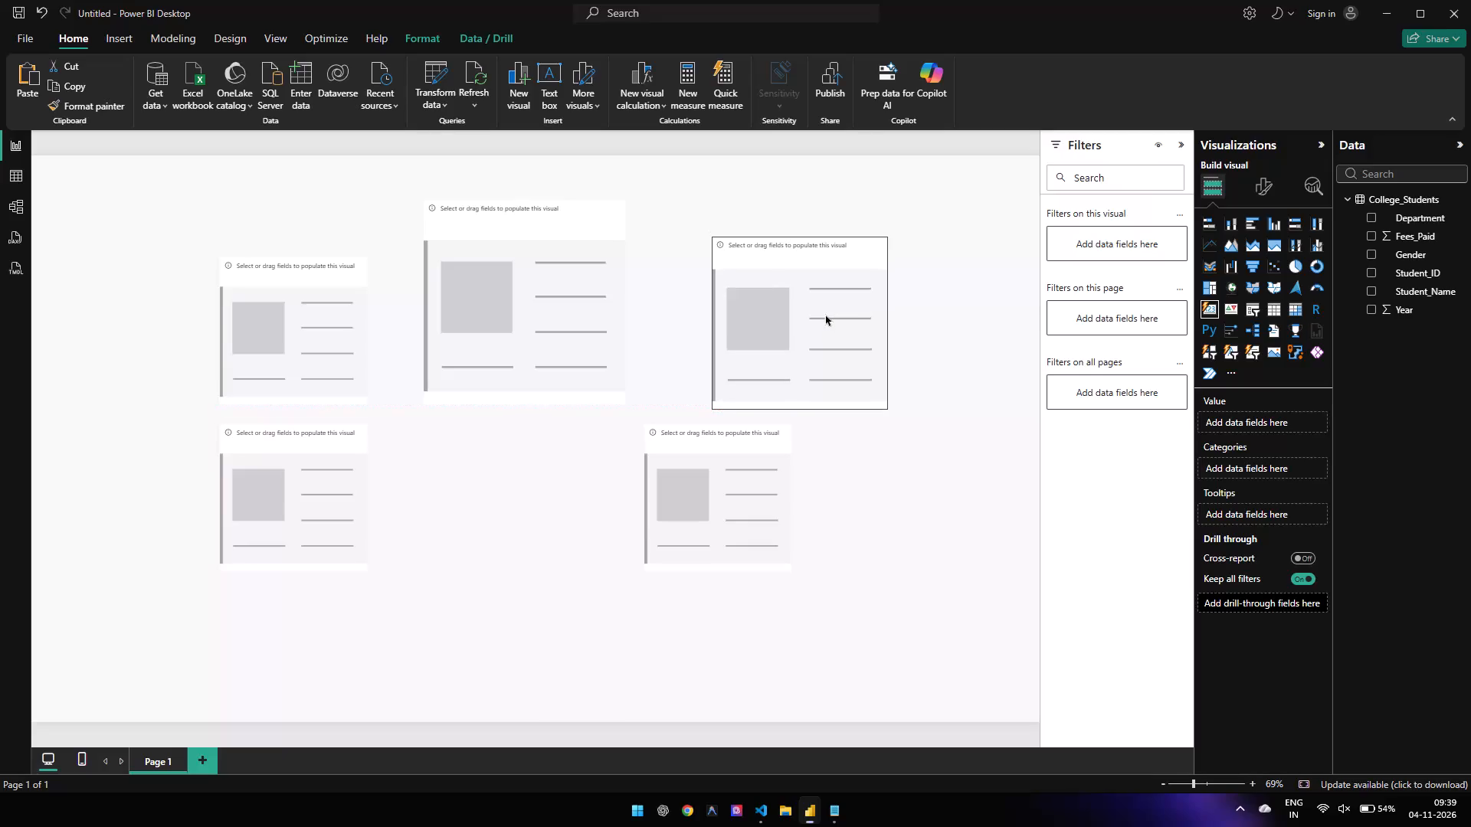
drag(825, 314, 825, 308)
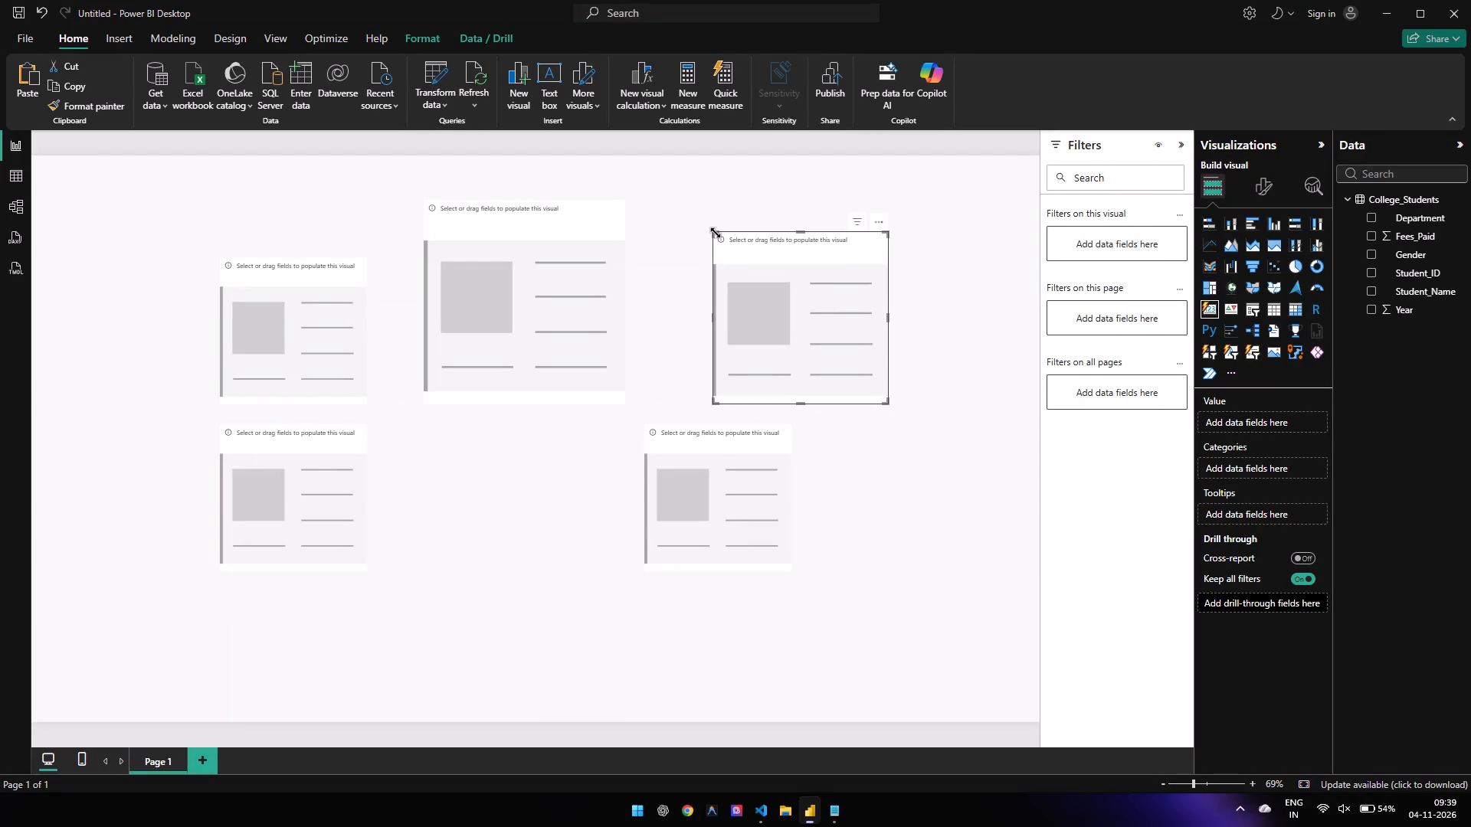
click(716, 229)
click(750, 260)
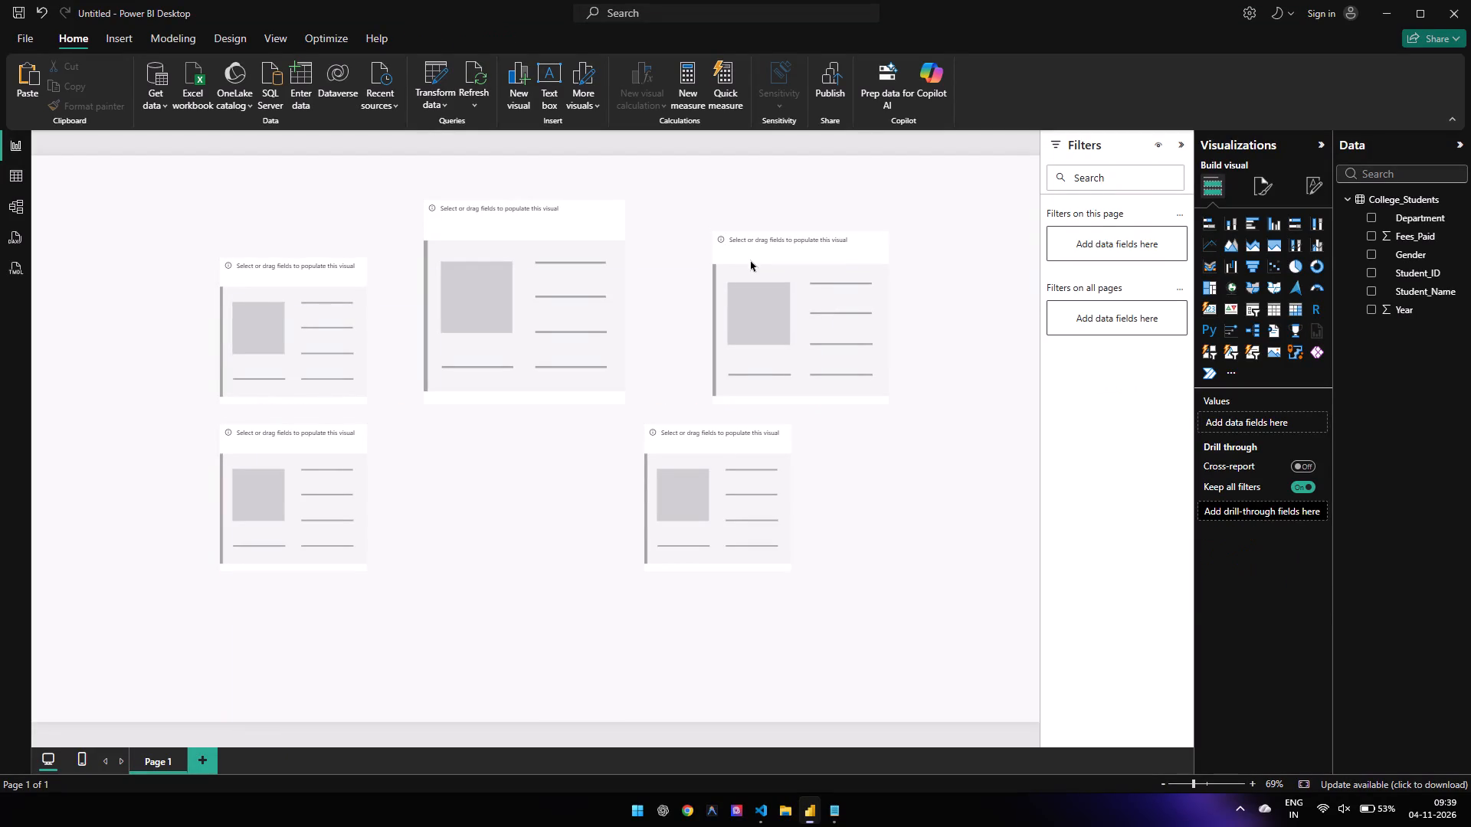
drag(713, 230, 703, 198)
click(290, 295)
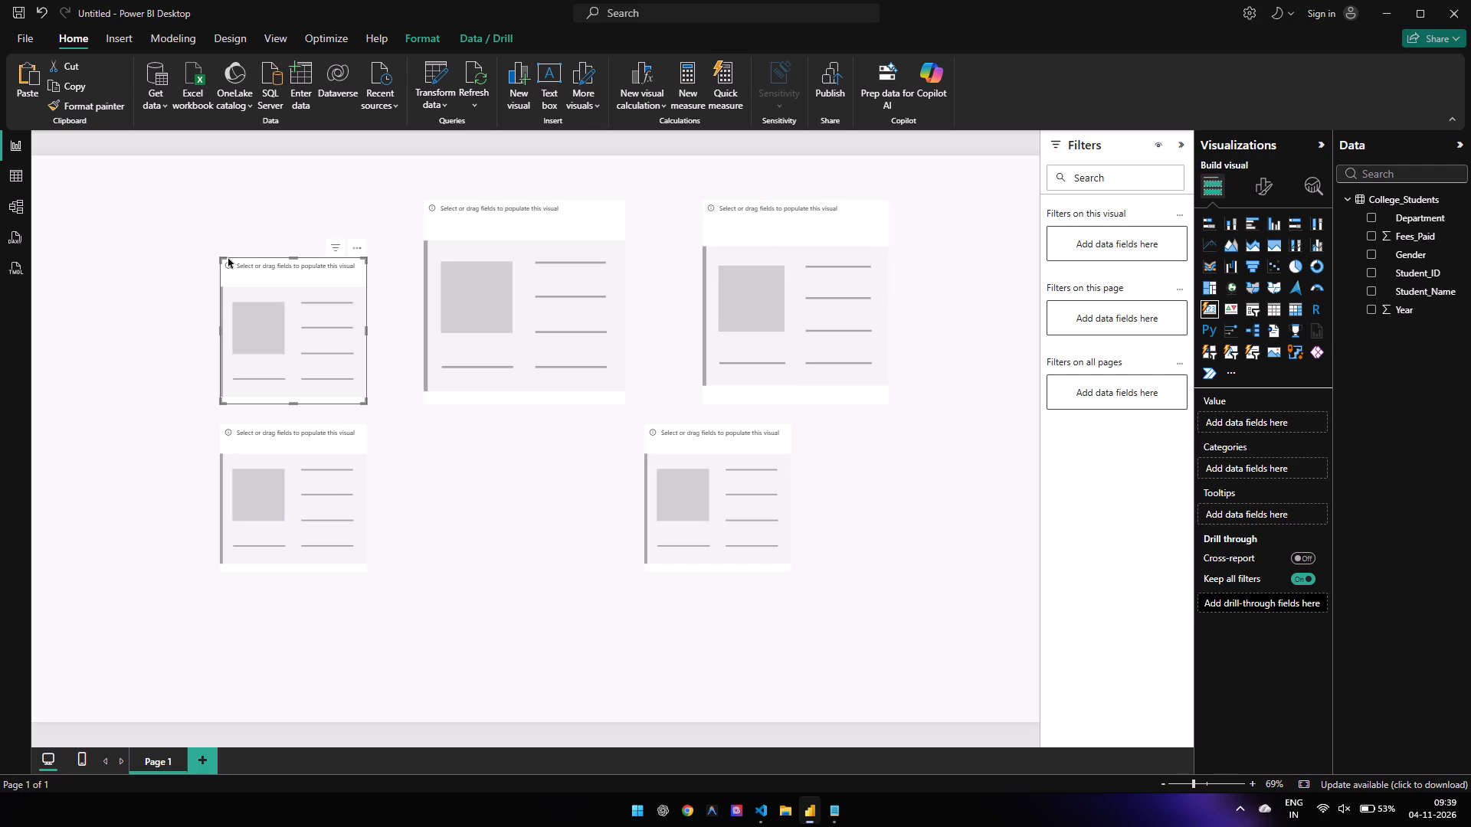
drag(223, 257, 192, 198)
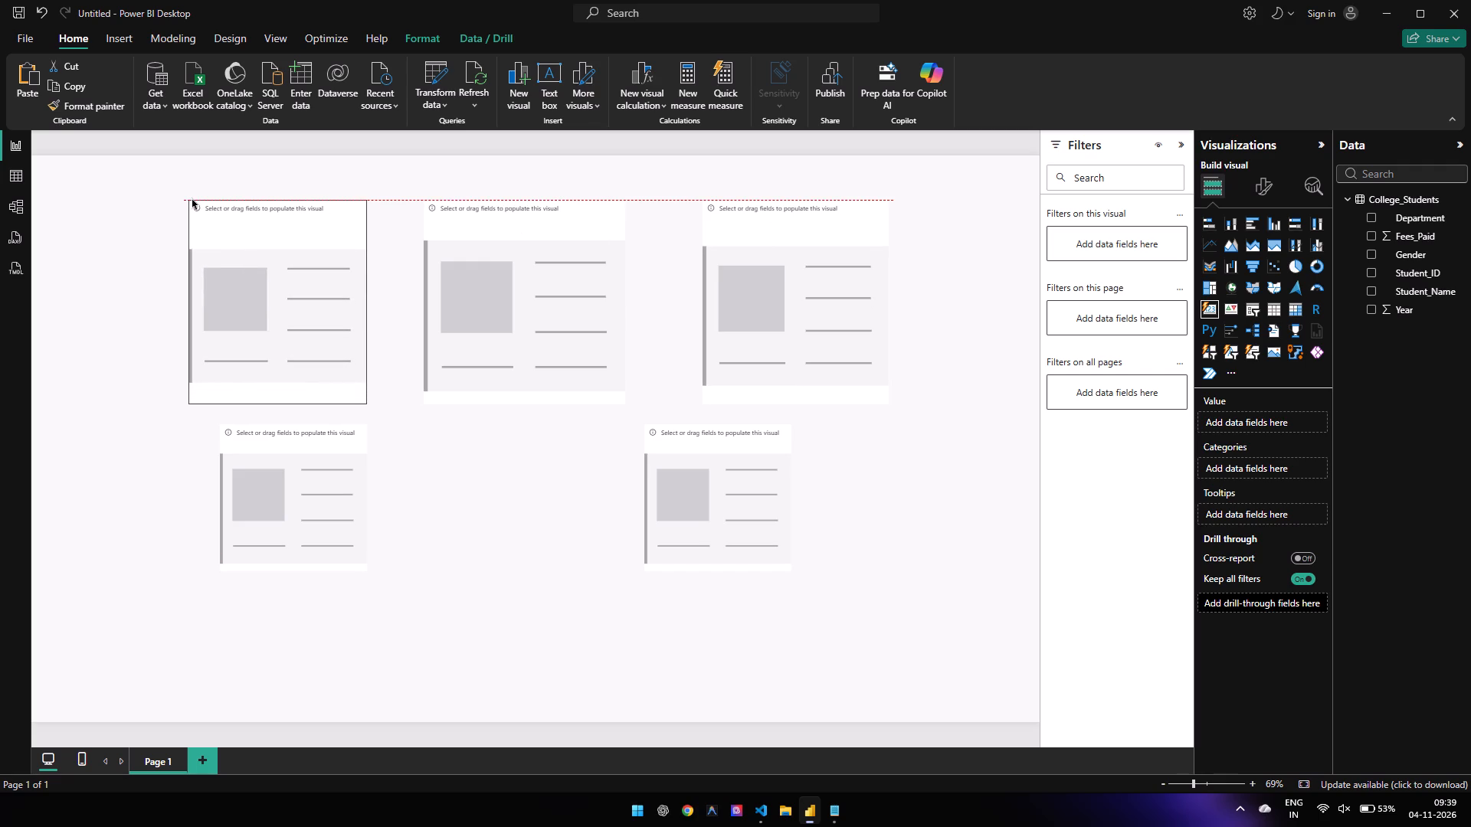
drag(192, 198, 178, 198)
Shift the lower-left card inward and slightly down on the page, and enlarge it.
drag(325, 486, 401, 490)
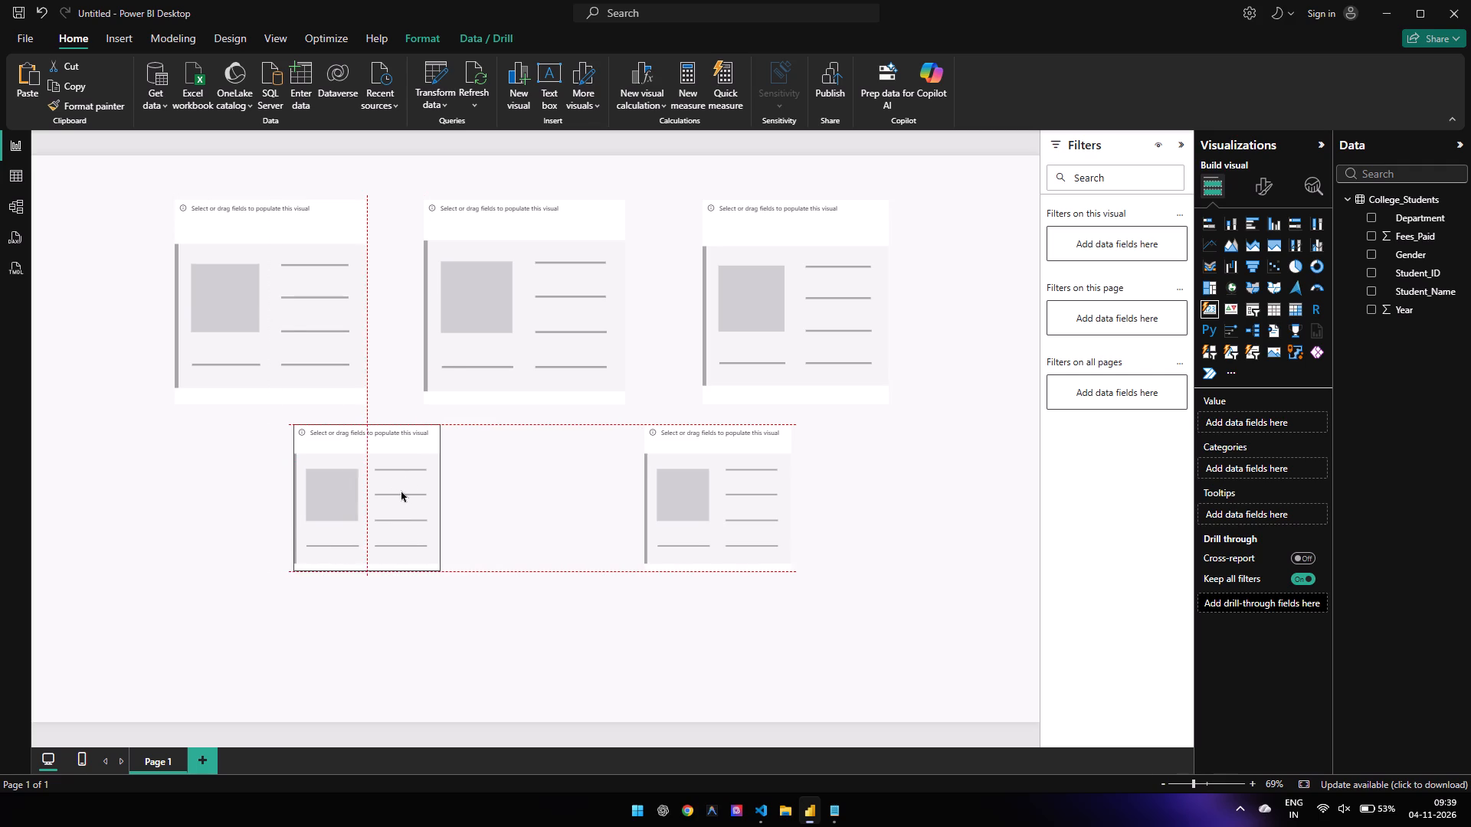
drag(401, 490, 406, 491)
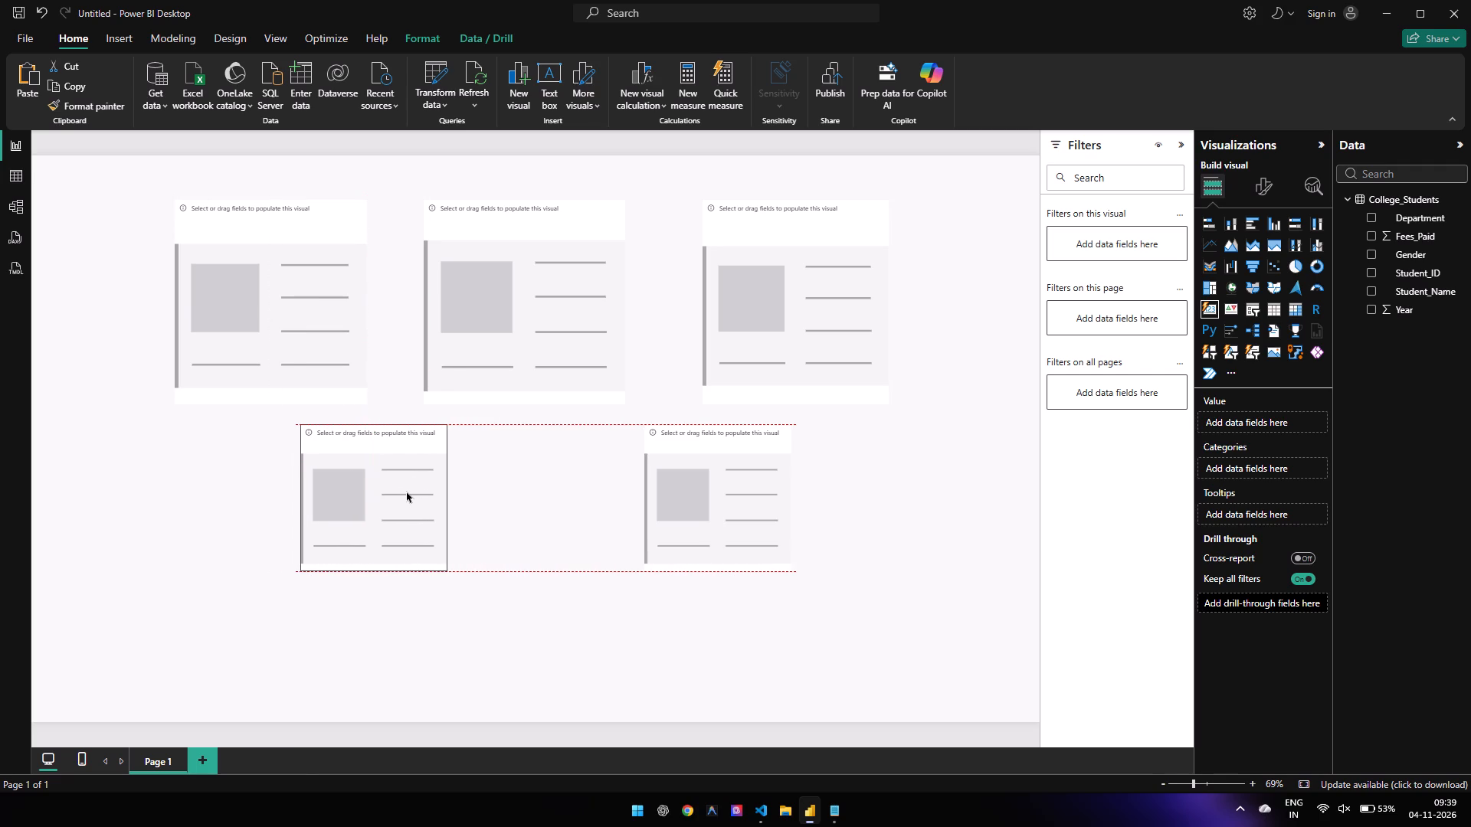
drag(406, 491, 418, 501)
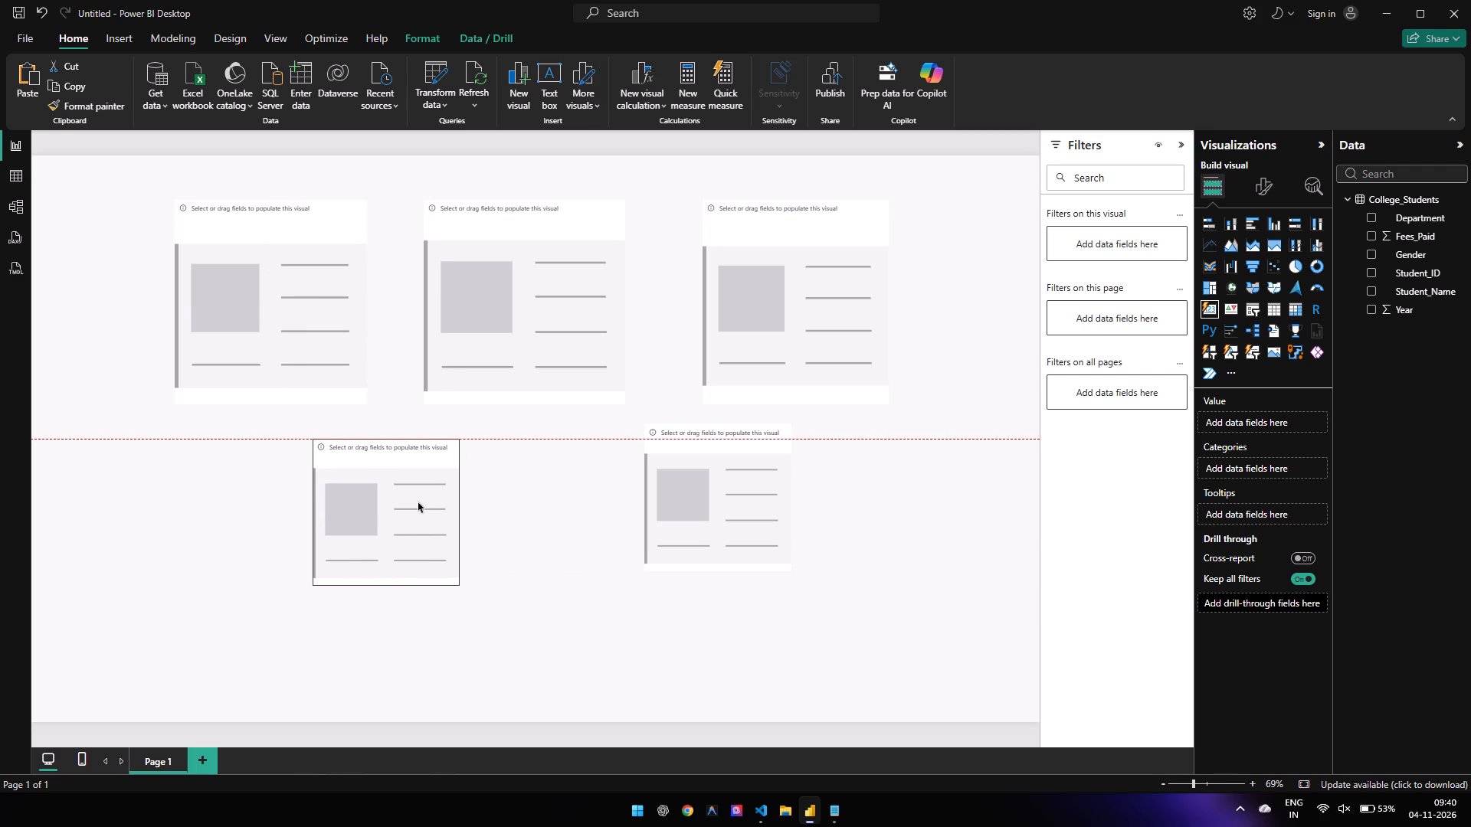
drag(418, 501, 418, 499)
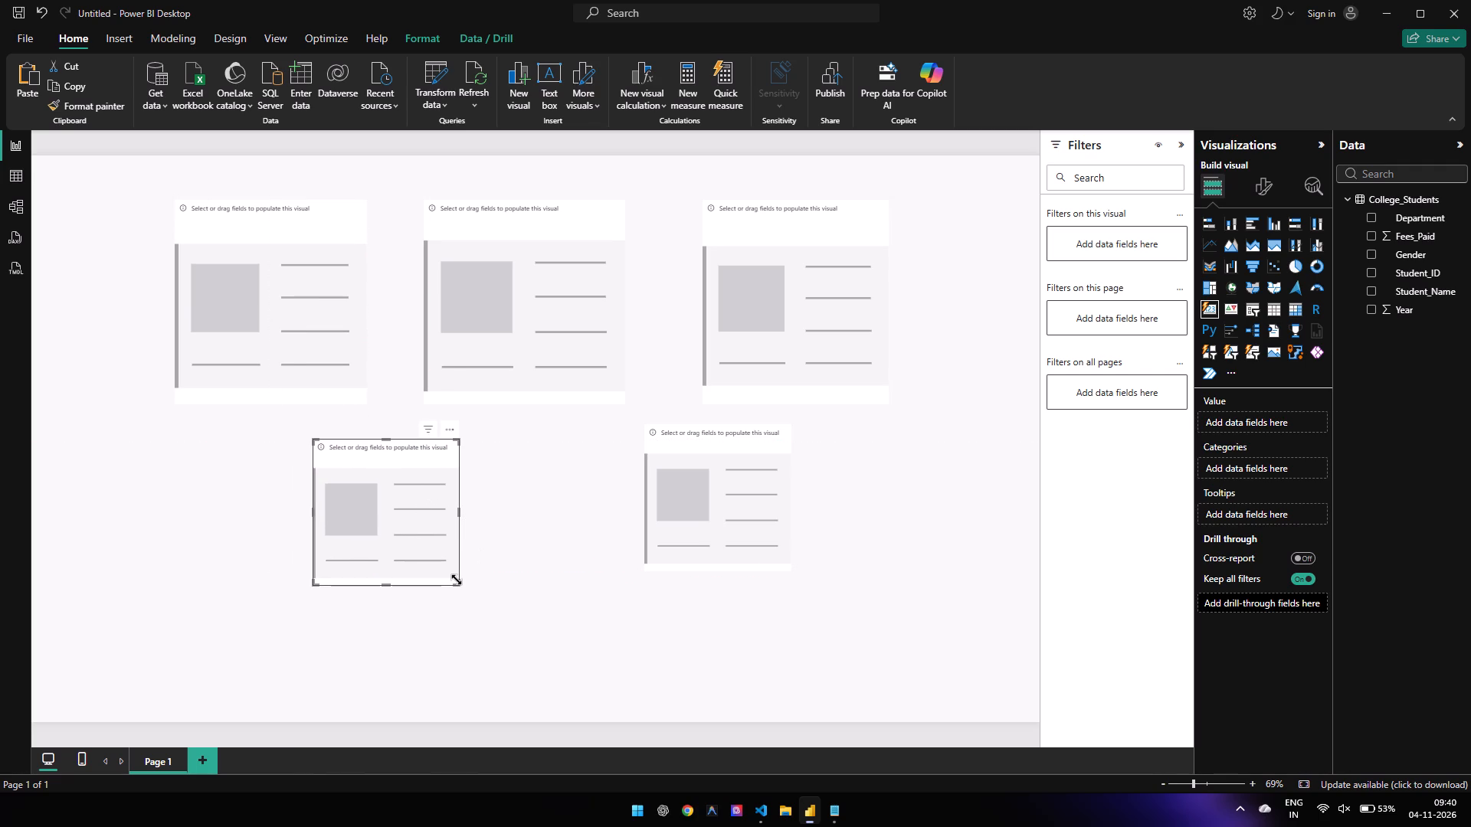
drag(457, 580, 487, 606)
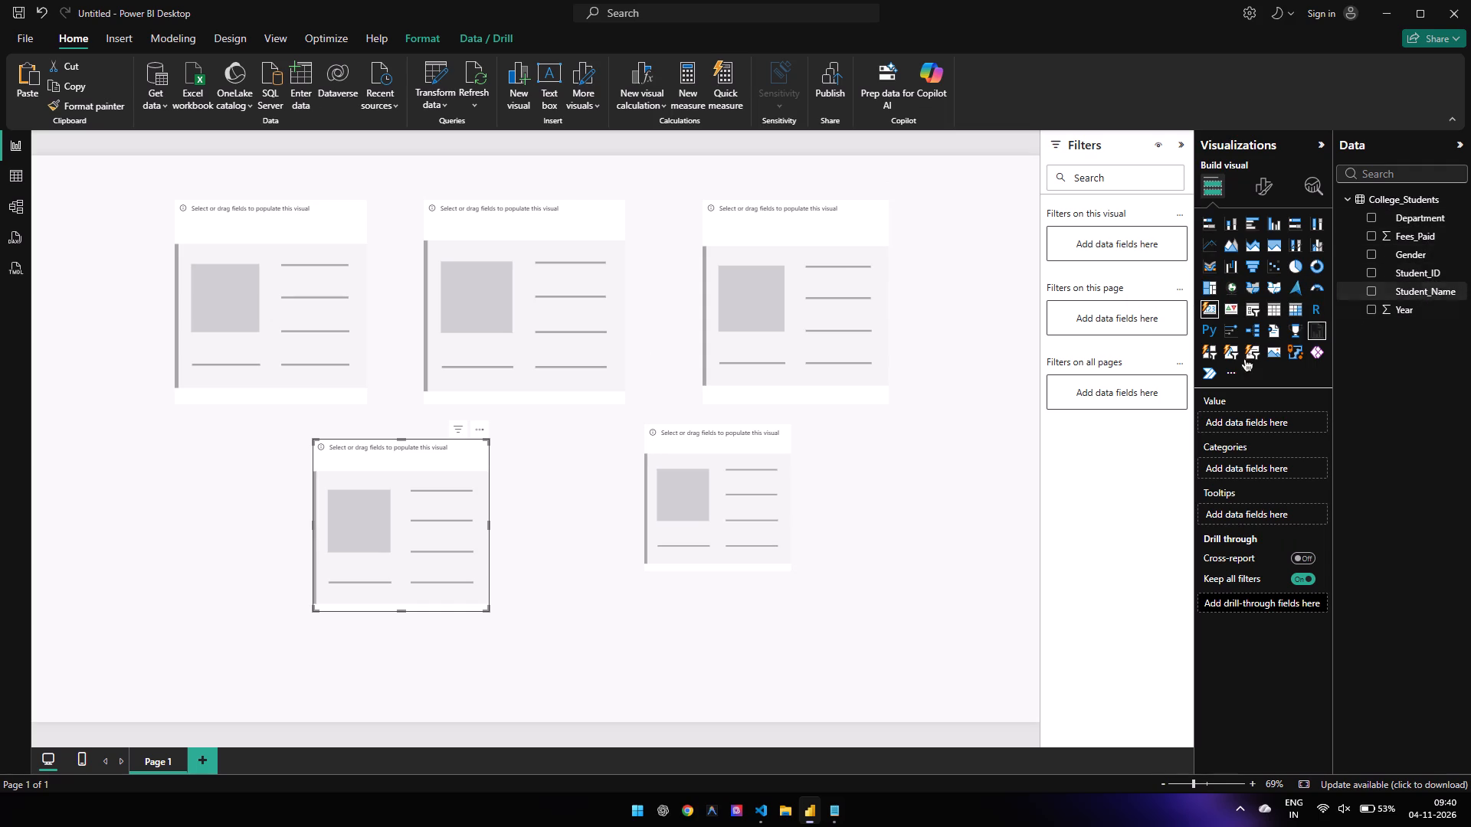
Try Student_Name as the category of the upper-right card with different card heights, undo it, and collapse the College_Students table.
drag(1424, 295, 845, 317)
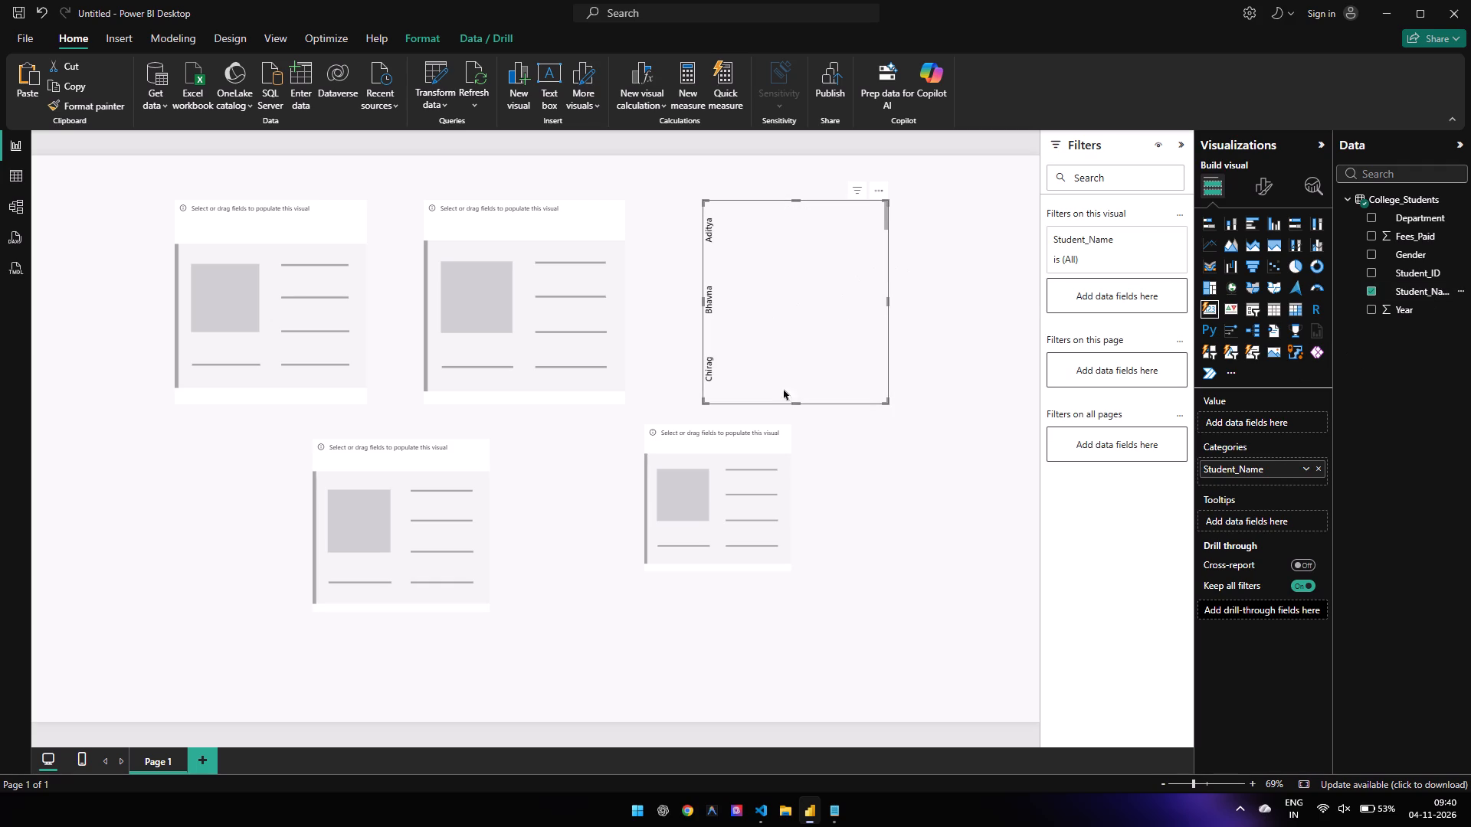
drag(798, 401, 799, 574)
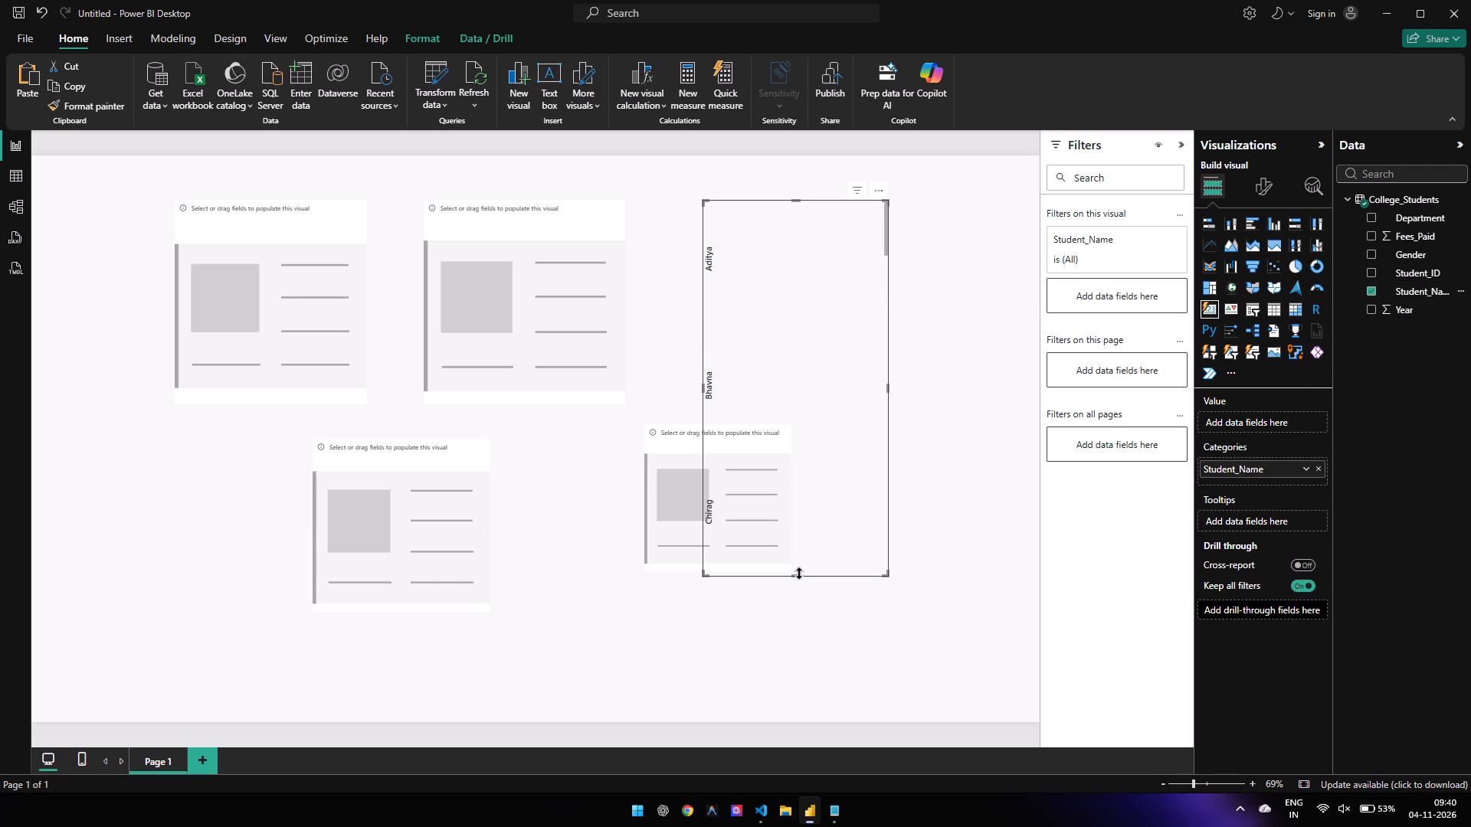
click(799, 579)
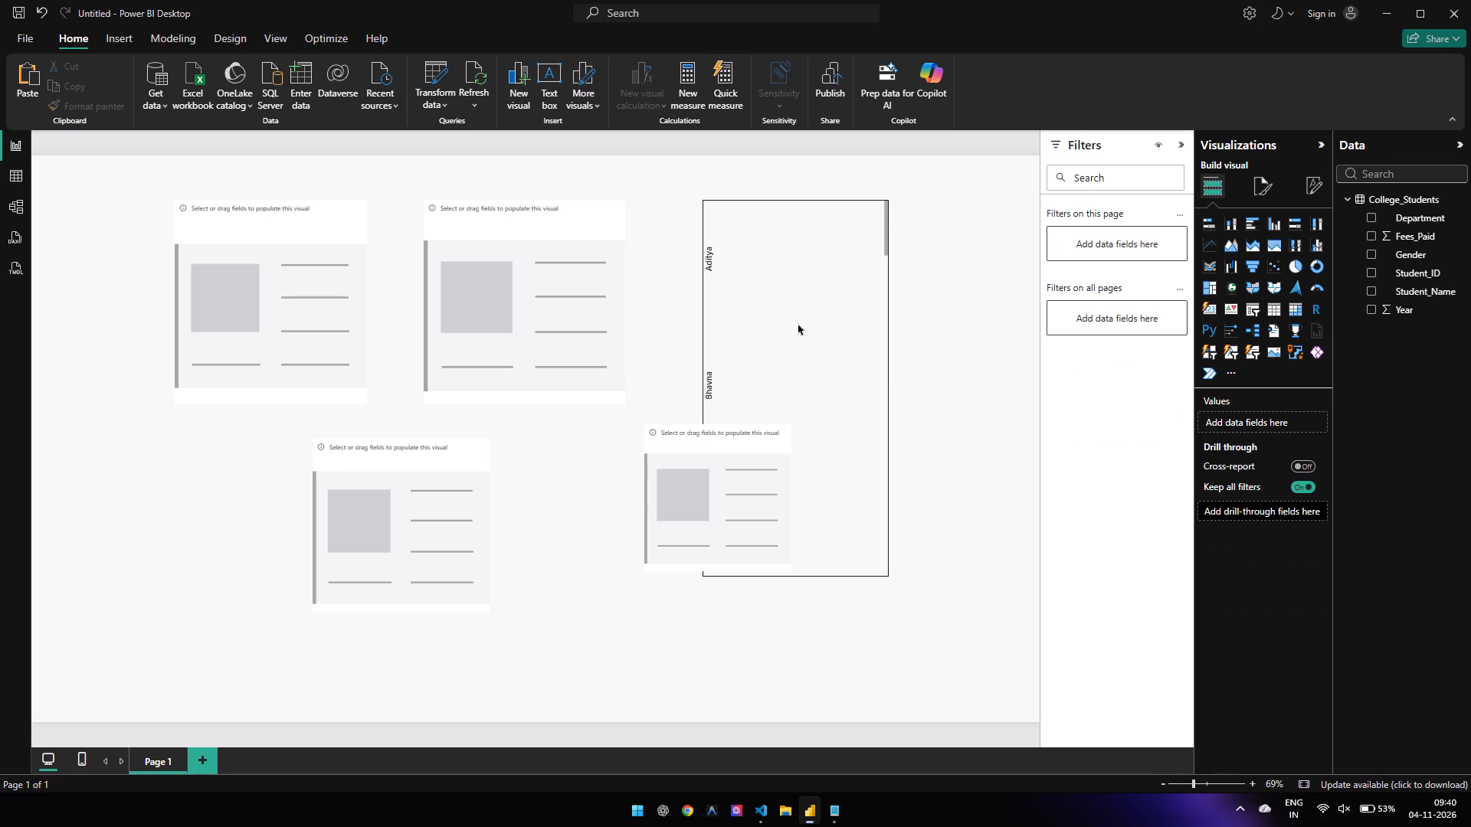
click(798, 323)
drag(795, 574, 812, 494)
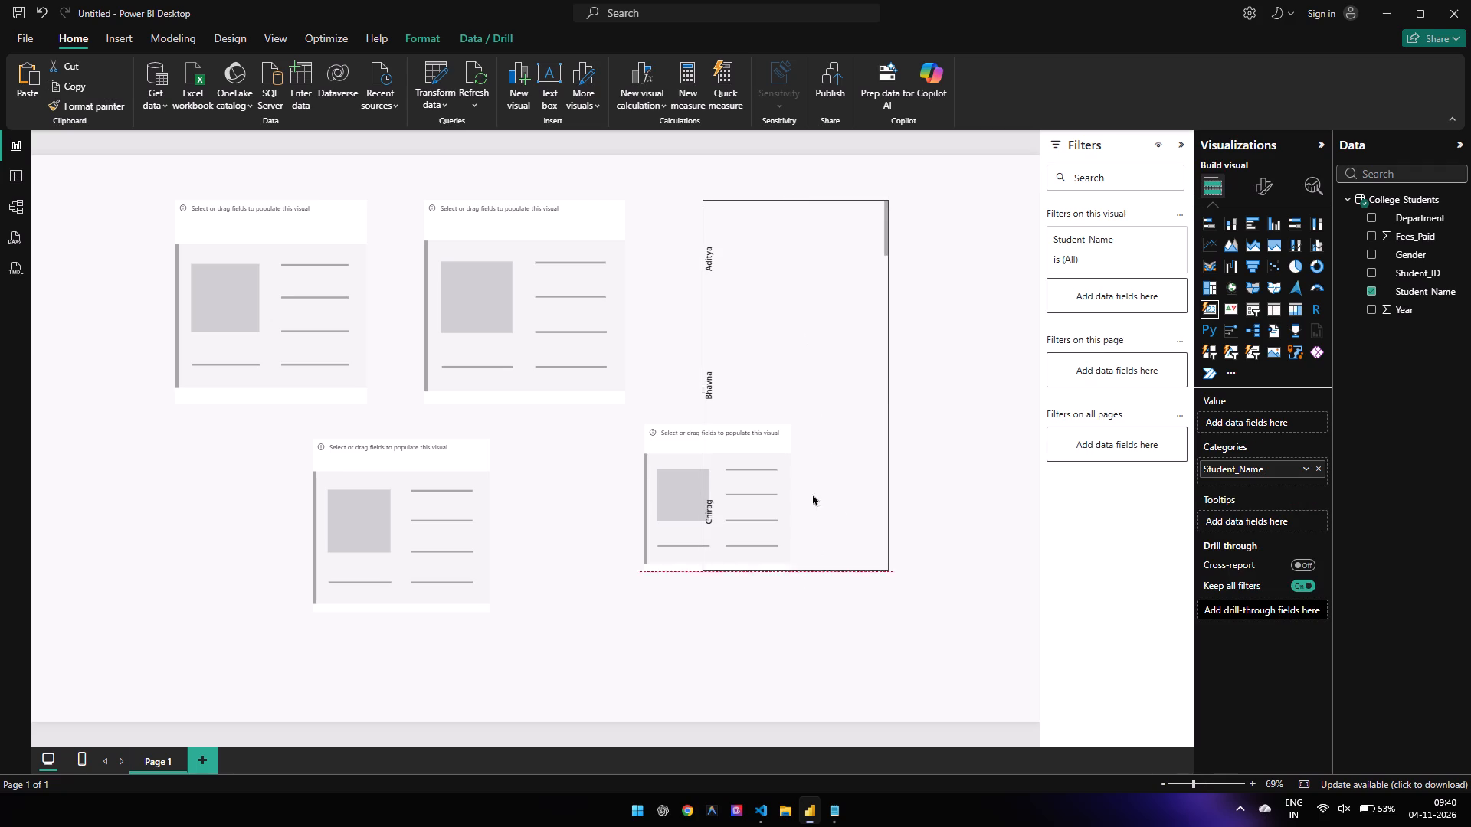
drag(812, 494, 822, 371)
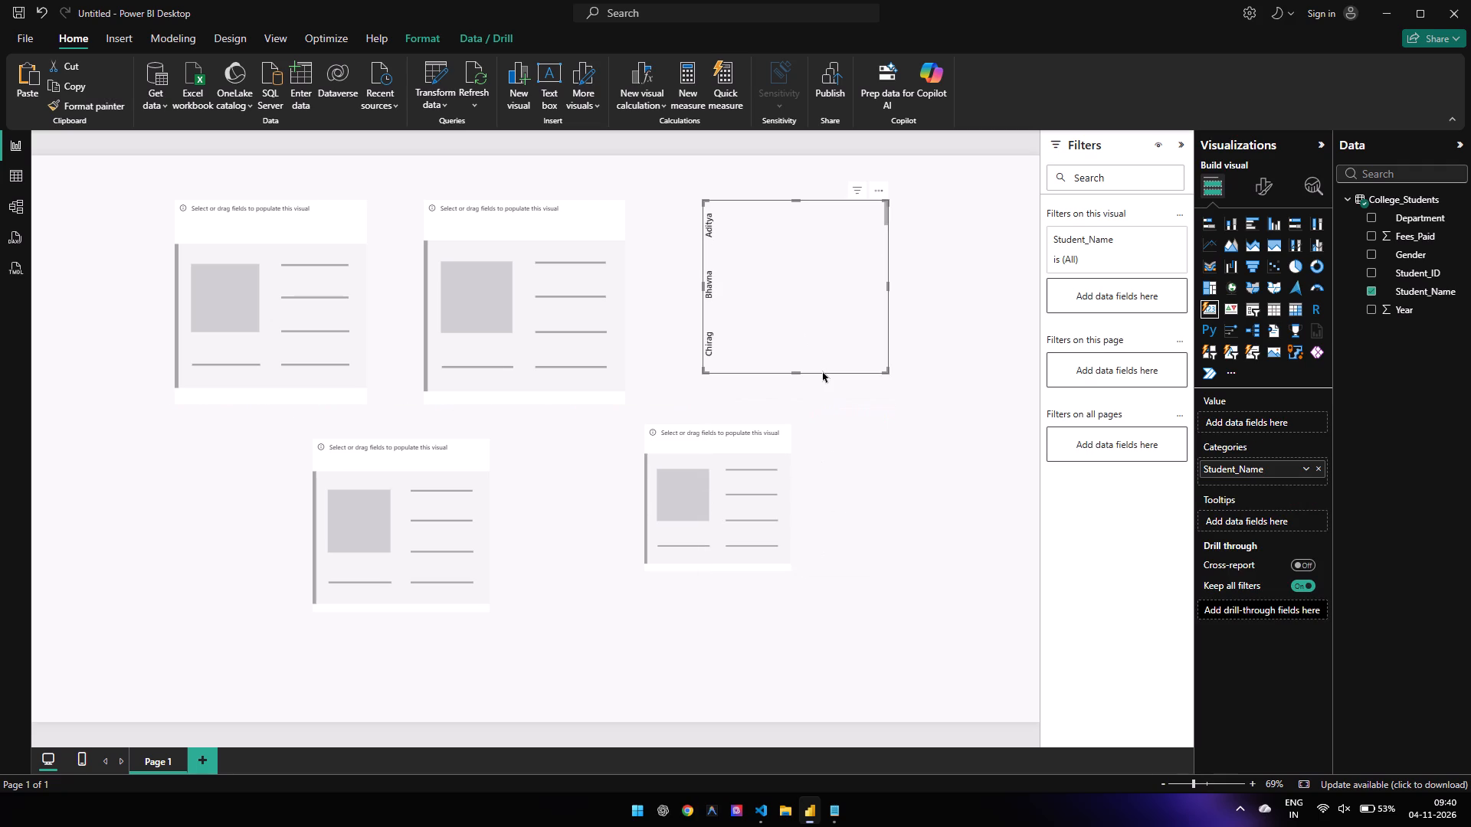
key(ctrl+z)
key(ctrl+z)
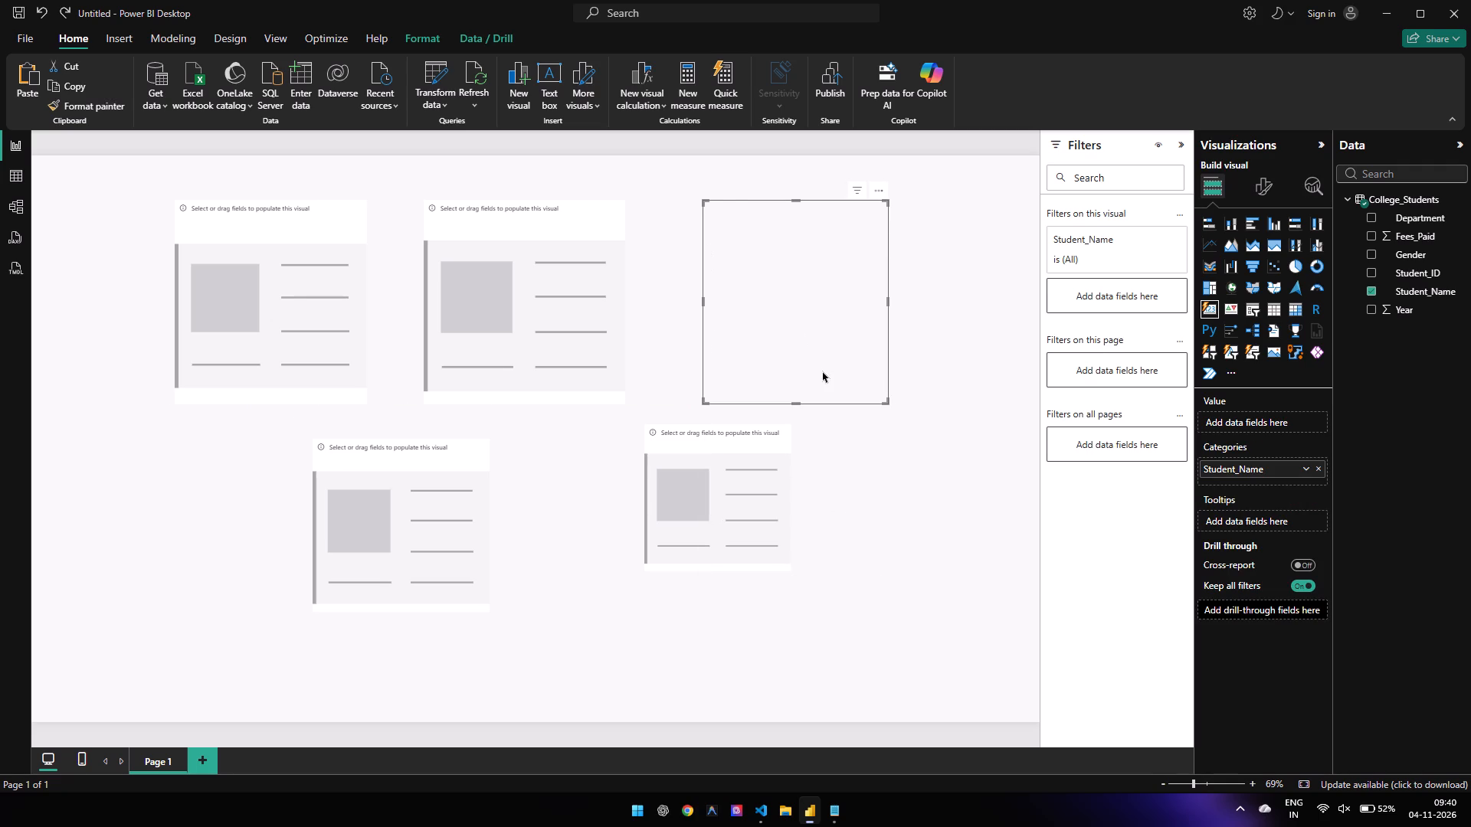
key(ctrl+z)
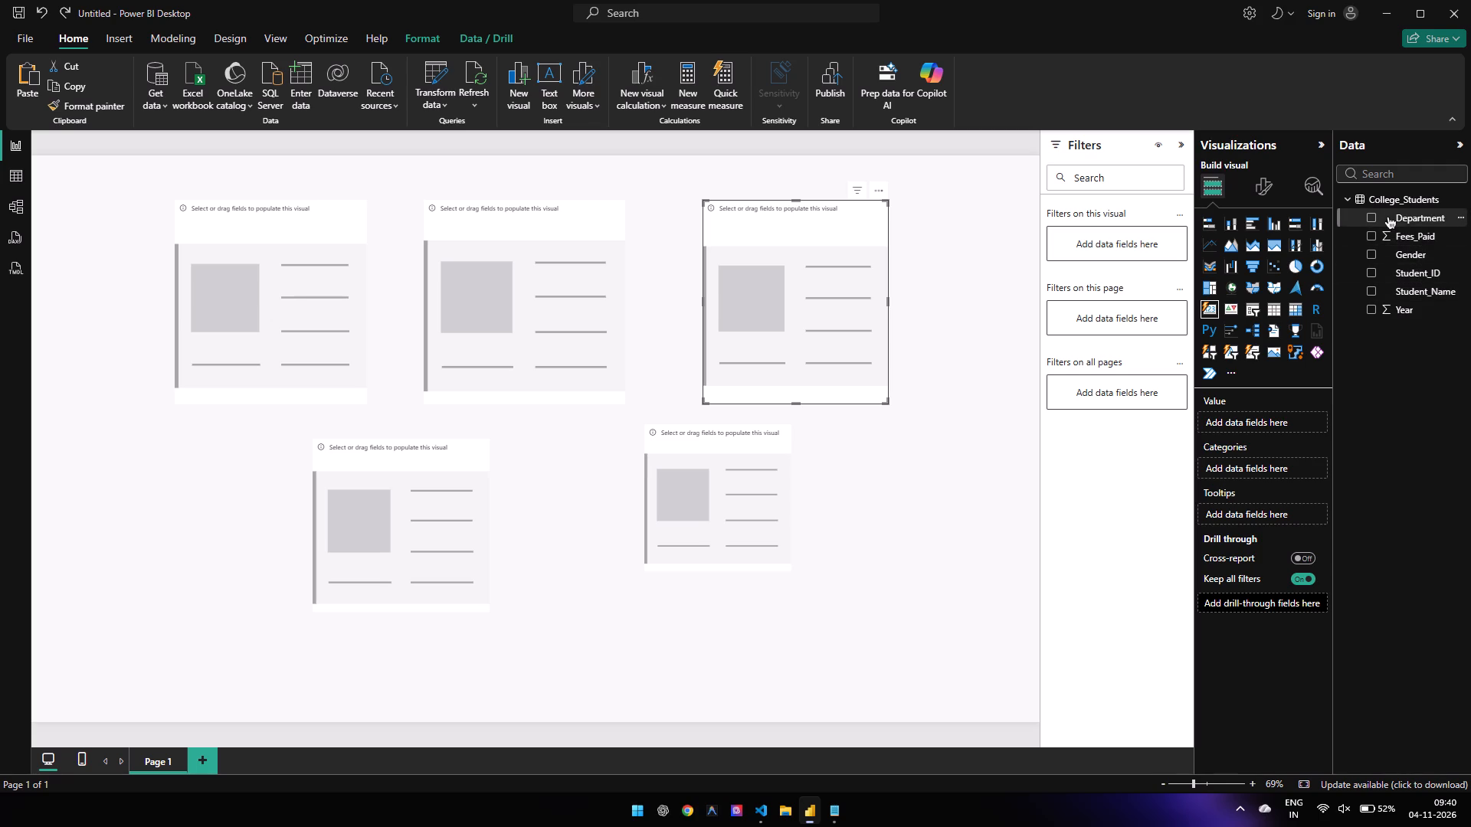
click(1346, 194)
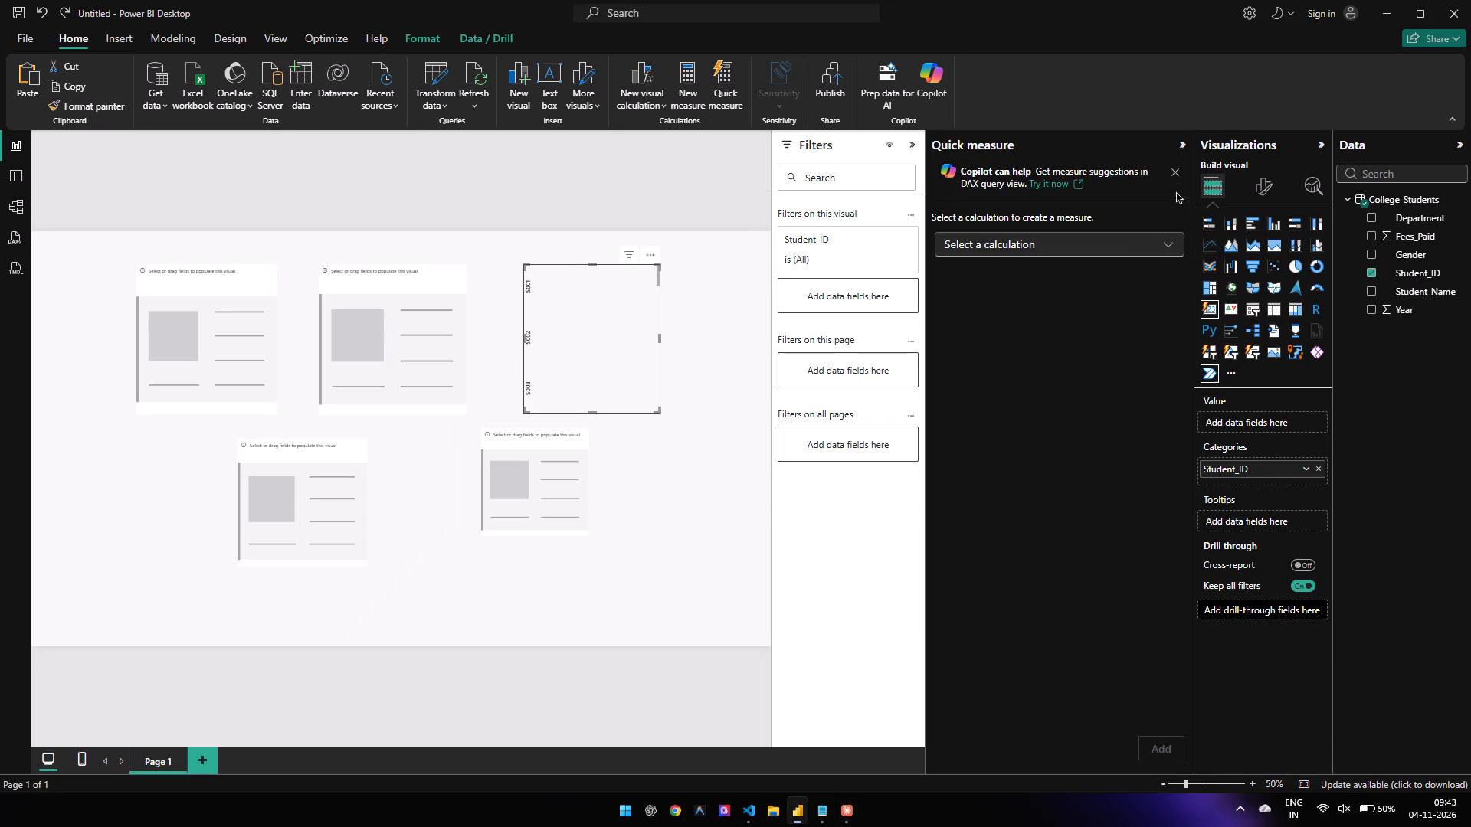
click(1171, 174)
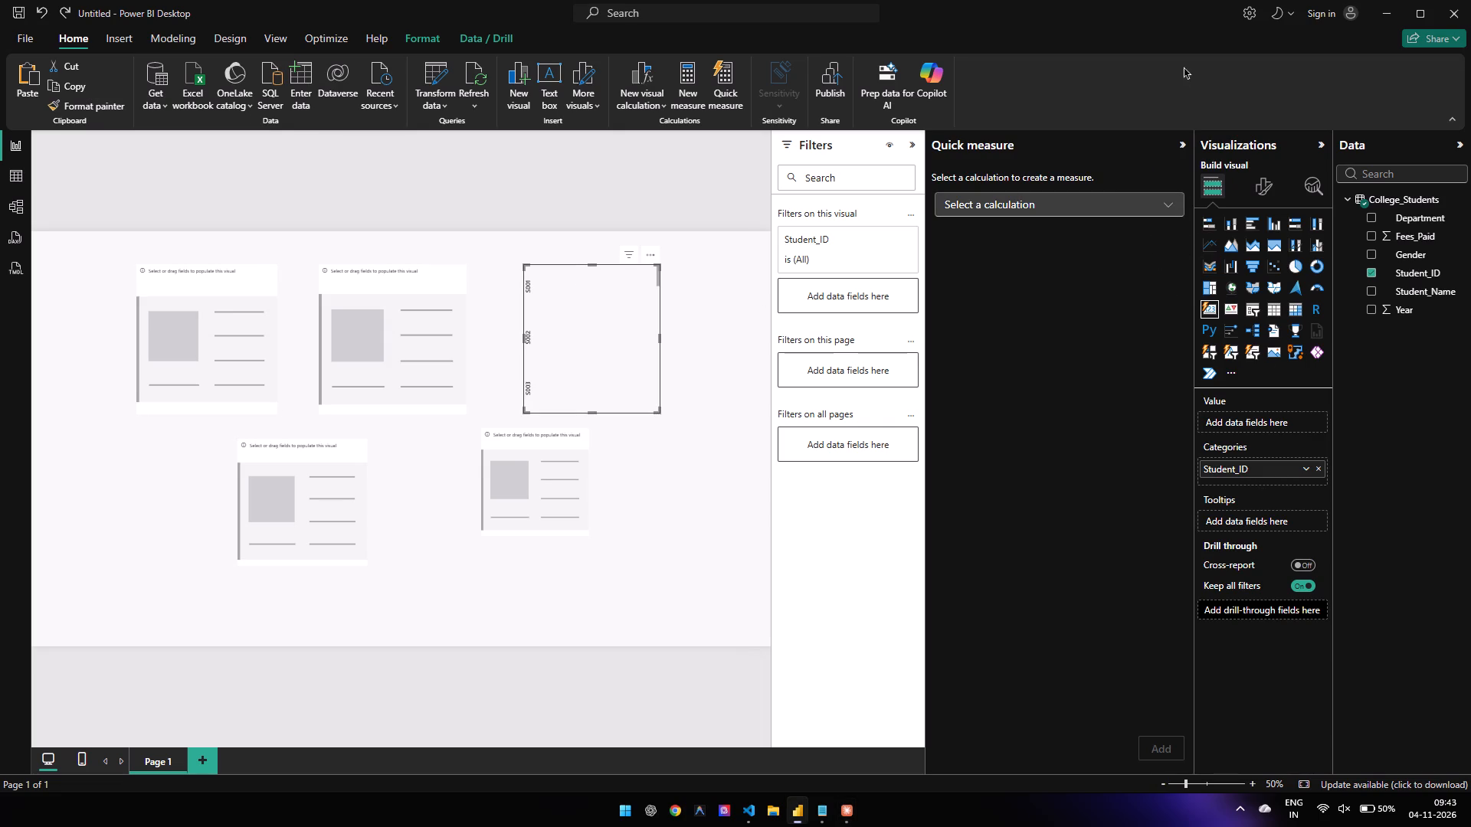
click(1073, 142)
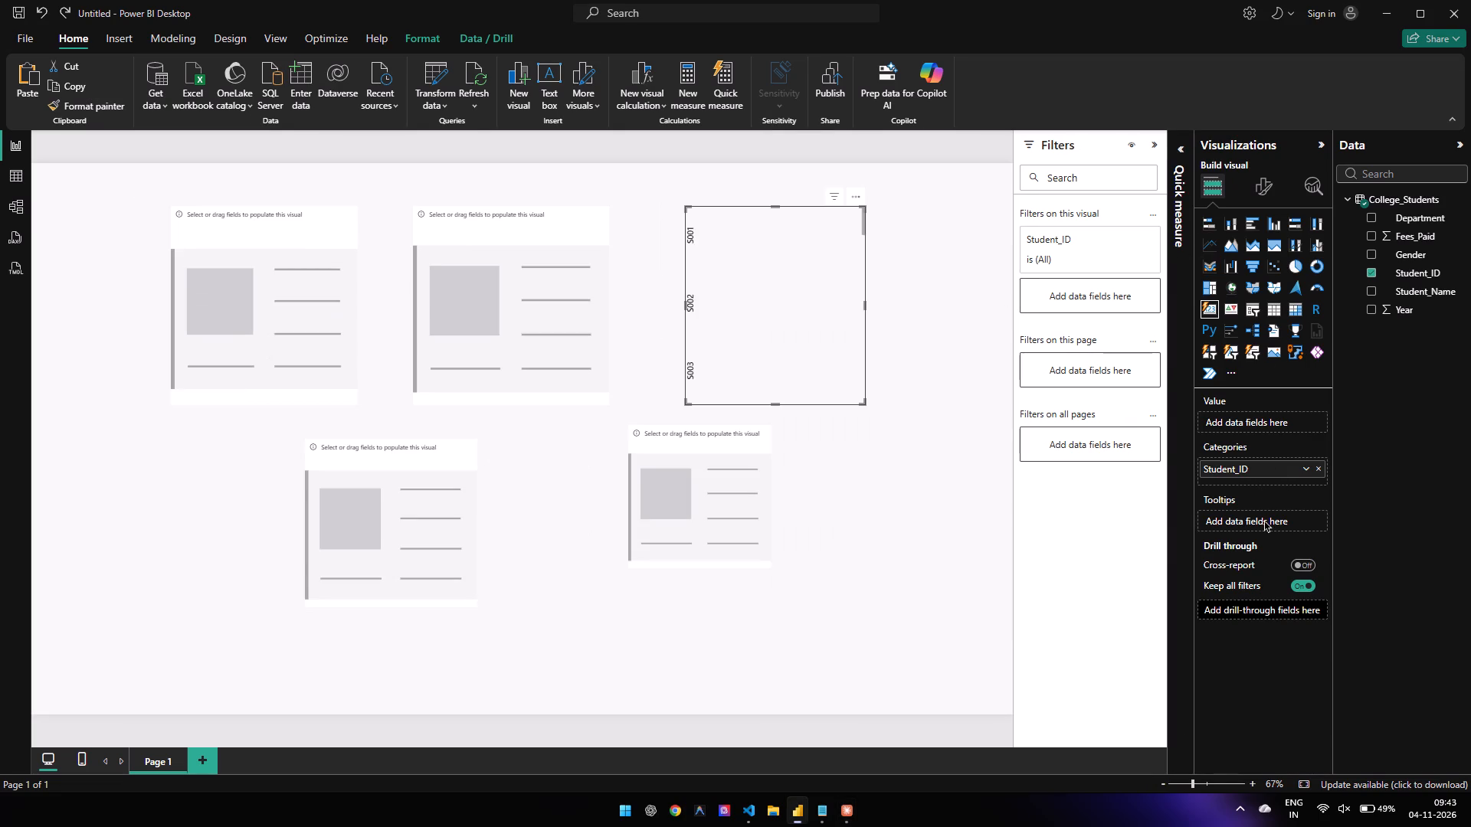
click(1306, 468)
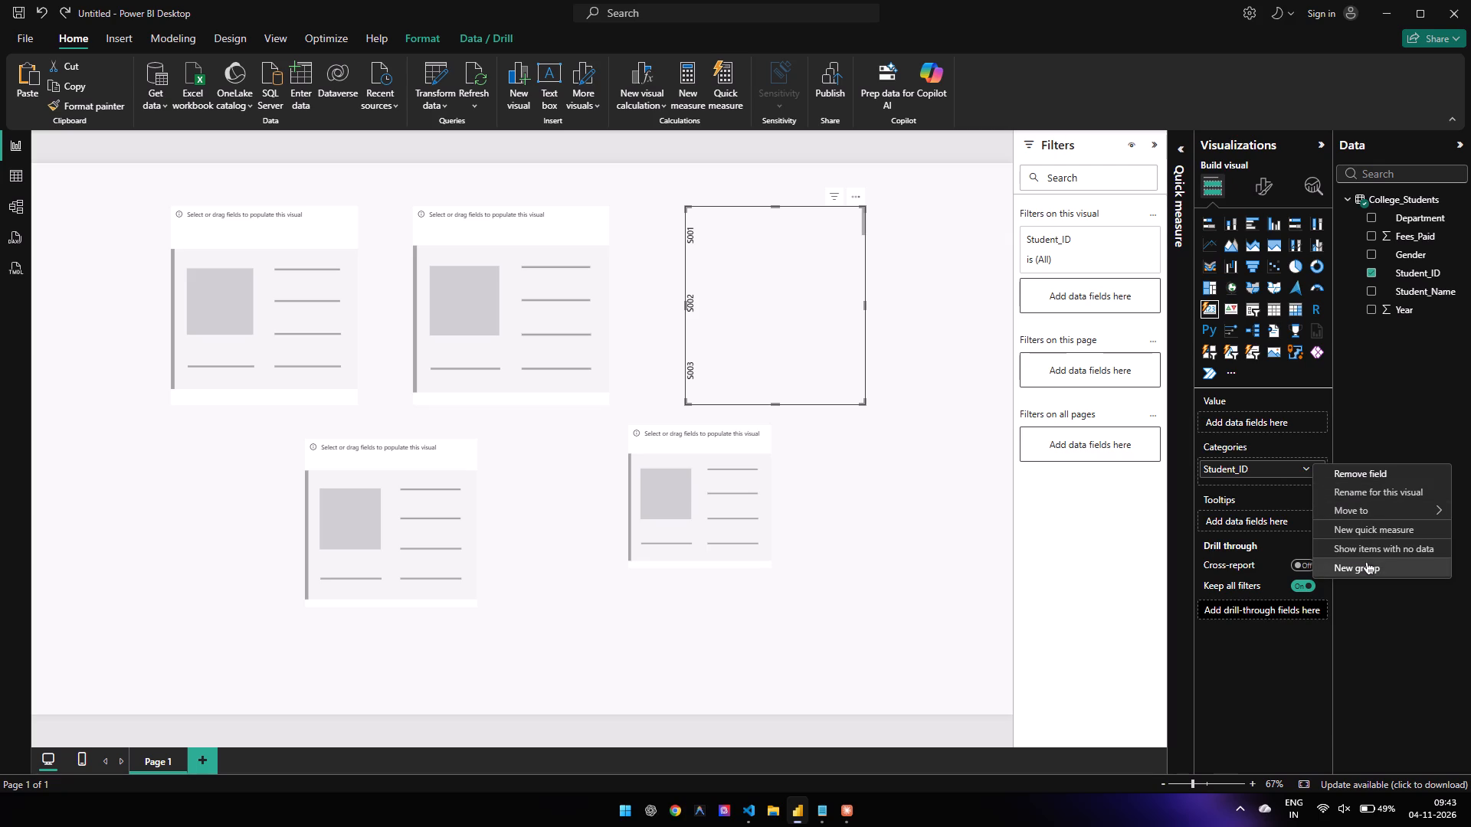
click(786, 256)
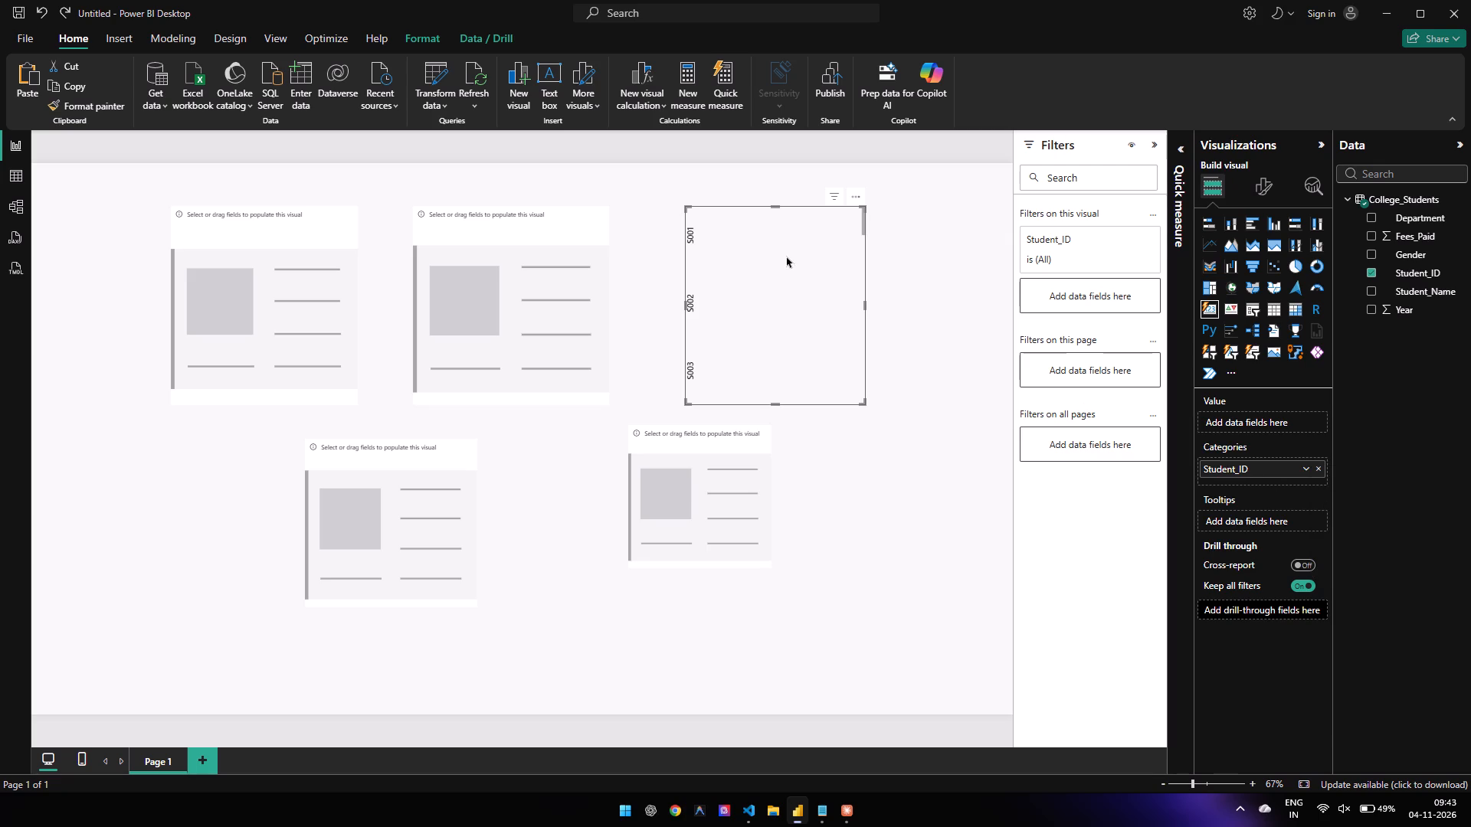
Move Student_ID from category to value on the upper-right card and summarize it by Count (Distinct).
click(1243, 464)
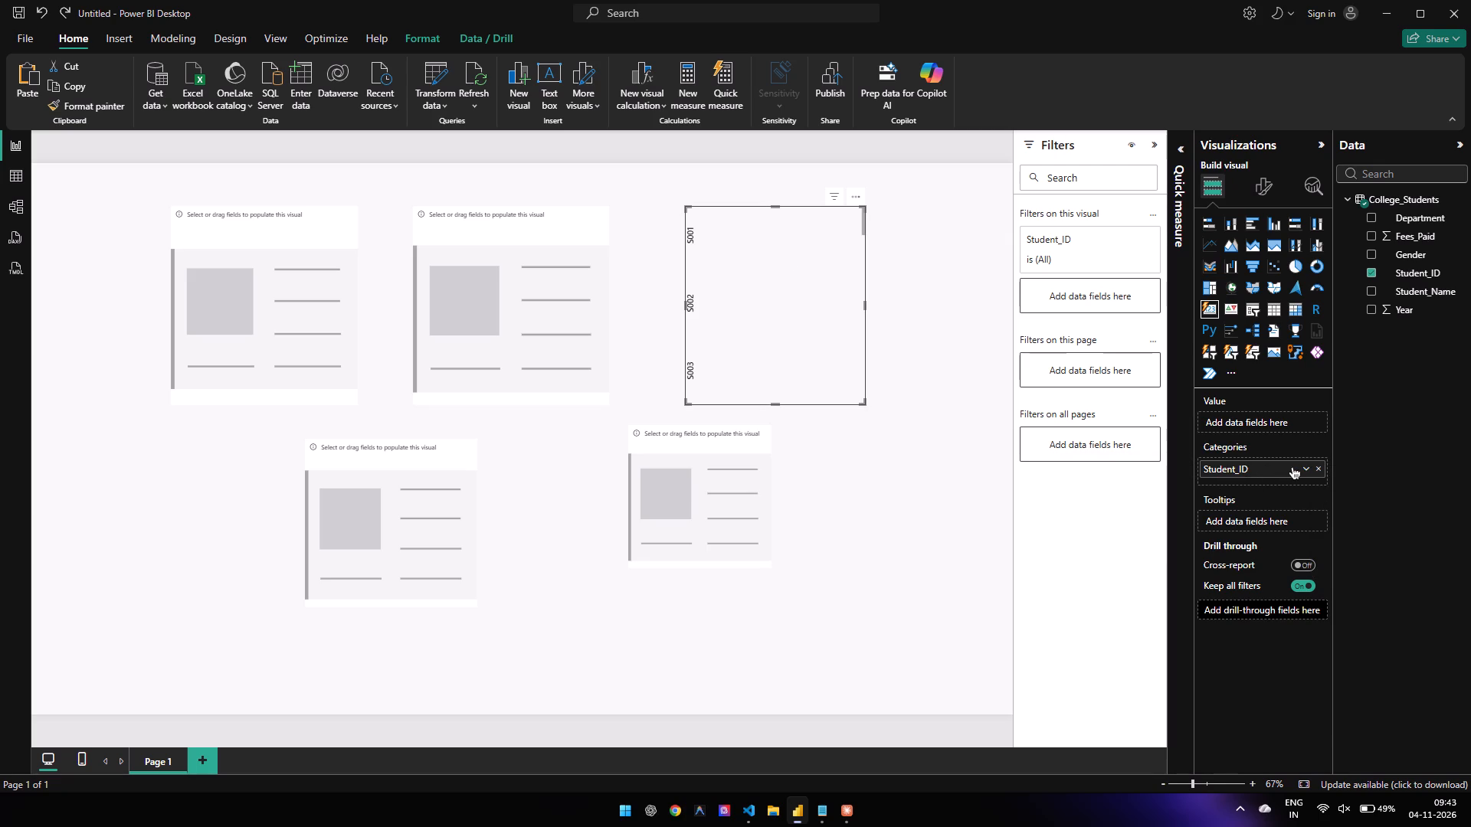
click(1298, 469)
drag(1250, 469, 1253, 432)
drag(1253, 432, 1253, 430)
drag(1253, 466, 1258, 415)
click(1300, 423)
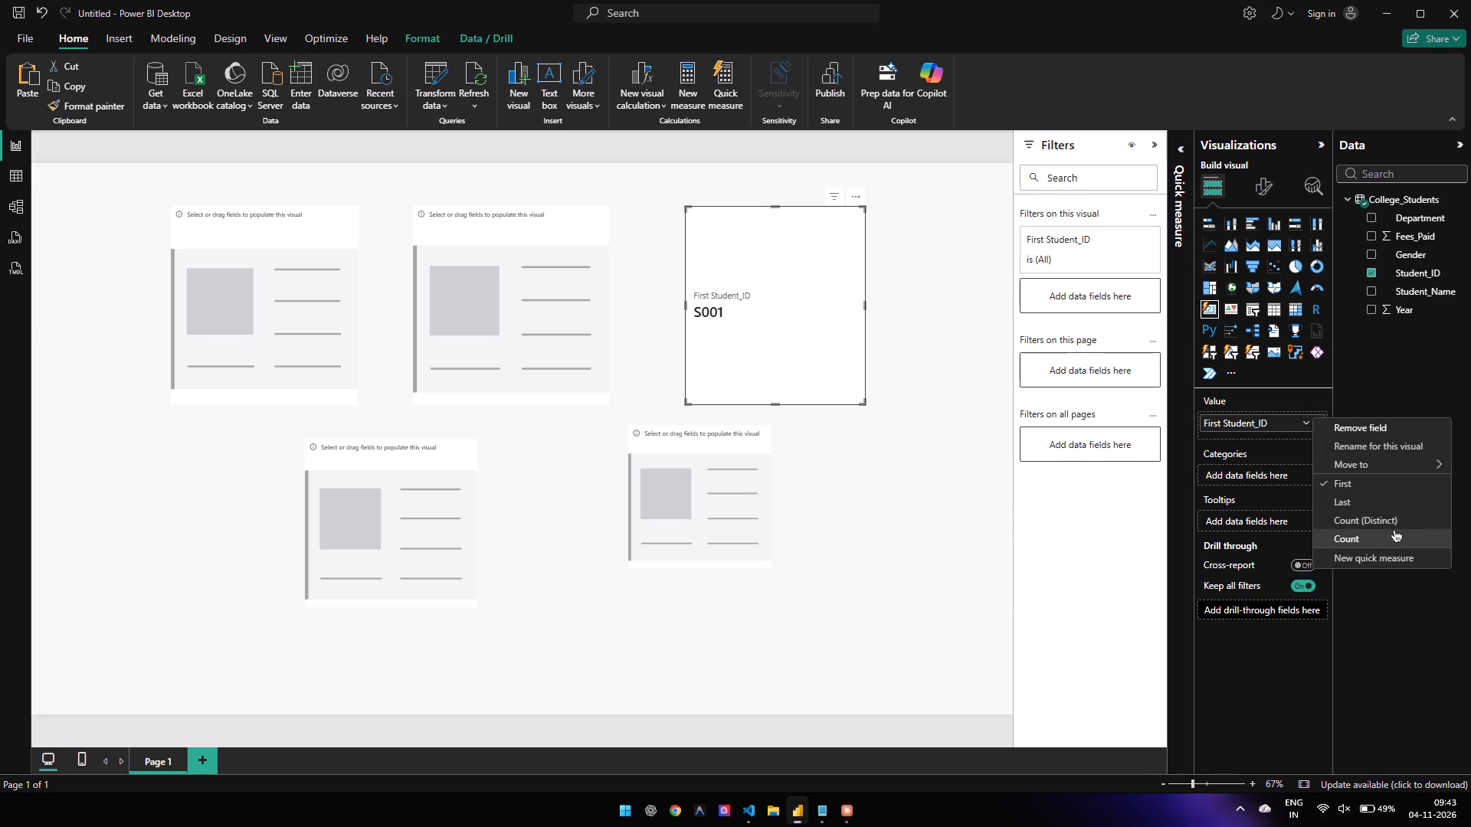
click(1408, 525)
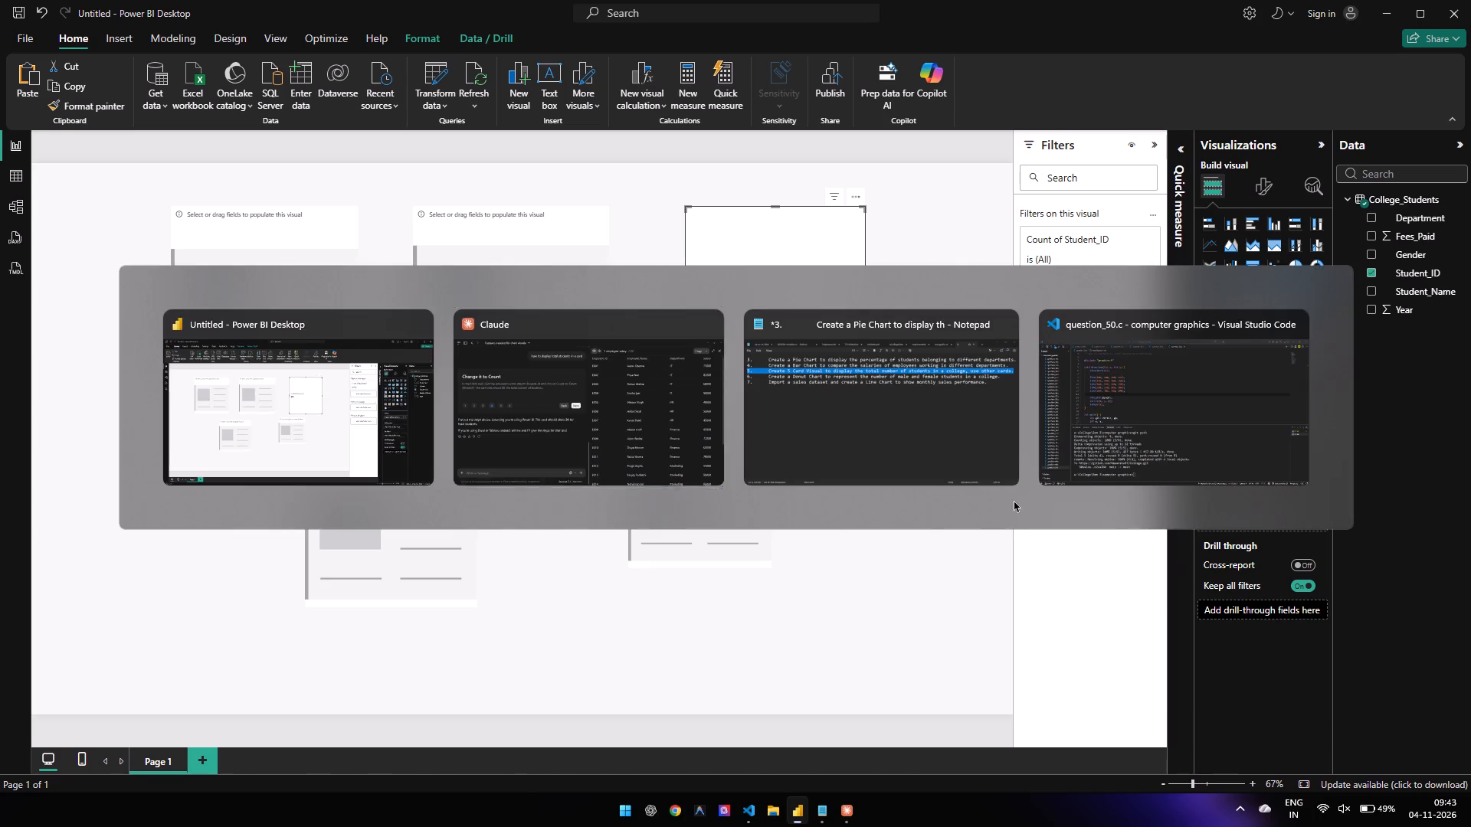
Switch to Notepad and reread the list of chart exercises.
click(760, 383)
ctrl+scroll(760, 383, down, 1)
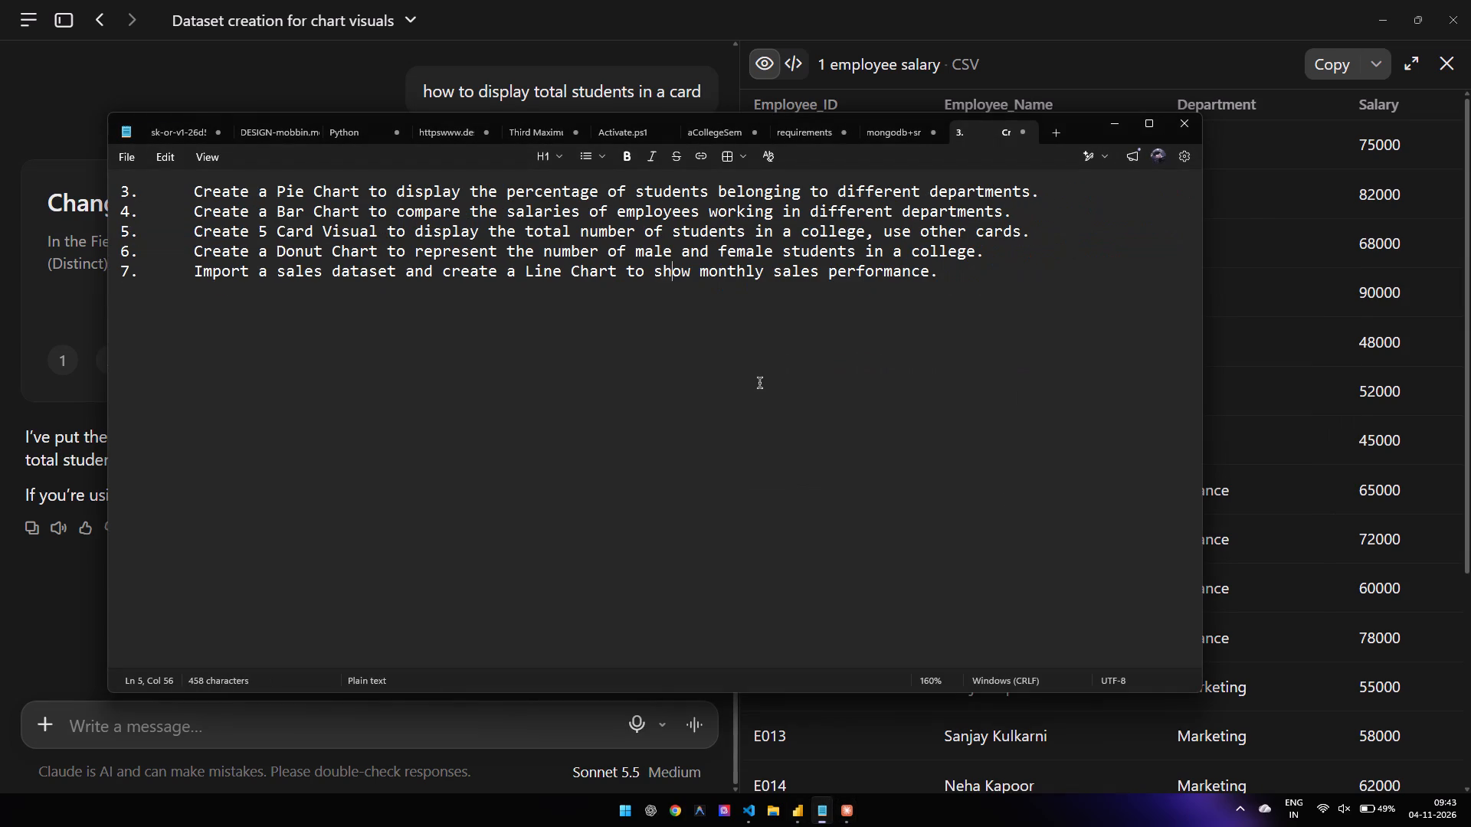
ctrl+scroll(760, 383, down, 1)
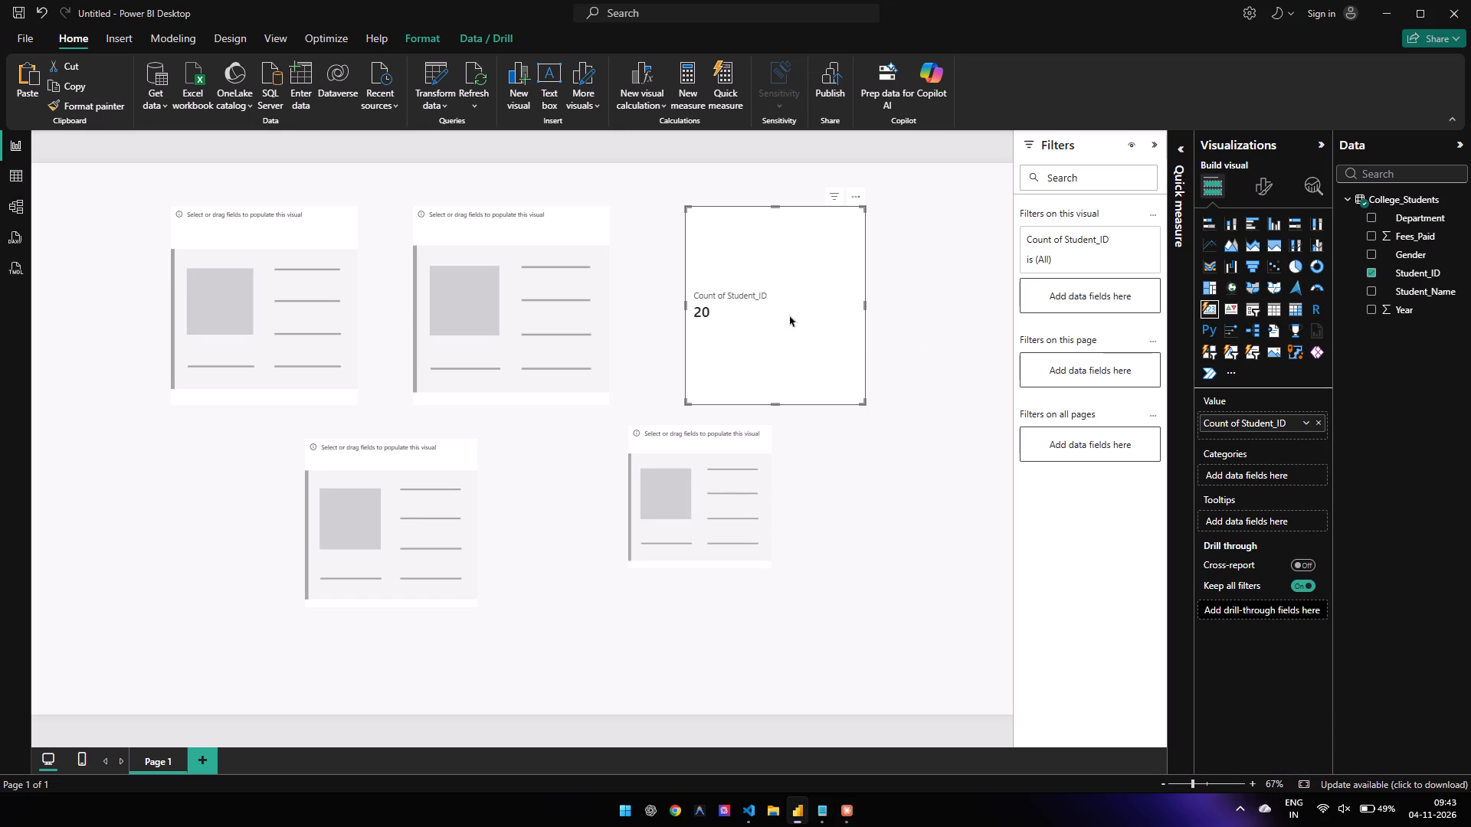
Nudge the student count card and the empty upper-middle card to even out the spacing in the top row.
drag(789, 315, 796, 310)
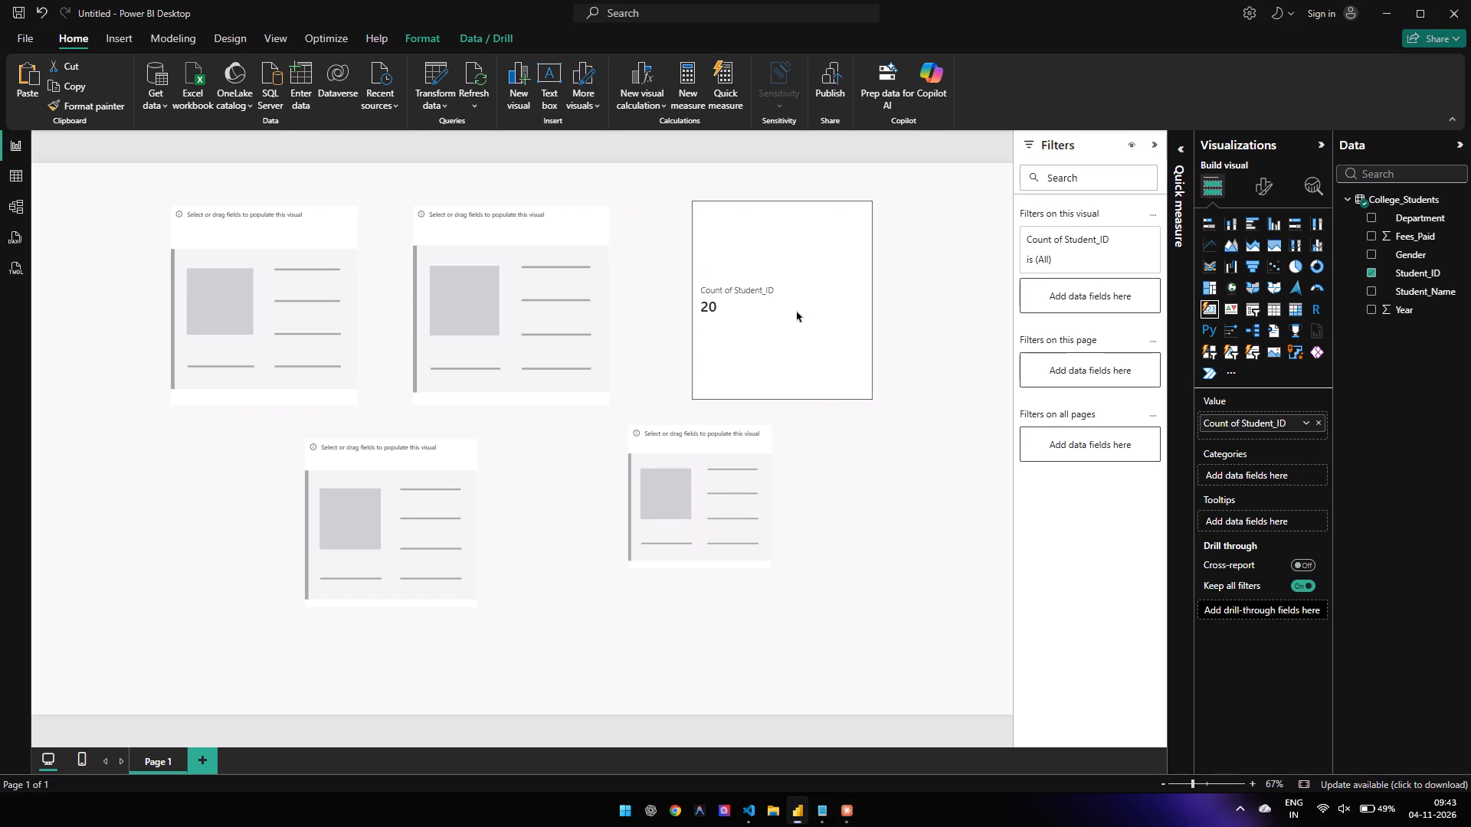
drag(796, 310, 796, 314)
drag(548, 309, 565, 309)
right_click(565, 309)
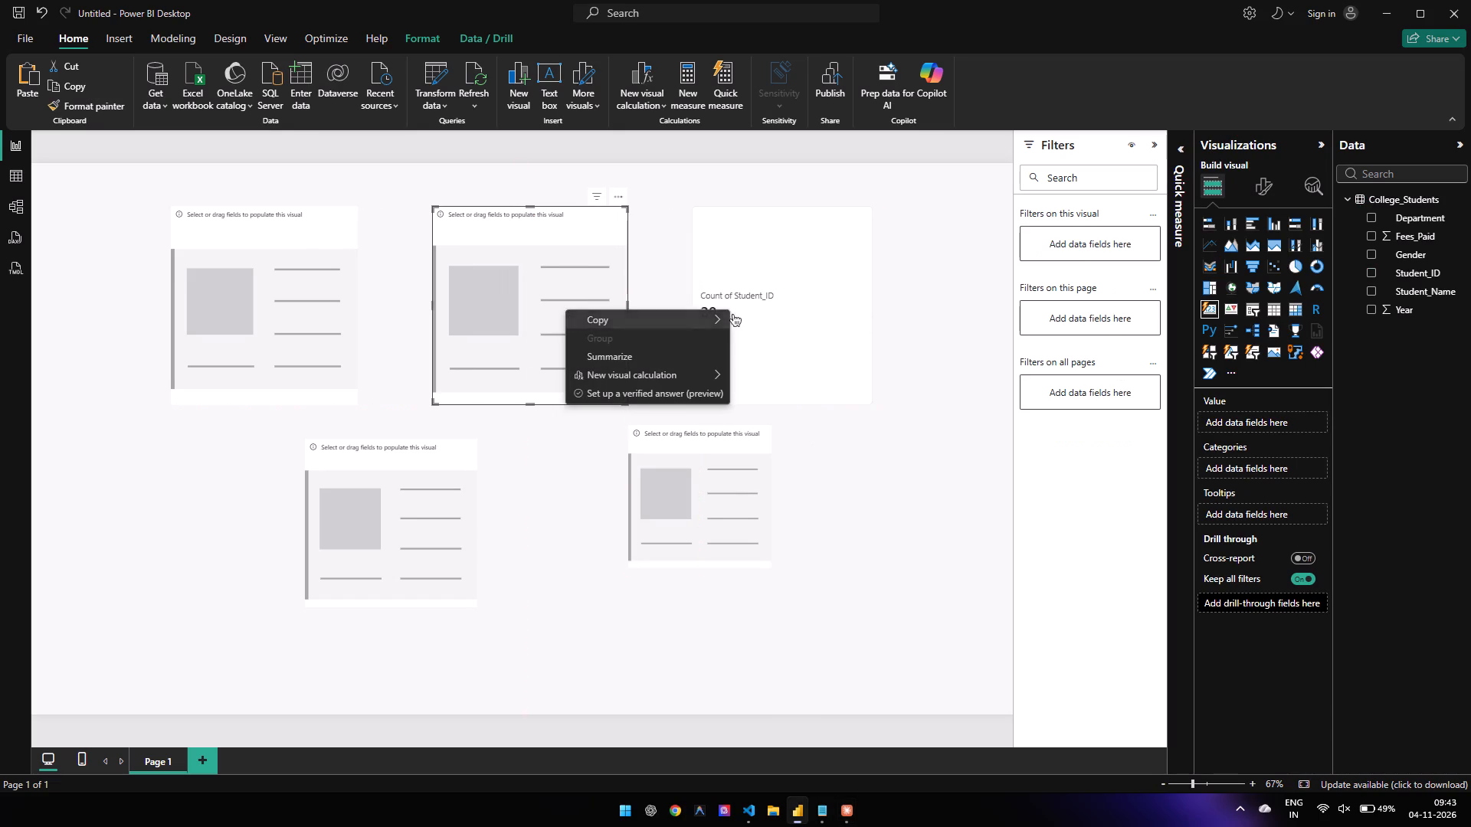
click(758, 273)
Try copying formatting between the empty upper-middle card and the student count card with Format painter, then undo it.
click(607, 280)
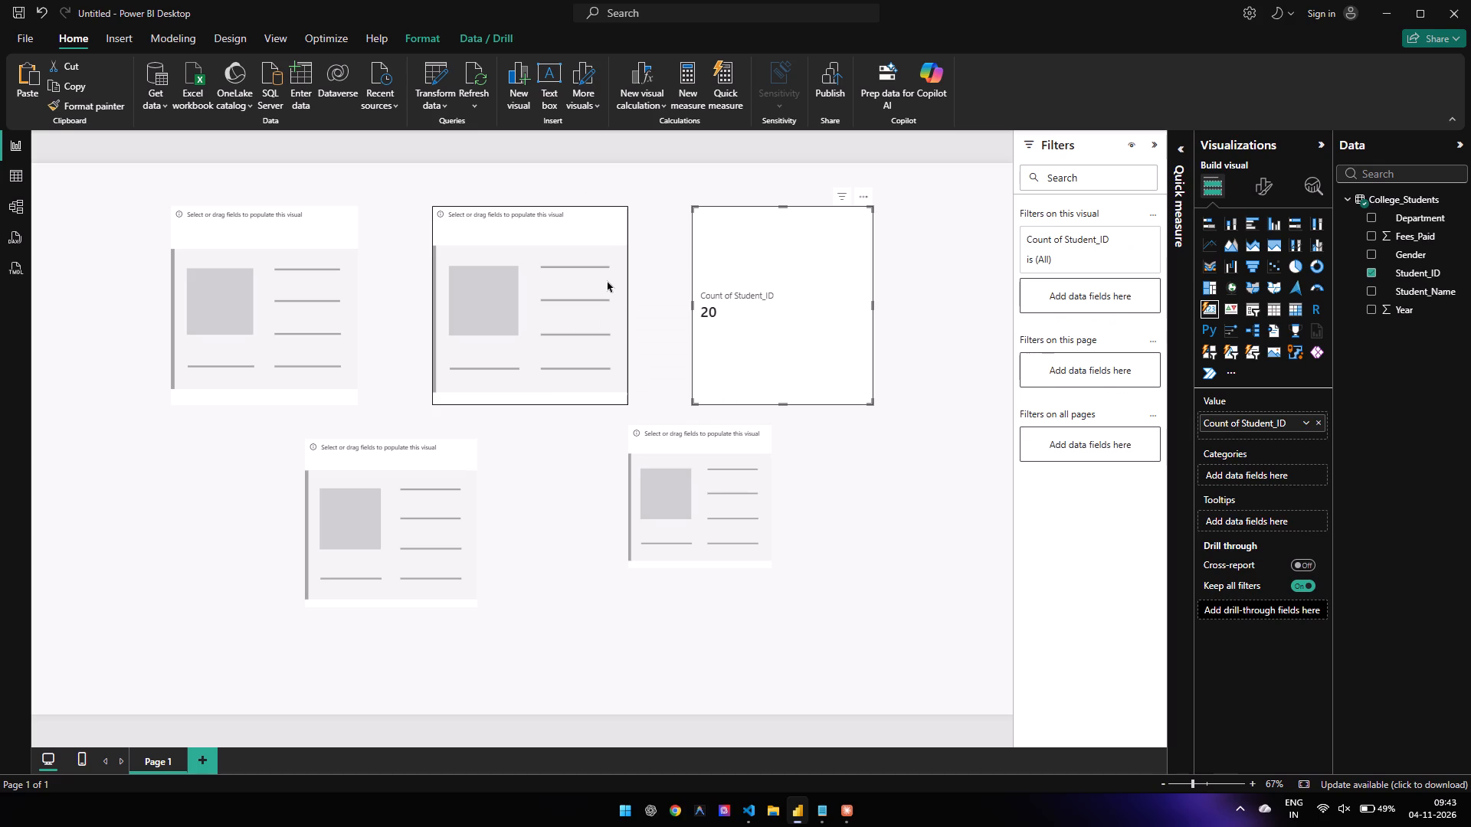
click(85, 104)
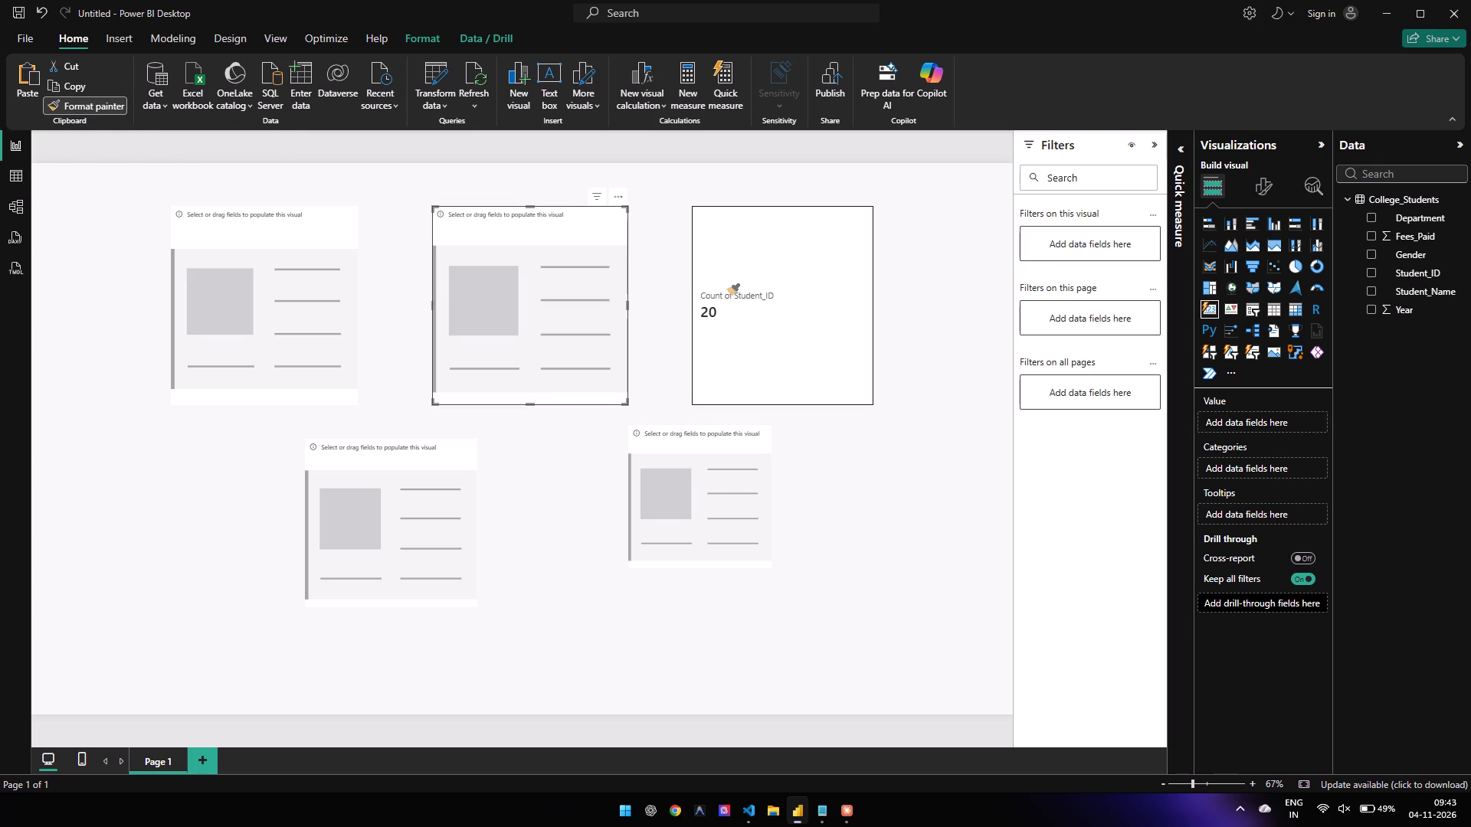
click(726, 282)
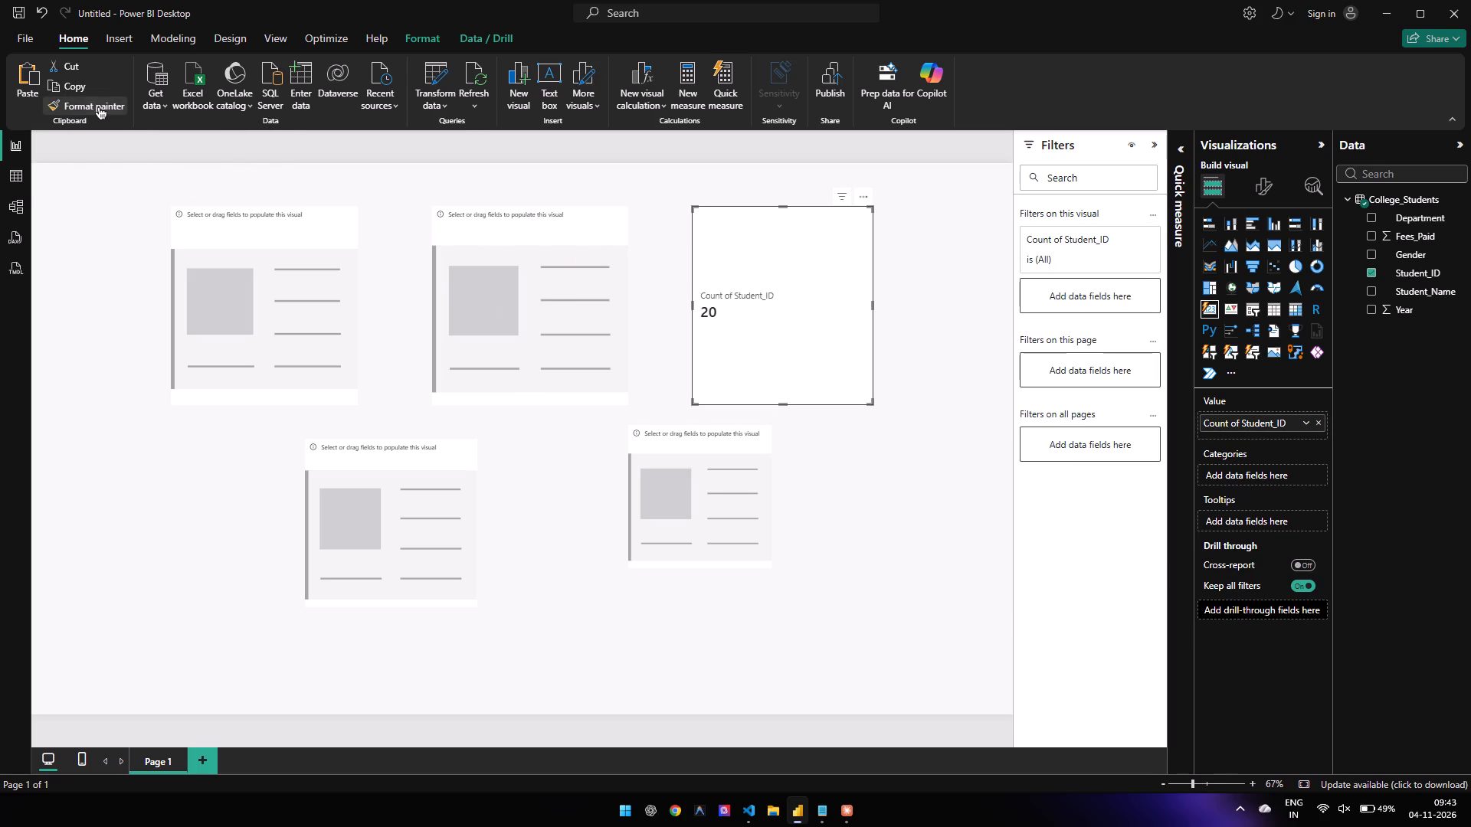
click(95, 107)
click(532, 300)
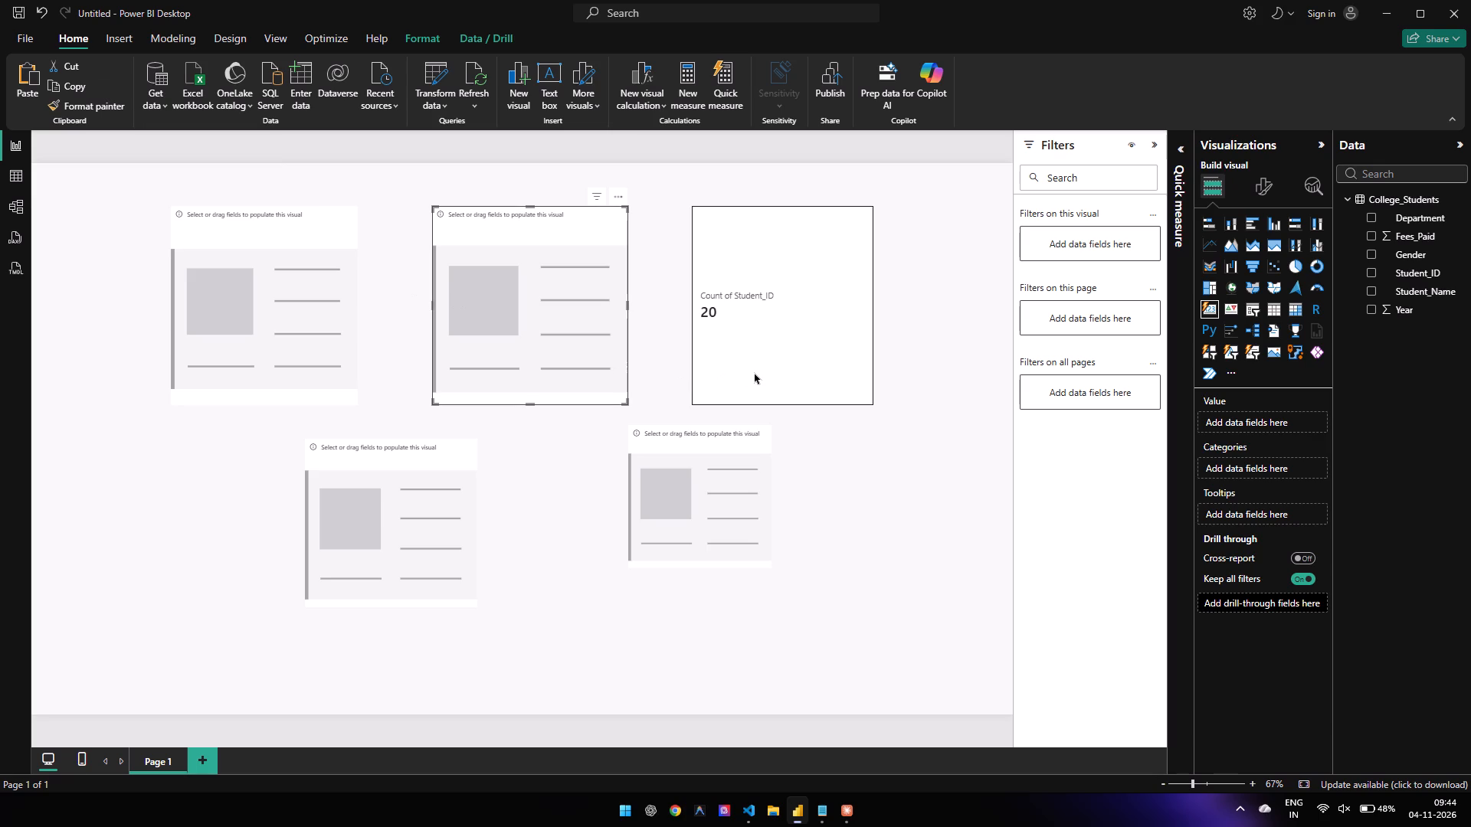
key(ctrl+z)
Delete the four empty cards from the page, keeping only the student count card.
click(543, 317)
alt+click(676, 482)
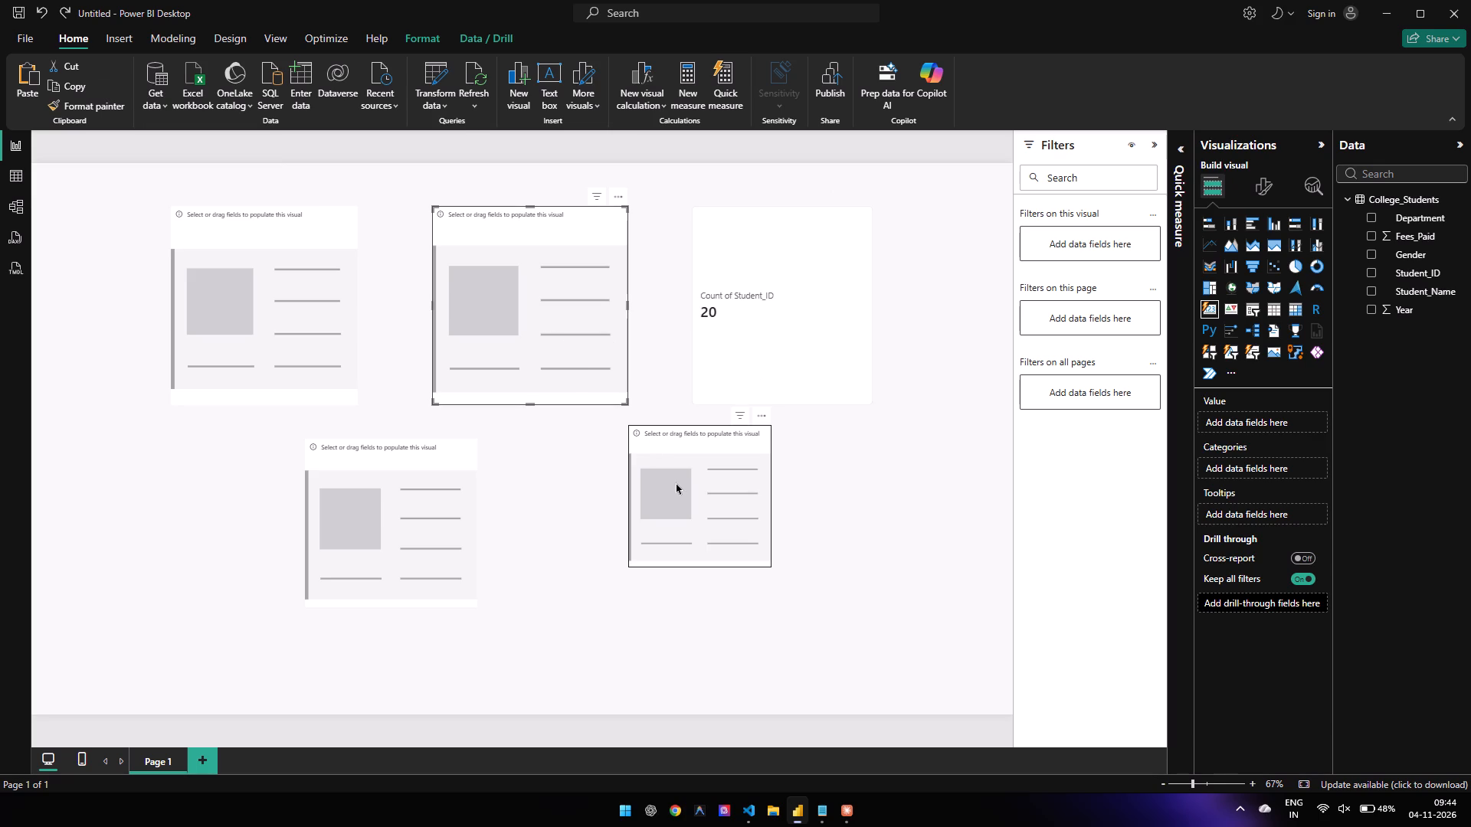
alt+click(370, 490)
alt+click(310, 353)
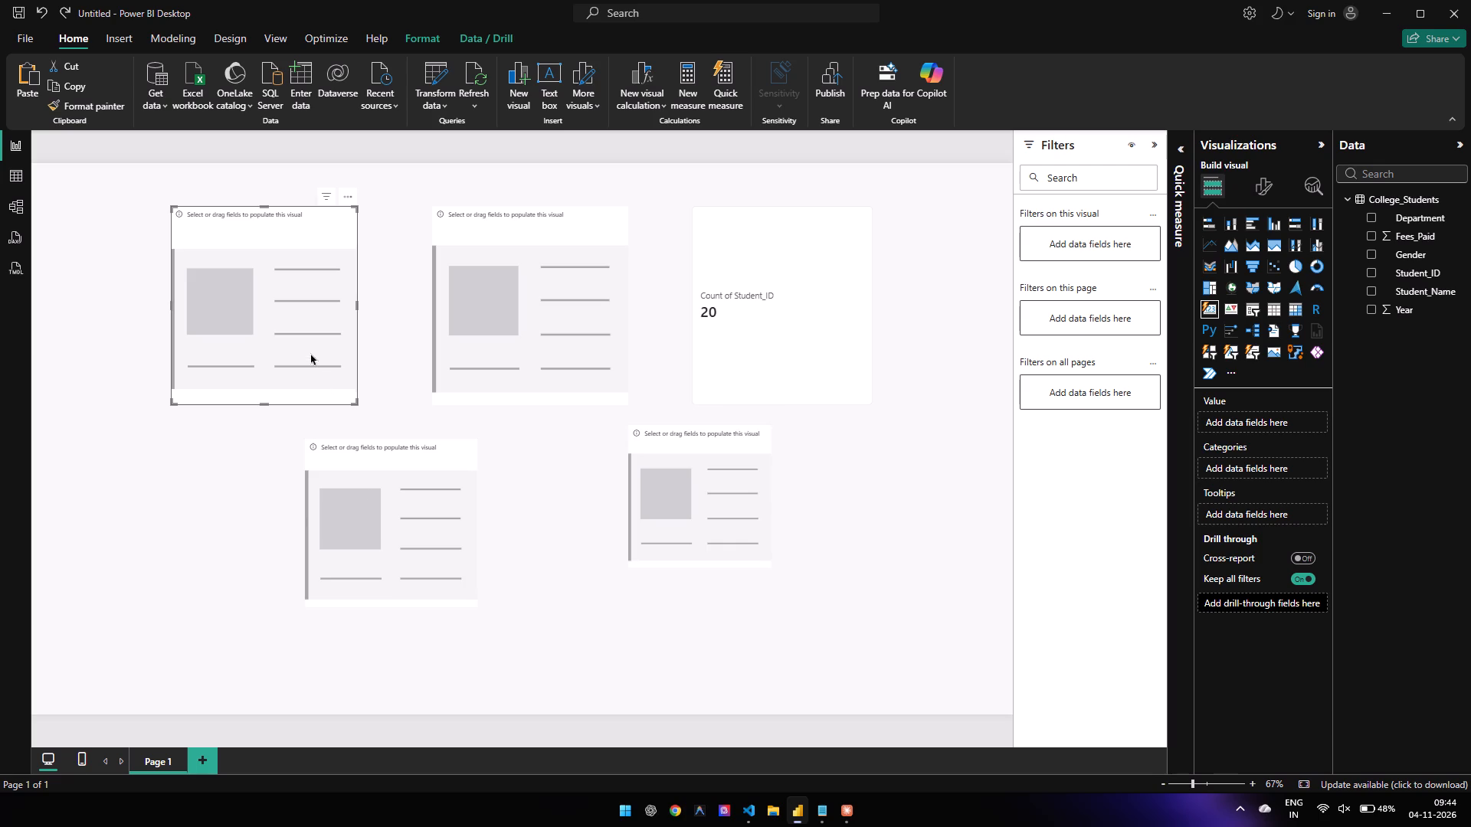
click(529, 325)
ctrl+click(647, 430)
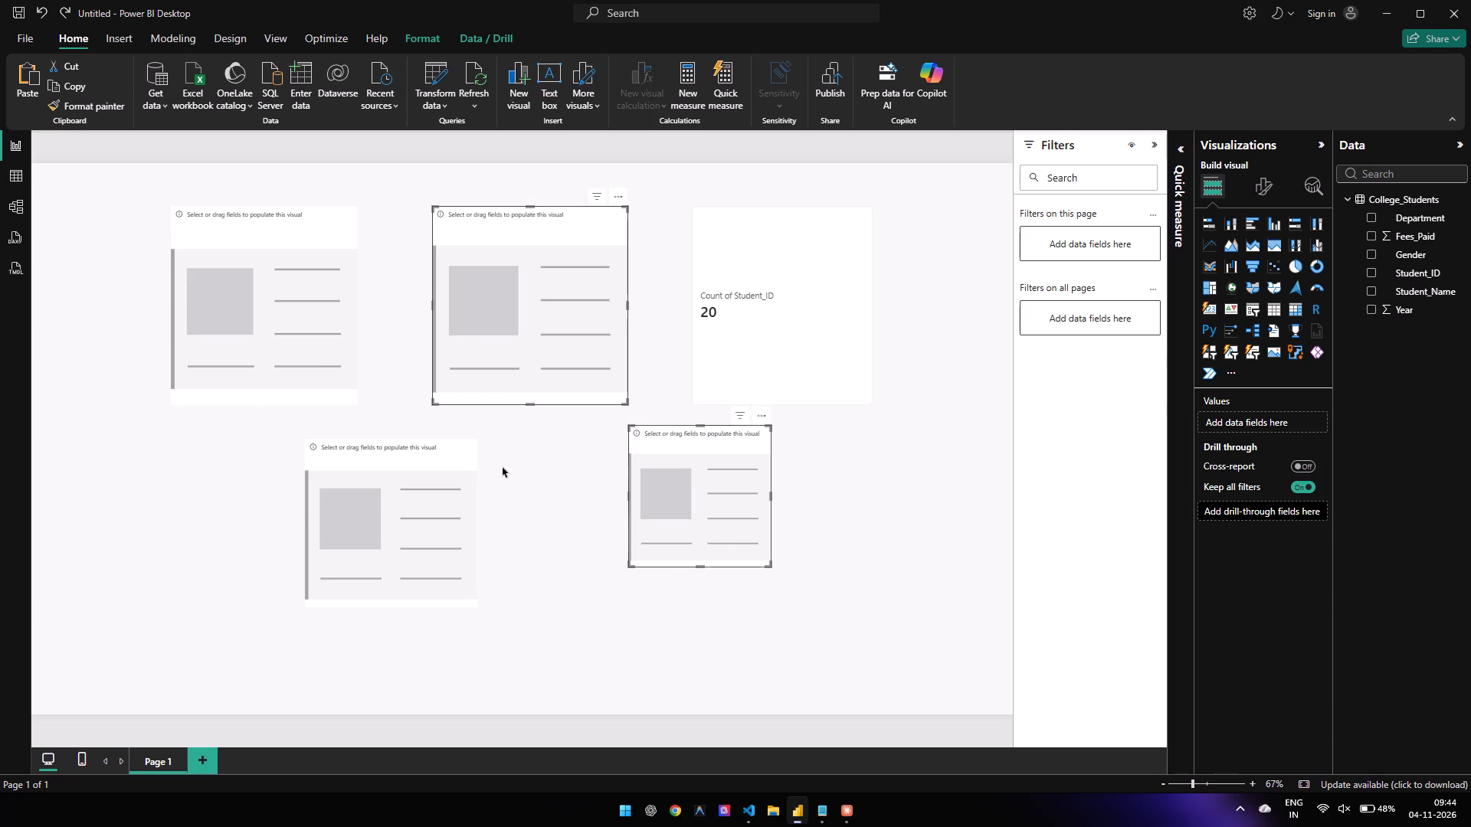
ctrl+click(406, 491)
ctrl+click(332, 366)
key(Delete)
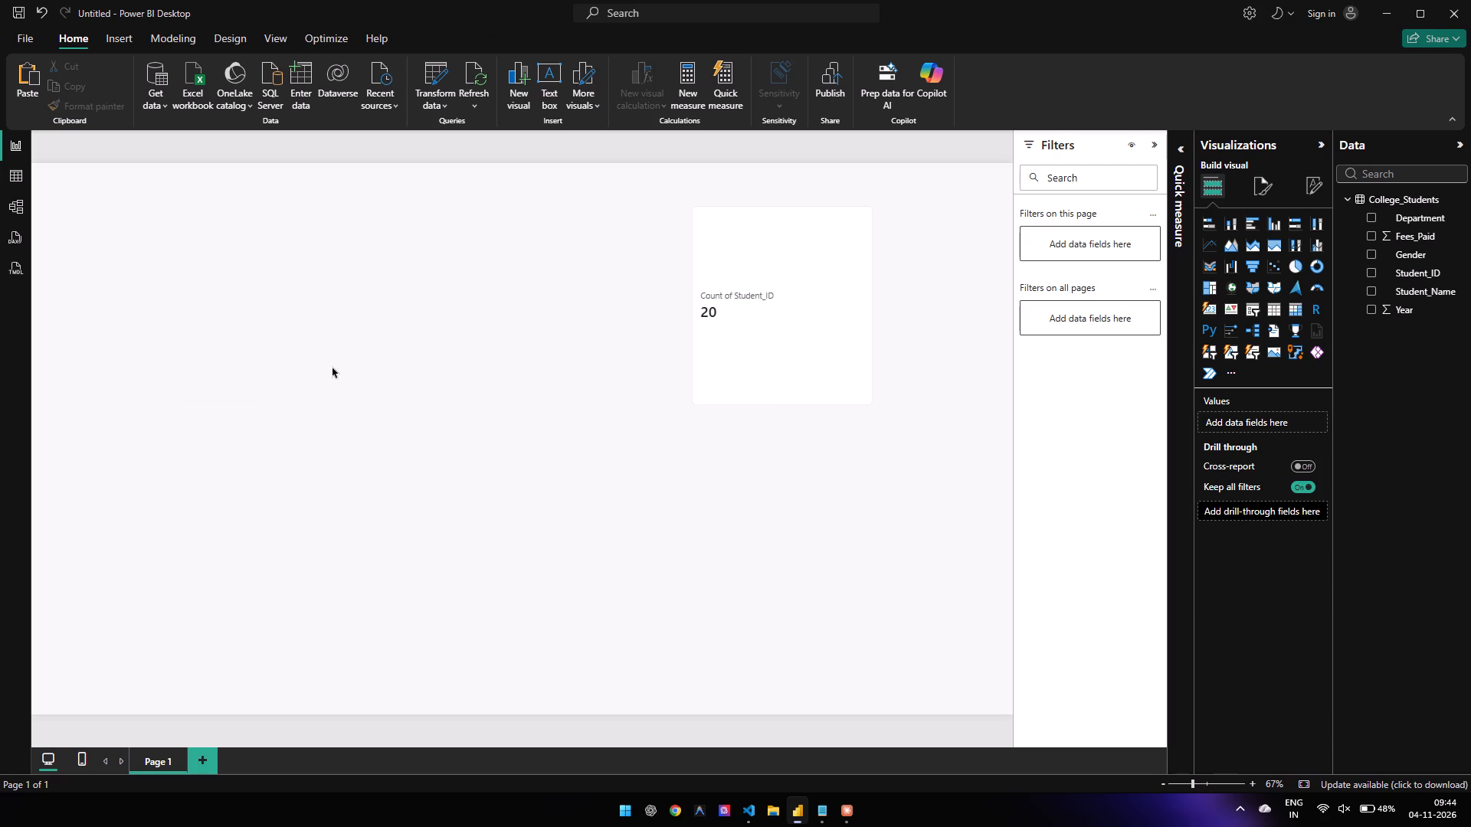
Add a black border 3 px wide to the student count card in its multi-card layout formatting.
click(767, 311)
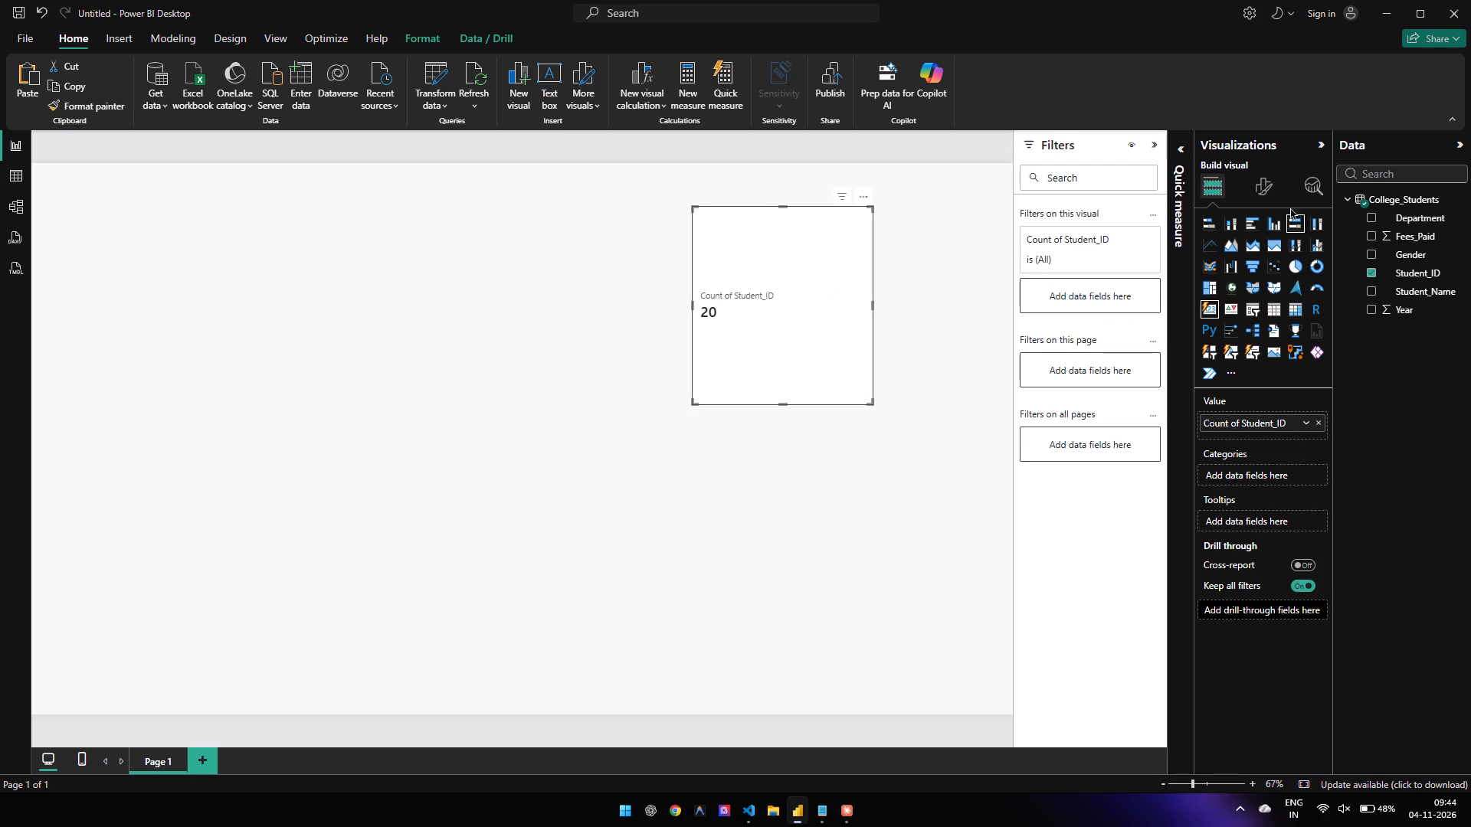
click(1264, 192)
click(1235, 351)
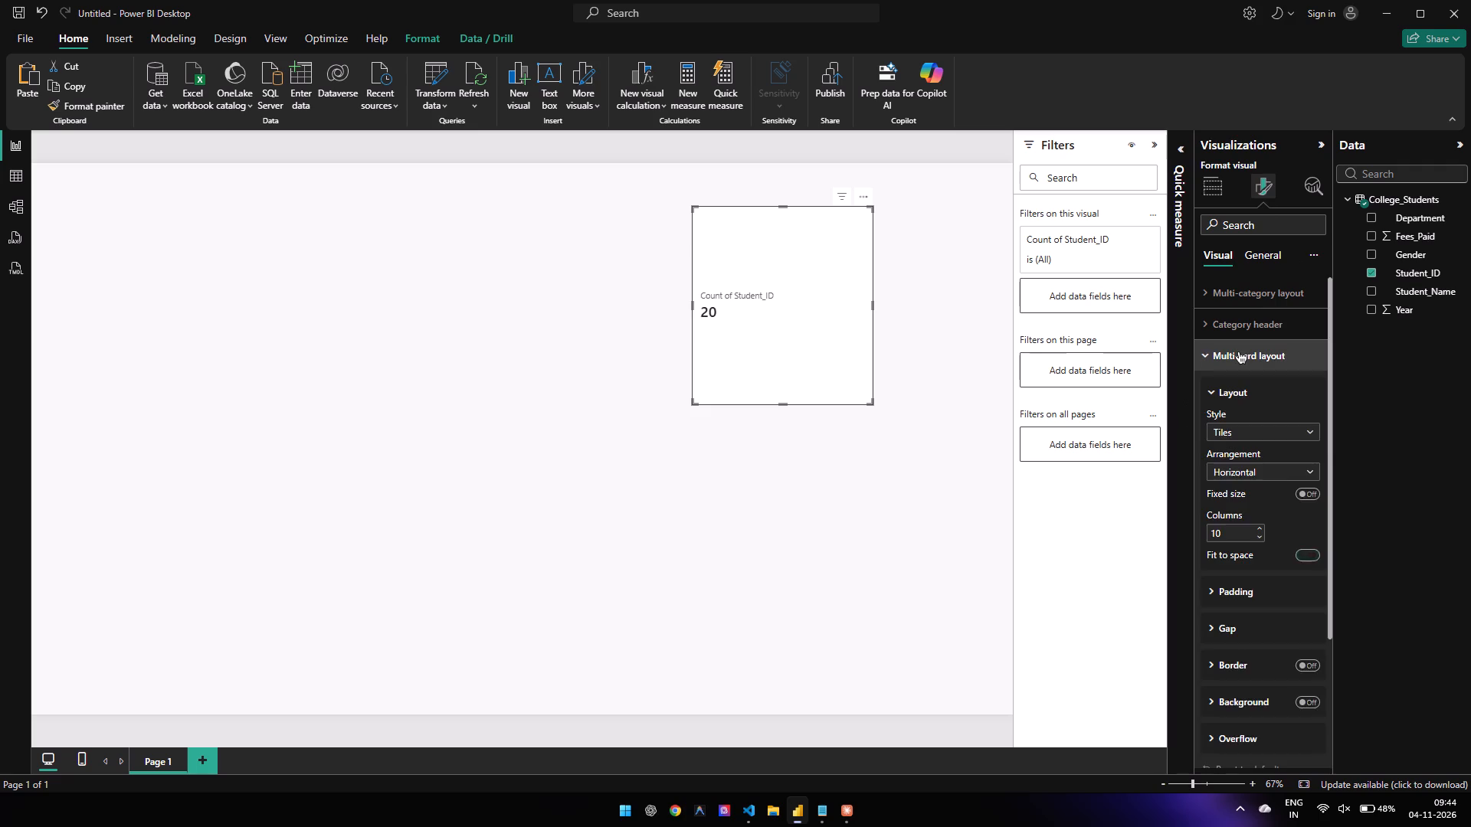
click(1235, 351)
click(1235, 351)
click(1235, 351)
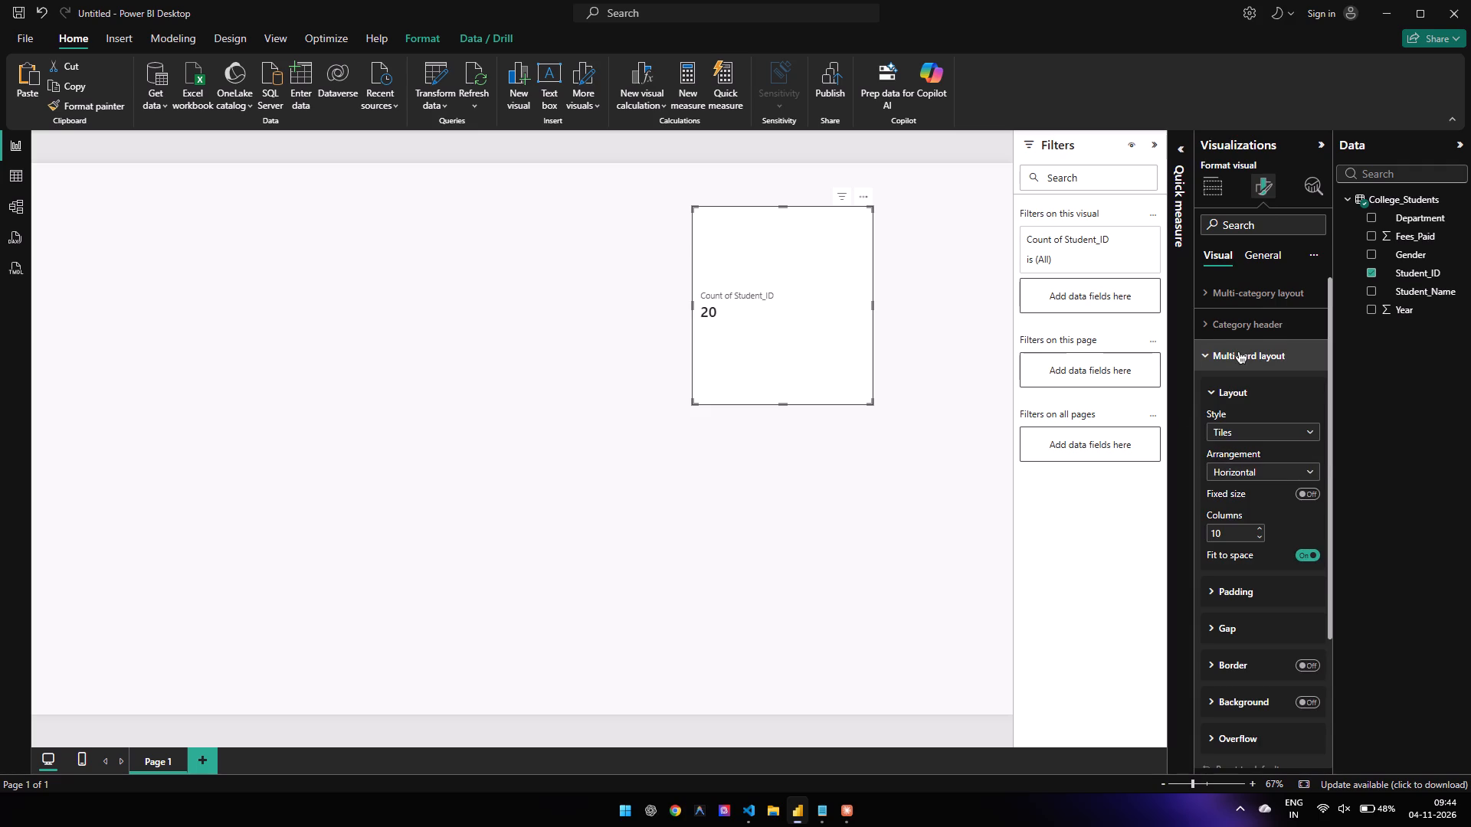
click(1246, 356)
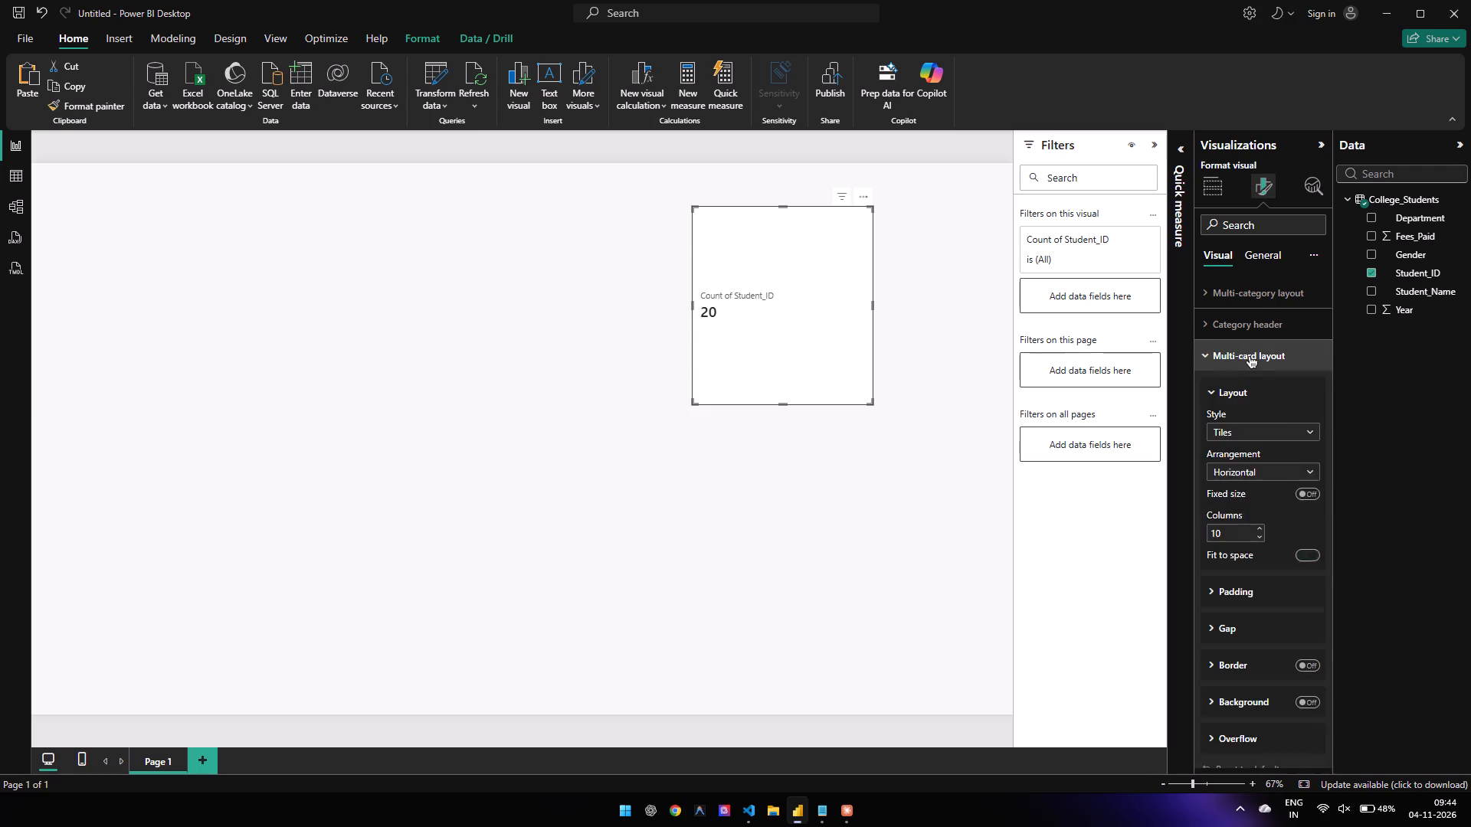
scroll(1246, 356, down, 3)
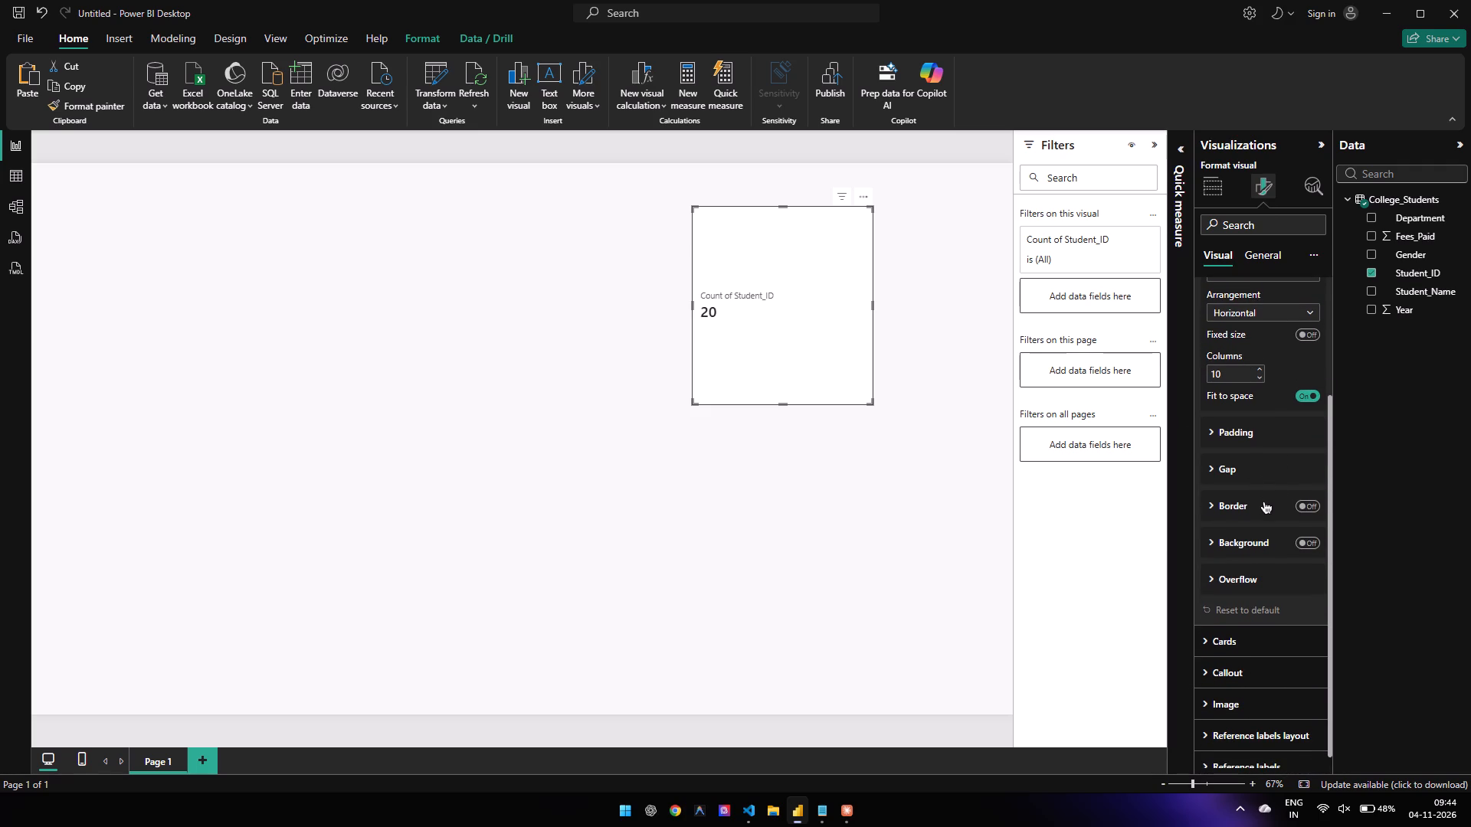
click(1260, 502)
click(1305, 503)
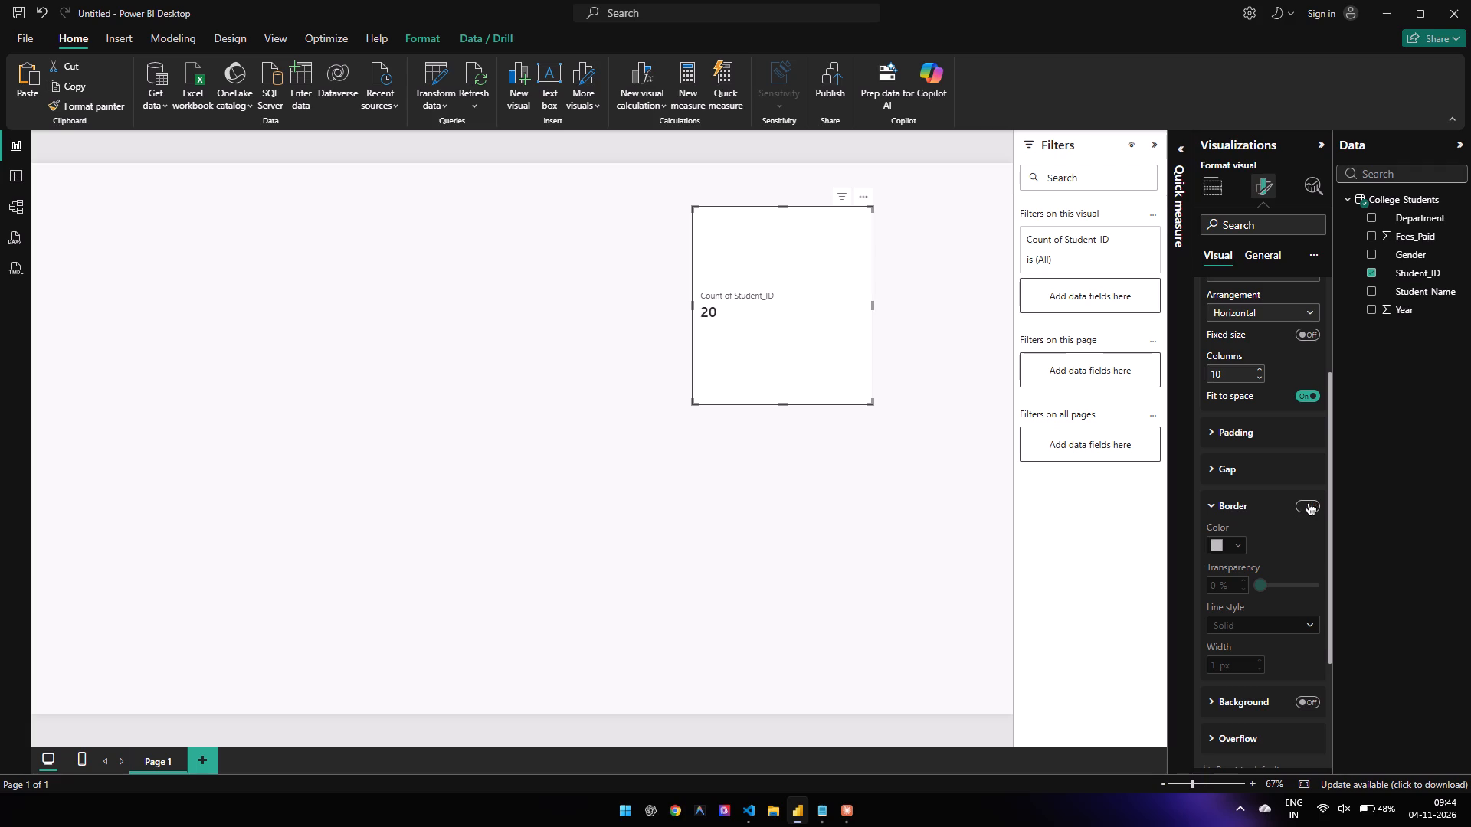
click(1237, 583)
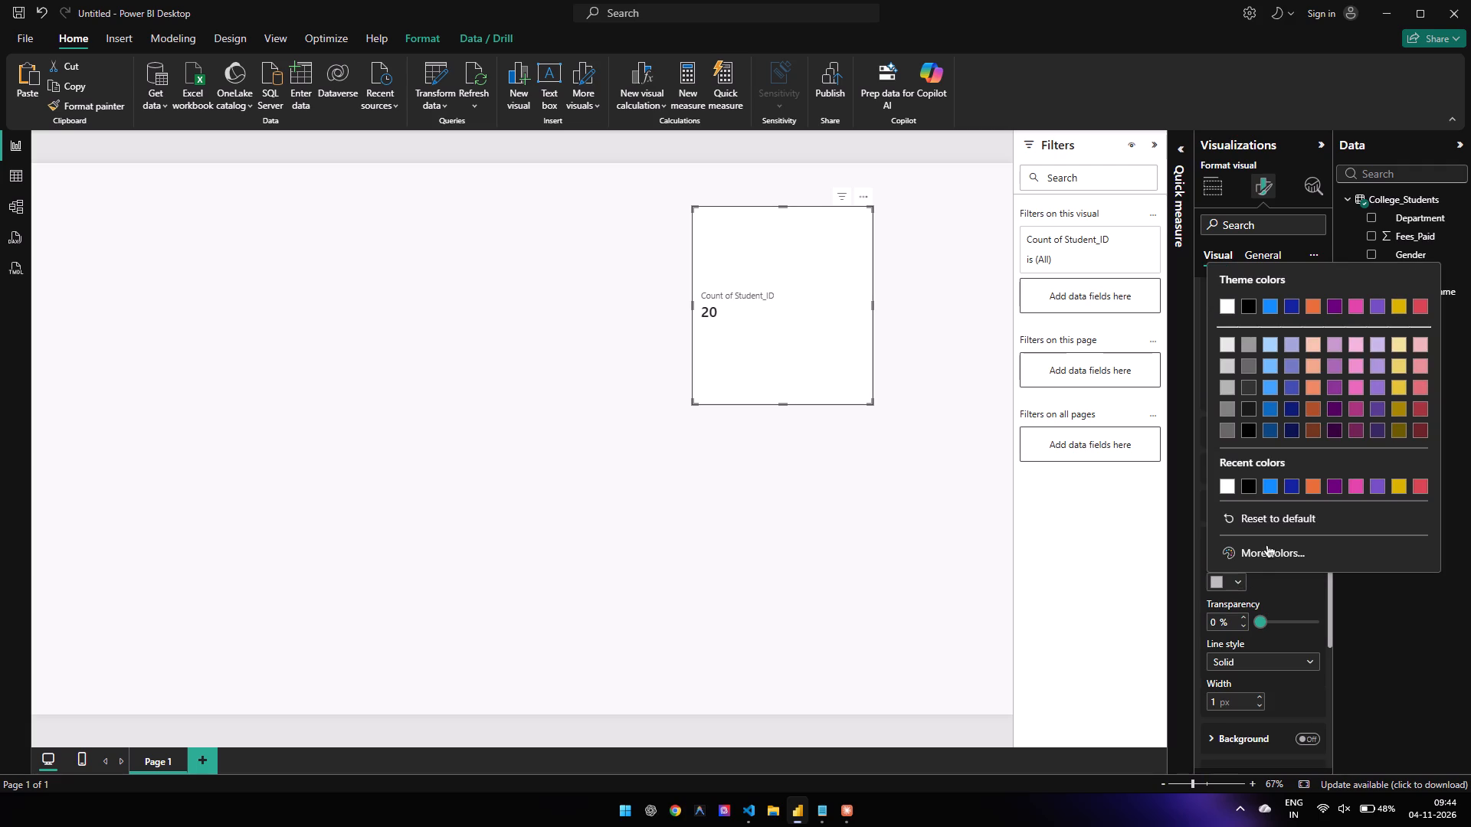
click(1250, 491)
click(1263, 621)
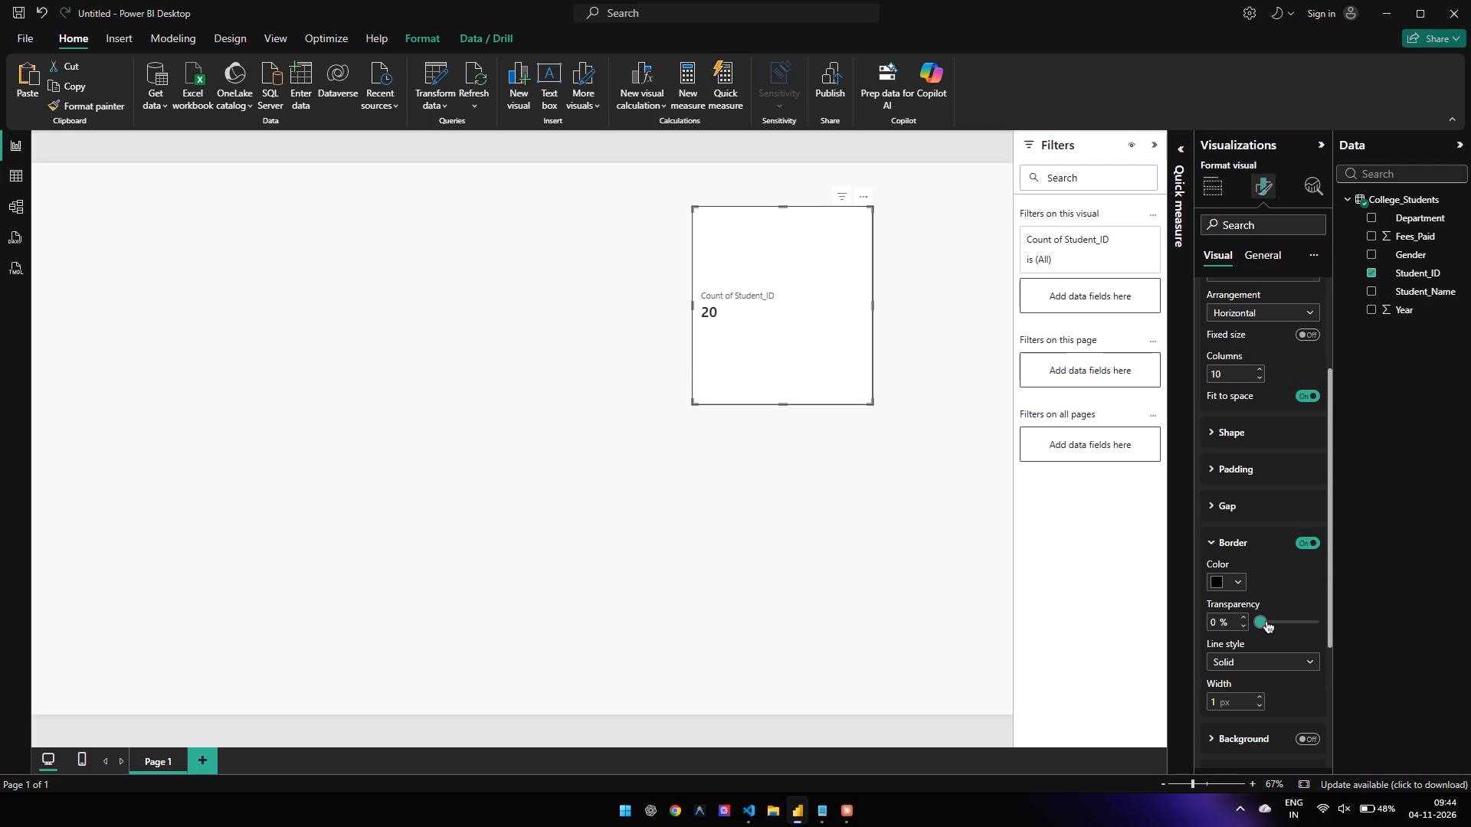
click(1263, 621)
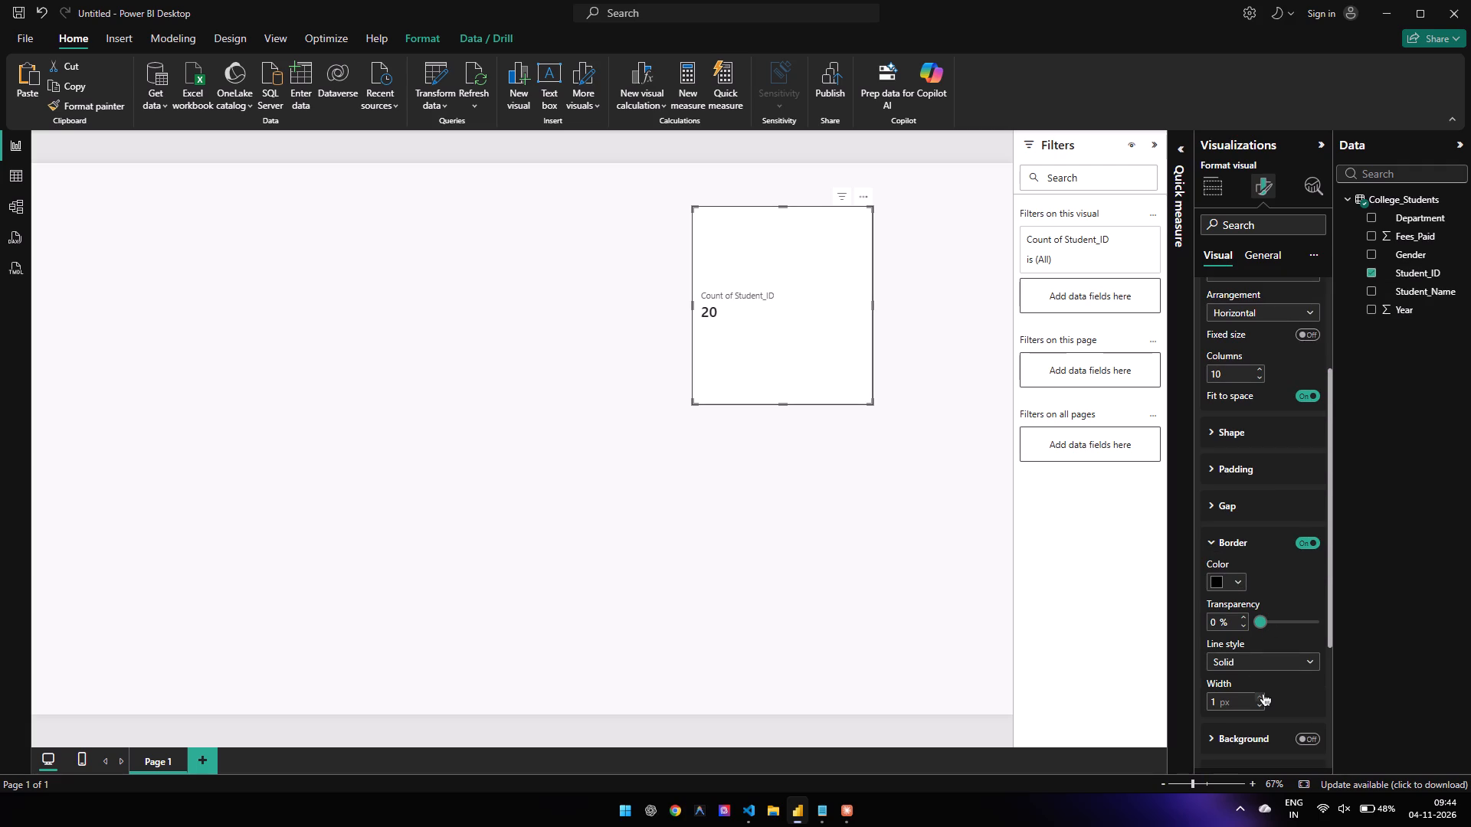
double_click(1260, 694)
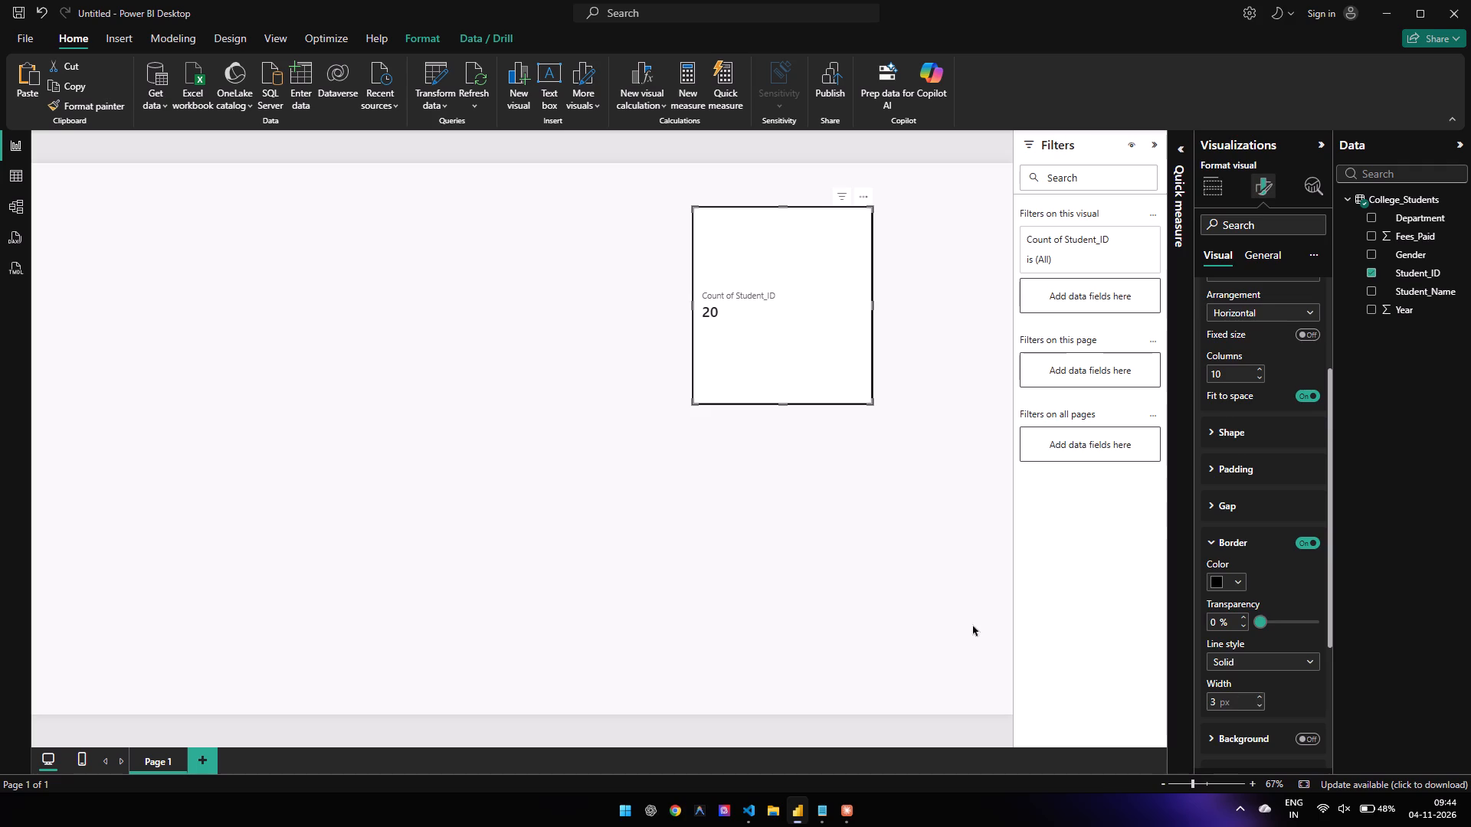
click(858, 608)
Duplicate the bordered student count card twice and line the copies up beside it to form a three-card top row.
click(778, 345)
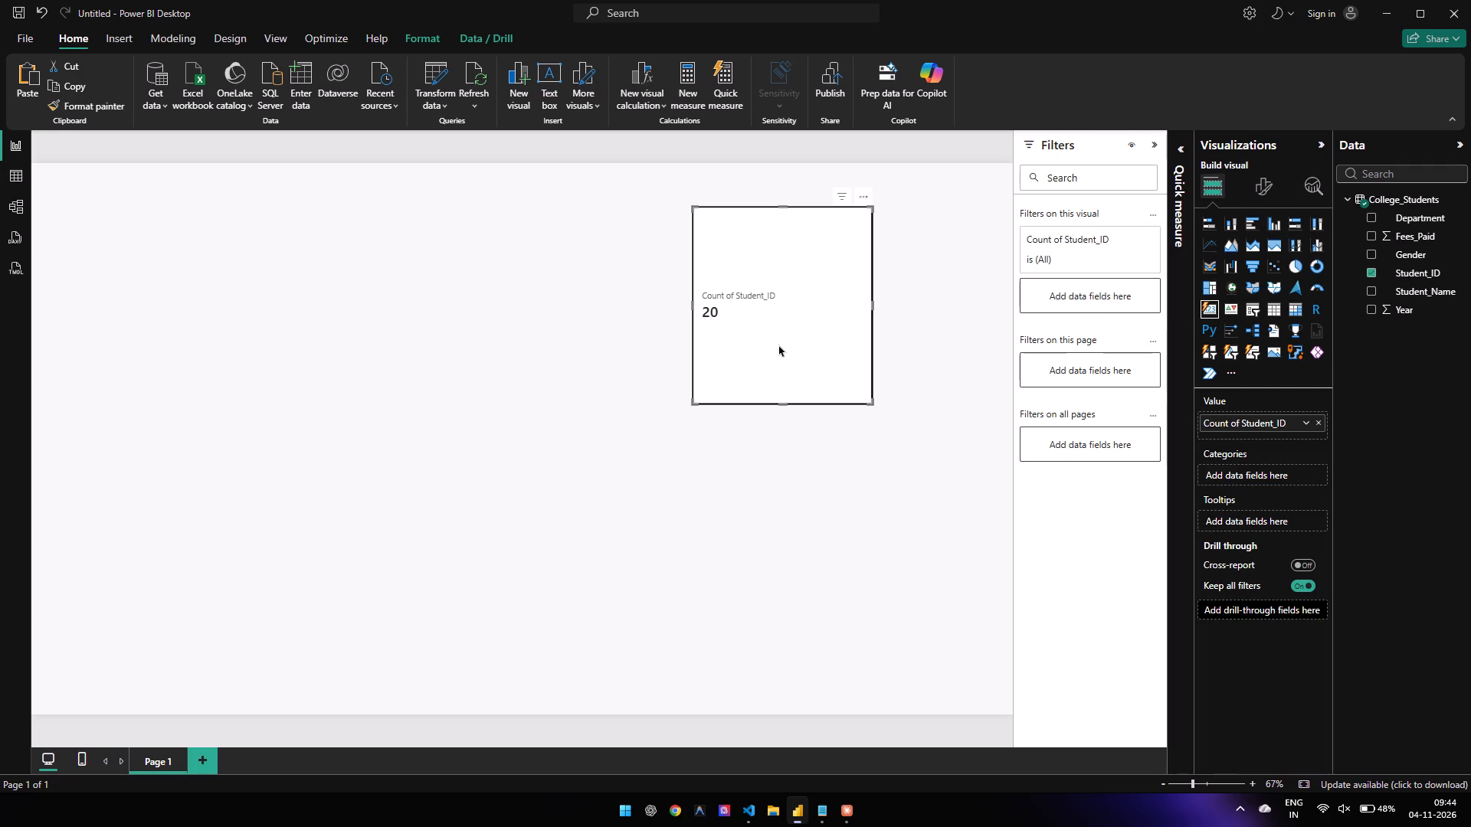
key(ctrl+c)
key(ctrl+c)
key(ctrl+c)
click(470, 350)
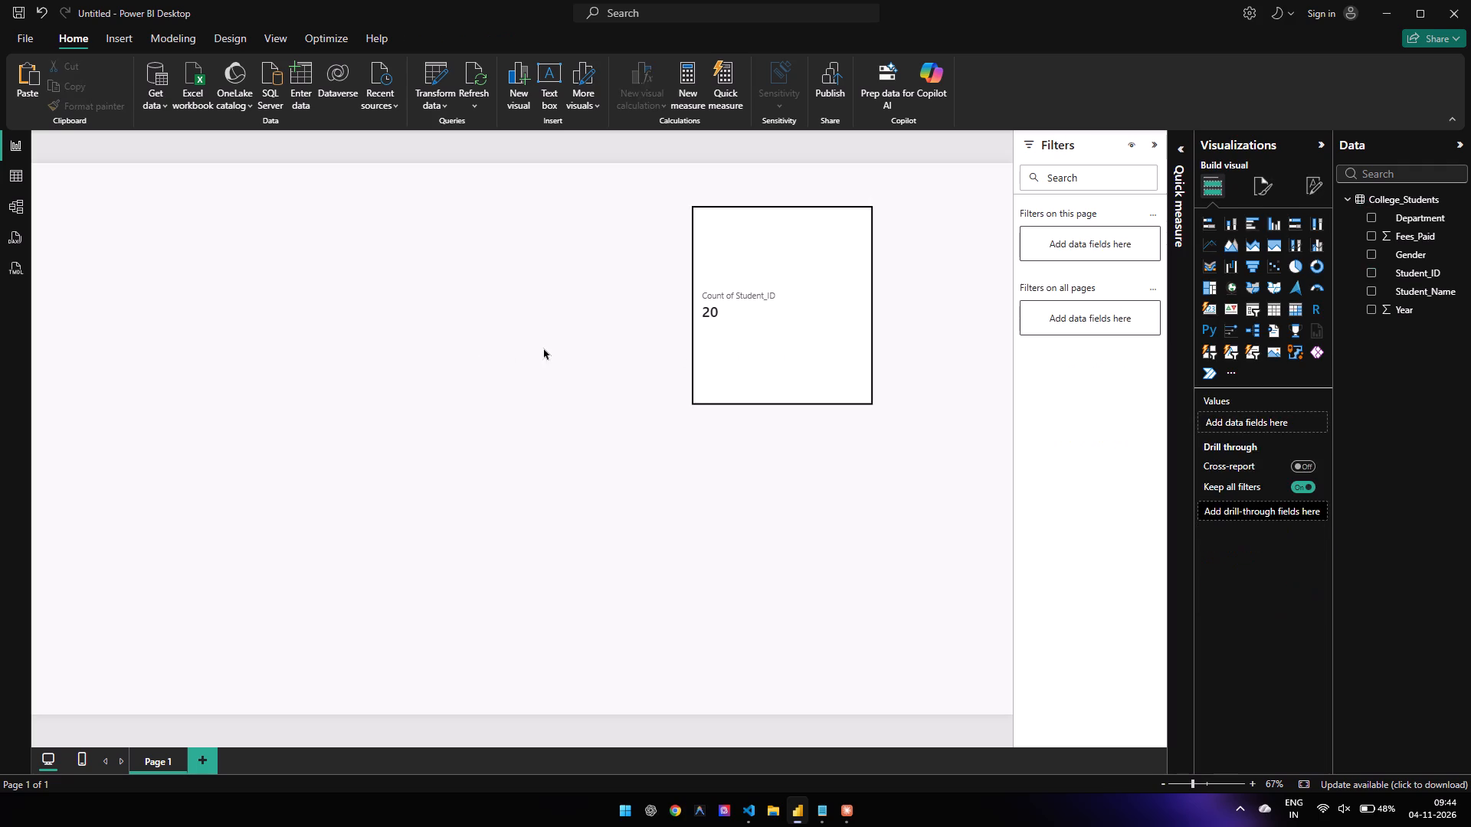
click(394, 384)
key(ctrl+v)
drag(811, 330, 566, 329)
click(566, 329)
key(ctrl+v)
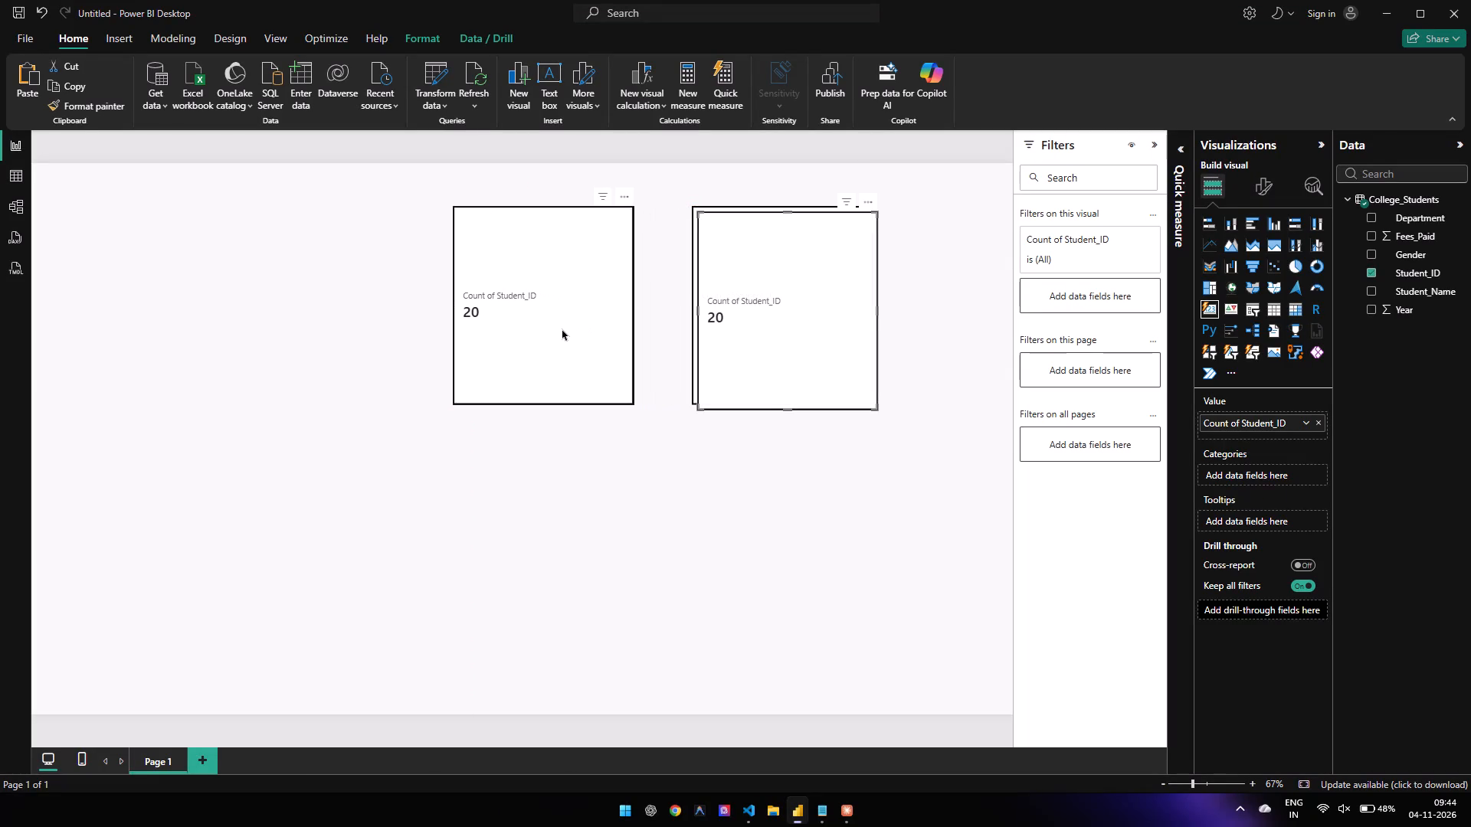
drag(732, 325, 226, 319)
click(324, 337)
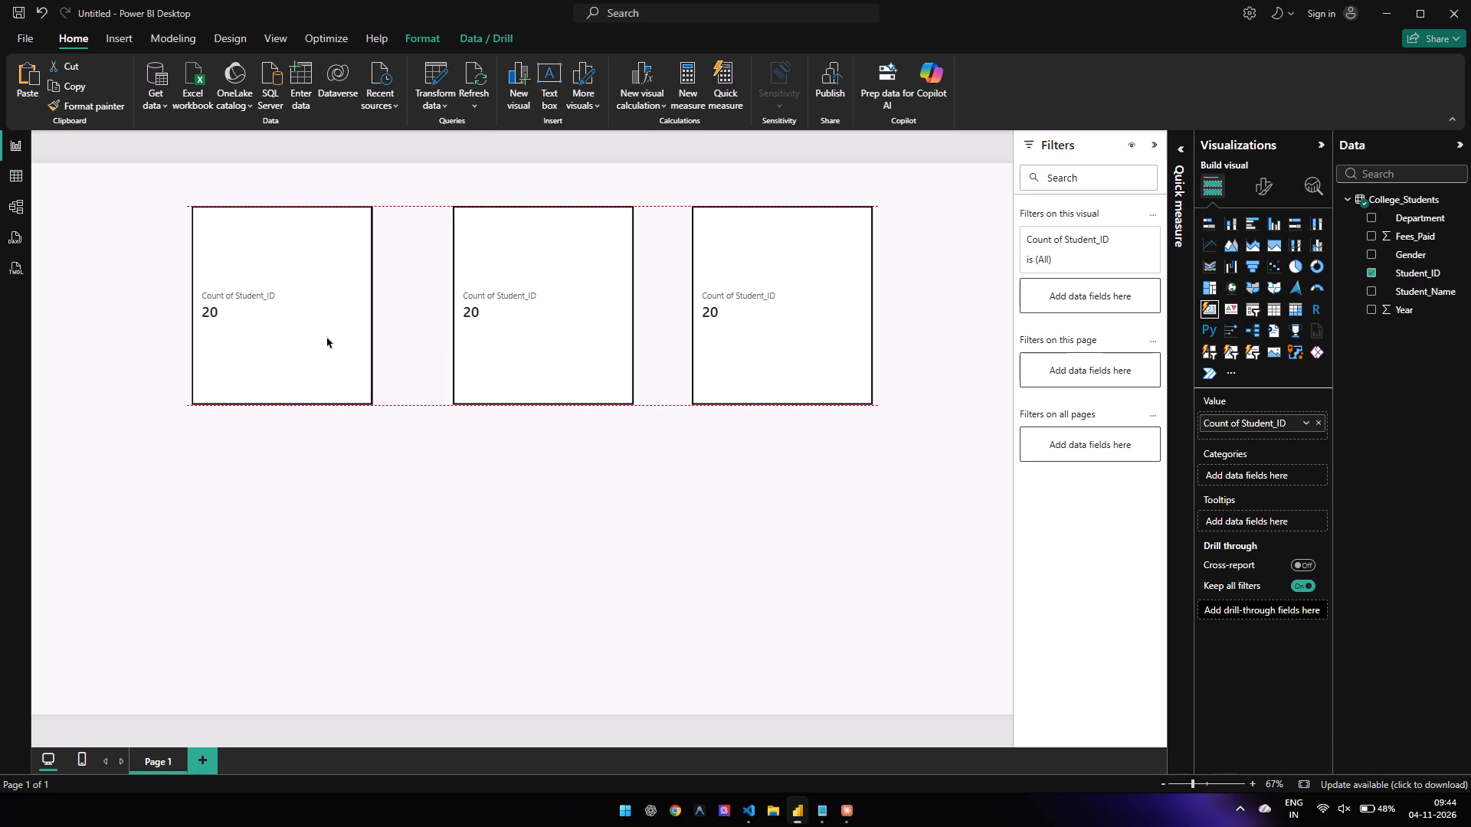
Shift the original card in the top row slightly outward to even the spacing between the three cards.
drag(776, 328, 804, 328)
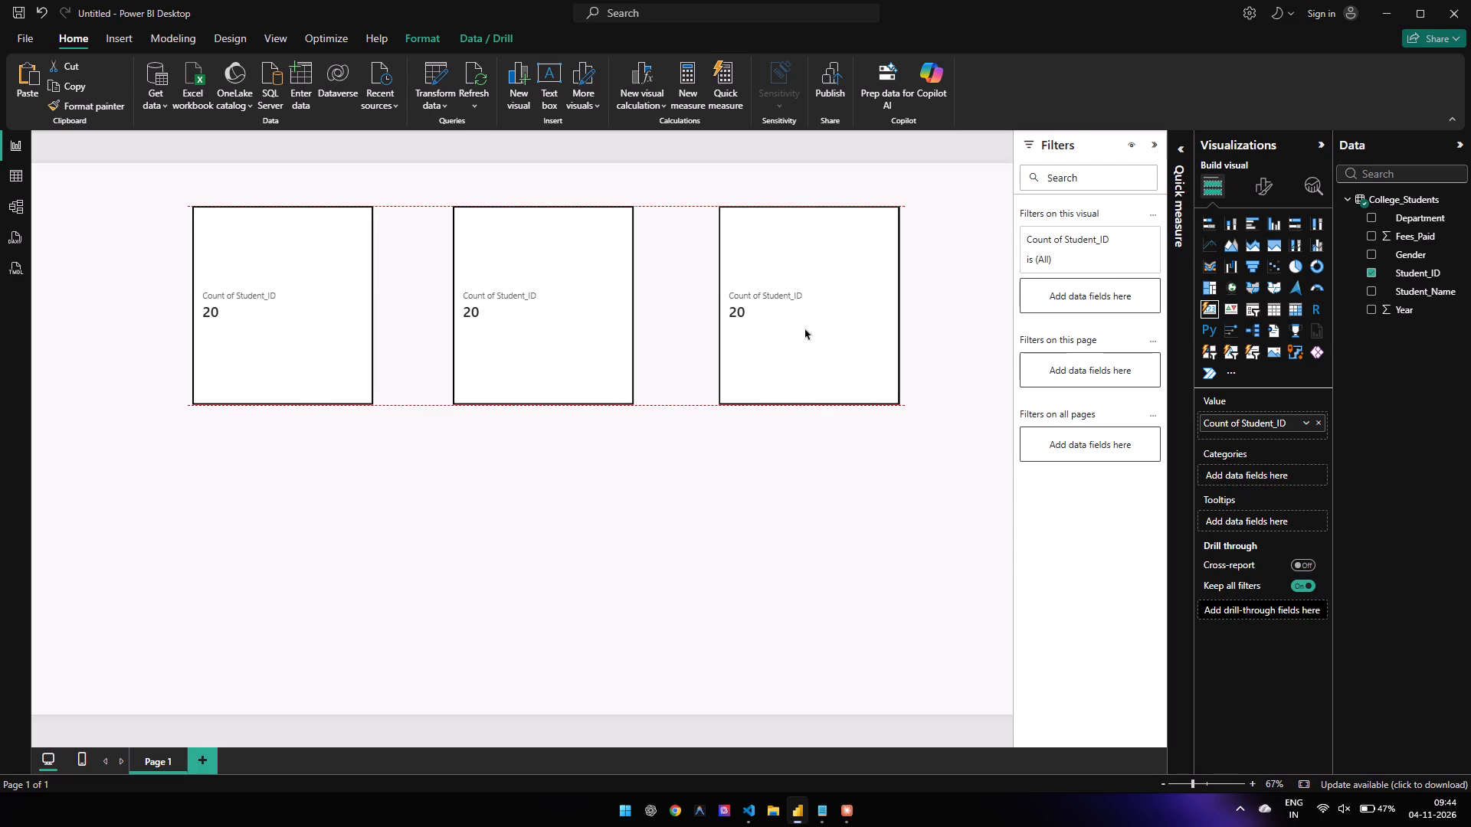
drag(804, 328, 801, 328)
click(675, 325)
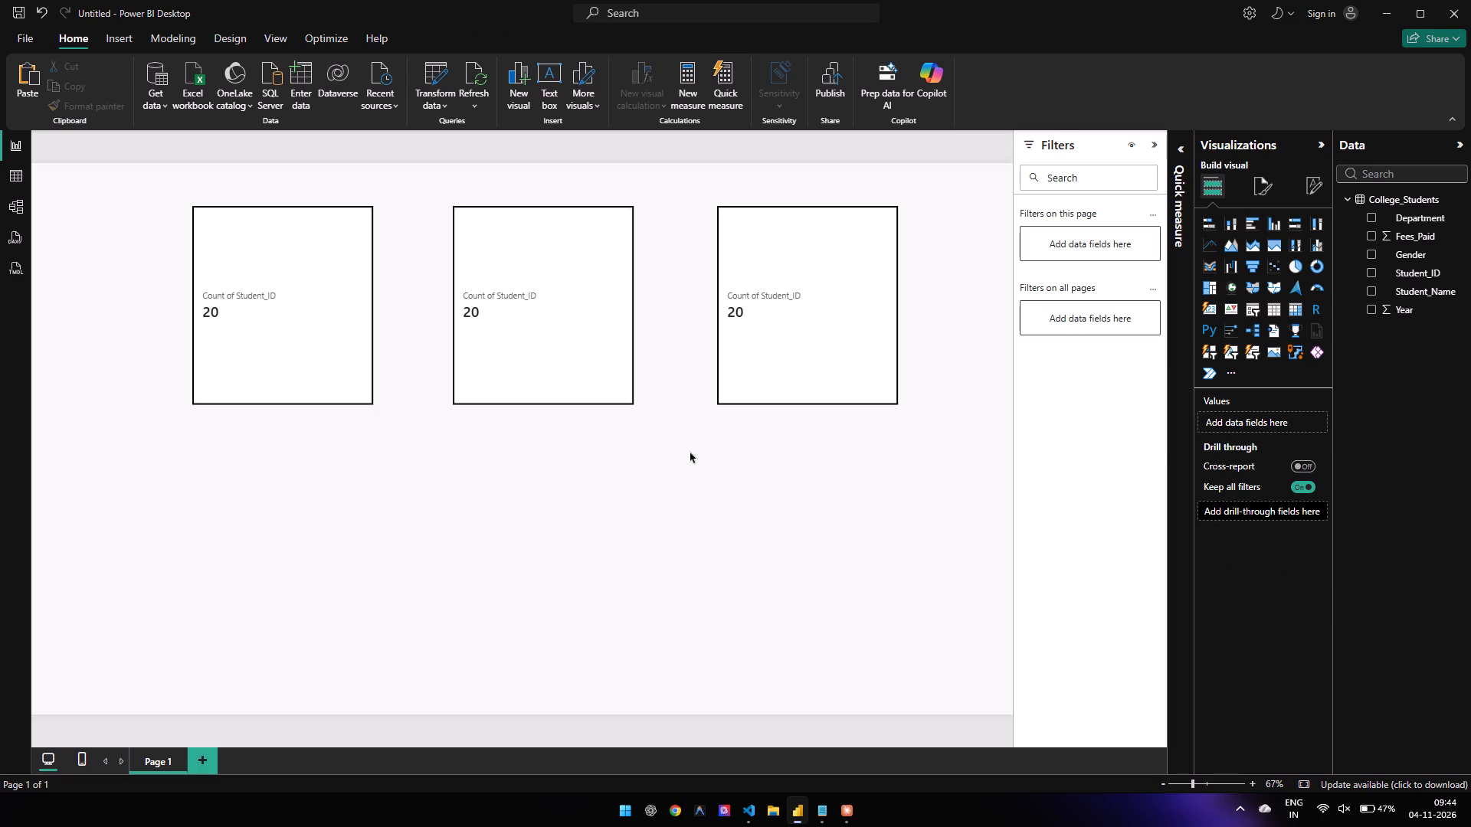
Duplicate the bordered card two more times and arrange the copies side by side in a row below the first three.
click(783, 330)
key(ctrl+c)
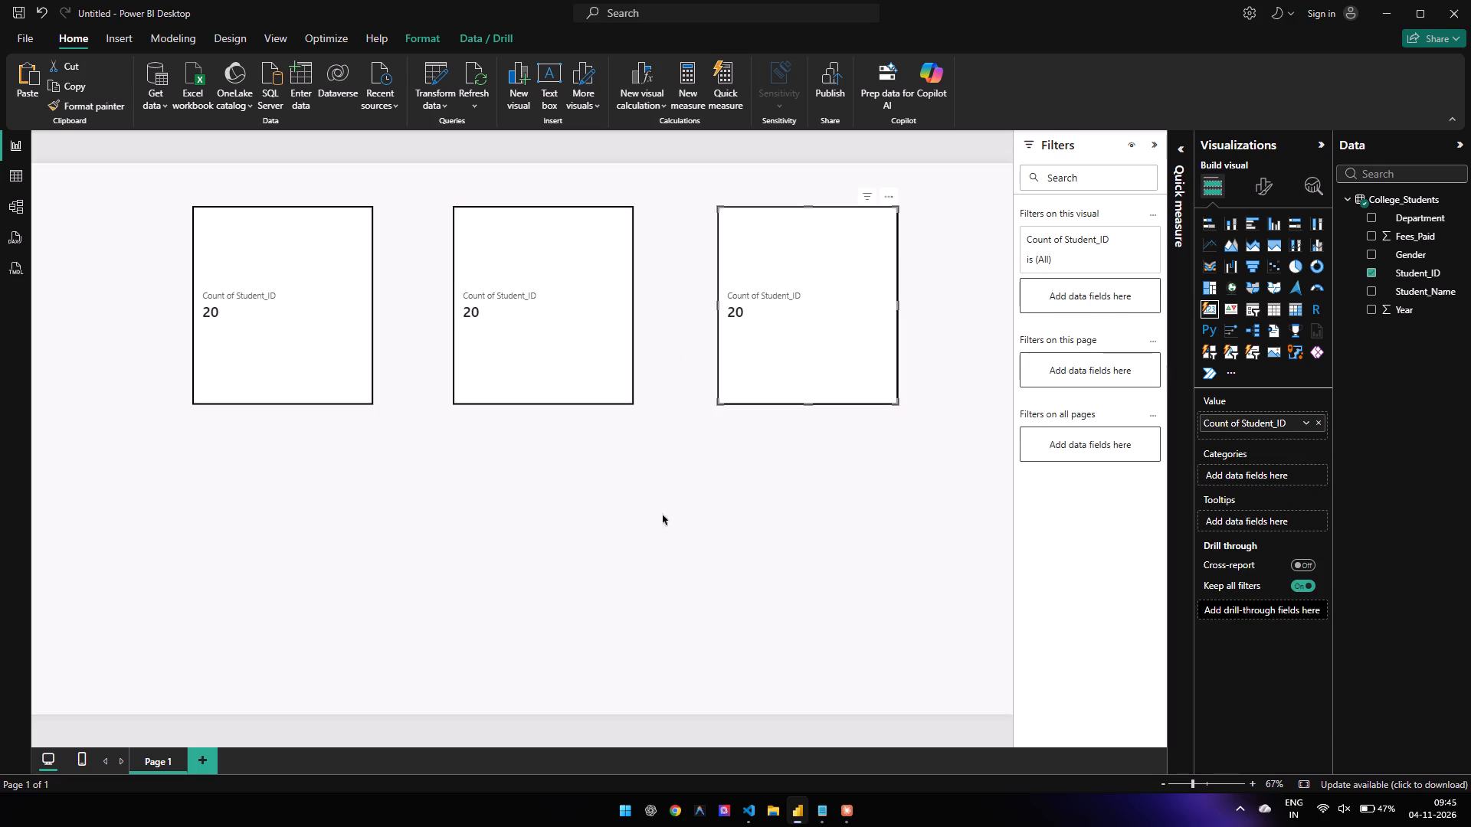
click(639, 569)
key(ctrl+v)
key(ctrl+v)
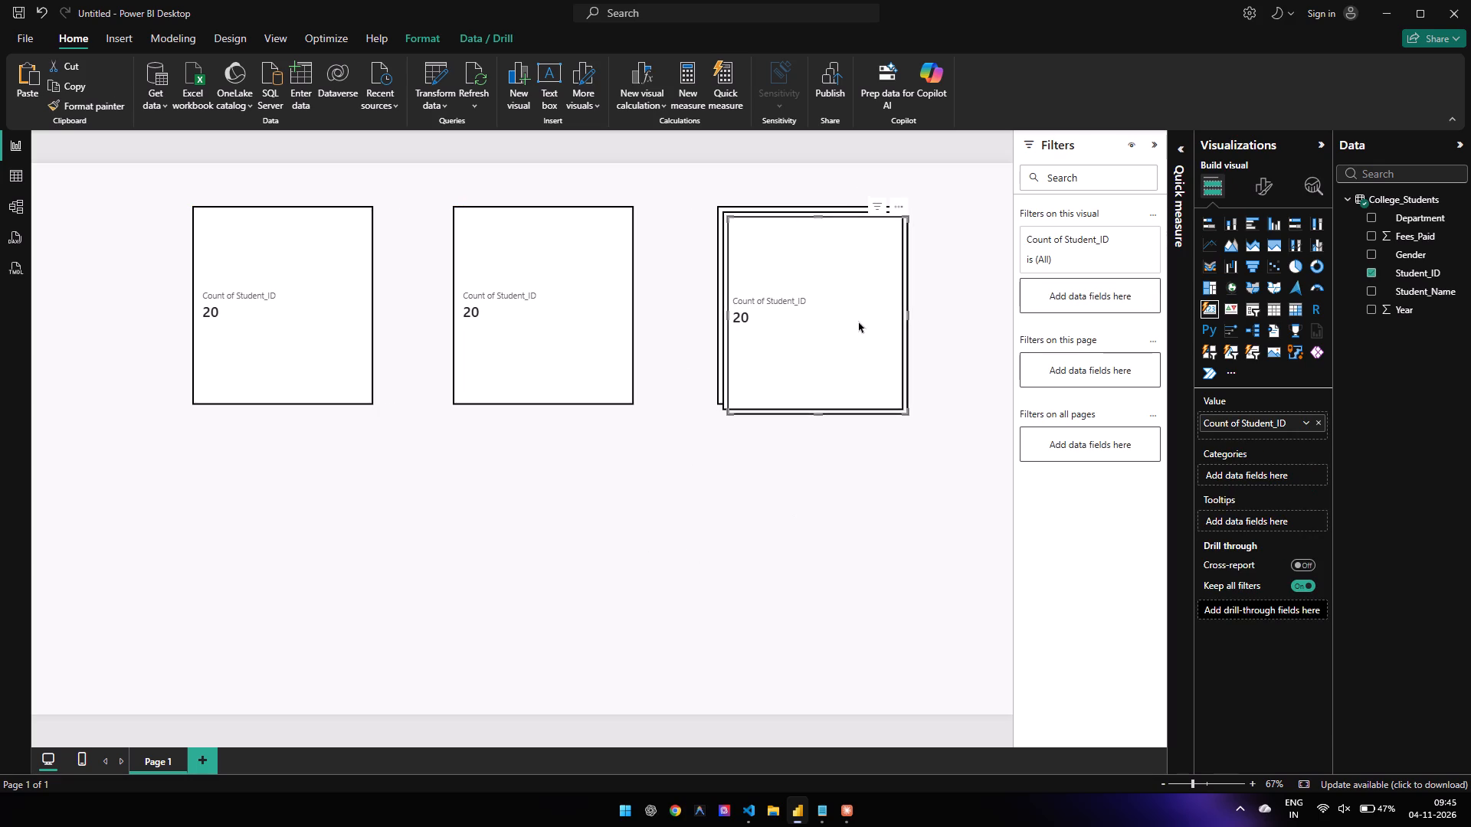
drag(858, 321, 483, 556)
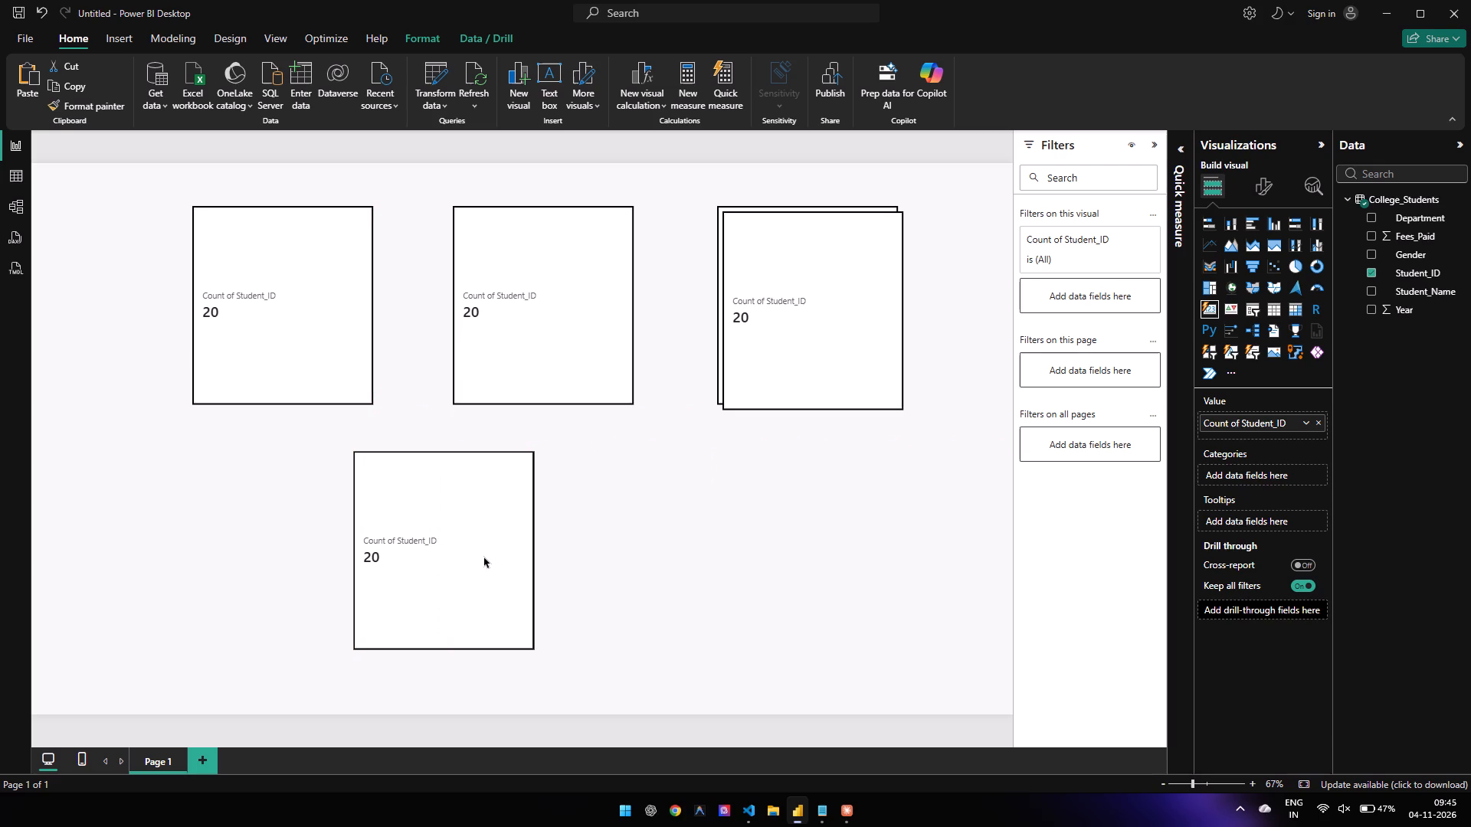
drag(483, 556, 470, 557)
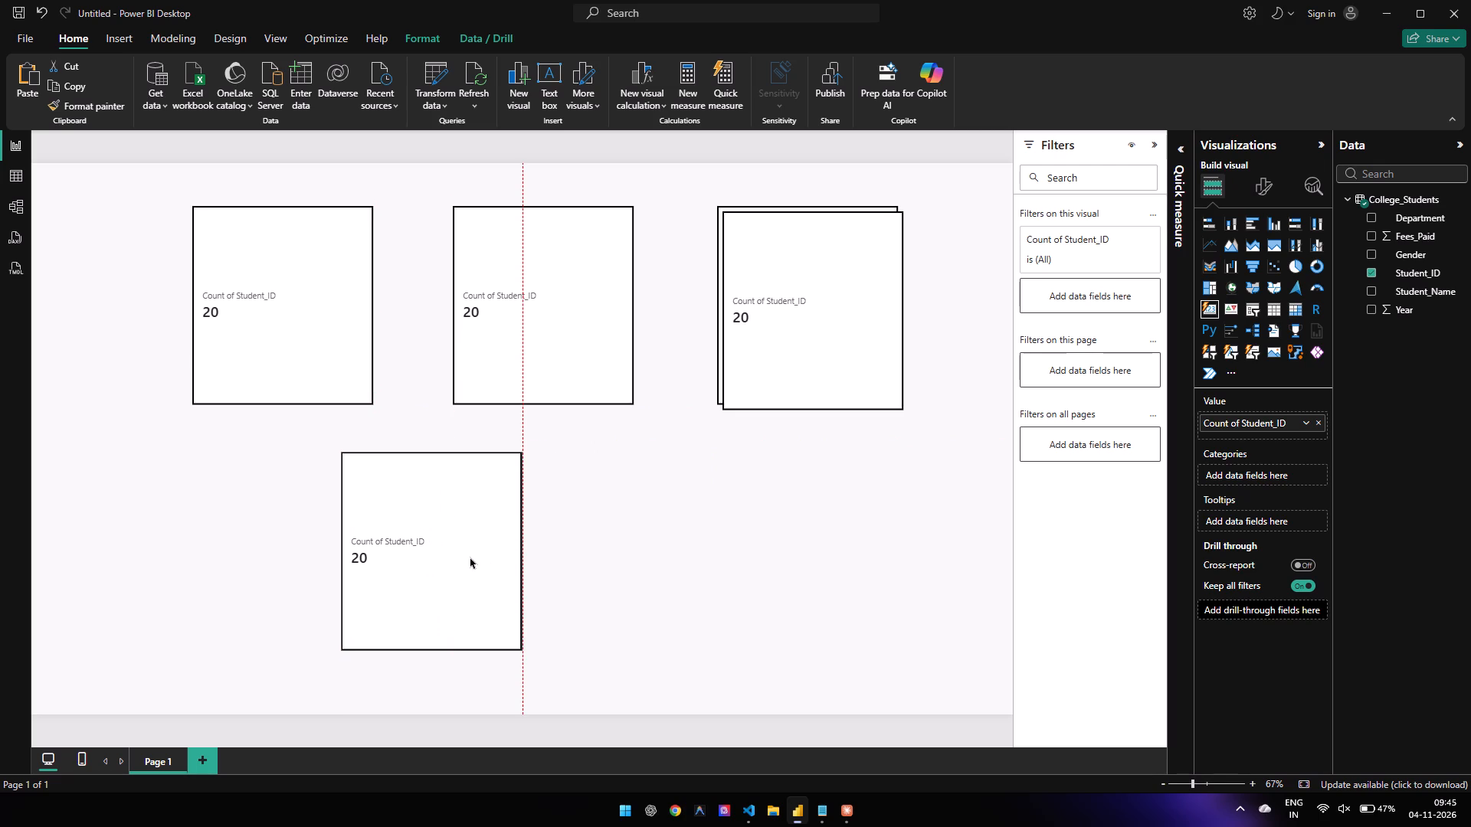
drag(470, 557, 447, 557)
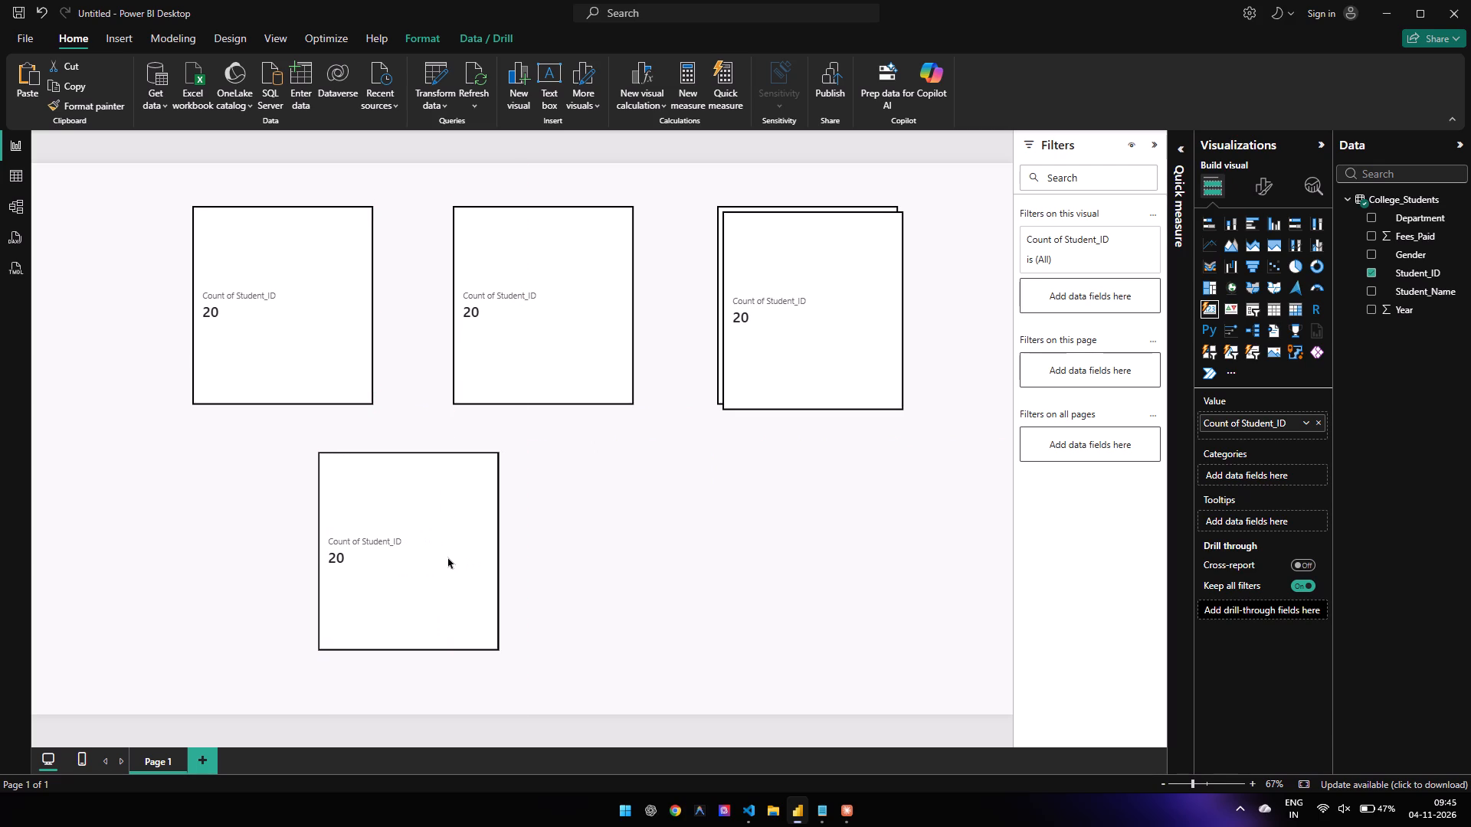
drag(447, 557, 460, 557)
drag(838, 322, 699, 560)
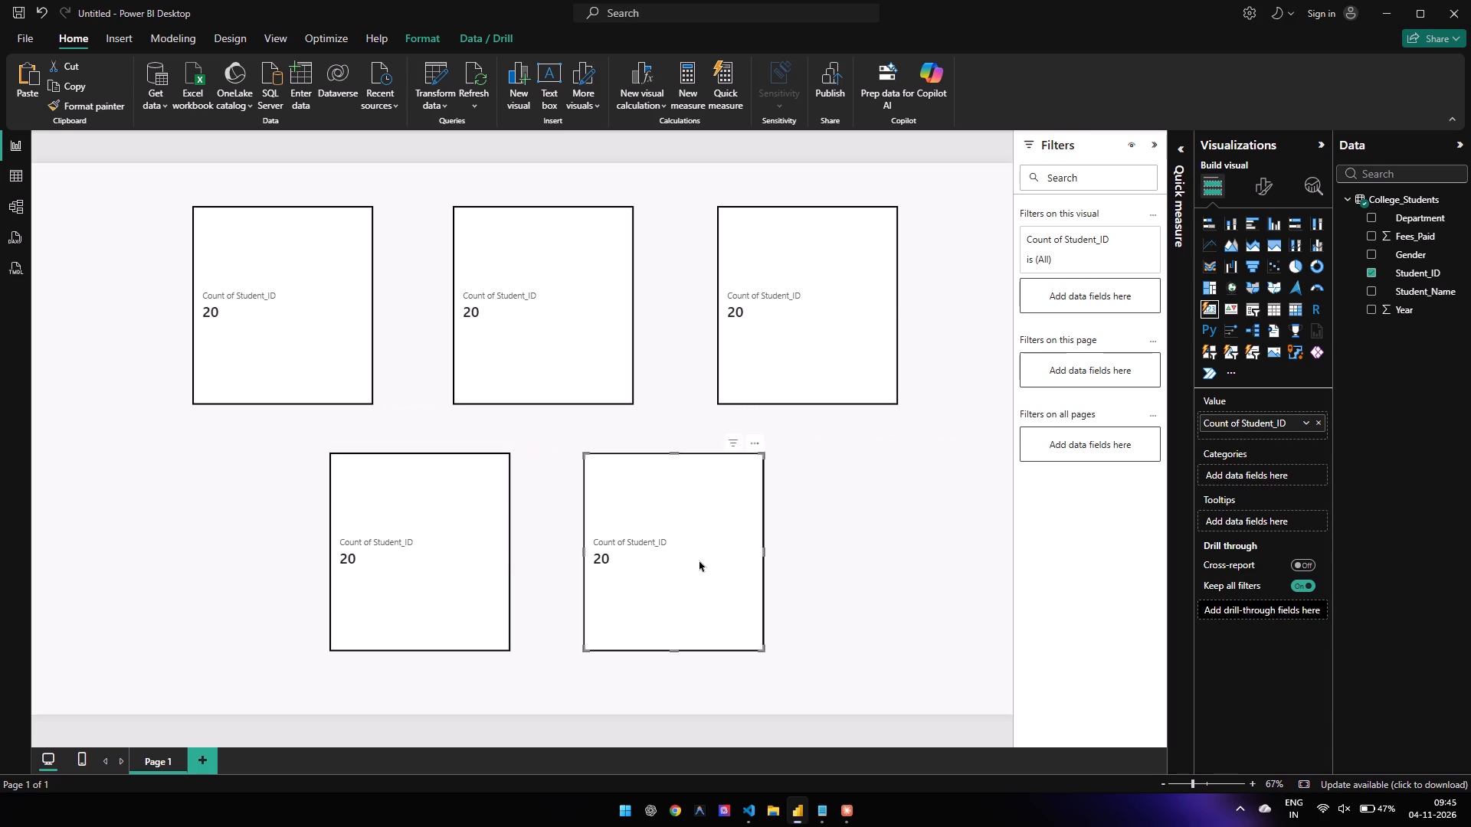
click(856, 563)
Save the five-card report in Documents under the name "Total number of student in collehe".
key(ctrl+s)
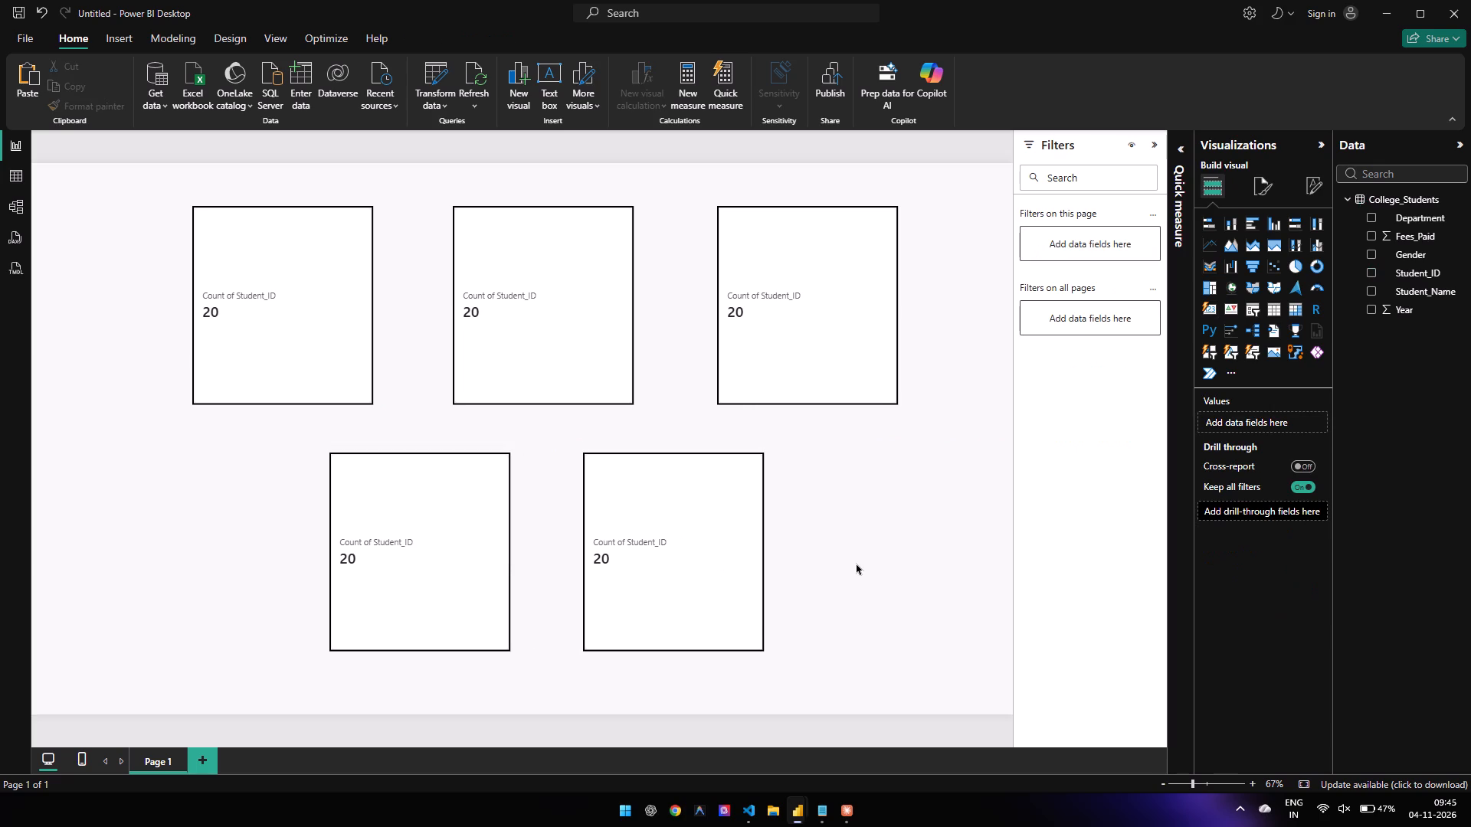
text(Toata)
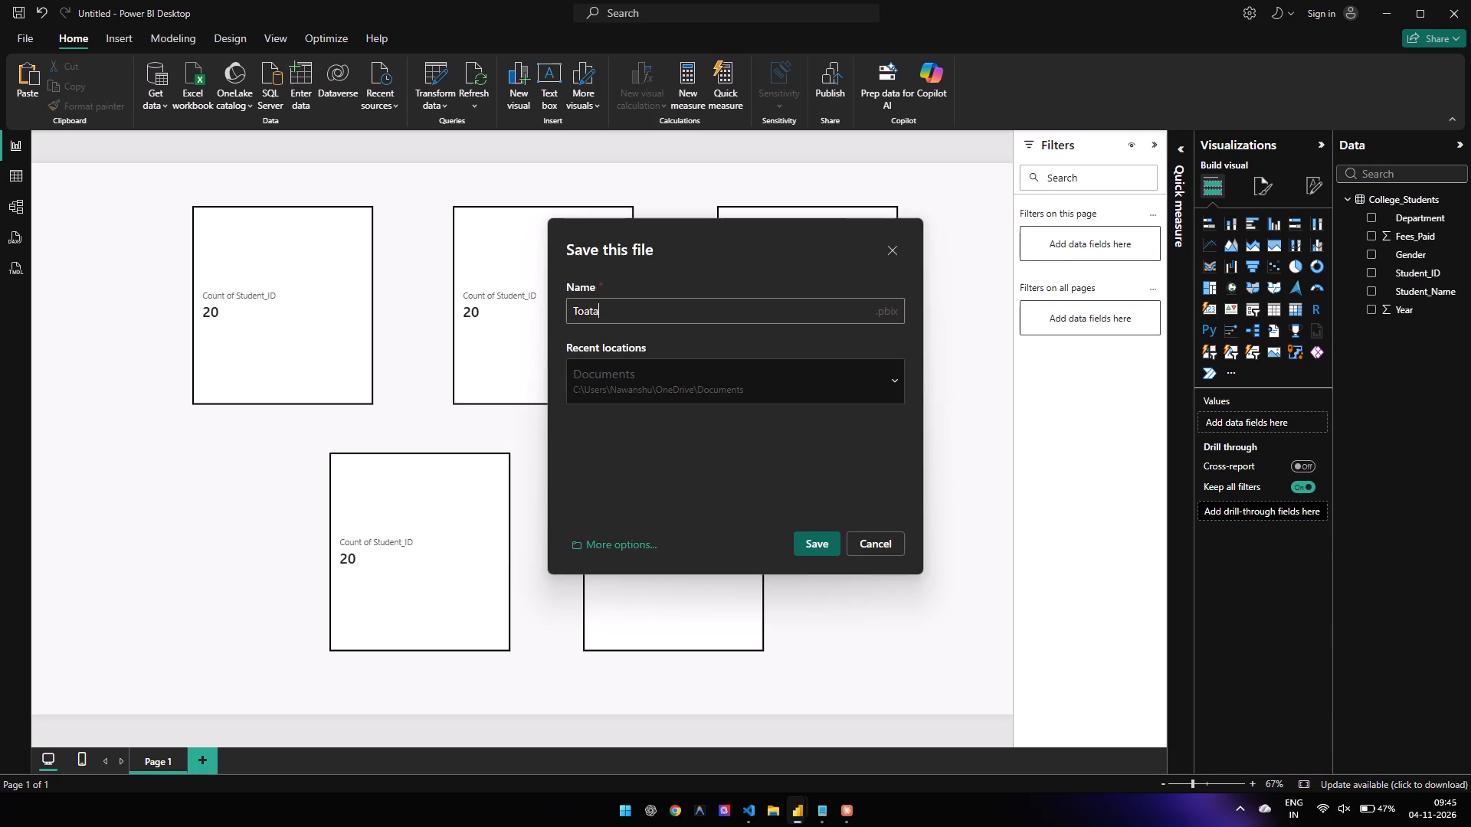
key(BackSpace)
key(BackSpace)
key(BackSpace)
text(tal number od)
key(space)
key(BackSpace)
key(BackSpace)
text(f student in collehe)
key(Return)
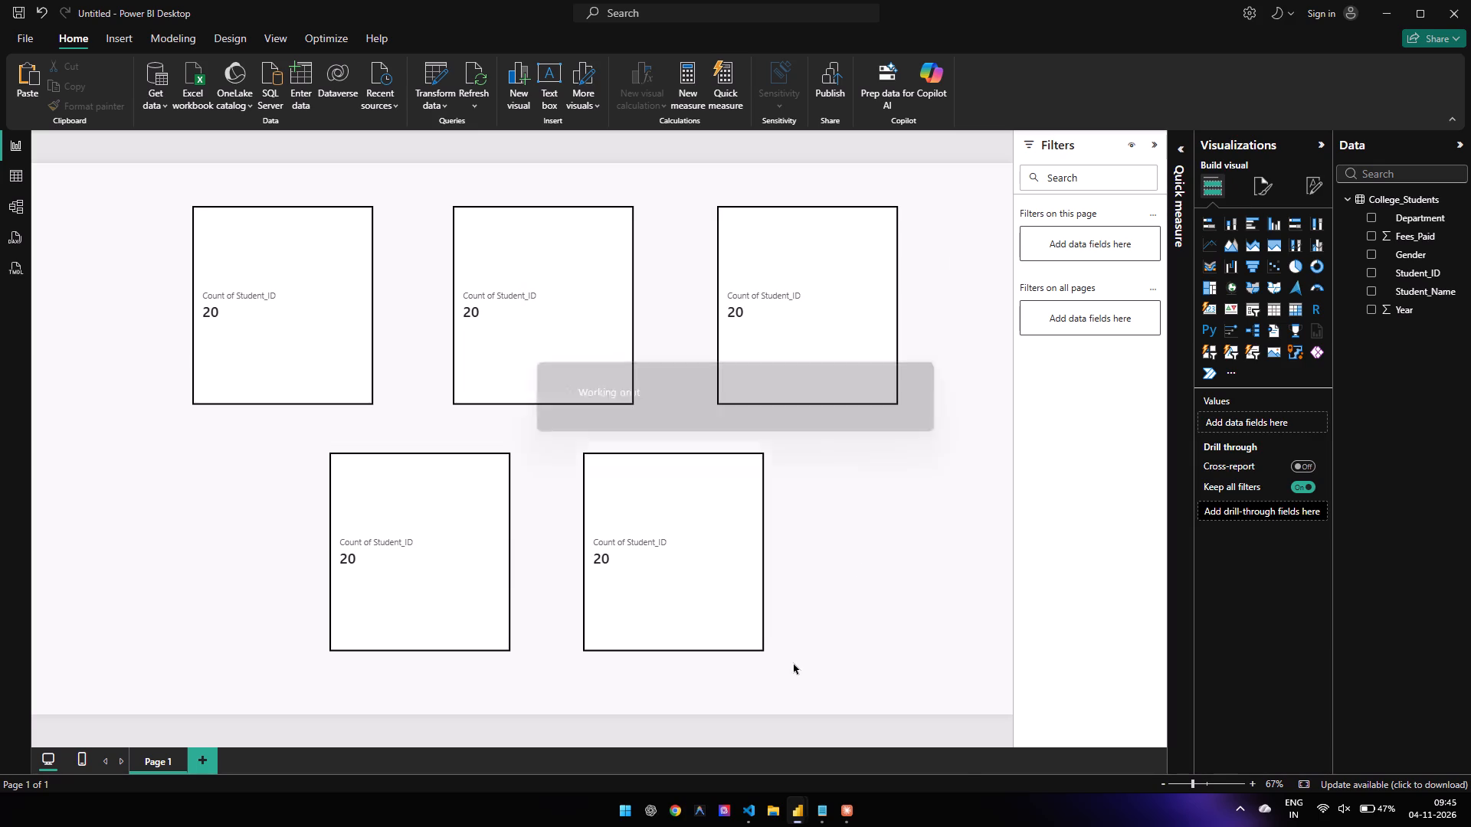
click(31, 32)
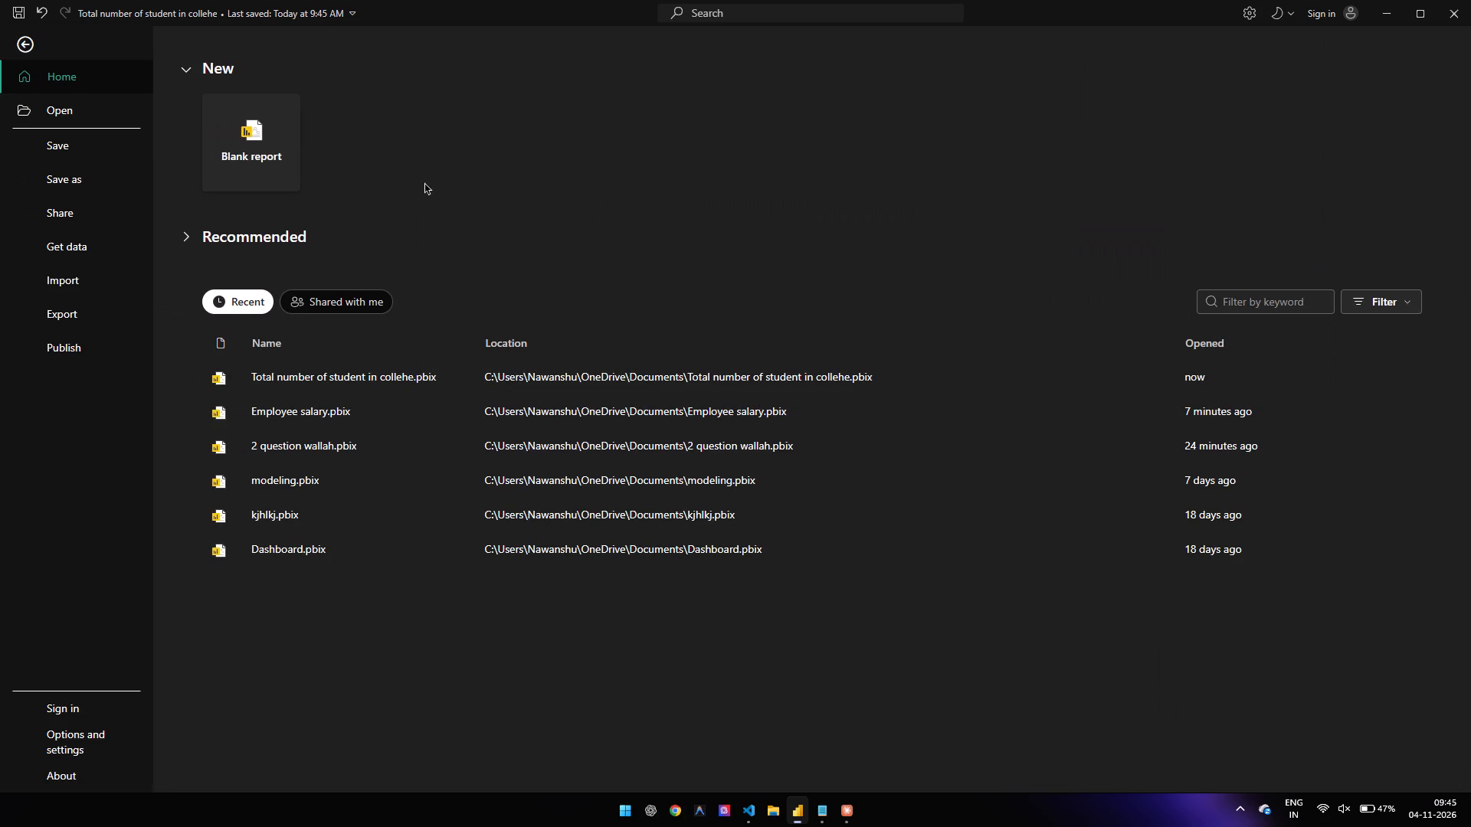
click(240, 135)
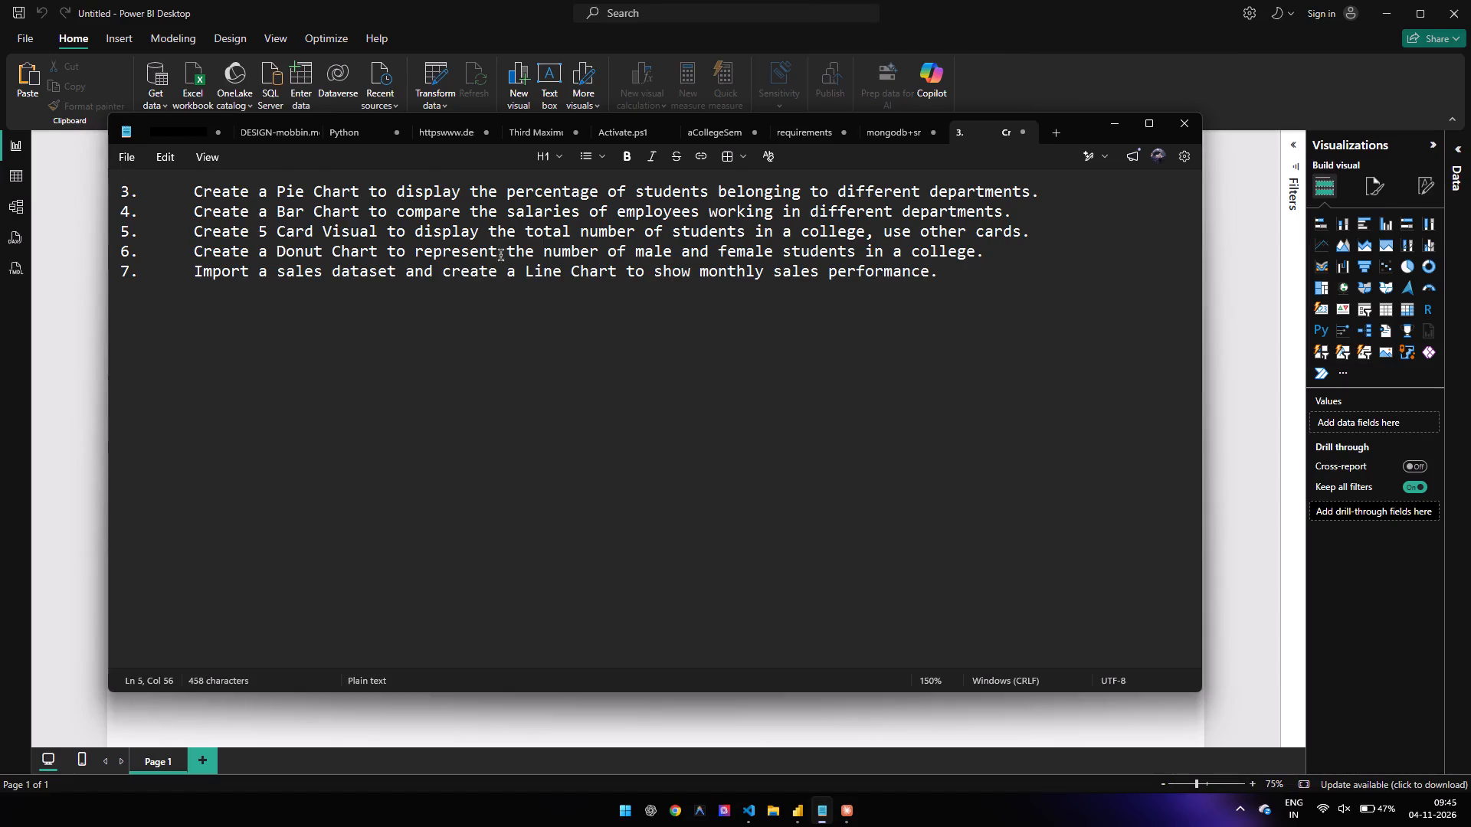
Back in Power BI Desktop's blank report, load College_Students_Gender.csv from the Downloads folder as Text/CSV data.
click(1265, 406)
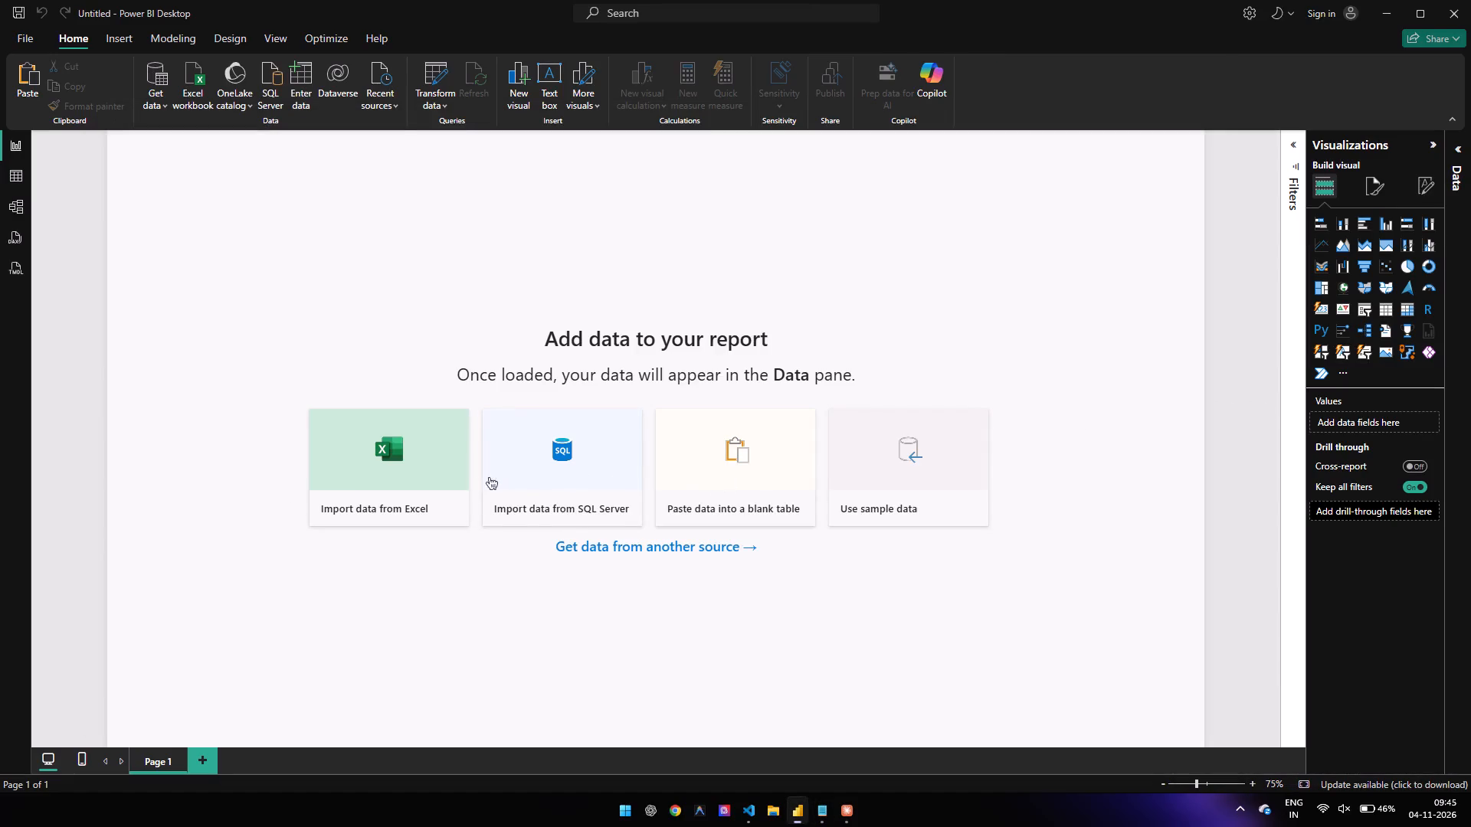
click(165, 104)
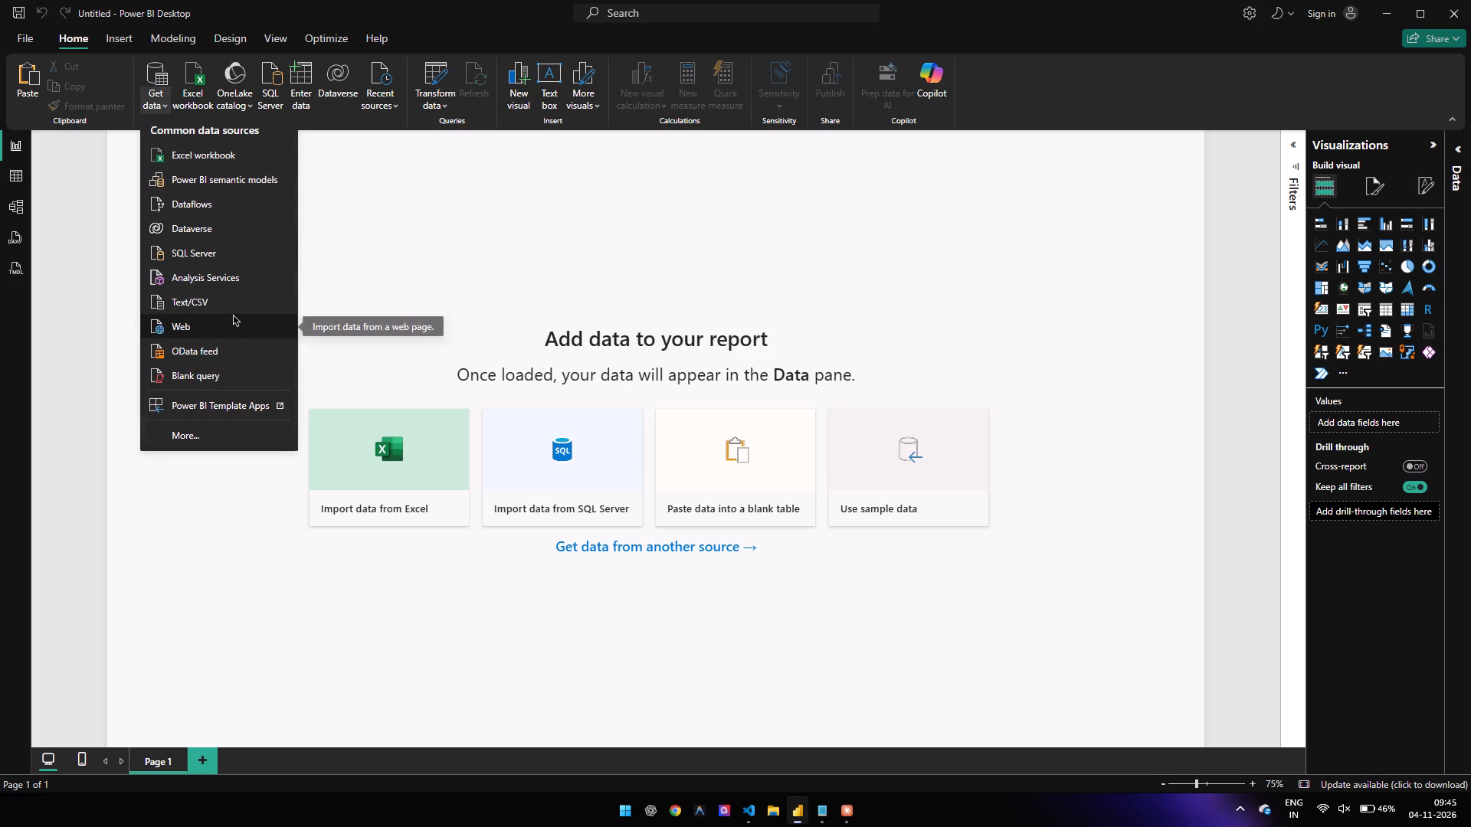
click(231, 289)
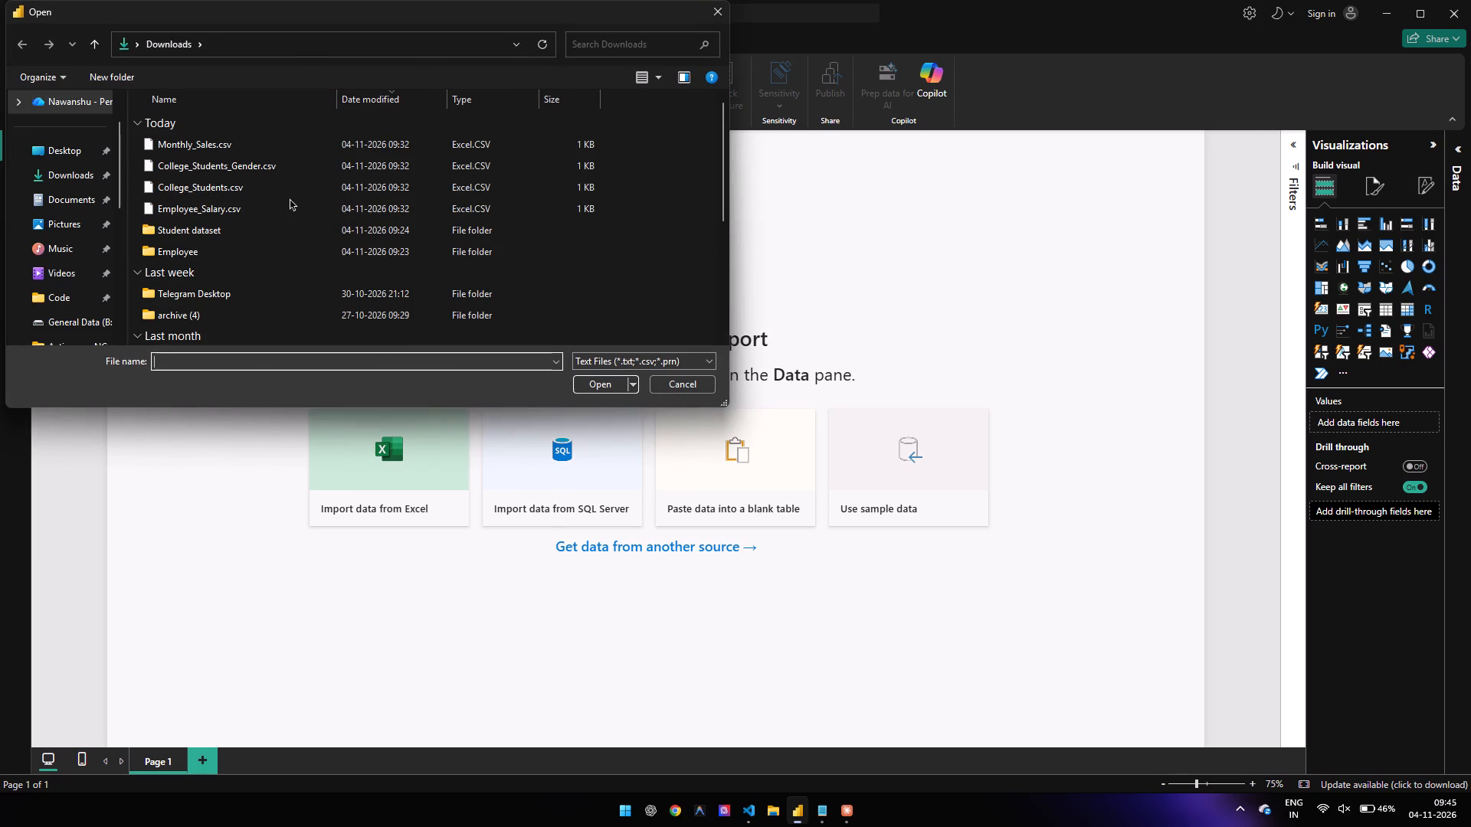
click(382, 159)
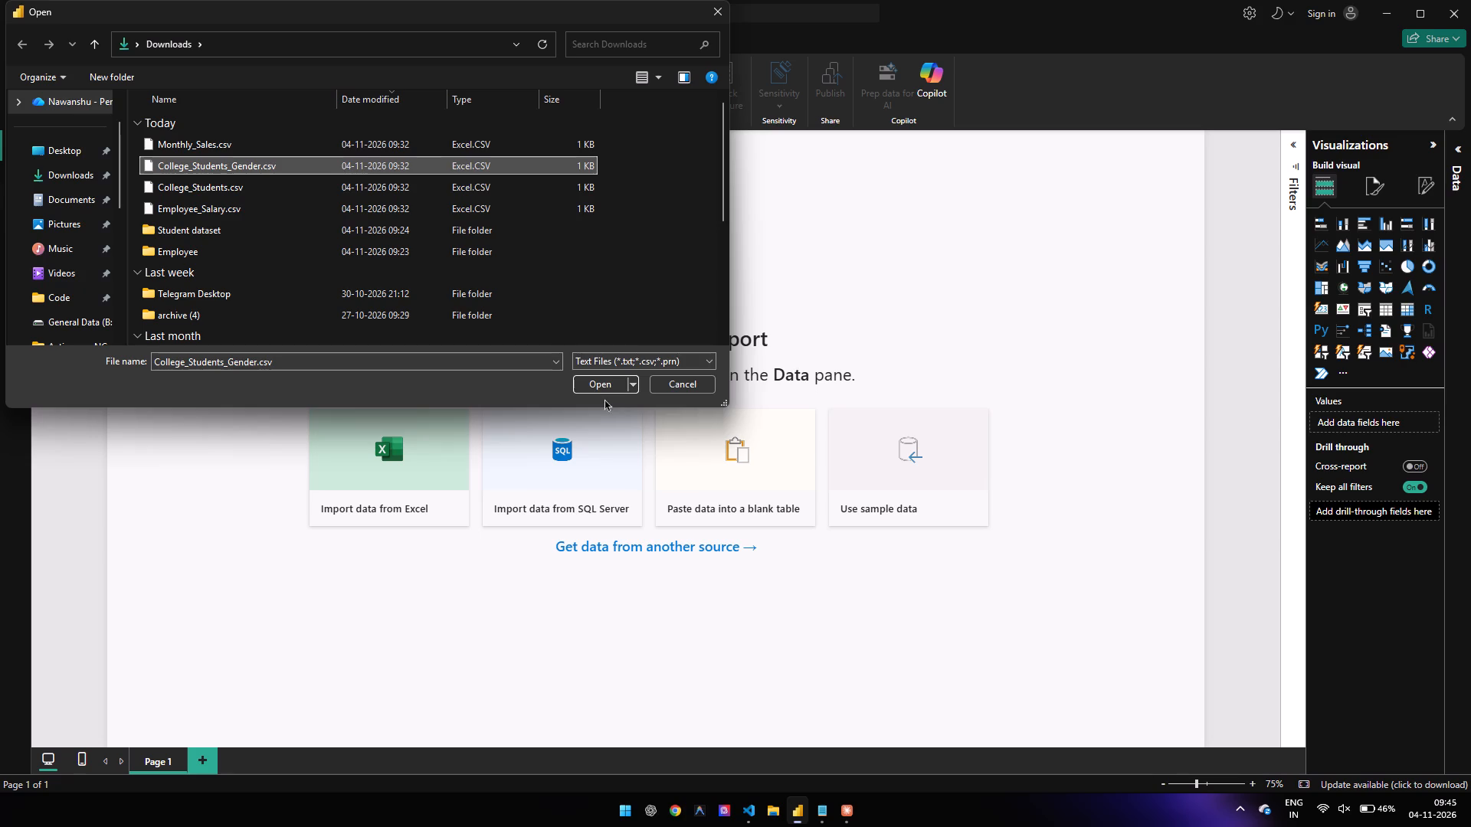
click(590, 381)
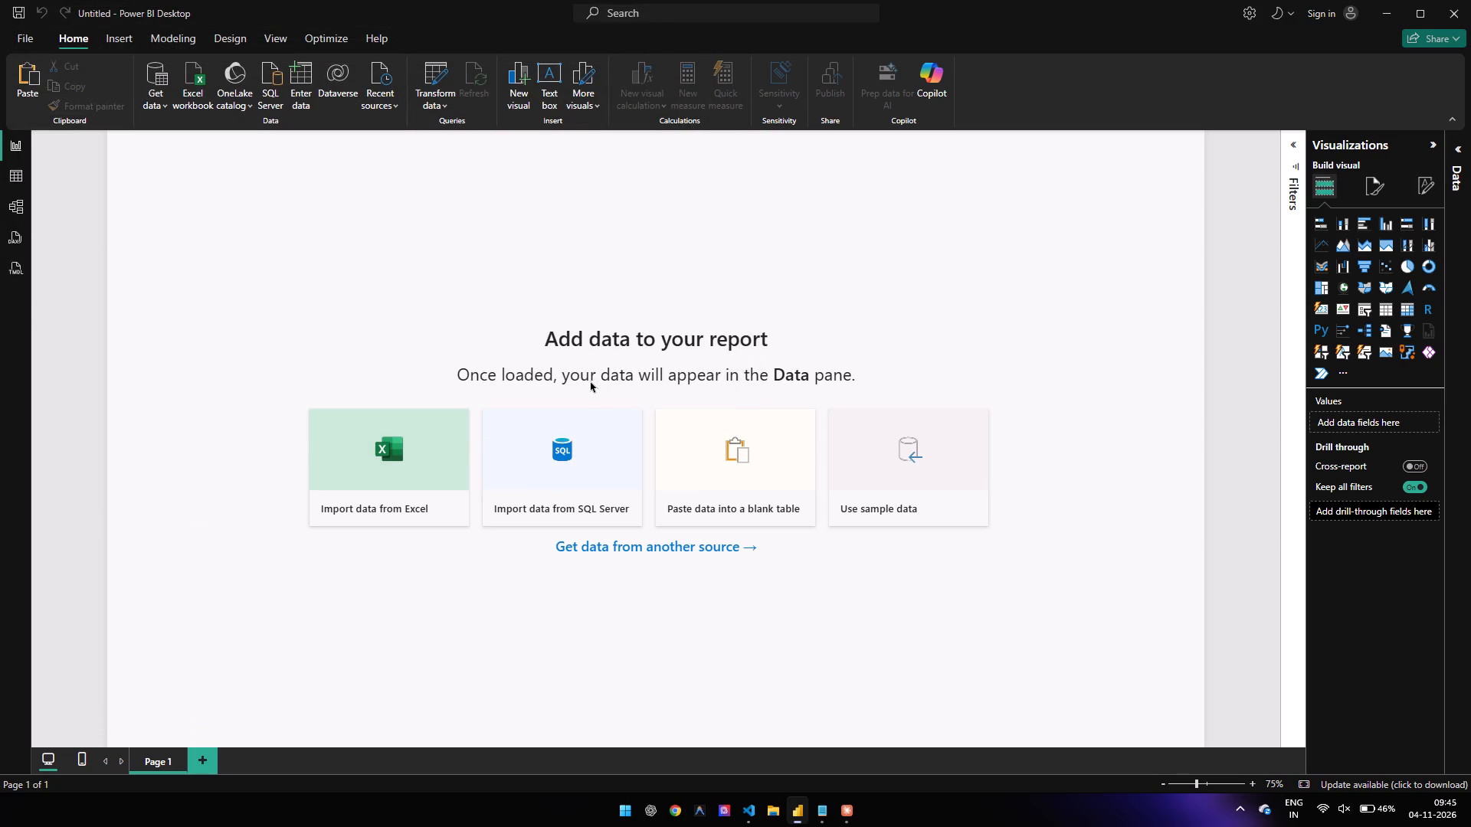
scroll(876, 532, down, 4)
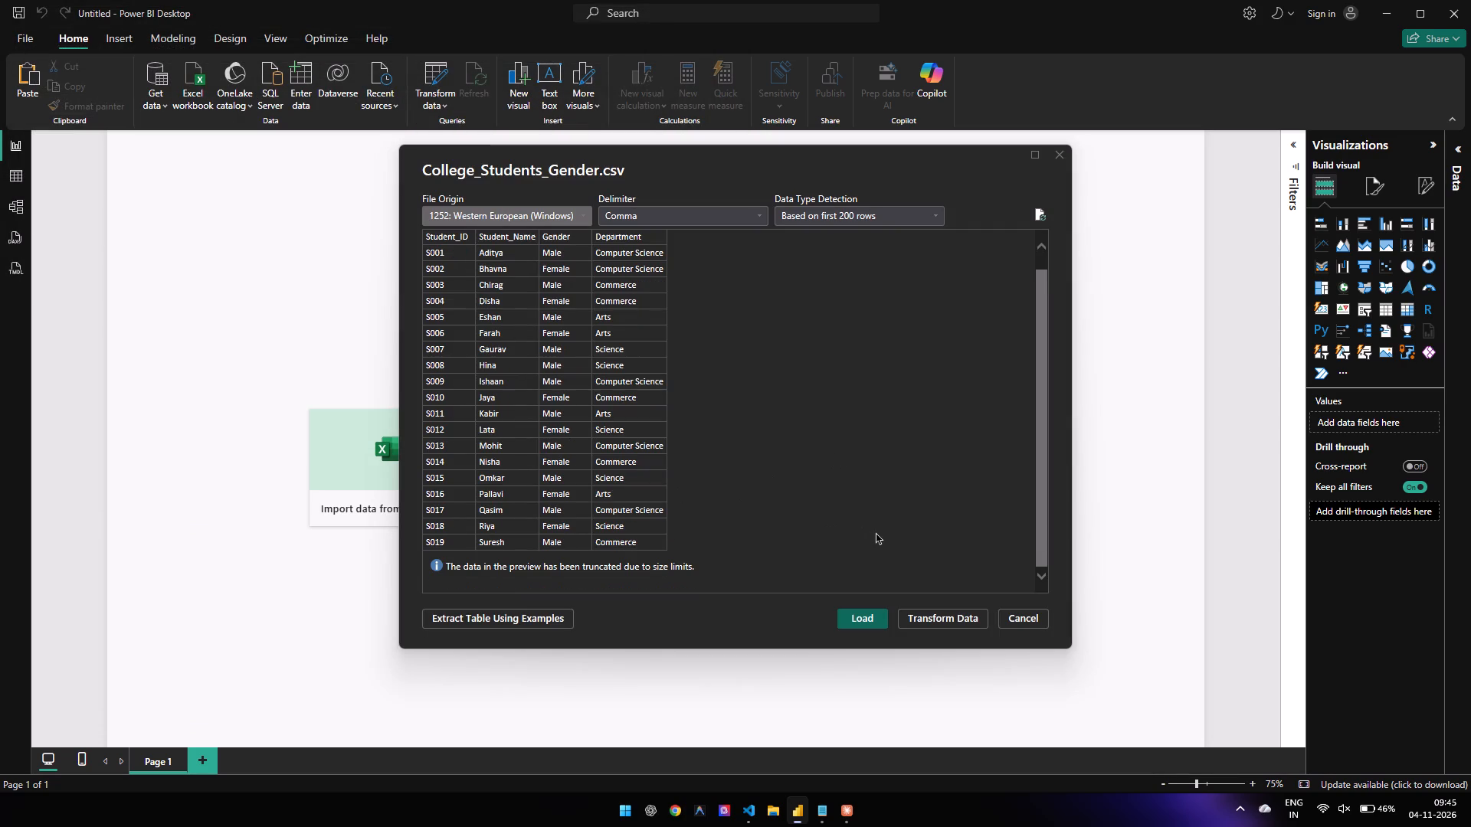
scroll(876, 532, down, 1)
click(855, 624)
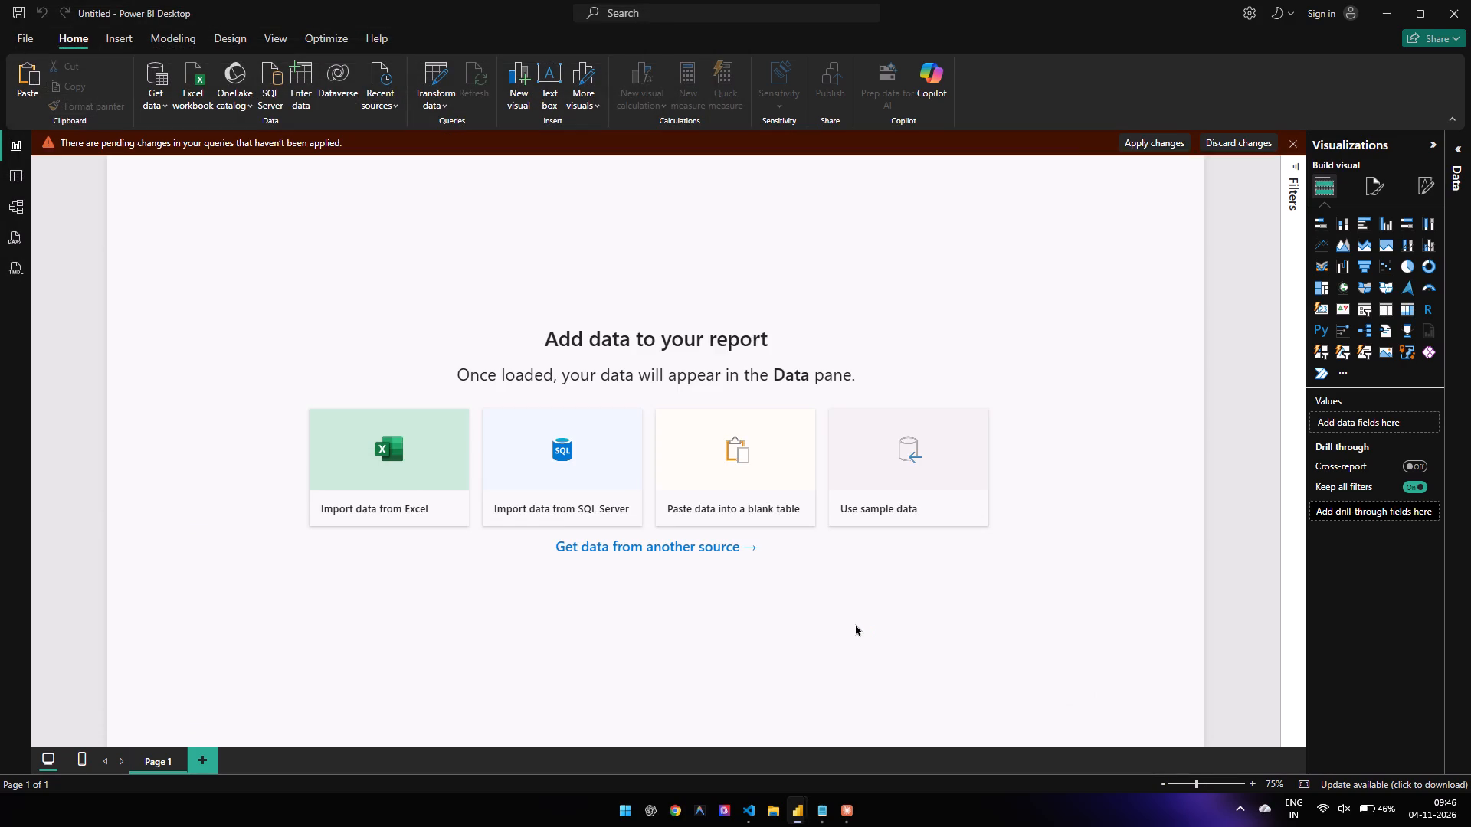
drag(814, 359, 772, 293)
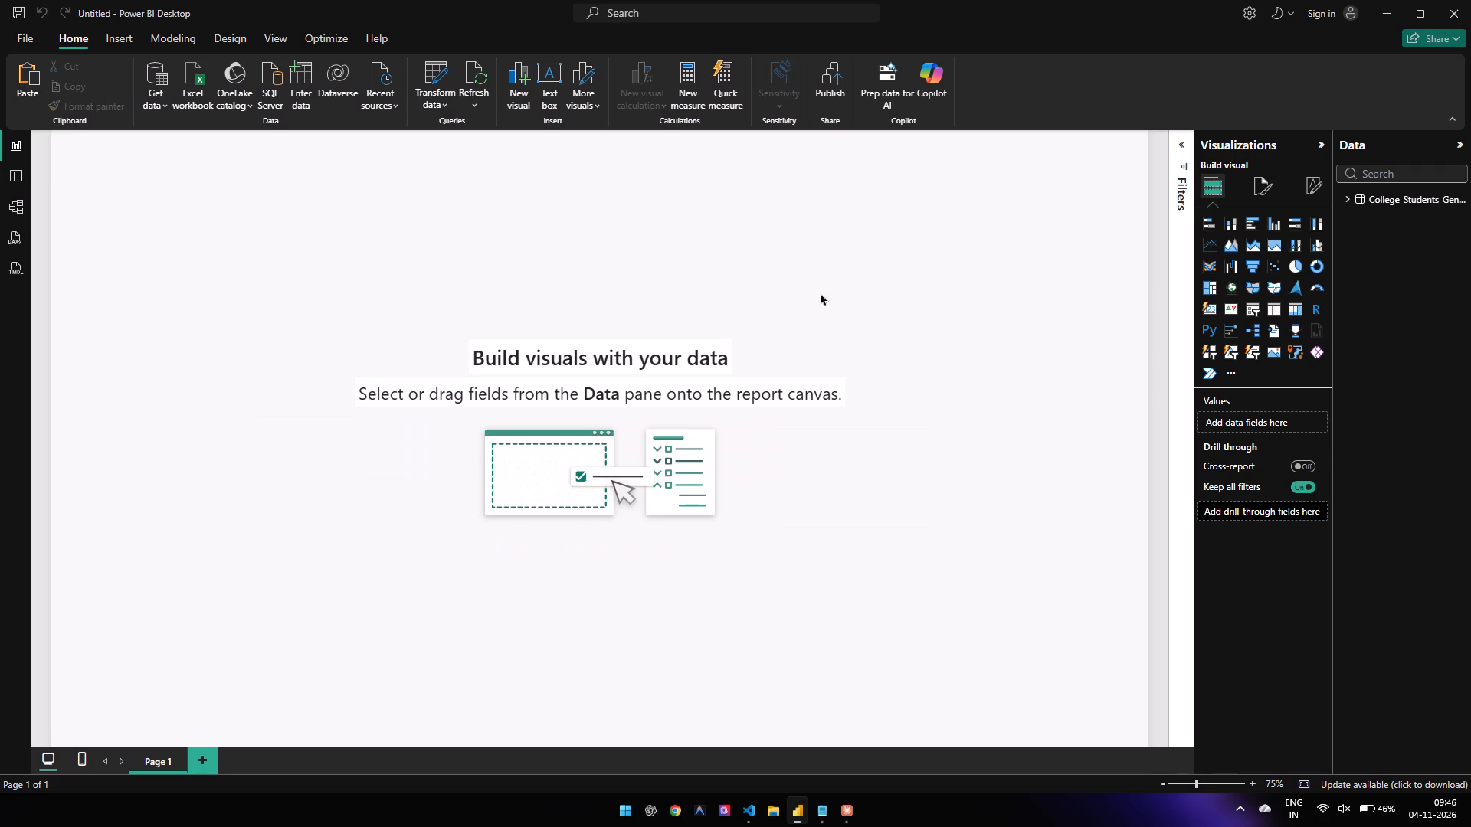
Expand the gender table's fields and place a donut chart visual near the middle of the page.
click(1349, 199)
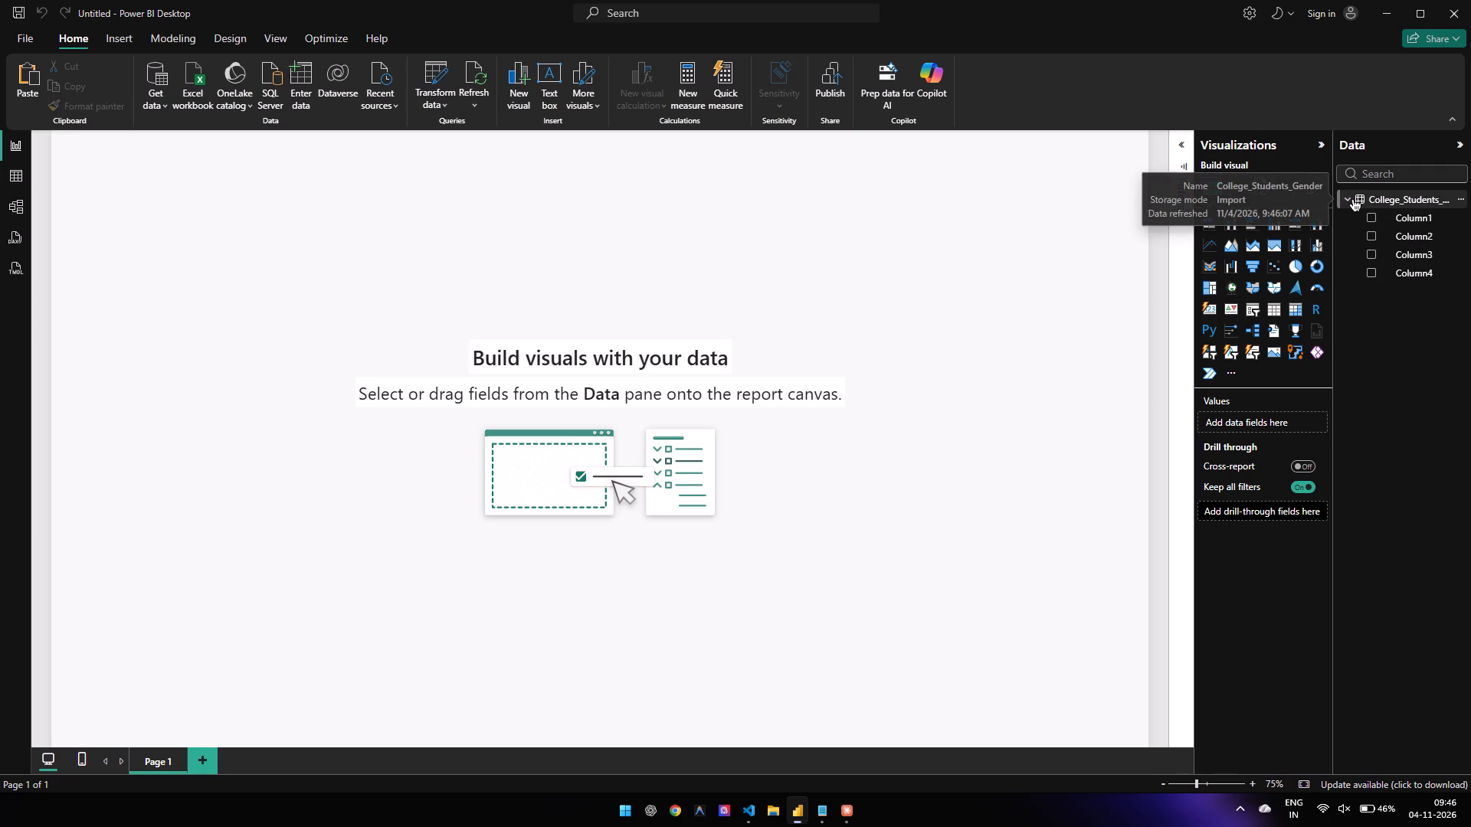
click(1314, 273)
drag(100, 186, 488, 368)
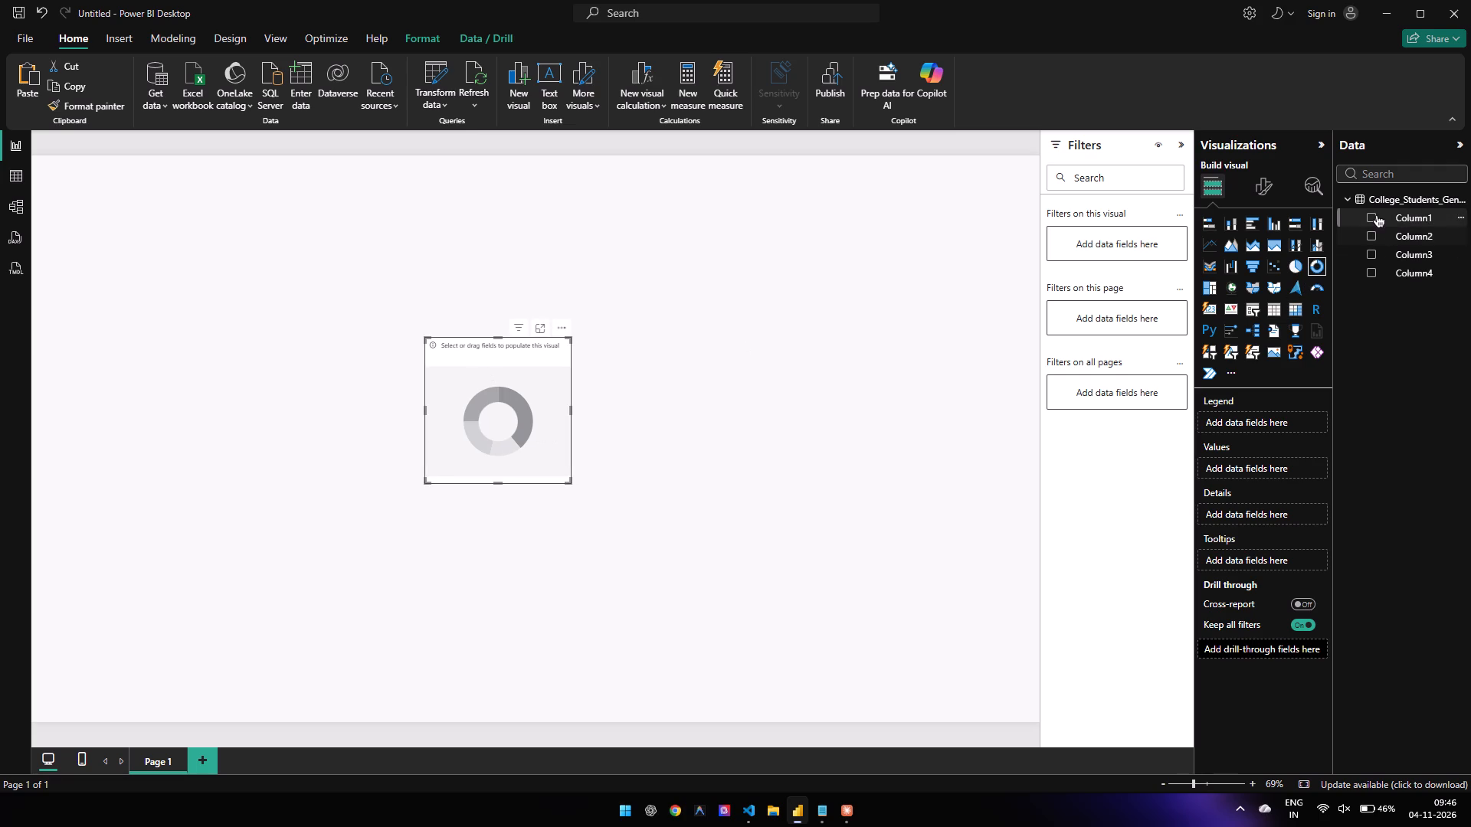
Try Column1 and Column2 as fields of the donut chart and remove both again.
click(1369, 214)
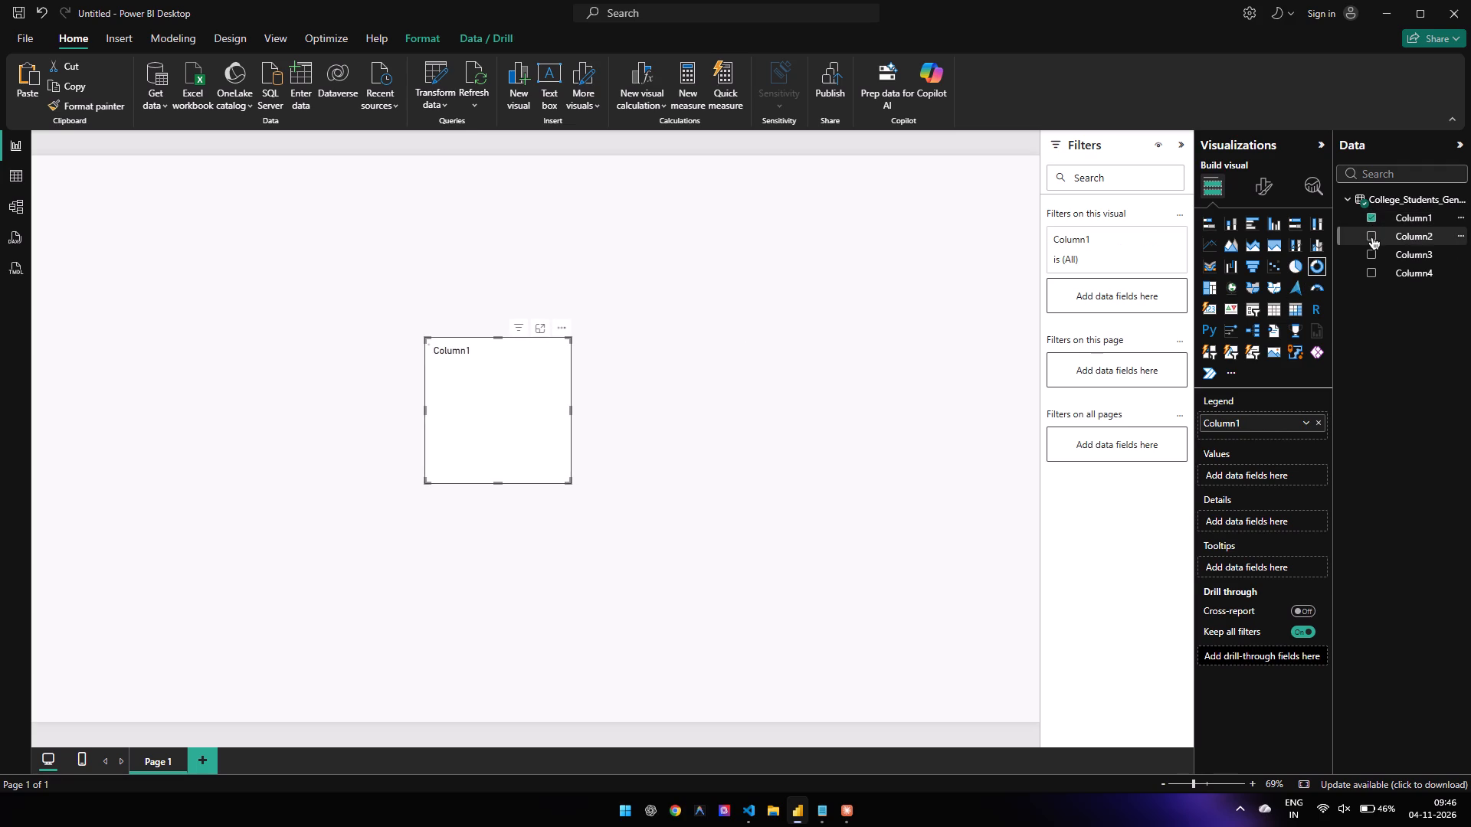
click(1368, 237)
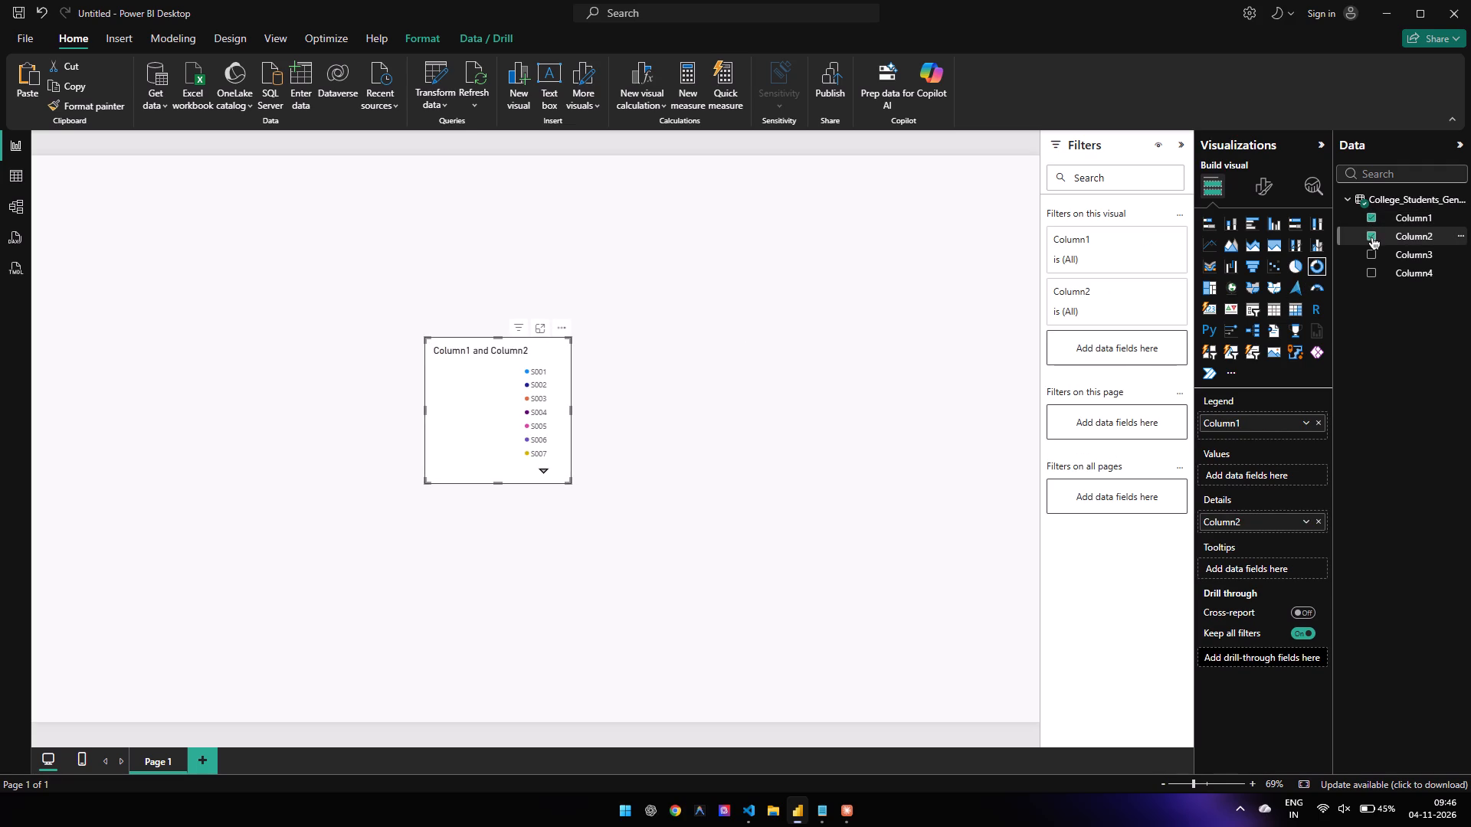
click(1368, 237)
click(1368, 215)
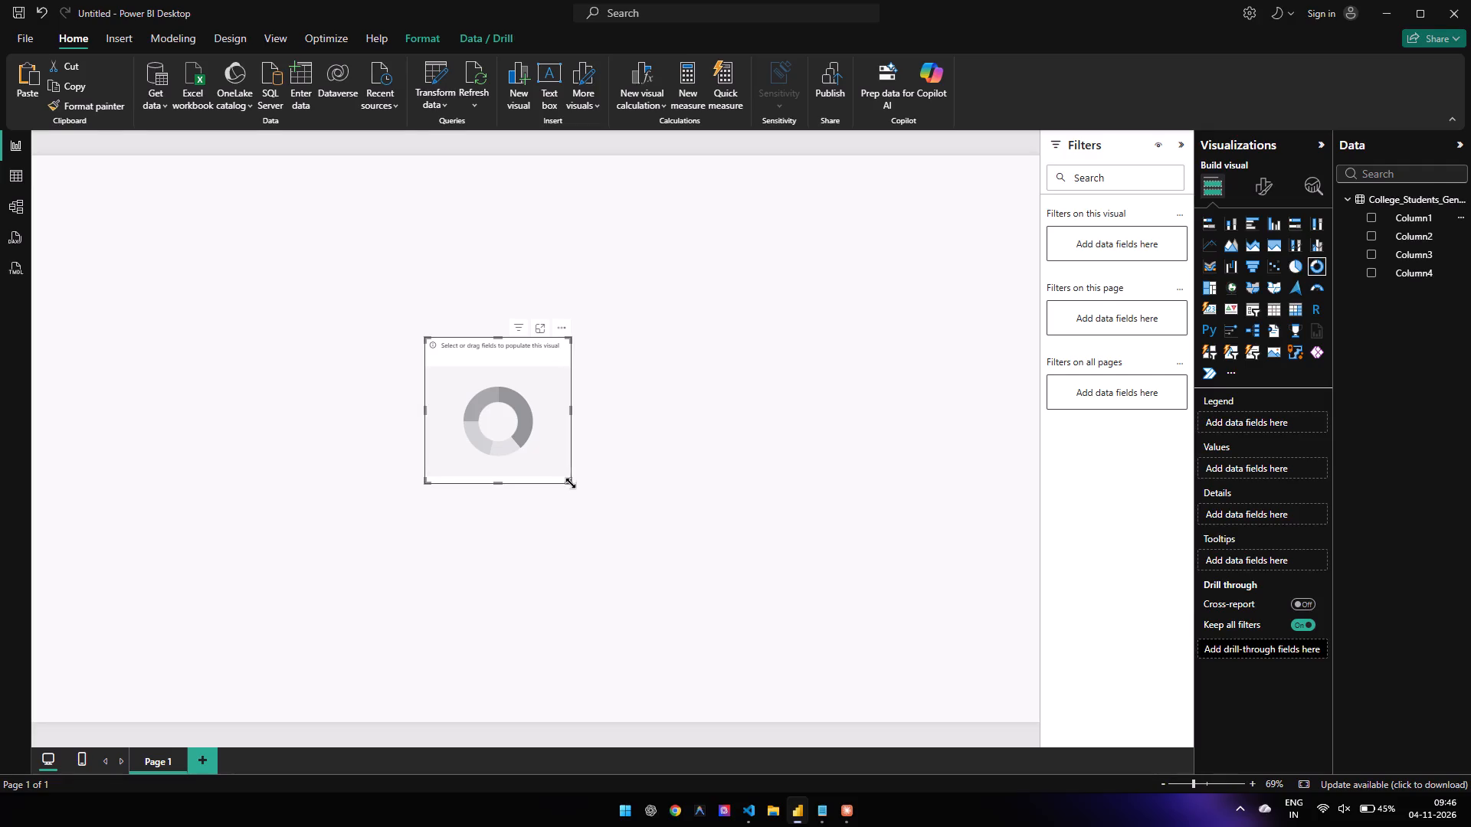
Enlarge the empty donut chart and position it around the middle of the page.
drag(571, 483, 841, 570)
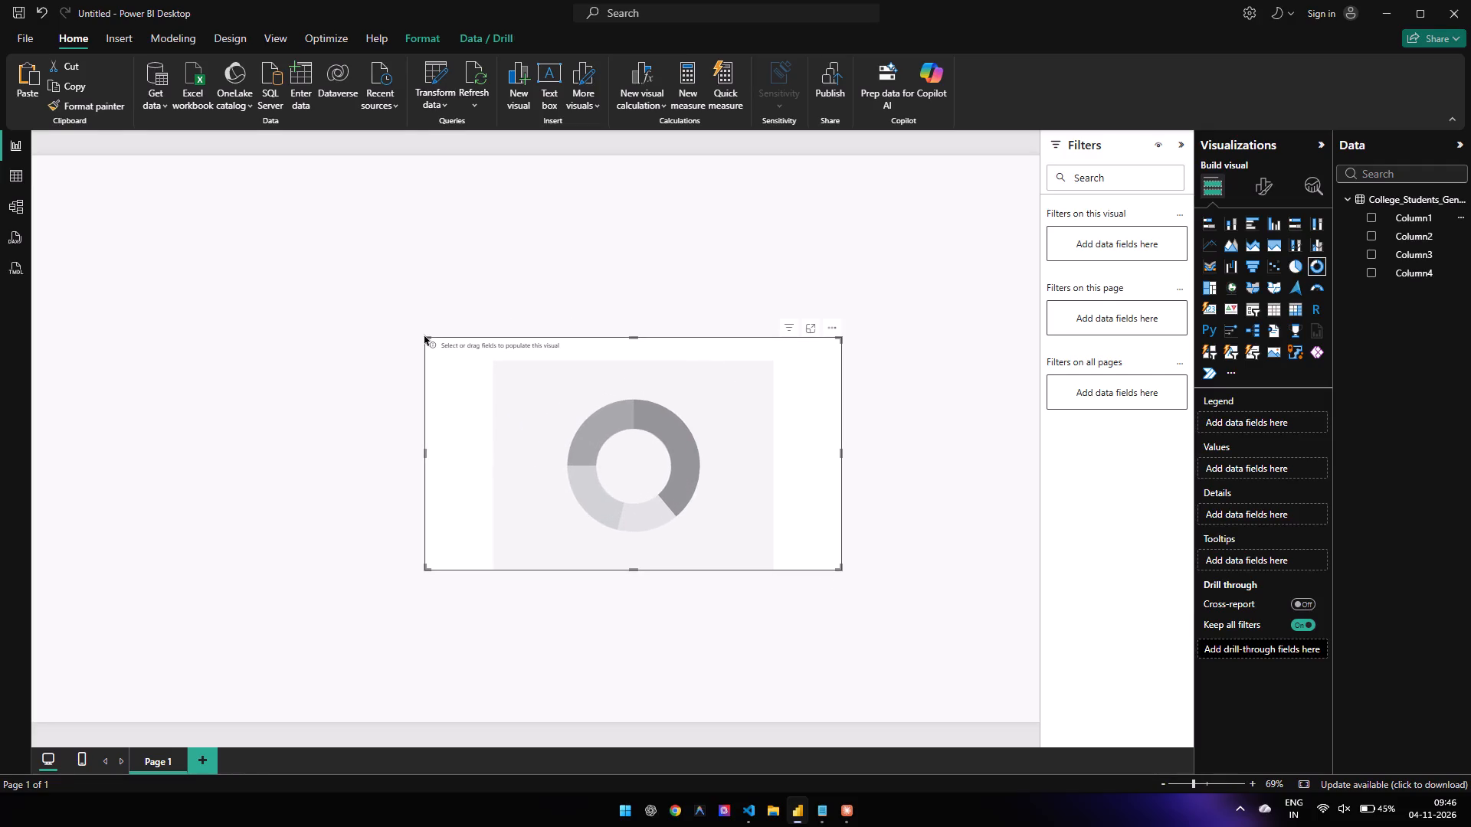
drag(427, 340, 404, 218)
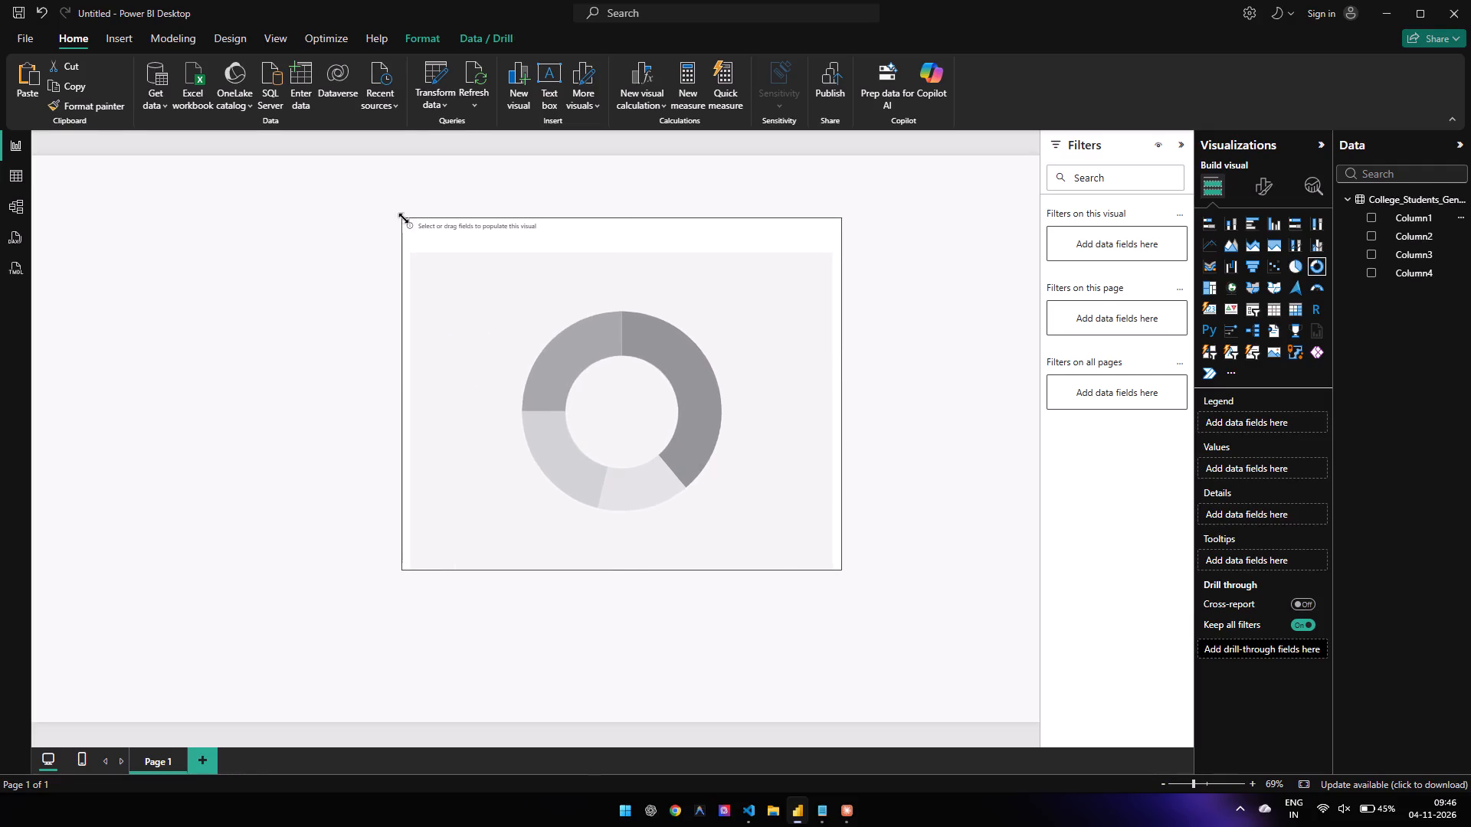
drag(626, 433, 585, 446)
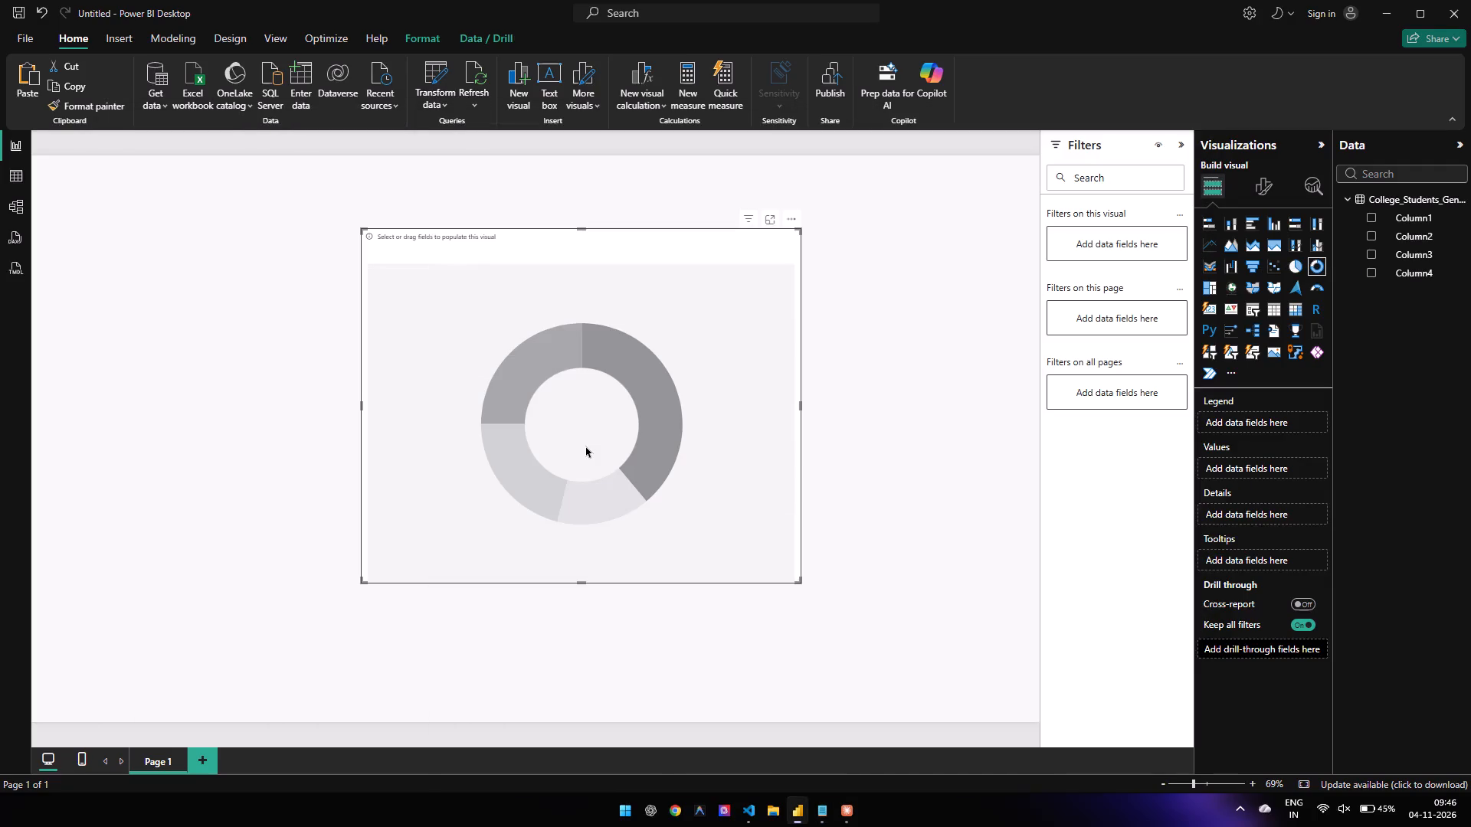
In File Explorer's Downloads folder, preview College_Students.csv and College_Students_Gender.csv to identify the gender column, and close the window.
key(super+e)
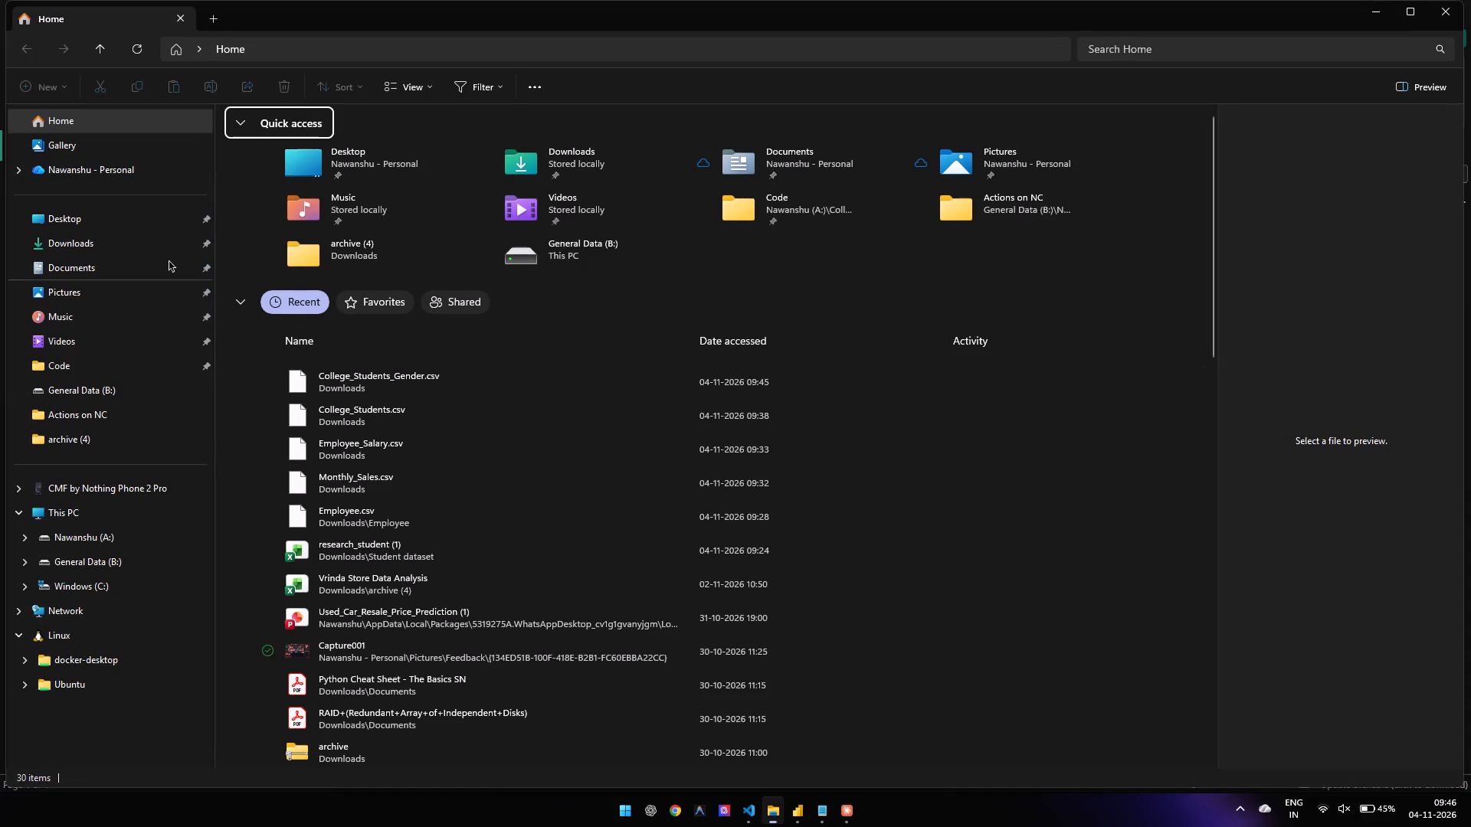
click(101, 244)
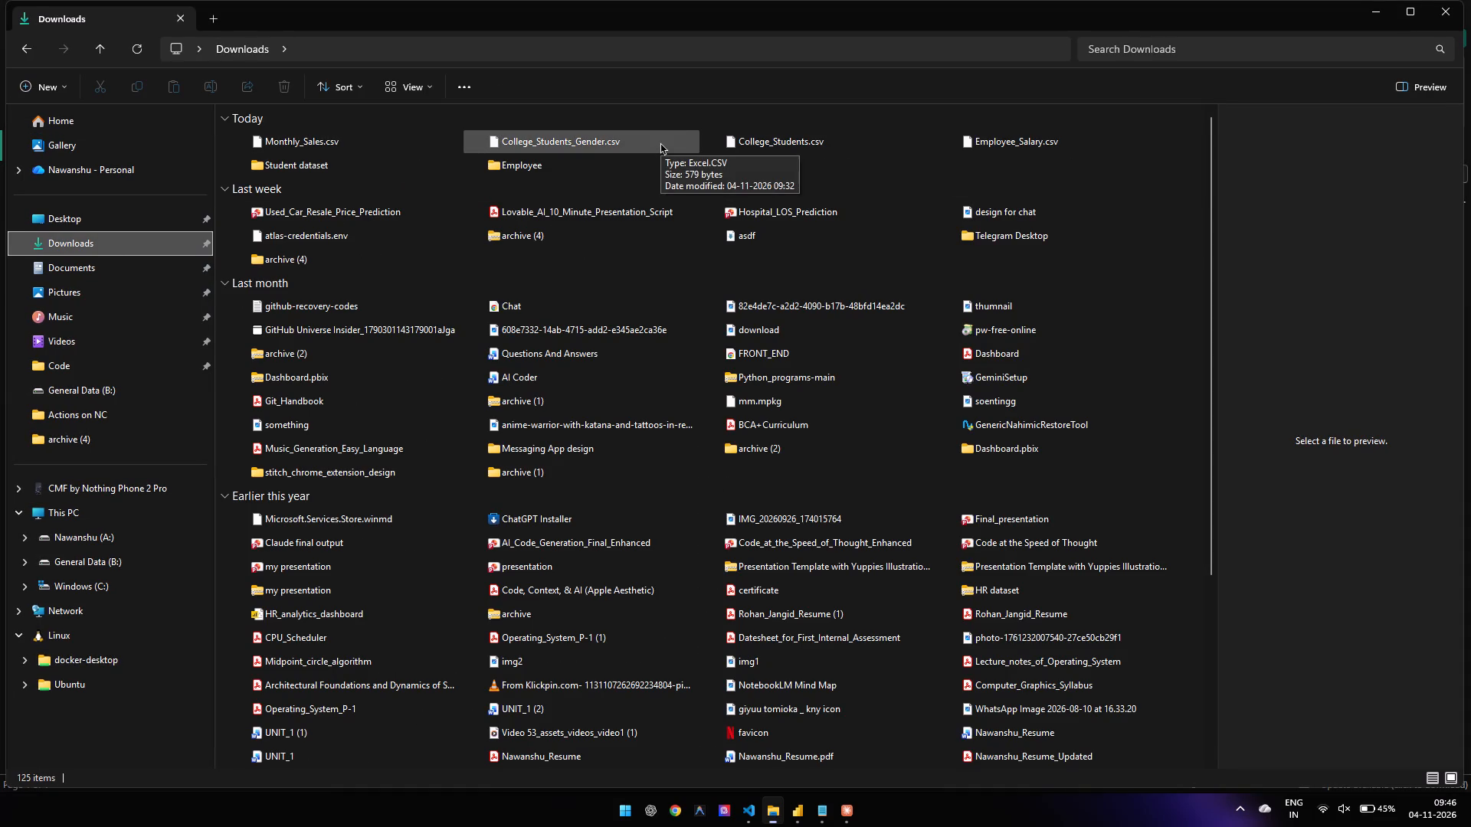
click(757, 150)
click(757, 150)
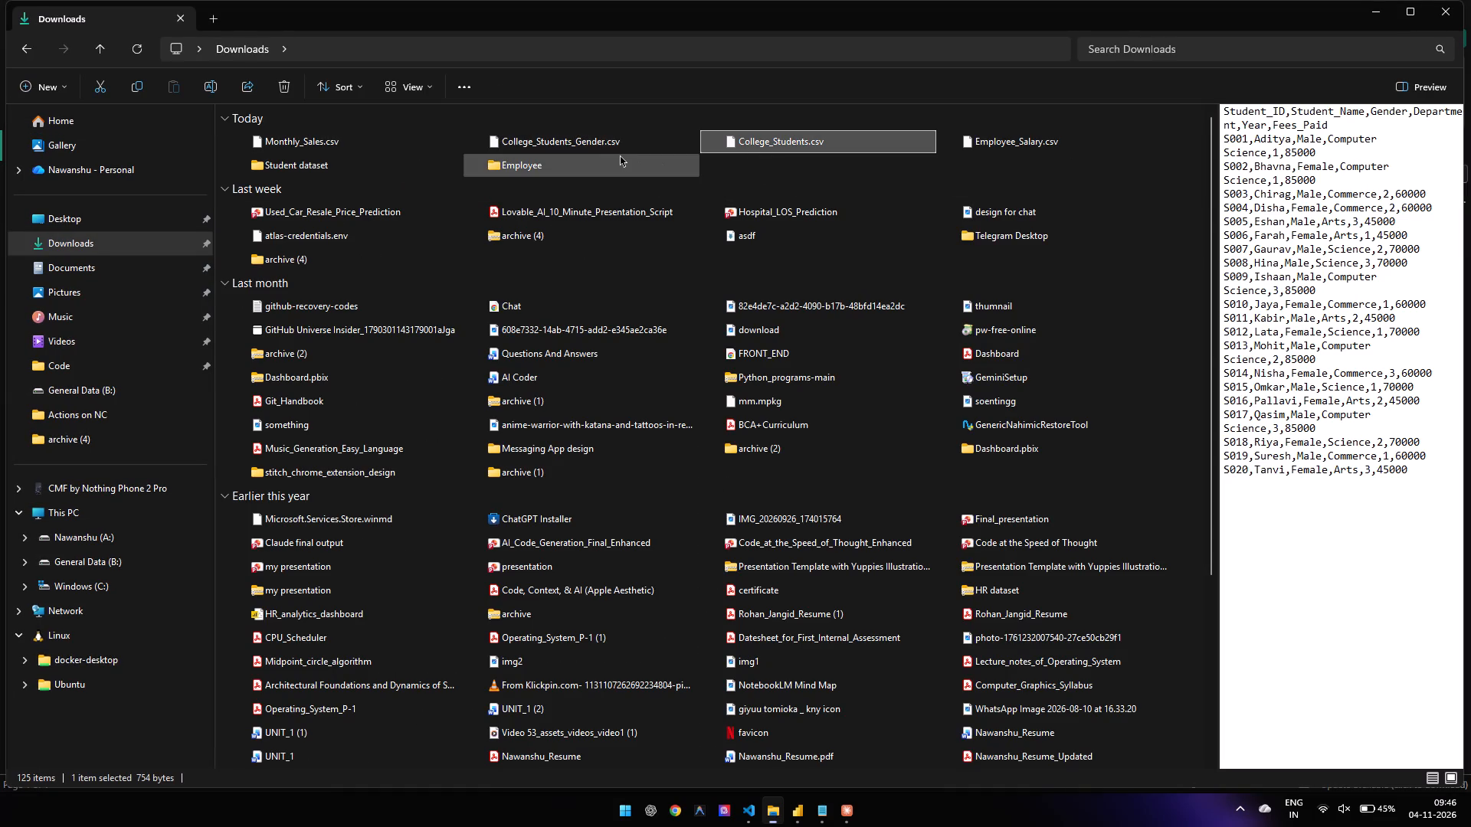
click(572, 130)
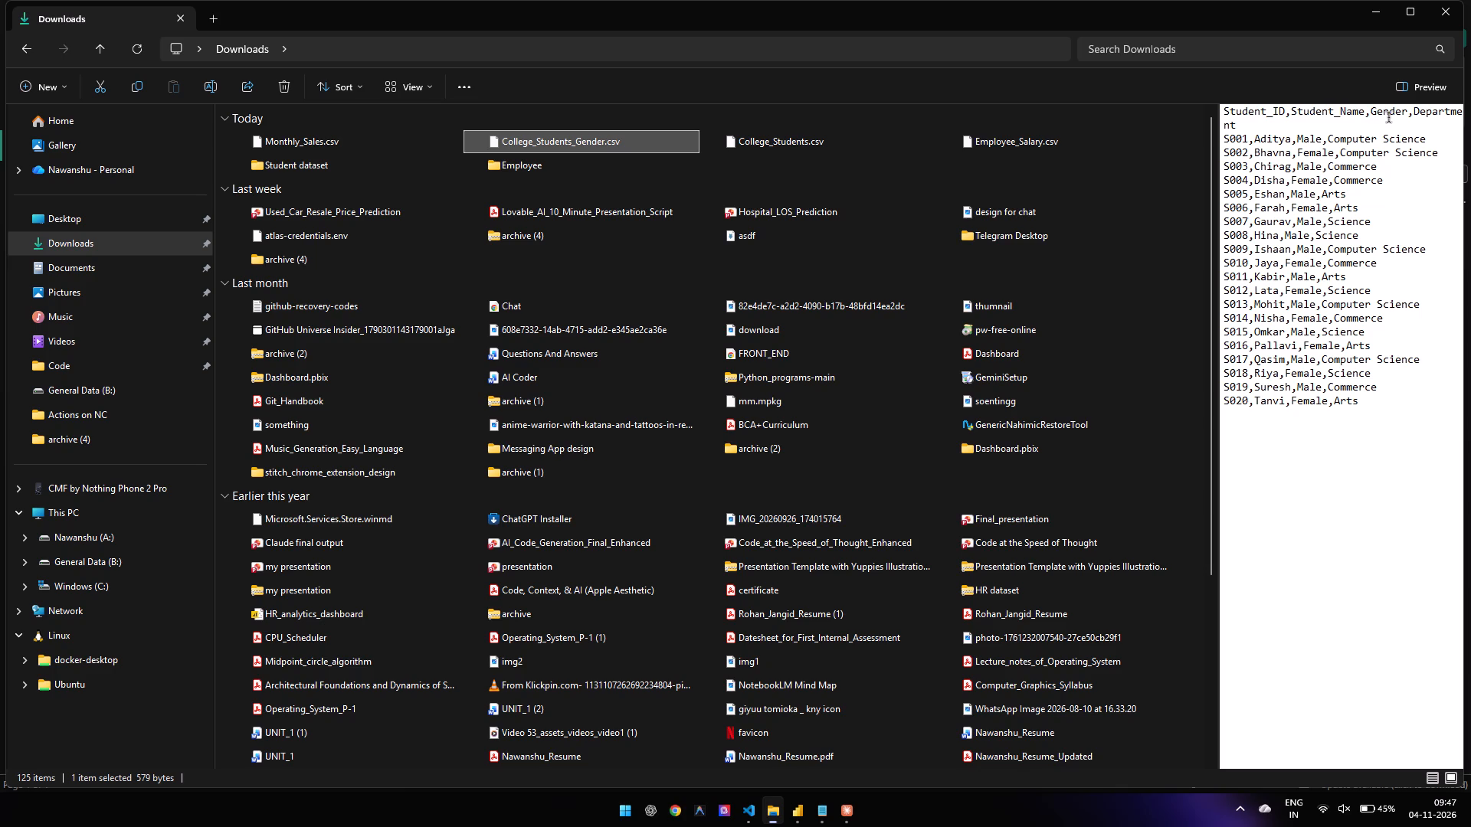
click(1456, 15)
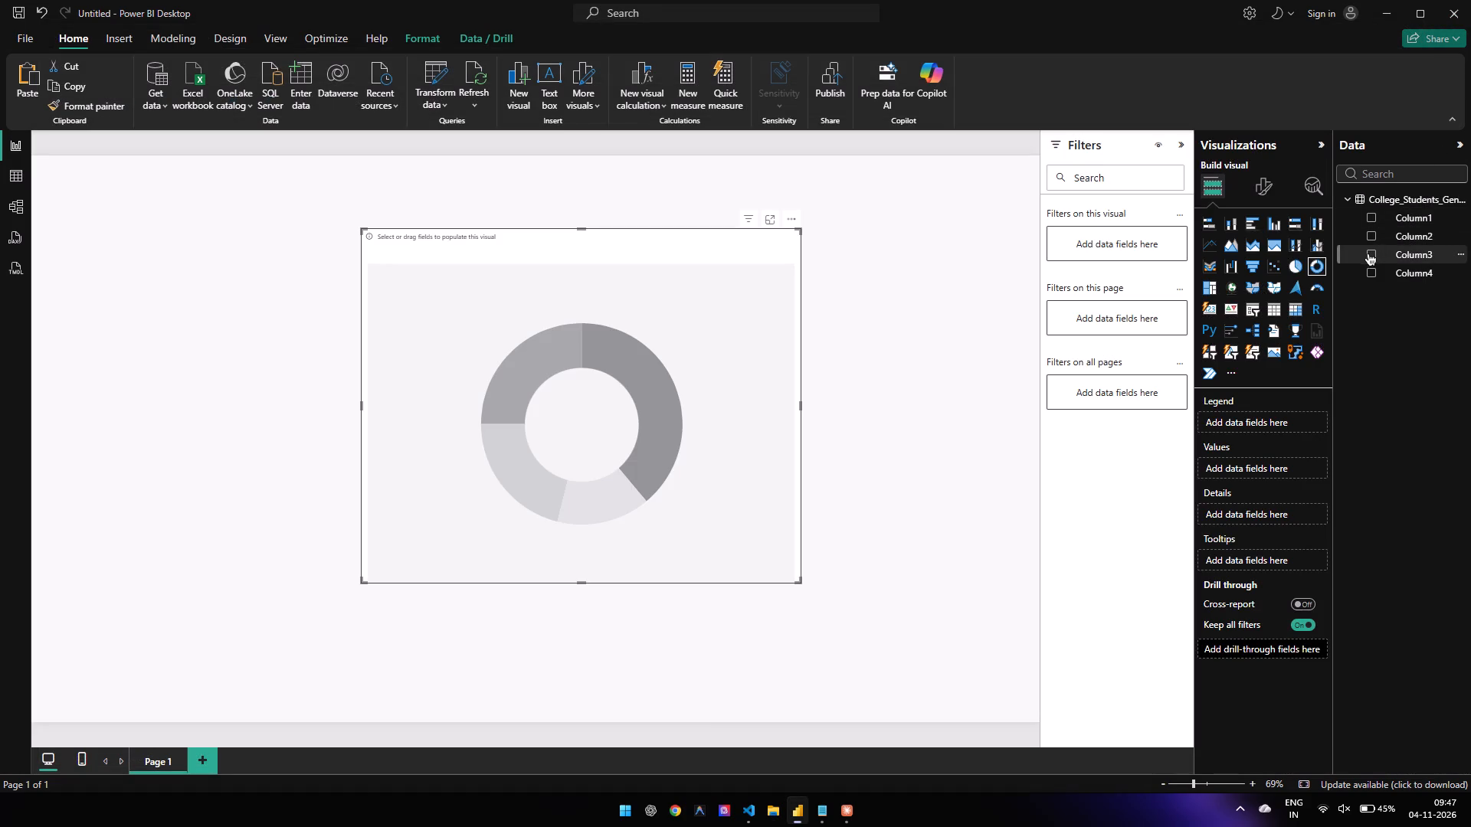
Use Column3 as the donut chart's legend and the count of Column3 as its values.
click(1368, 256)
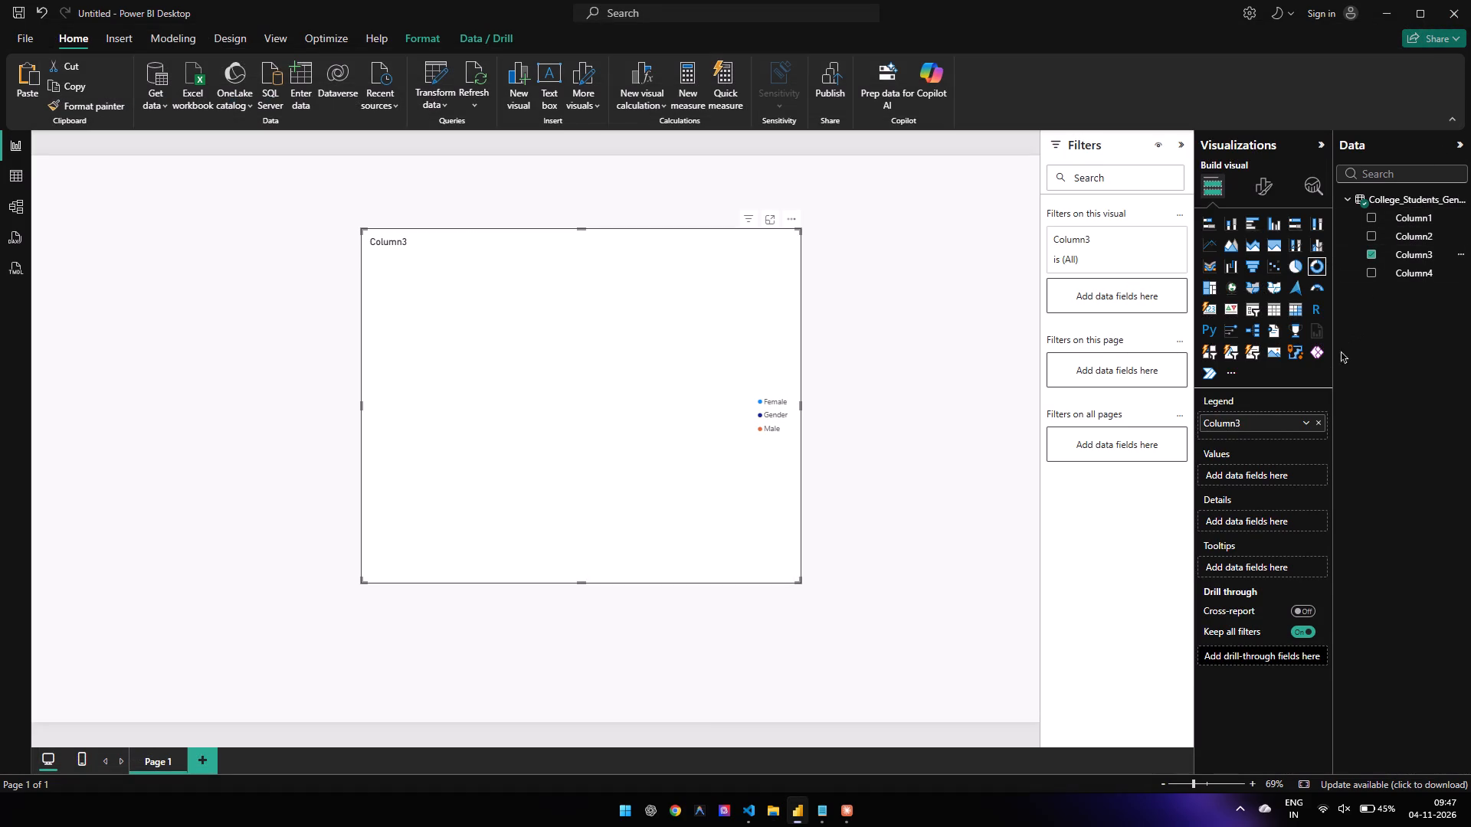
click(1252, 472)
drag(1412, 247, 1270, 480)
drag(1270, 480, 1275, 465)
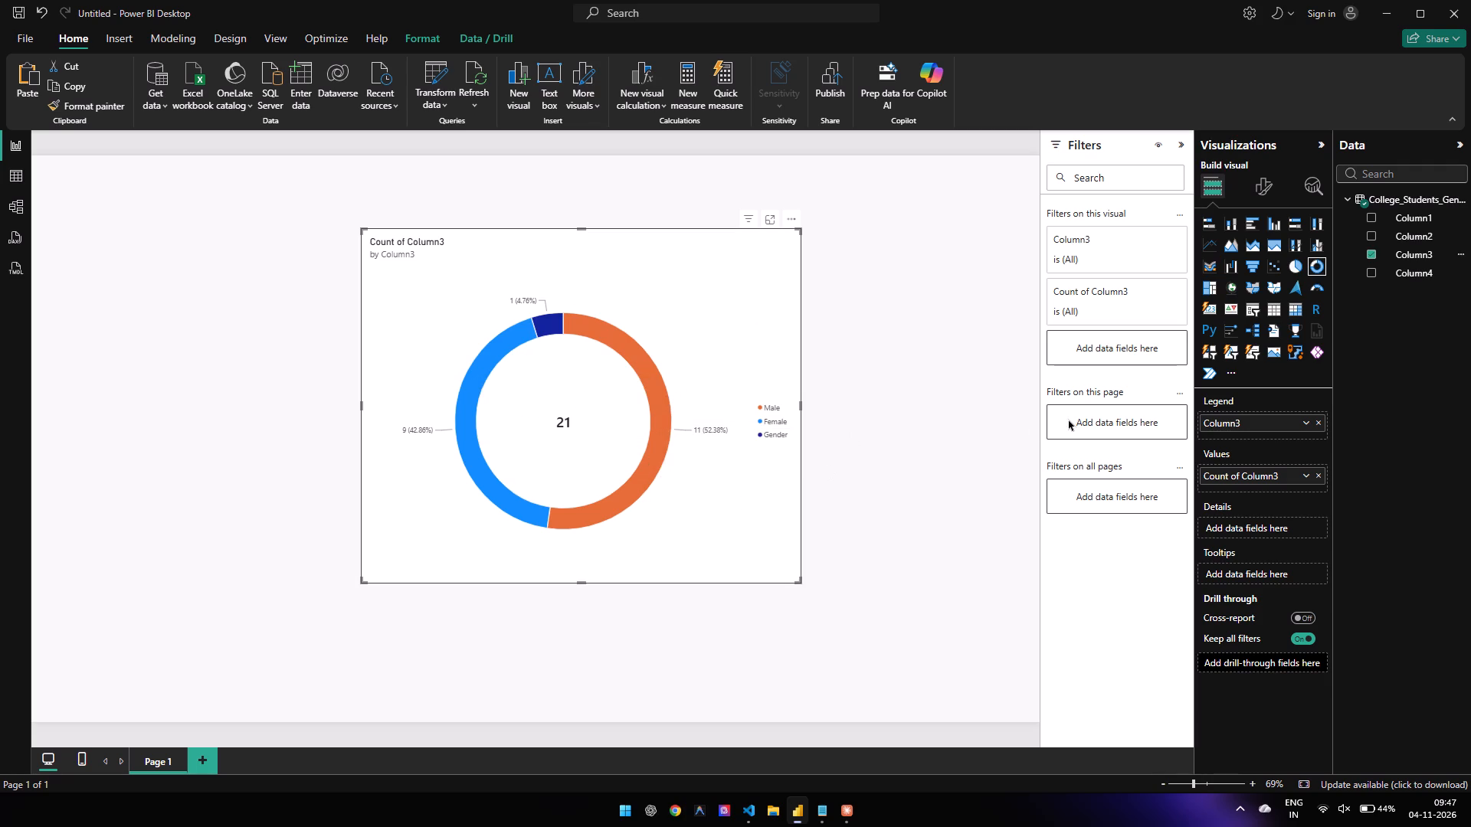
click(942, 389)
Save the donut chart report under the name College student gender.
key(ctrl+s)
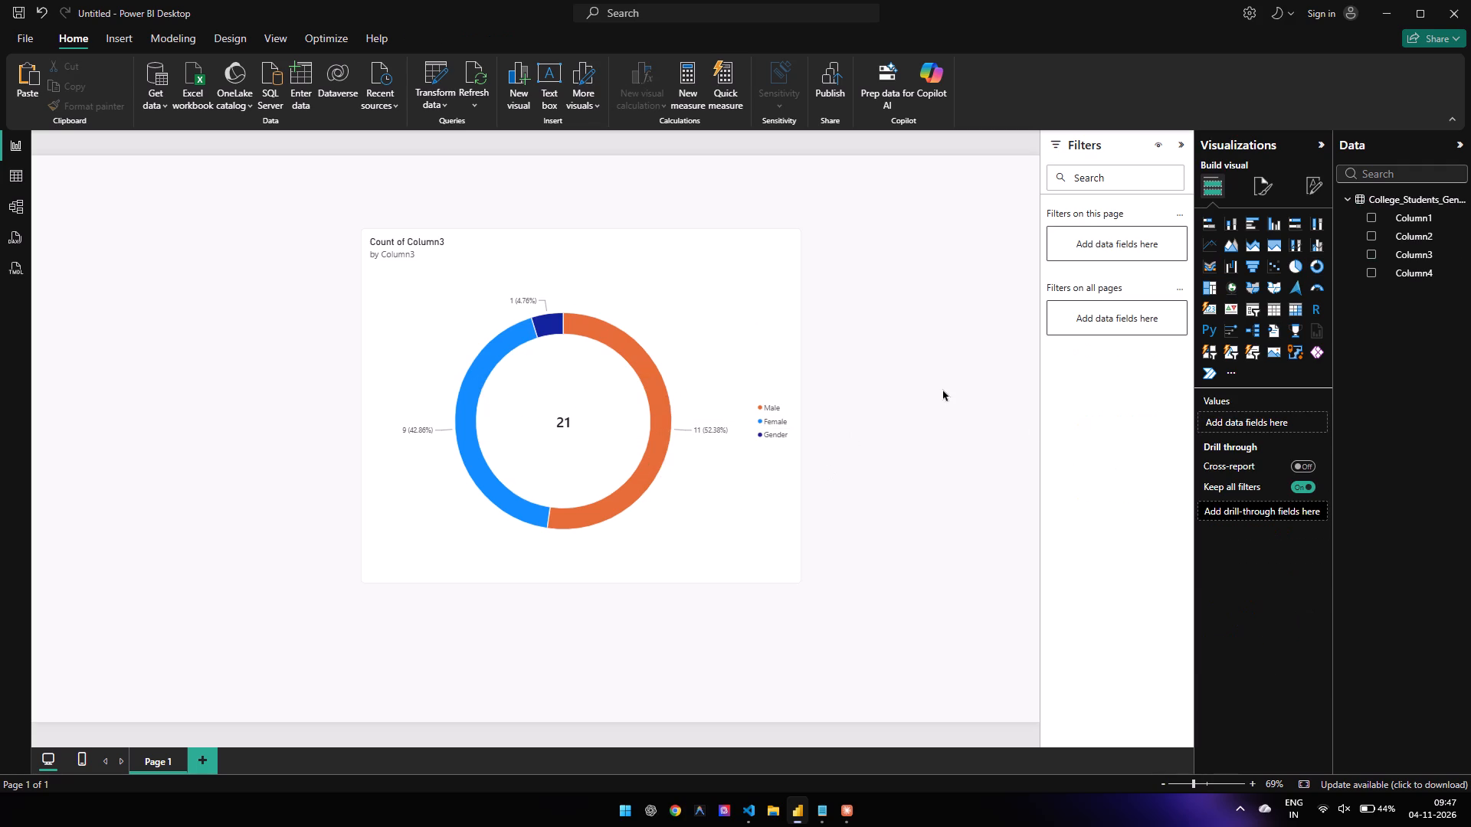
text(Collehe)
key(space)
key(BackSpace)
key(BackSpace)
key(BackSpace)
text(ge student gen)
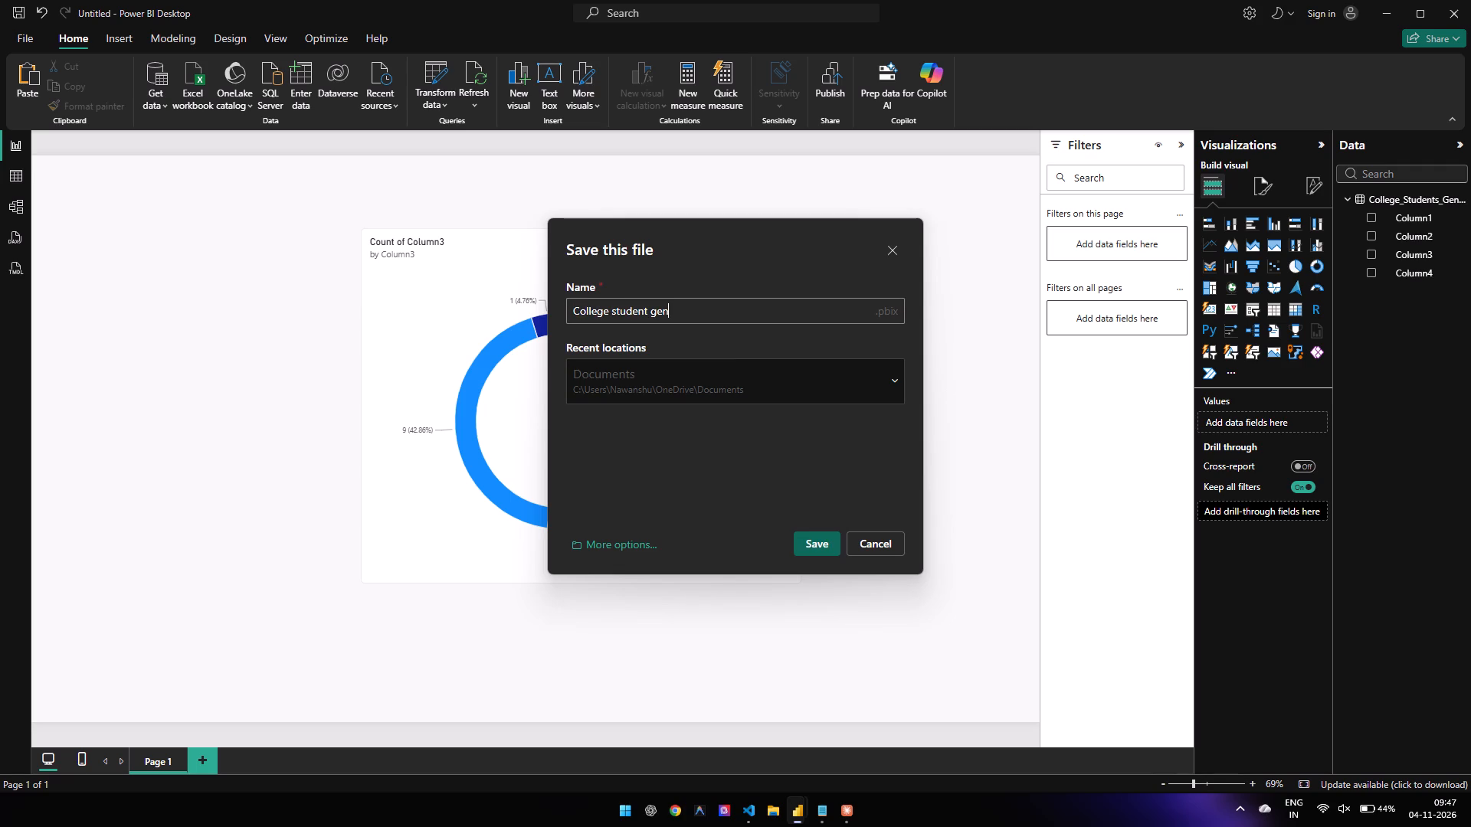
text(der)
key(Return)
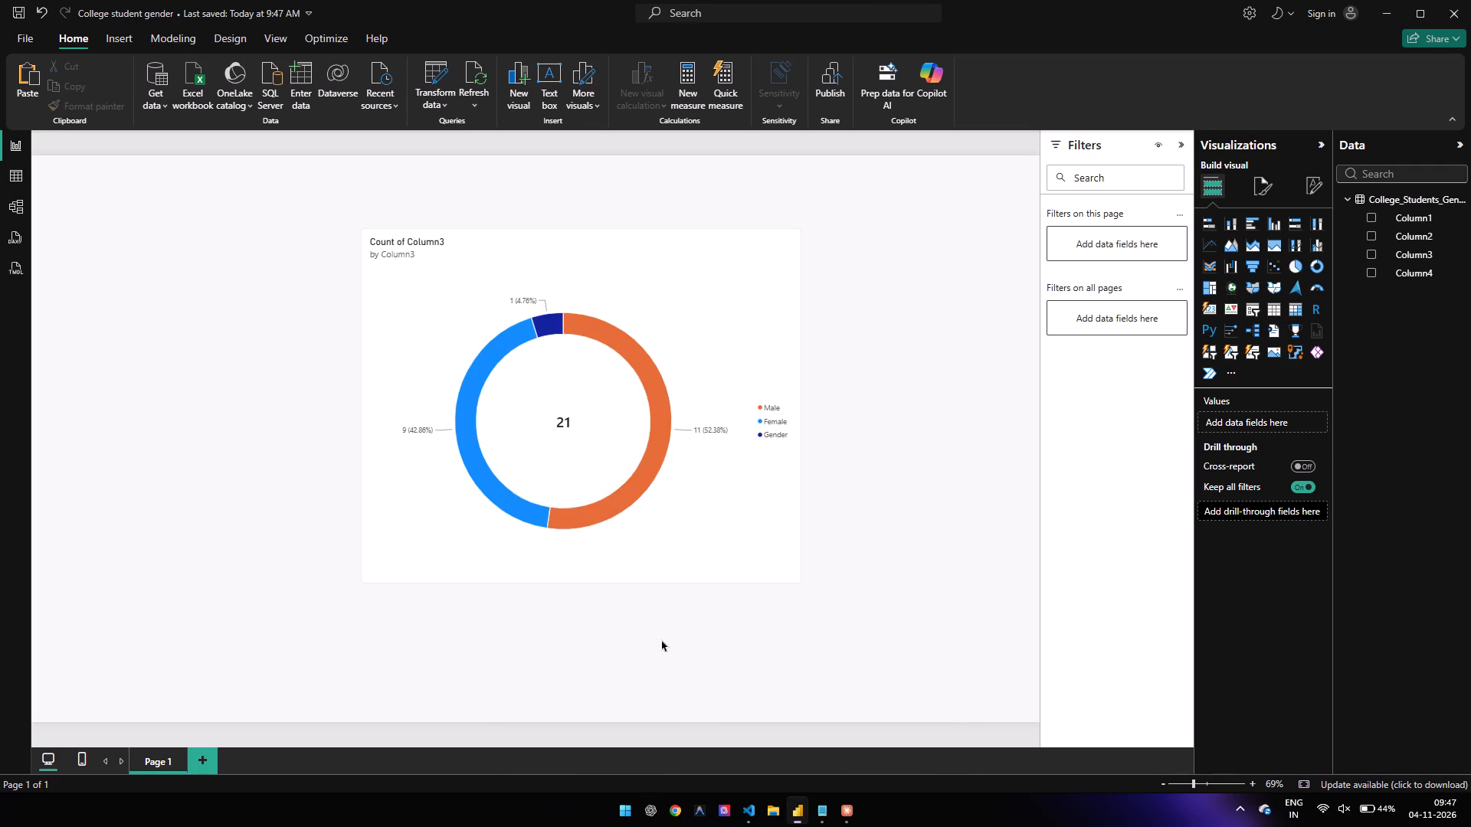
Start a new blank report and close the College student gender report's window.
click(28, 40)
click(253, 112)
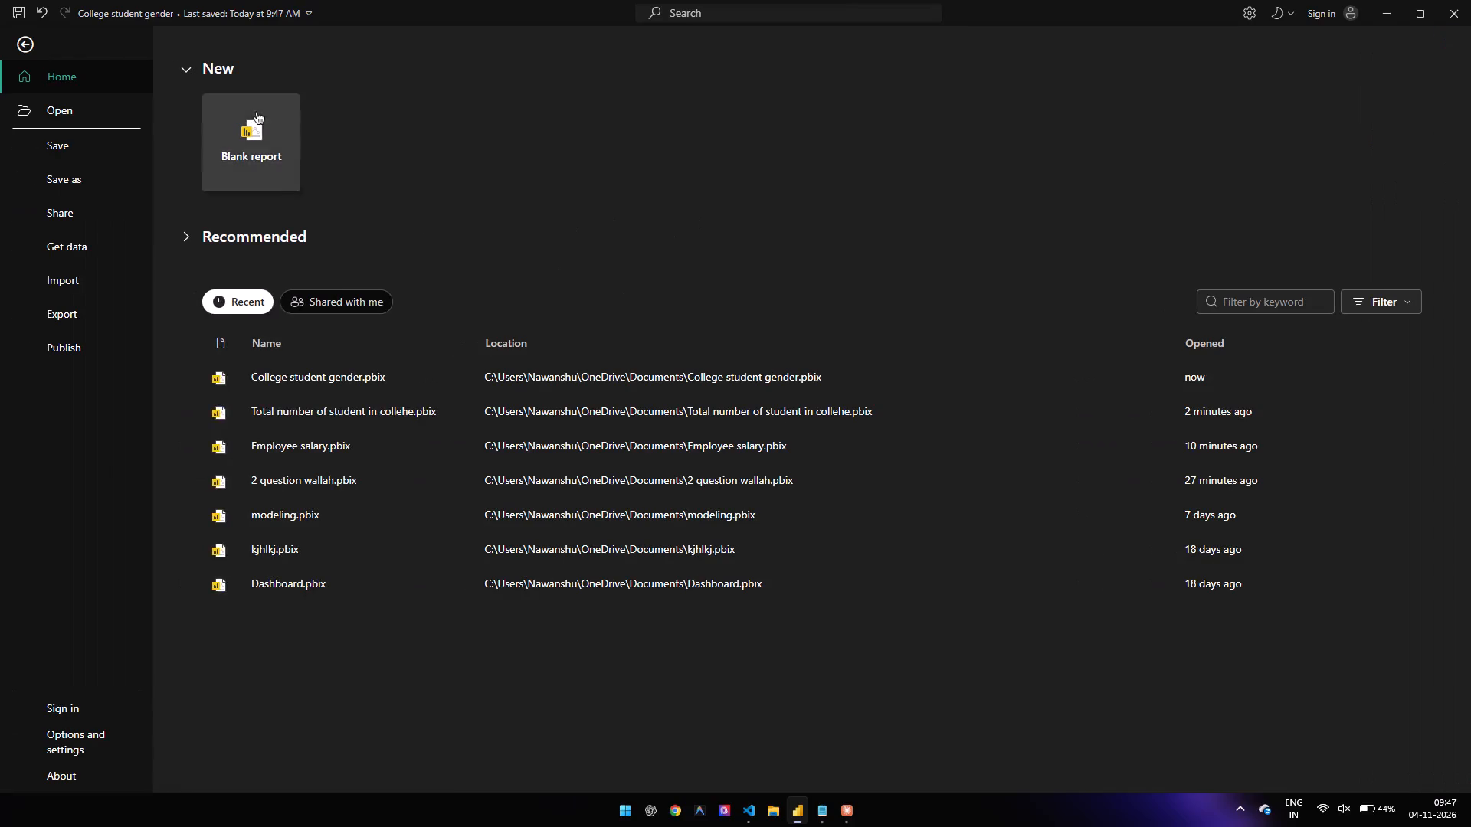
click(1470, 0)
Check the line chart exercise in Notepad and load Monthly_Sales.csv from Downloads into the blank Power BI report.
scroll(901, 571, up, 1)
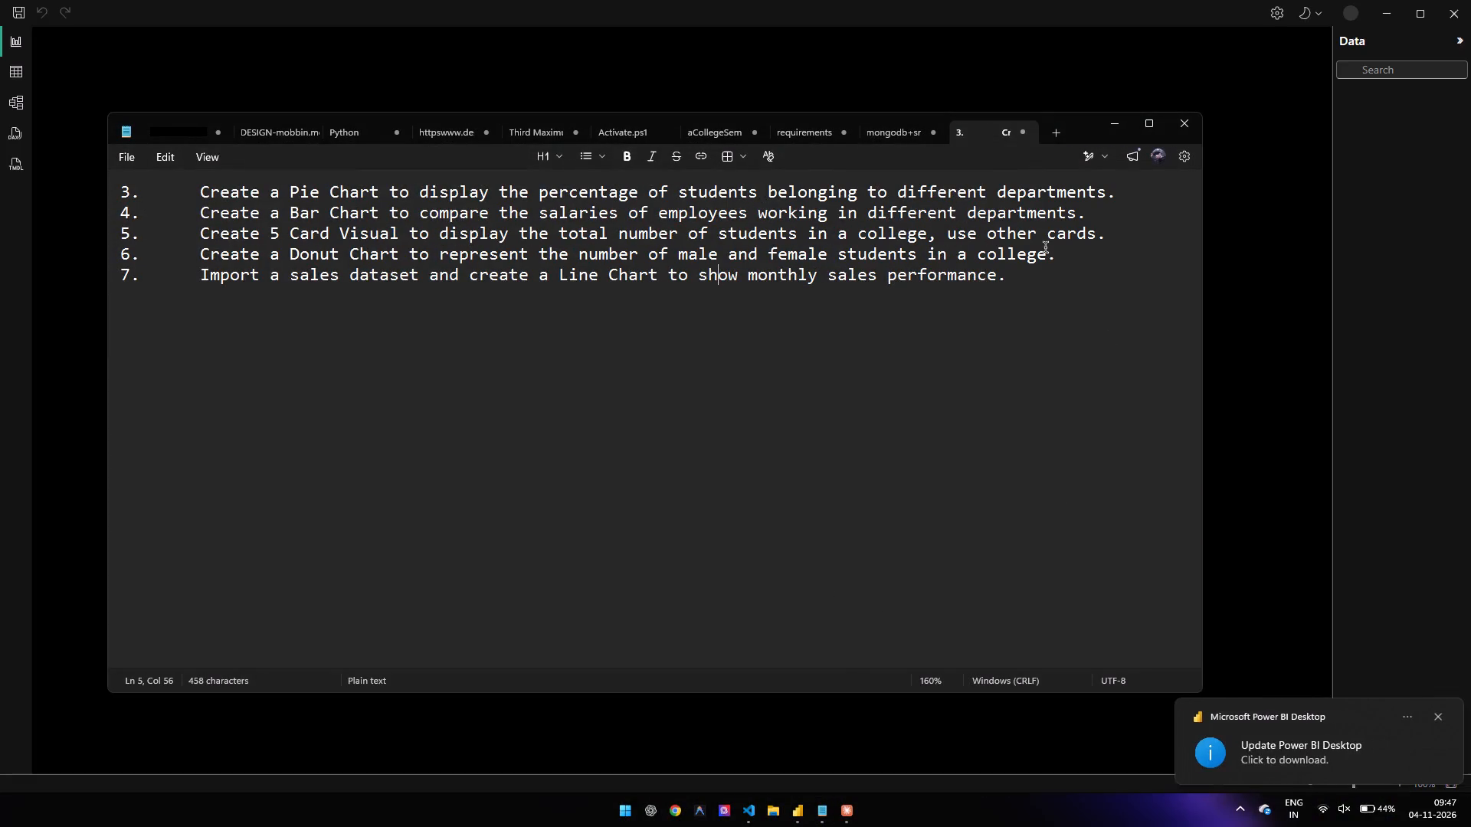
click(1438, 714)
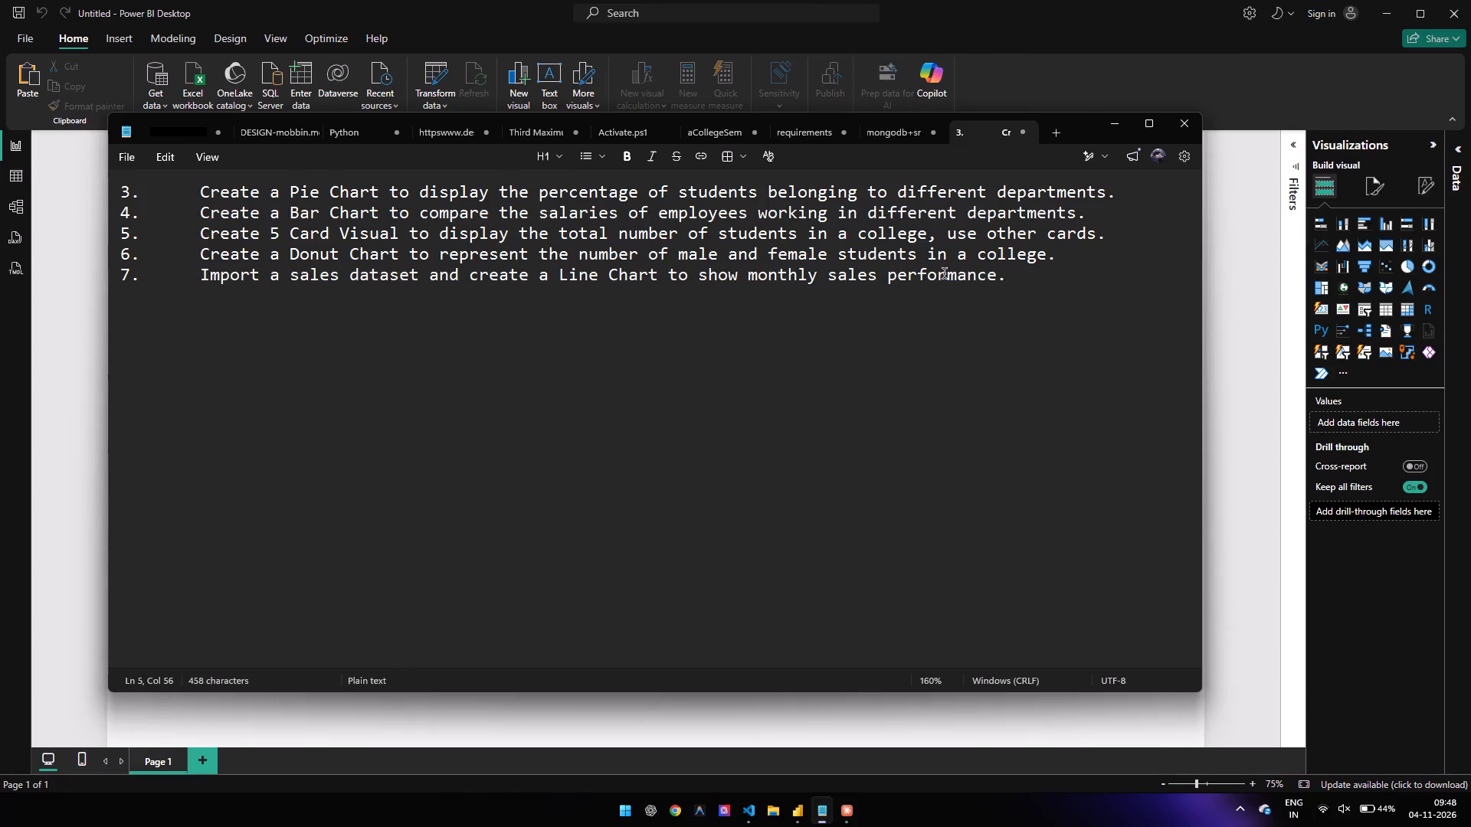
click(1255, 311)
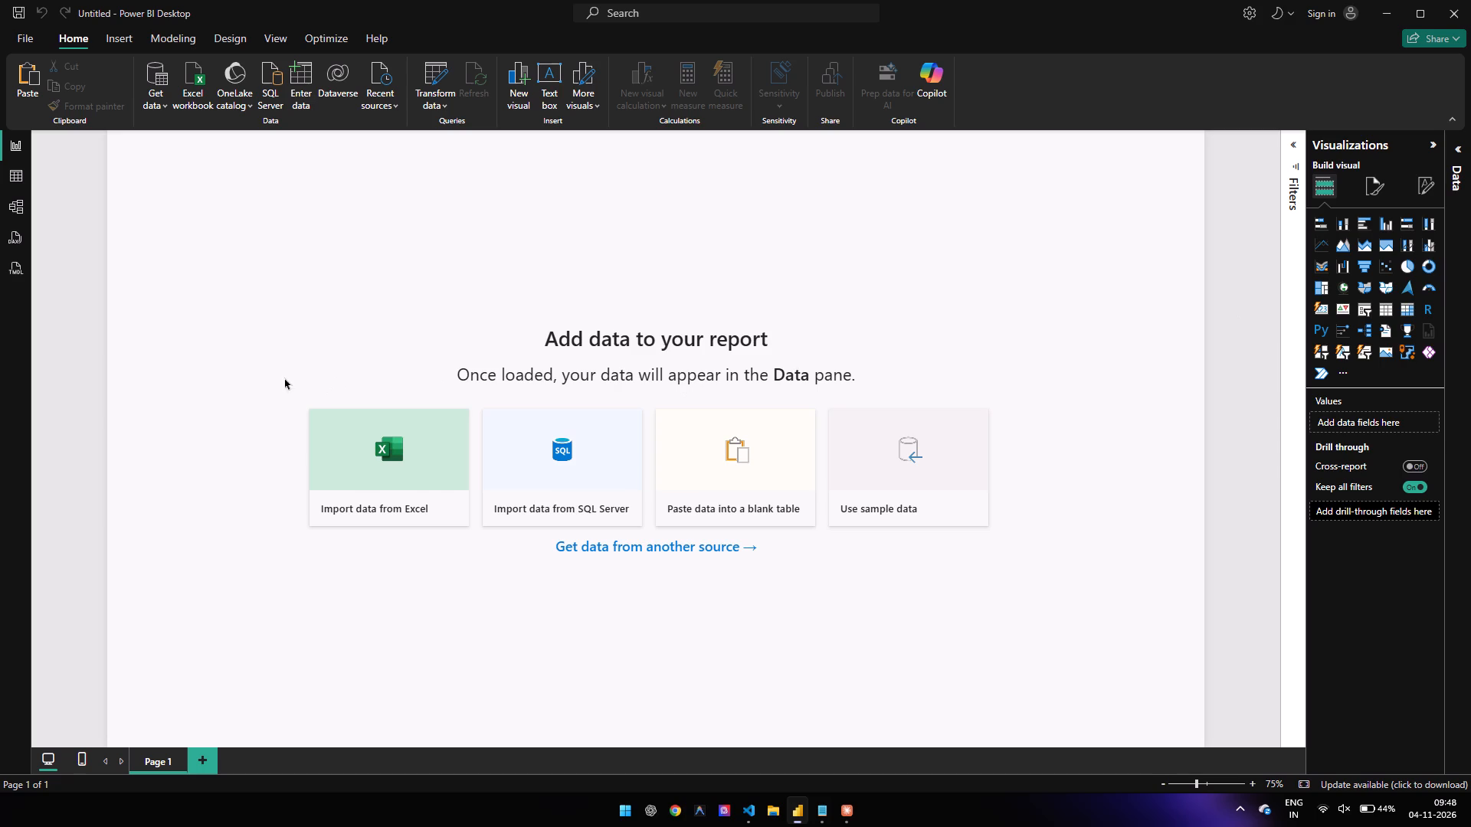
click(158, 105)
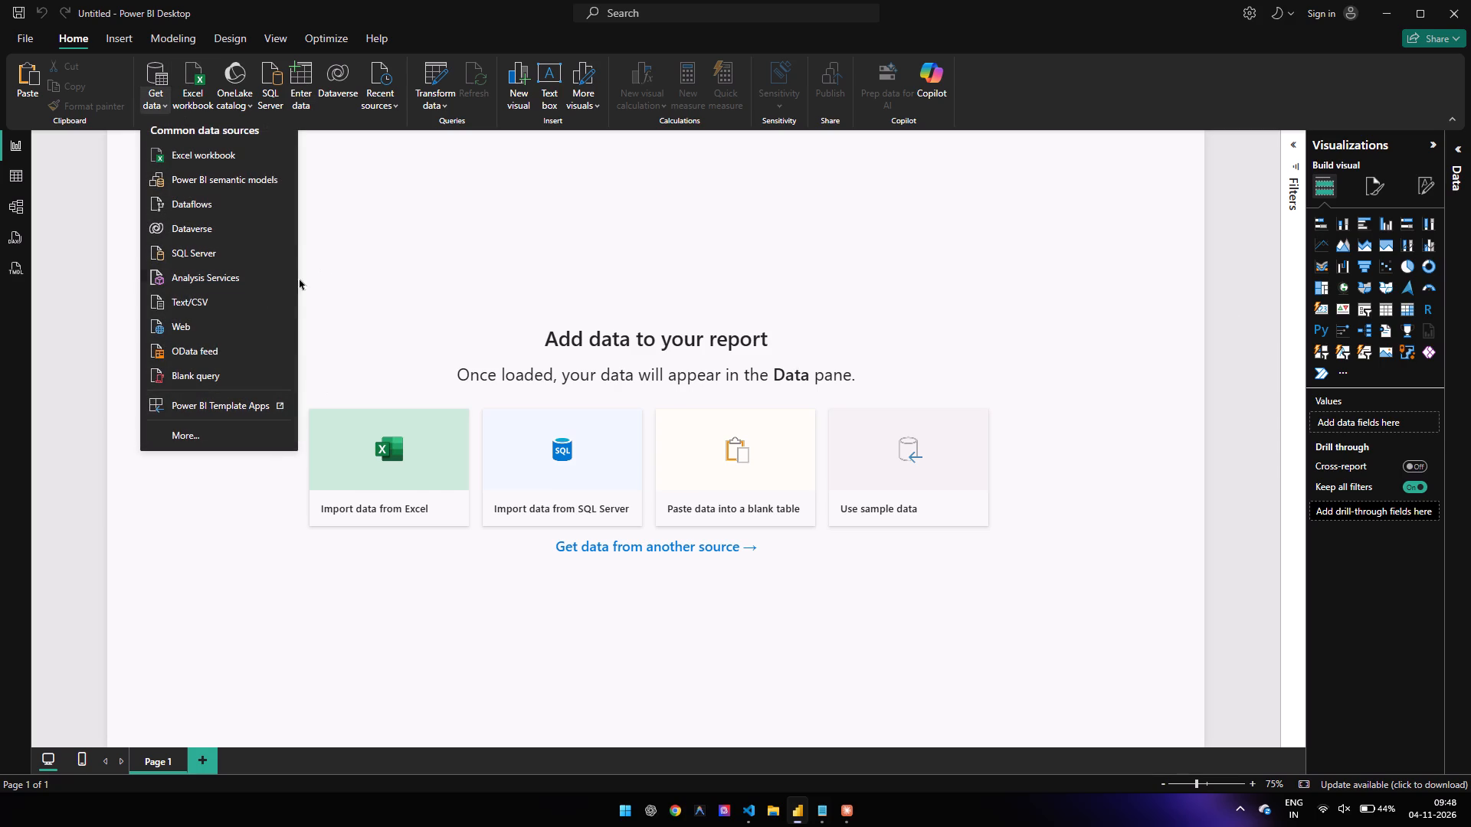
click(270, 296)
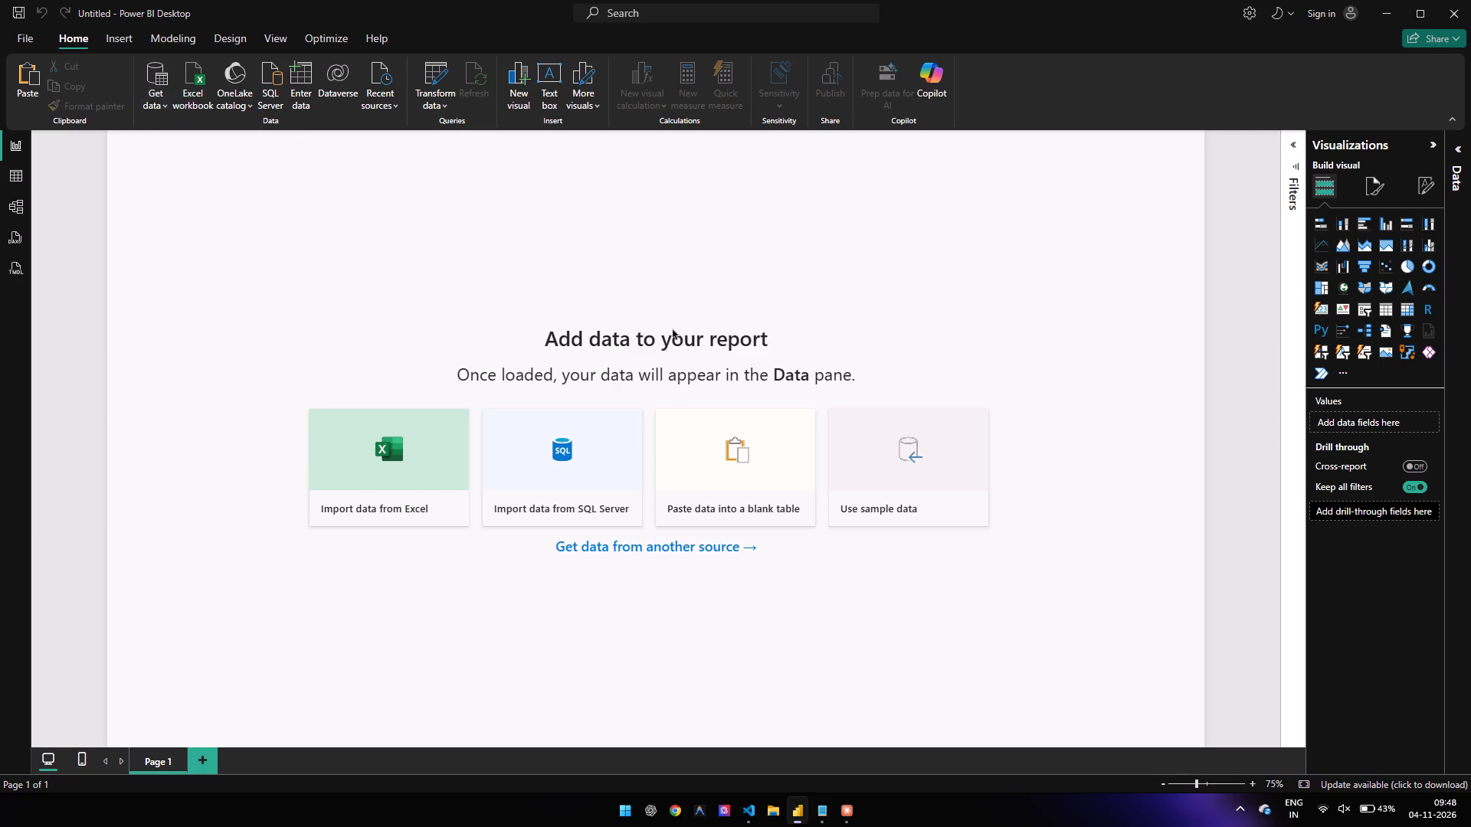
click(264, 141)
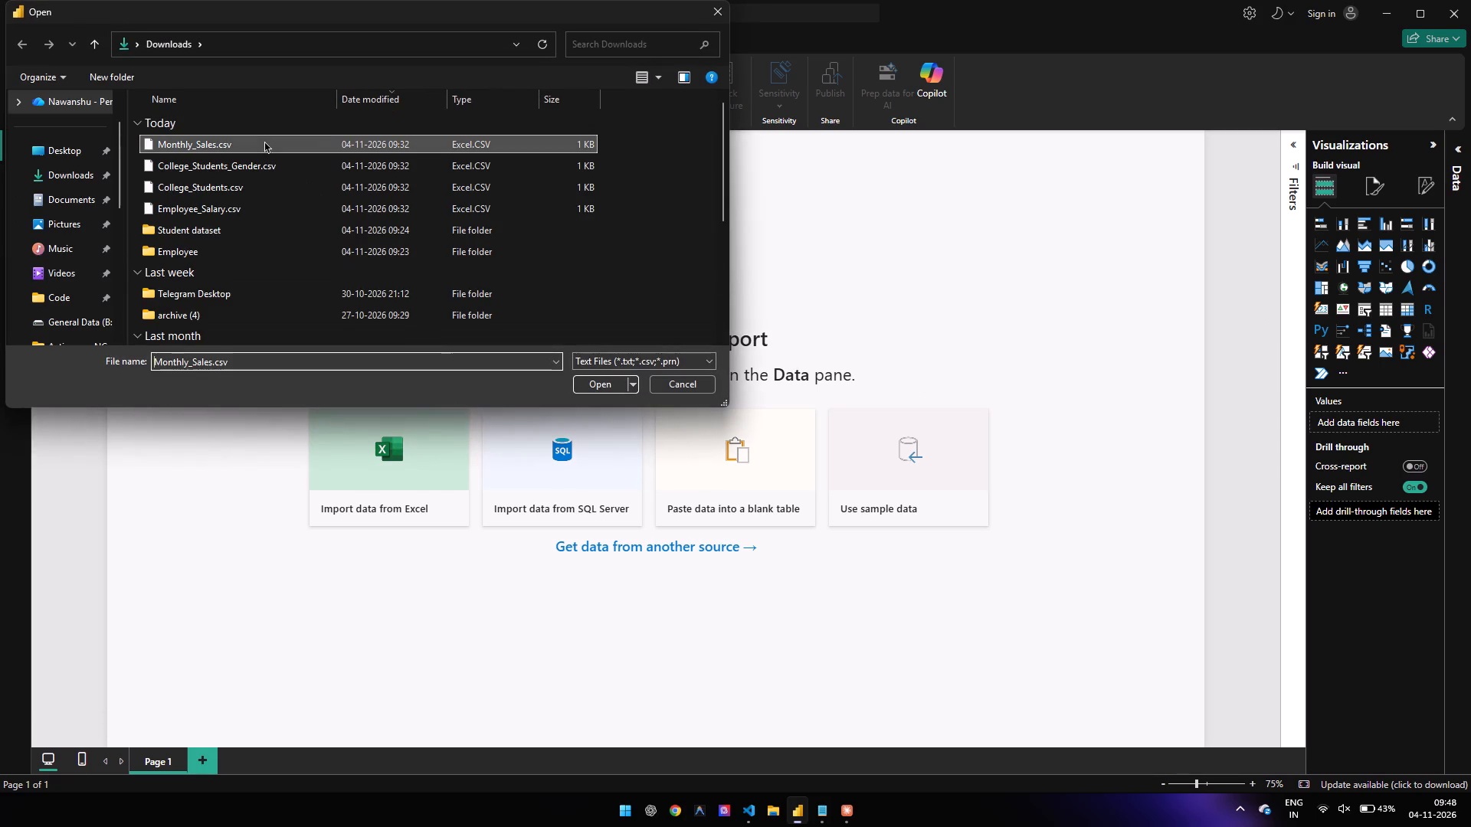
click(595, 378)
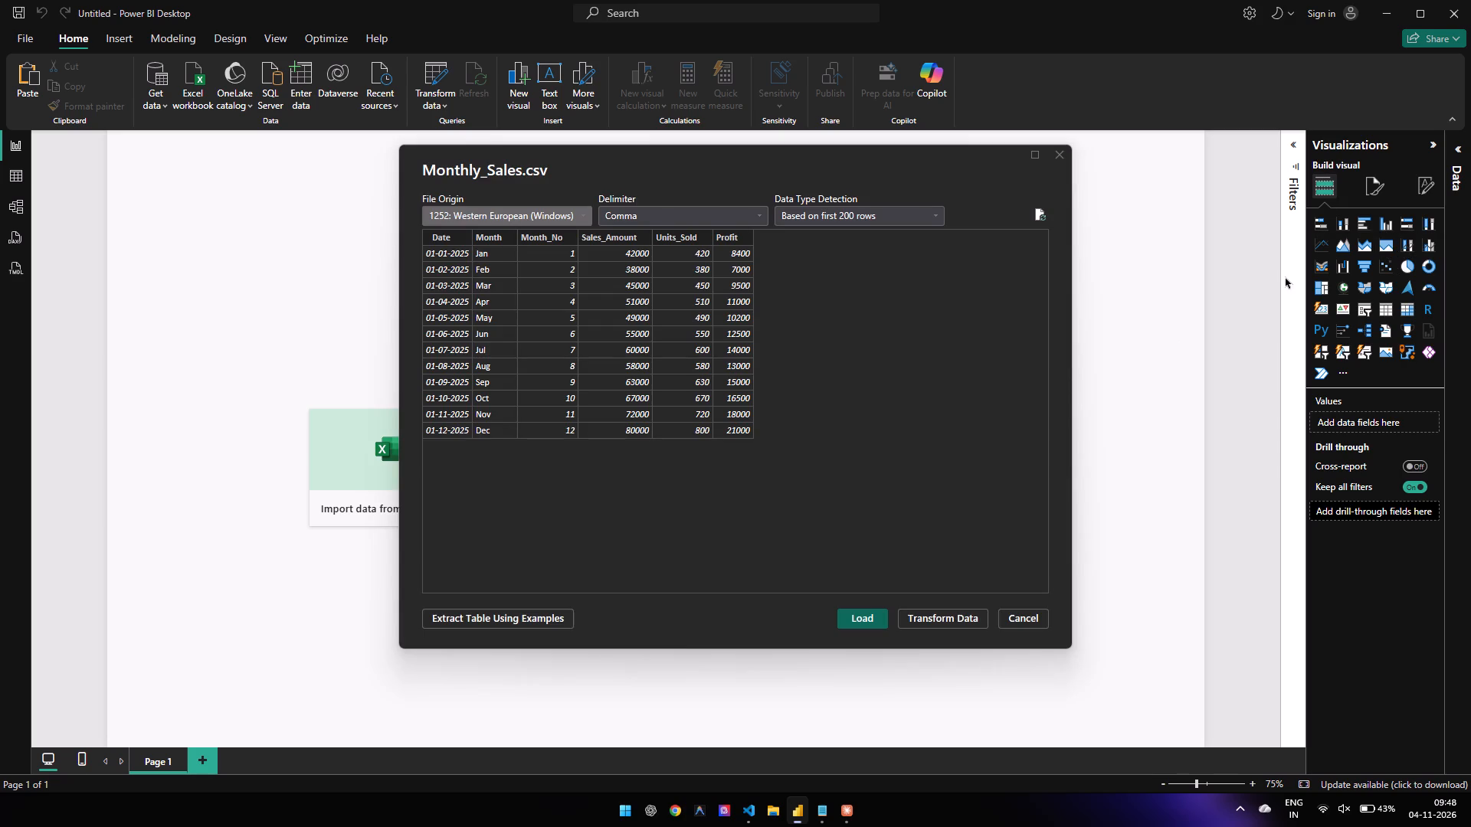
click(865, 625)
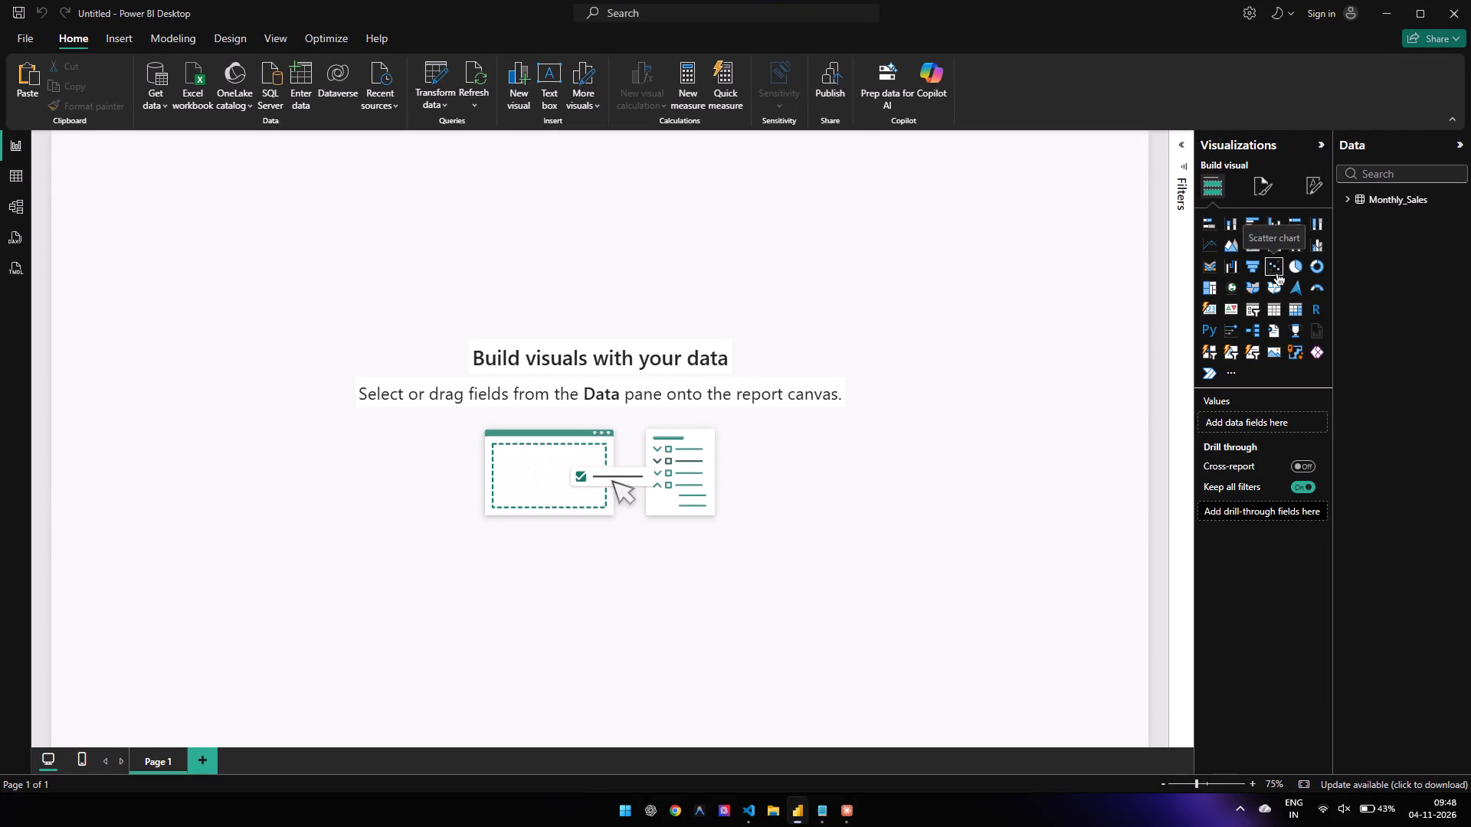
Add a line chart visual to the page, enlarge it and position it around the middle of the page.
click(1210, 247)
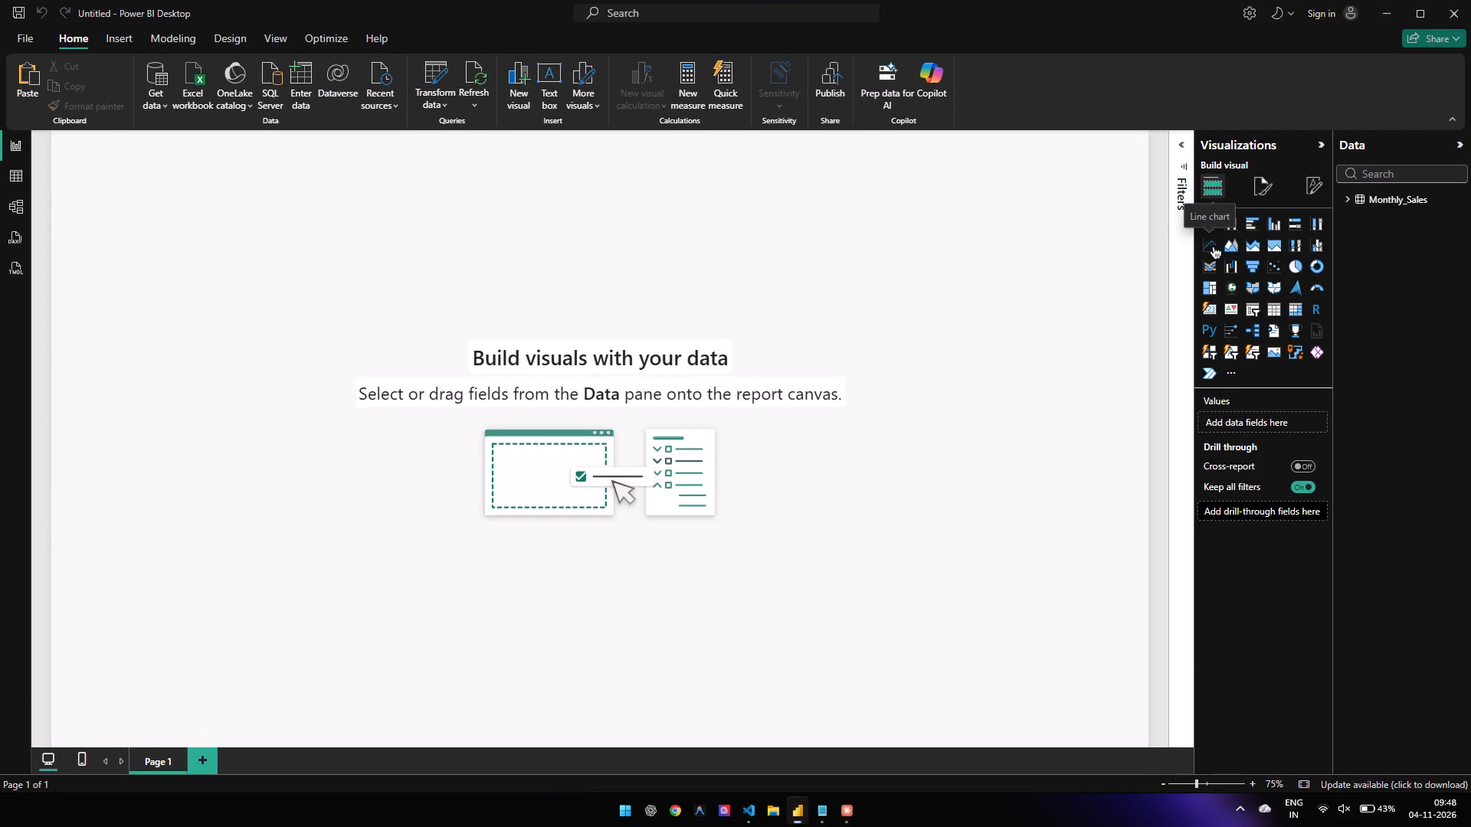
drag(103, 200, 116, 204)
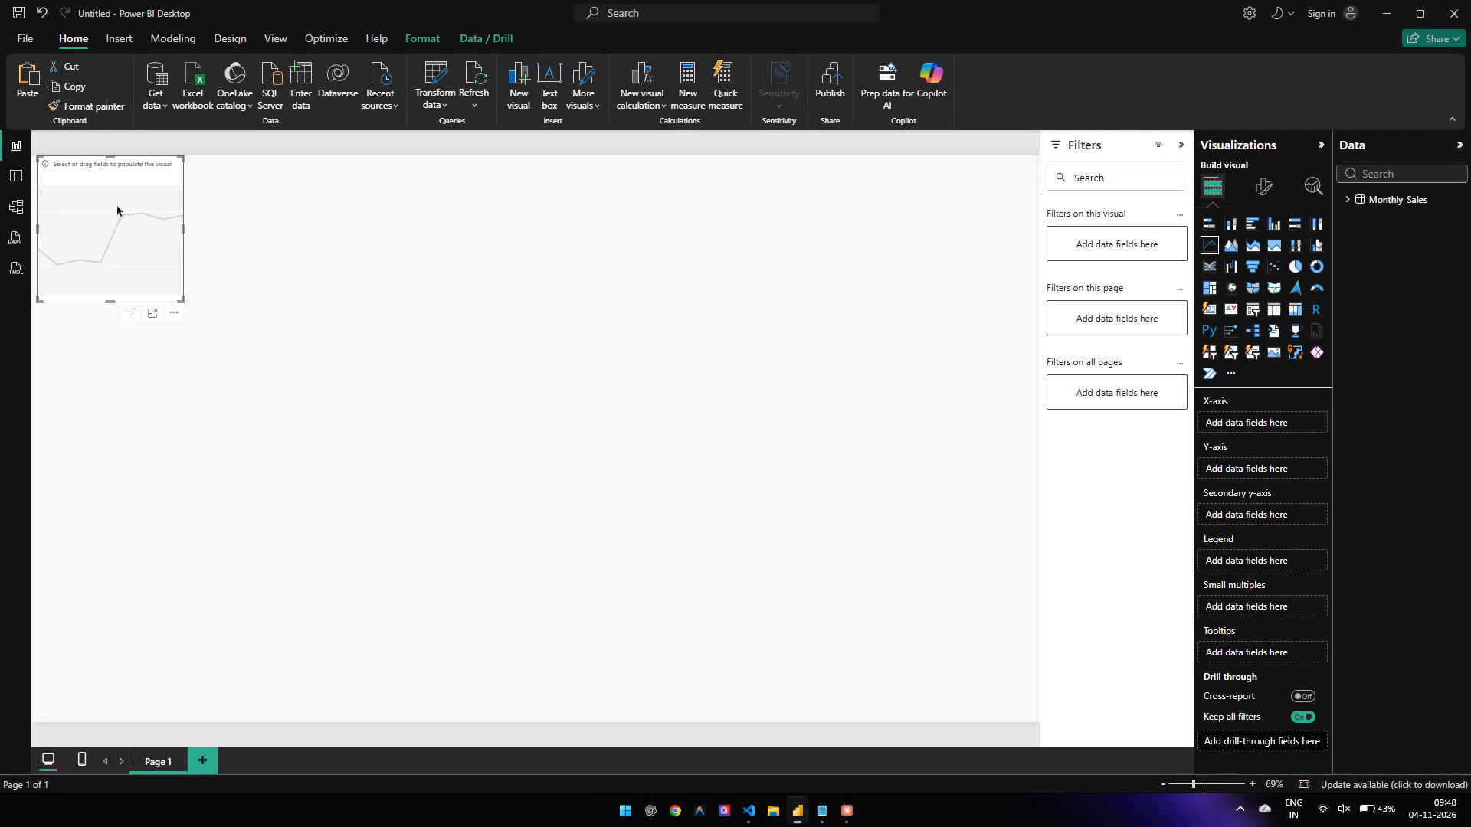
drag(116, 204, 529, 413)
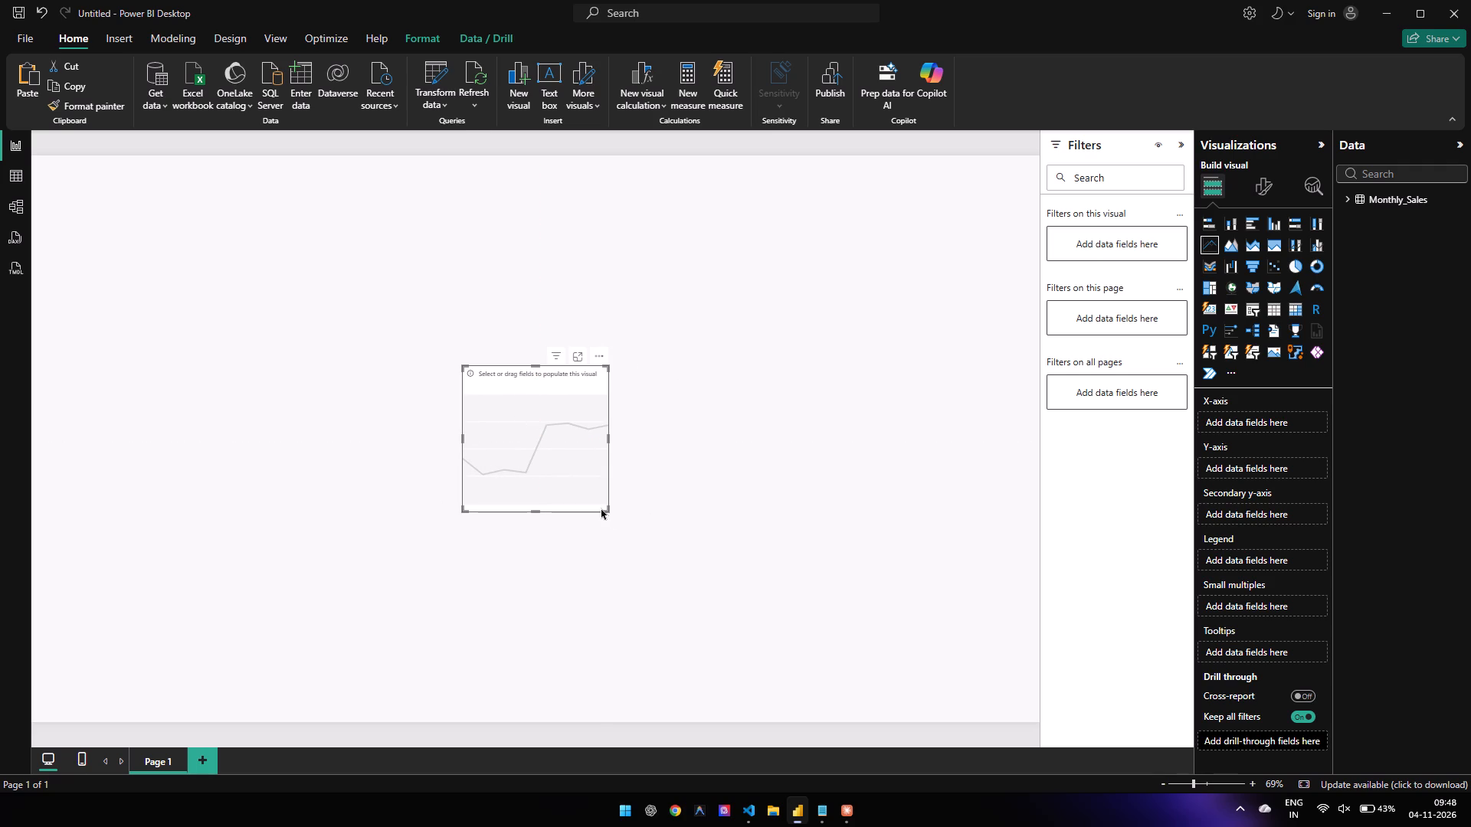
click(597, 354)
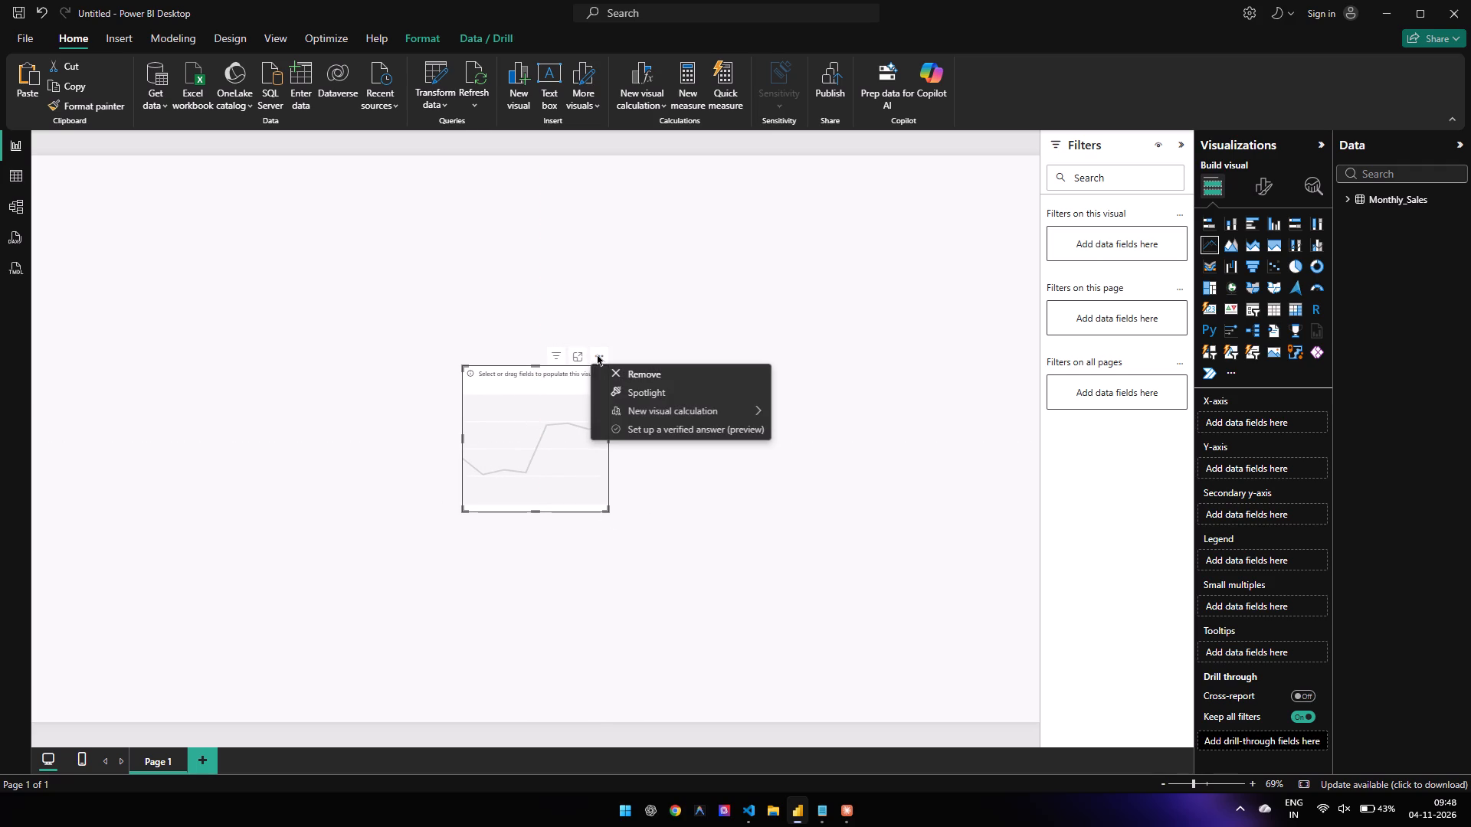
click(641, 387)
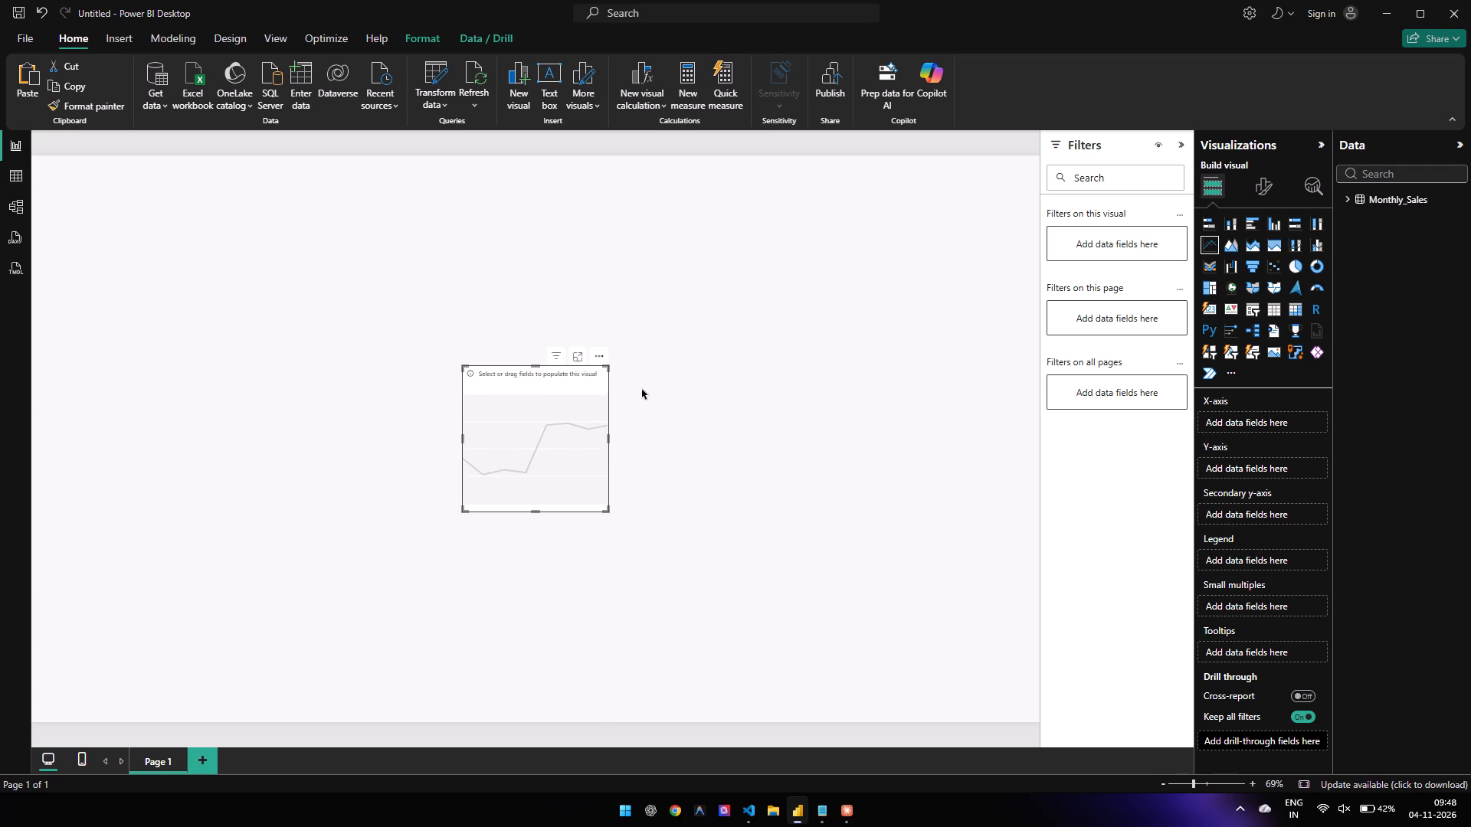
drag(609, 510, 712, 590)
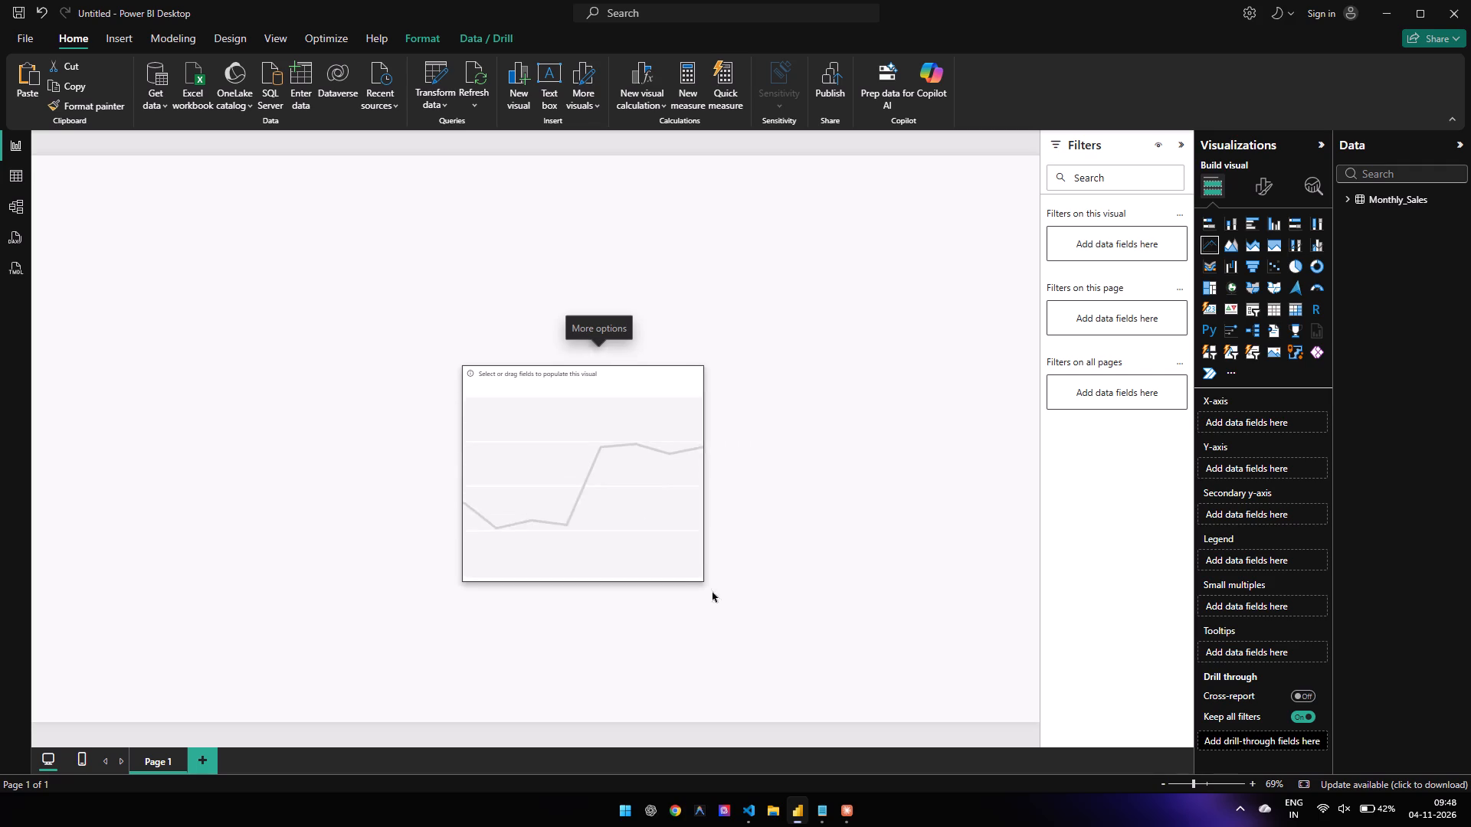
drag(712, 590, 758, 619)
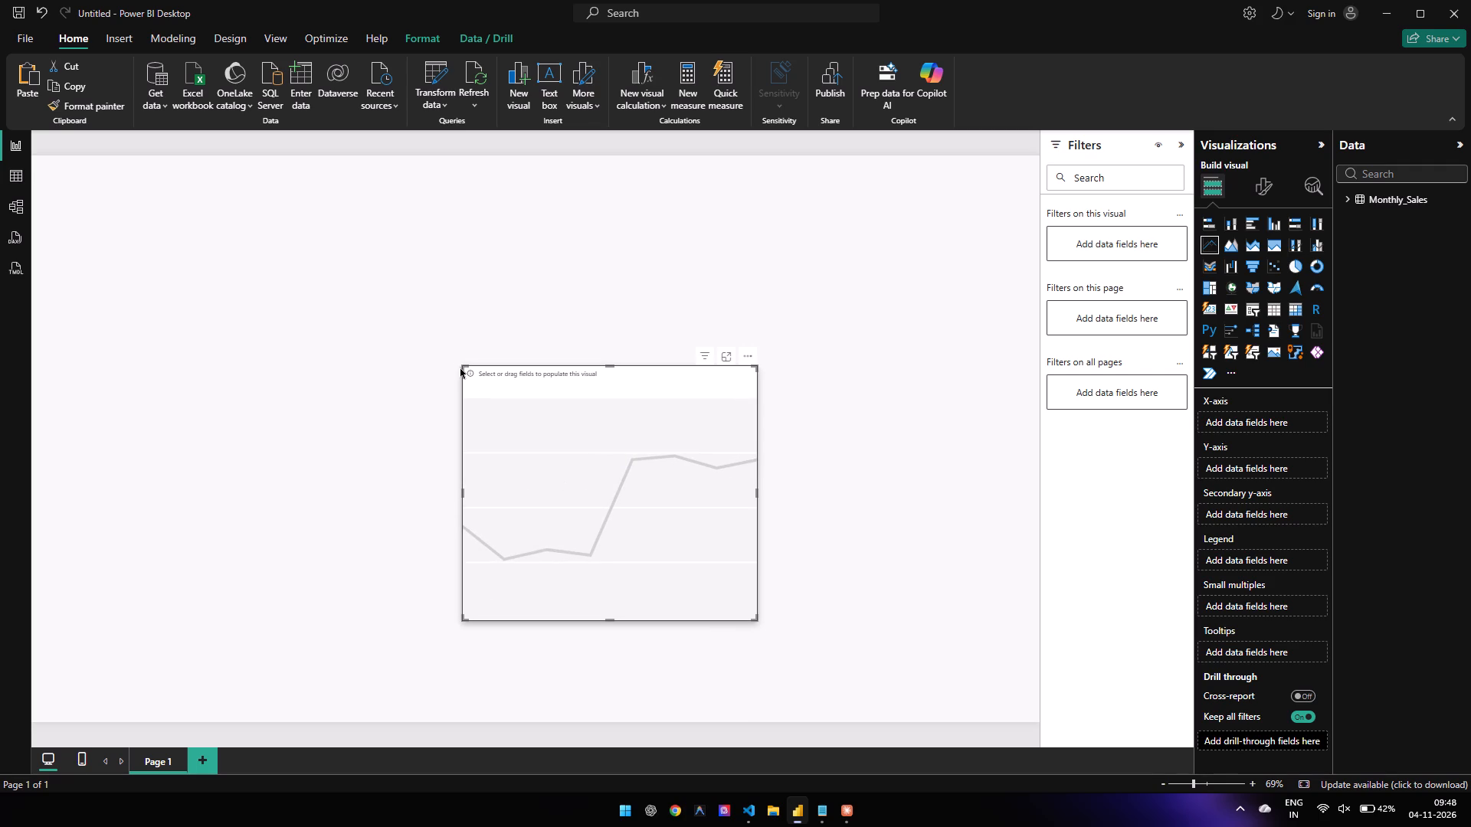
drag(464, 368, 370, 263)
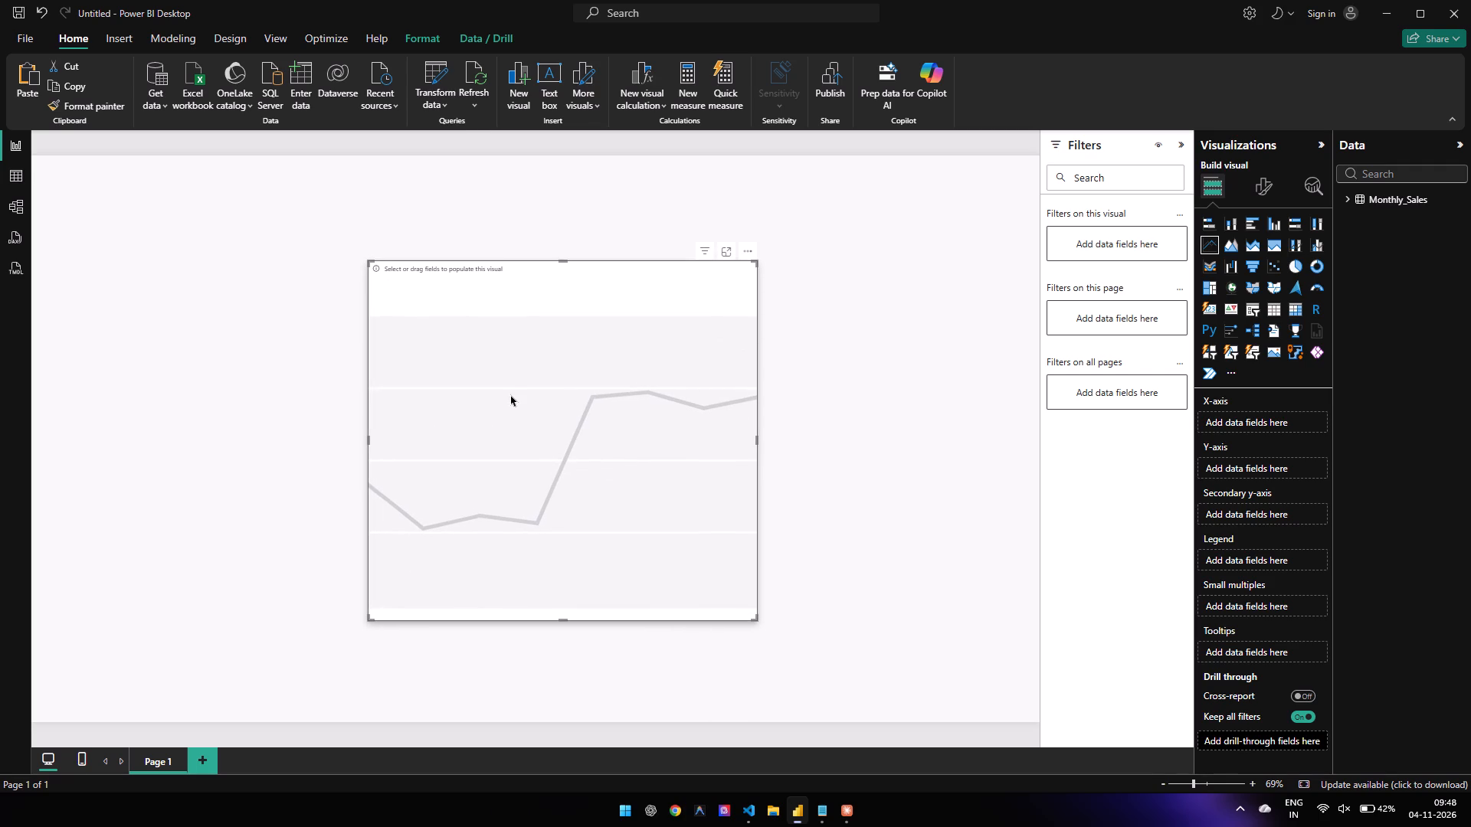
drag(510, 394, 519, 390)
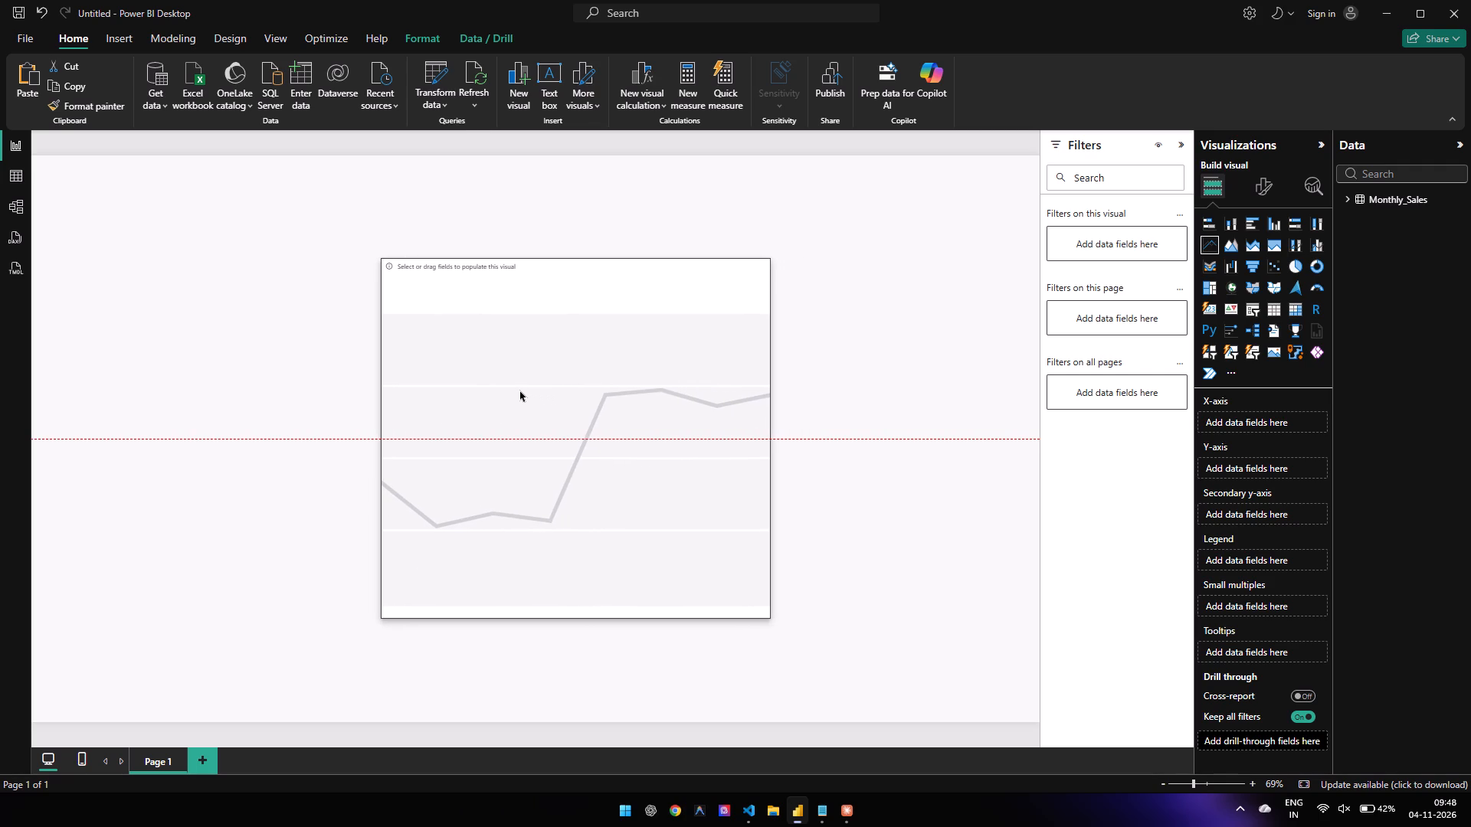
drag(519, 390, 487, 384)
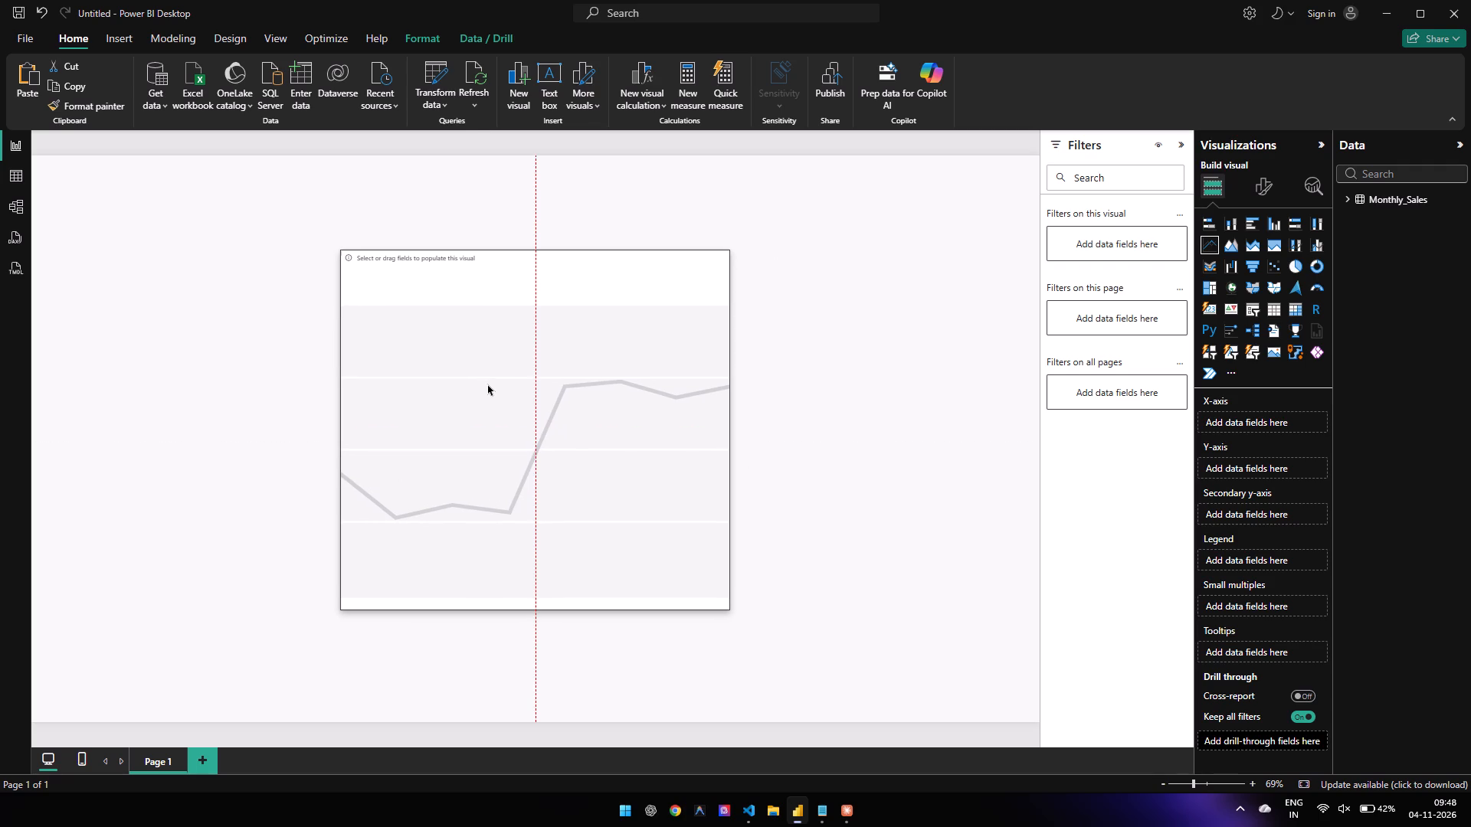
drag(487, 384, 484, 389)
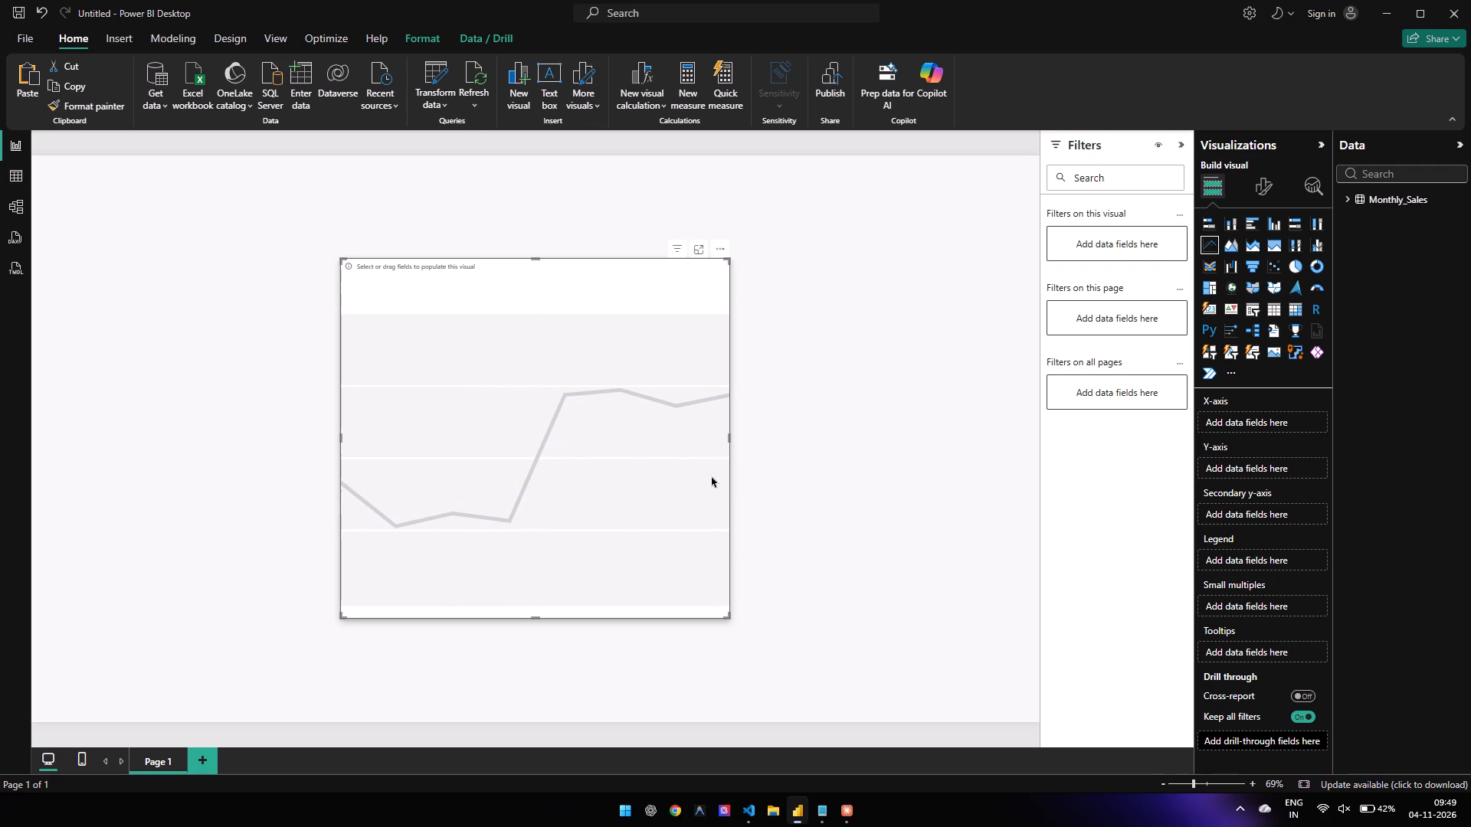
click(837, 503)
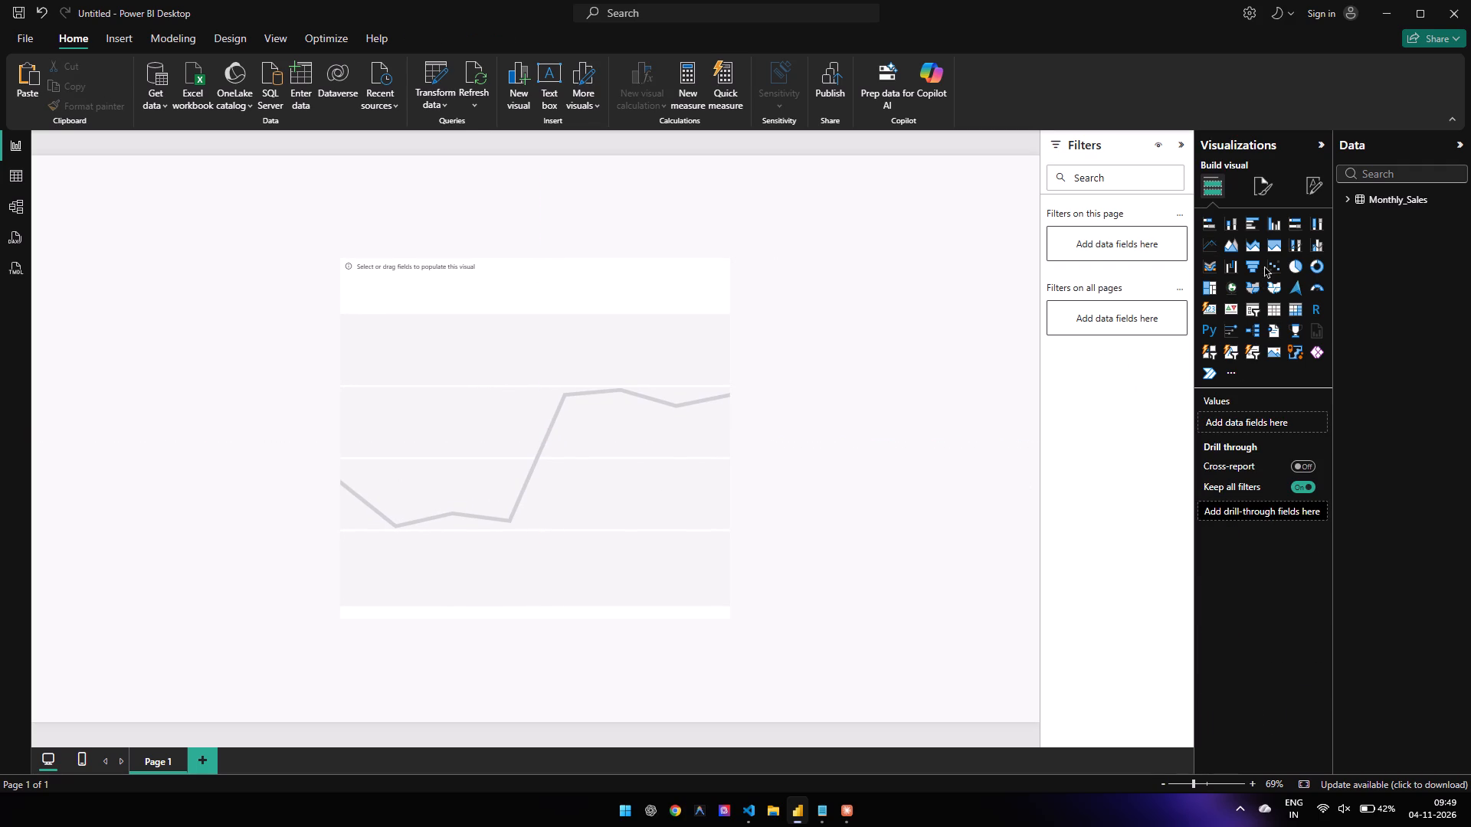
Using the Monthly_Sales fields, set the line chart's Y-axis to the count of Month and its X-axis to Sales_Amount.
click(1356, 198)
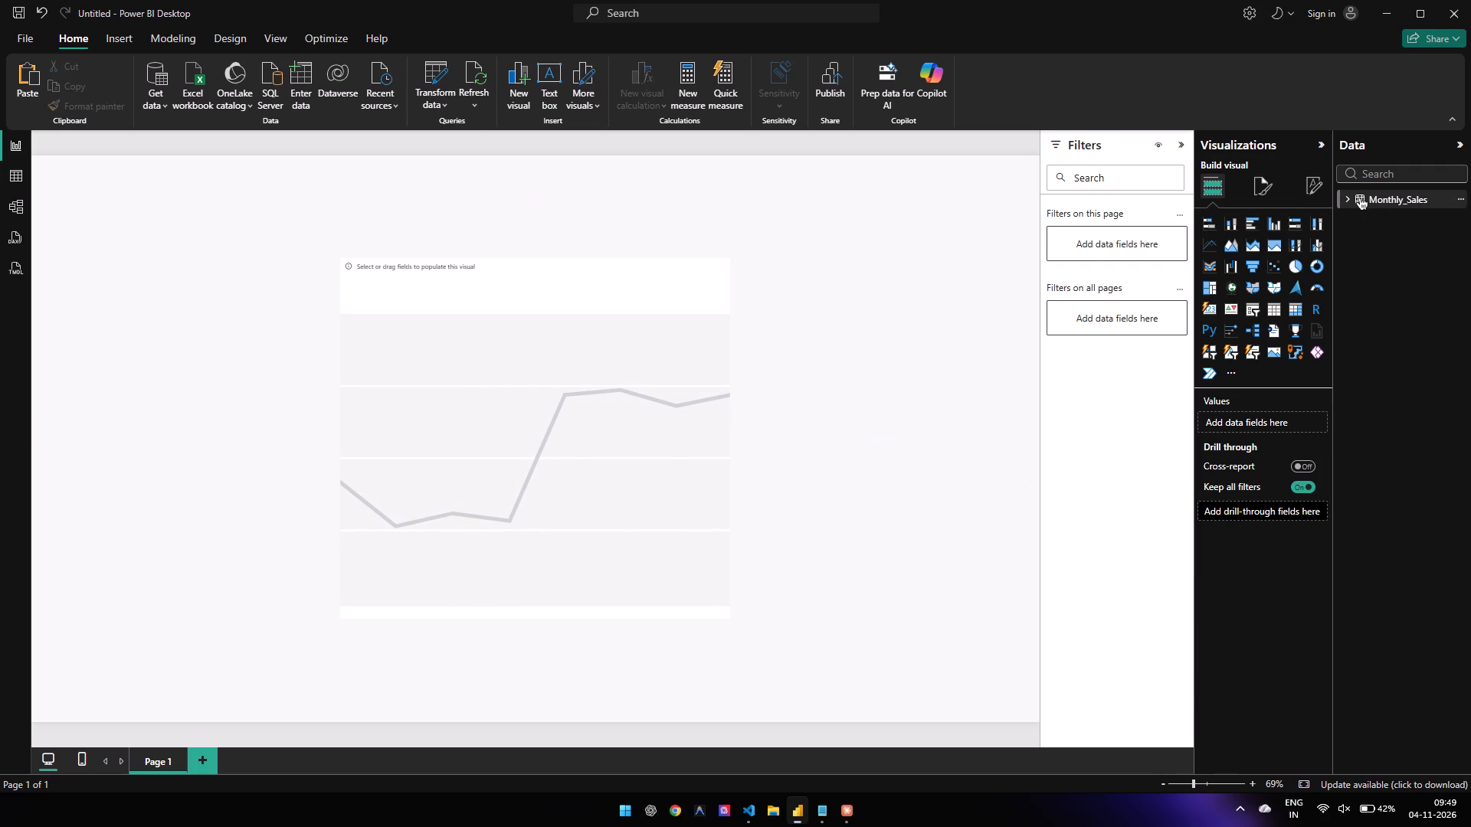
click(1349, 199)
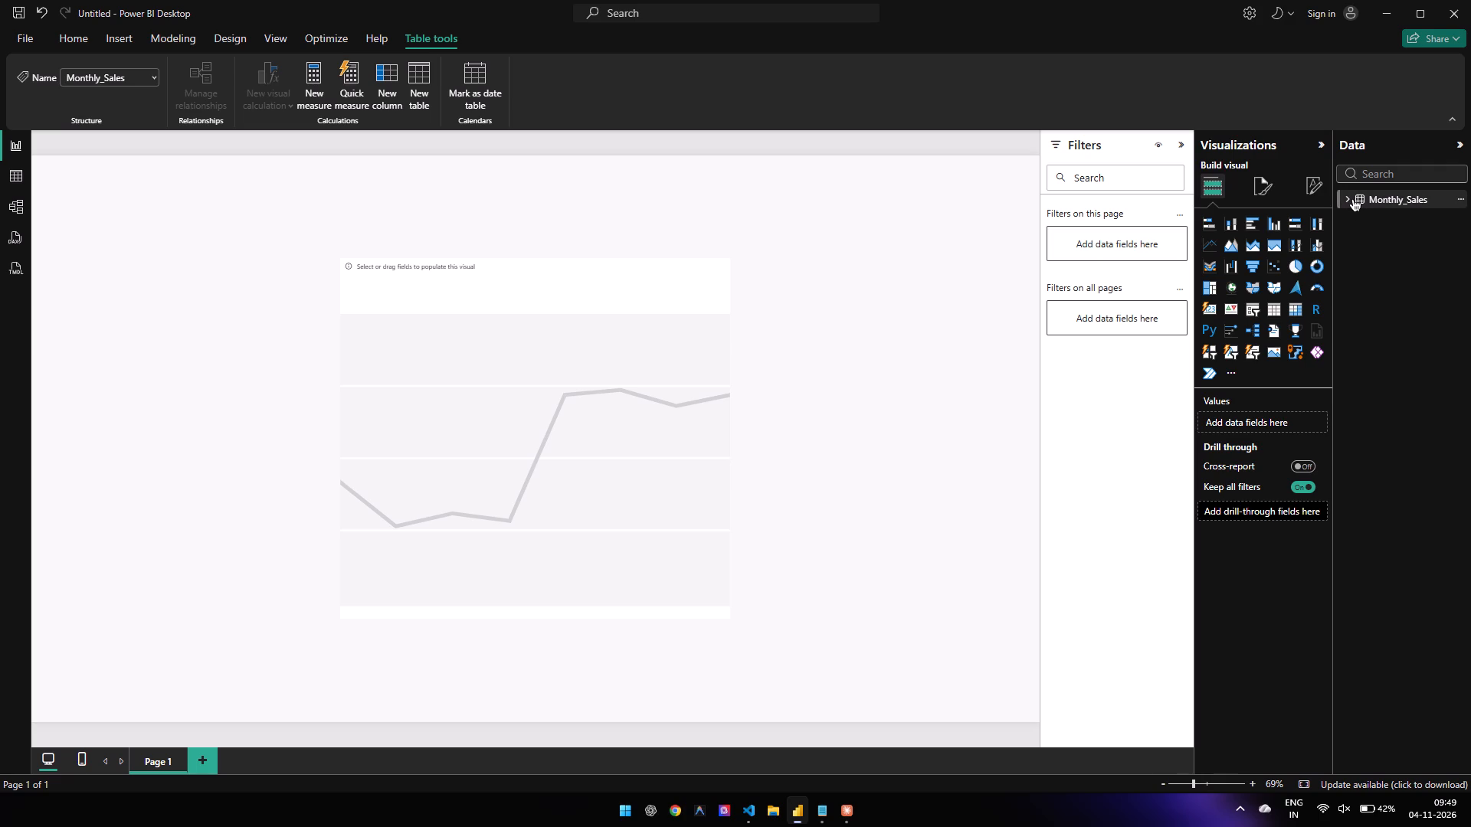
click(582, 437)
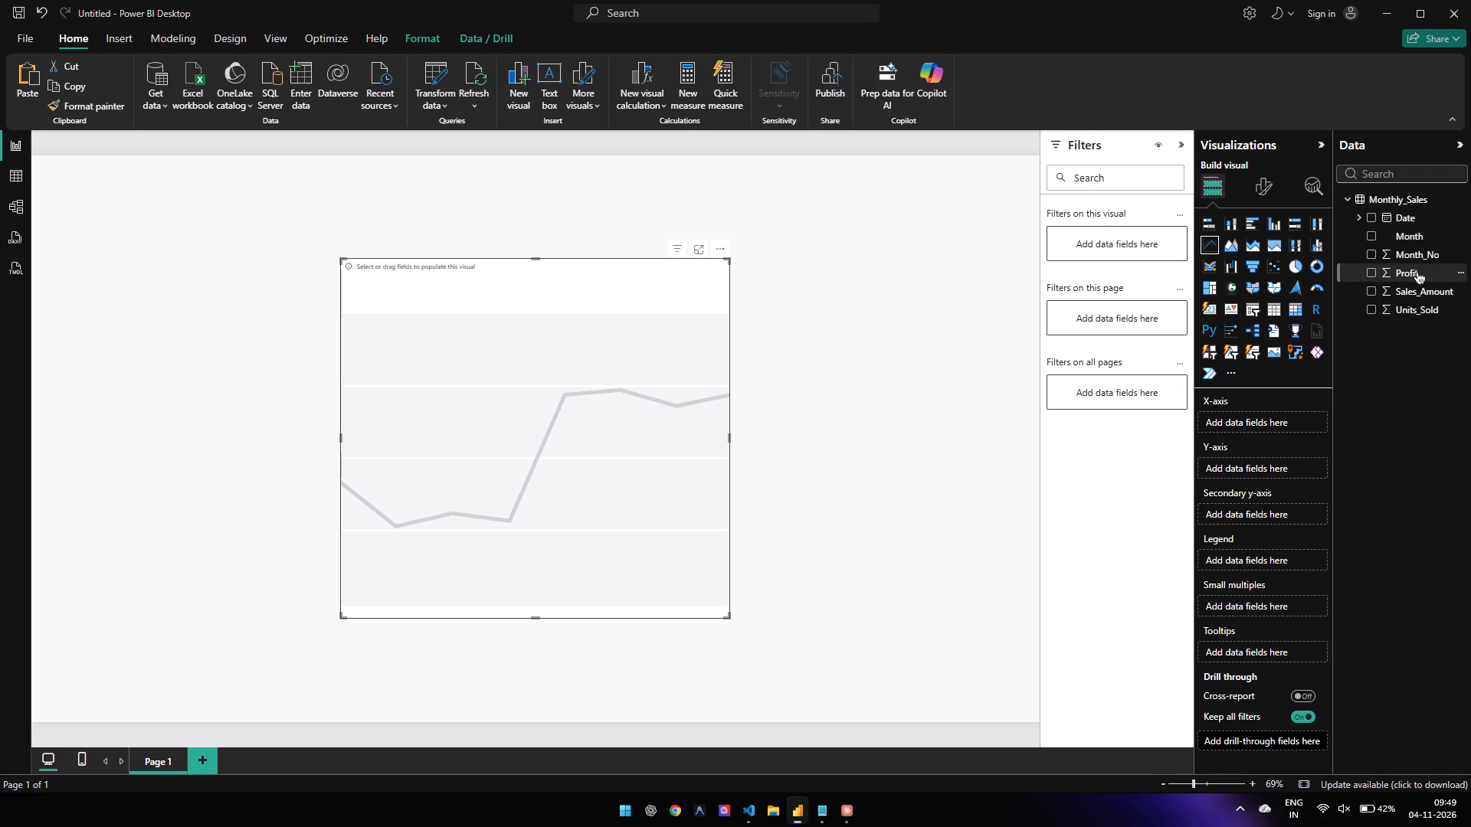
drag(1410, 240, 1269, 446)
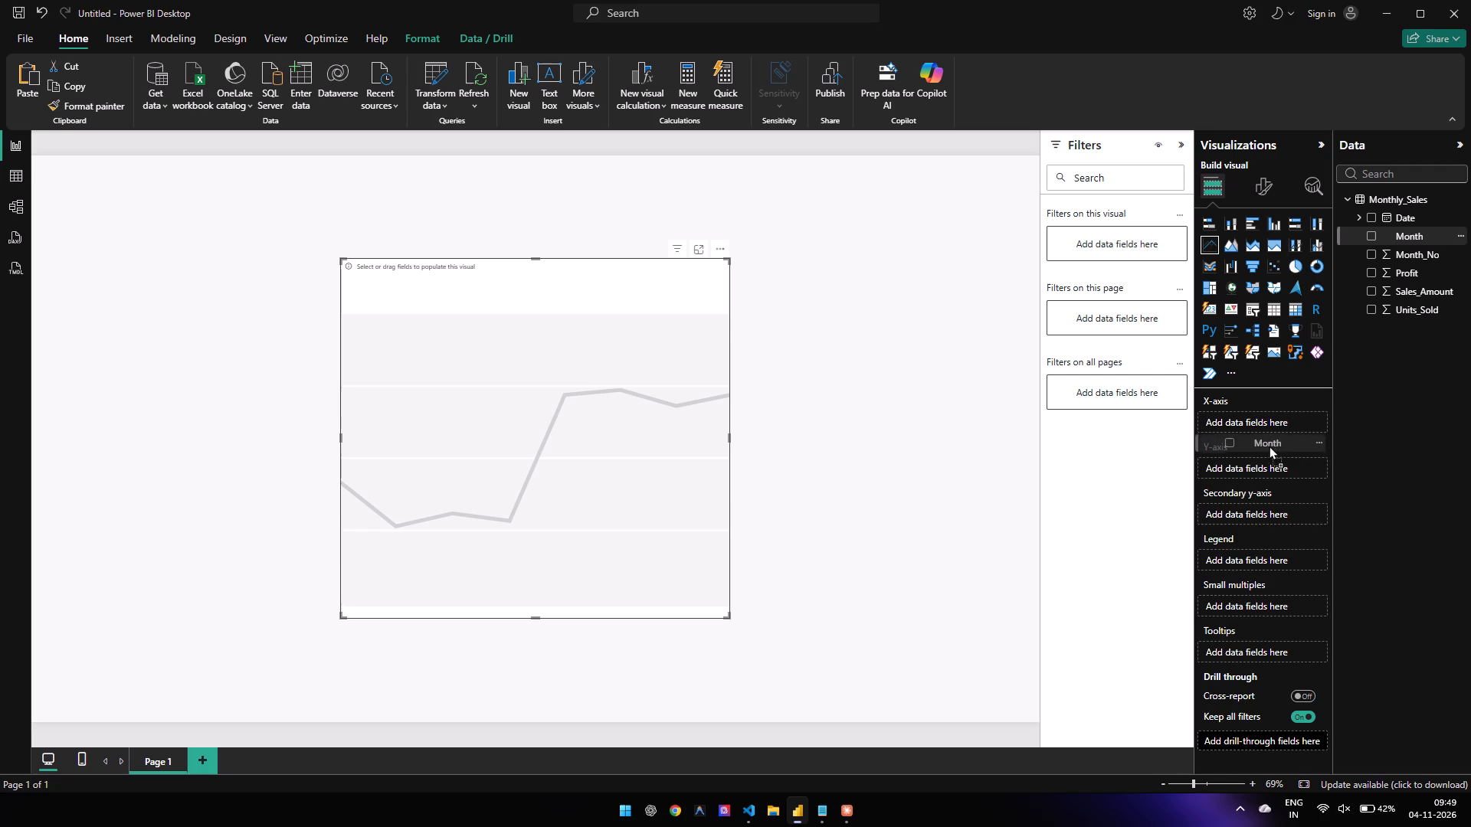
drag(1269, 446, 1274, 424)
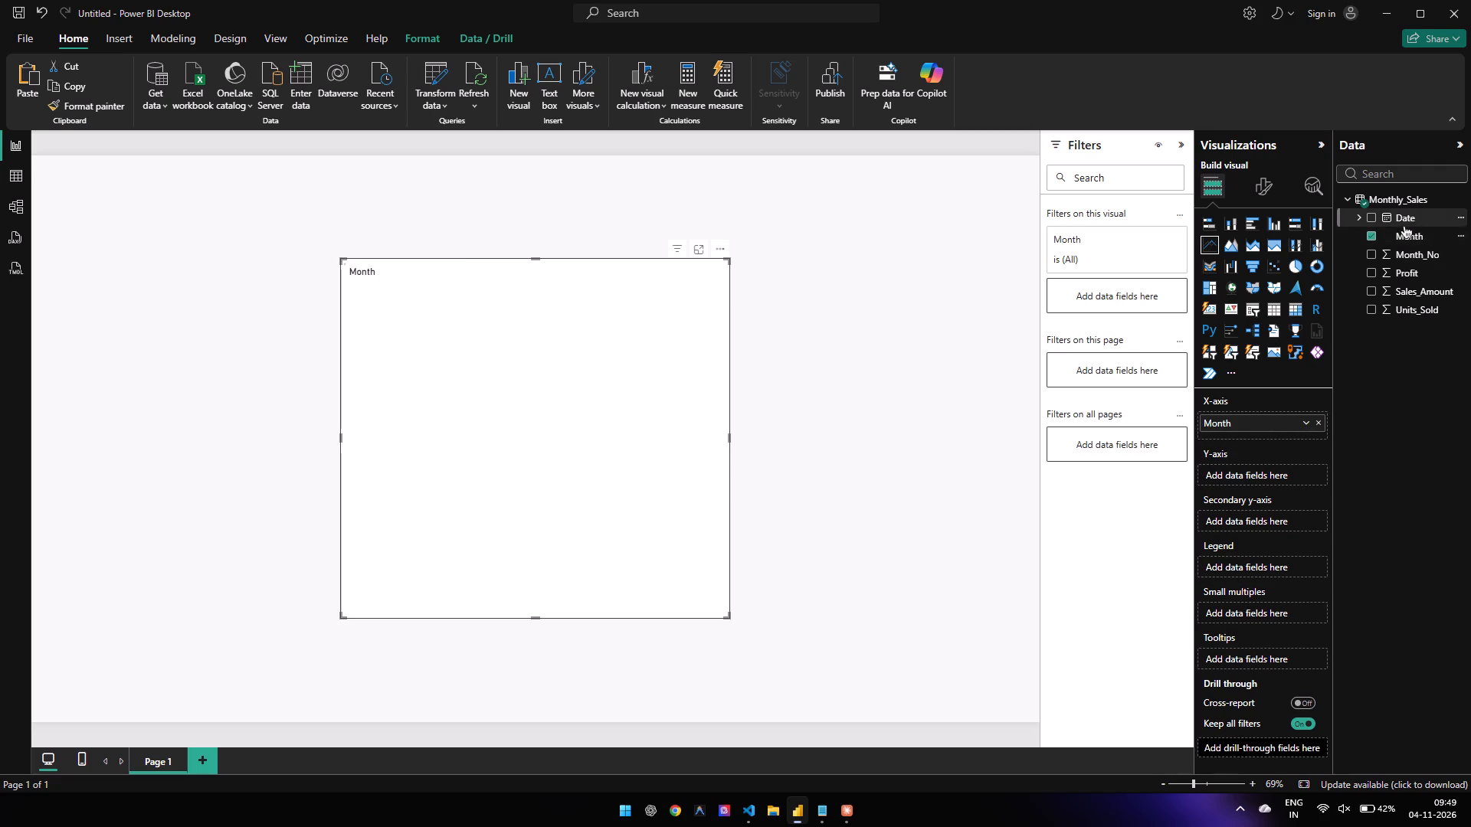
drag(1256, 425, 1256, 466)
drag(1256, 466, 1256, 476)
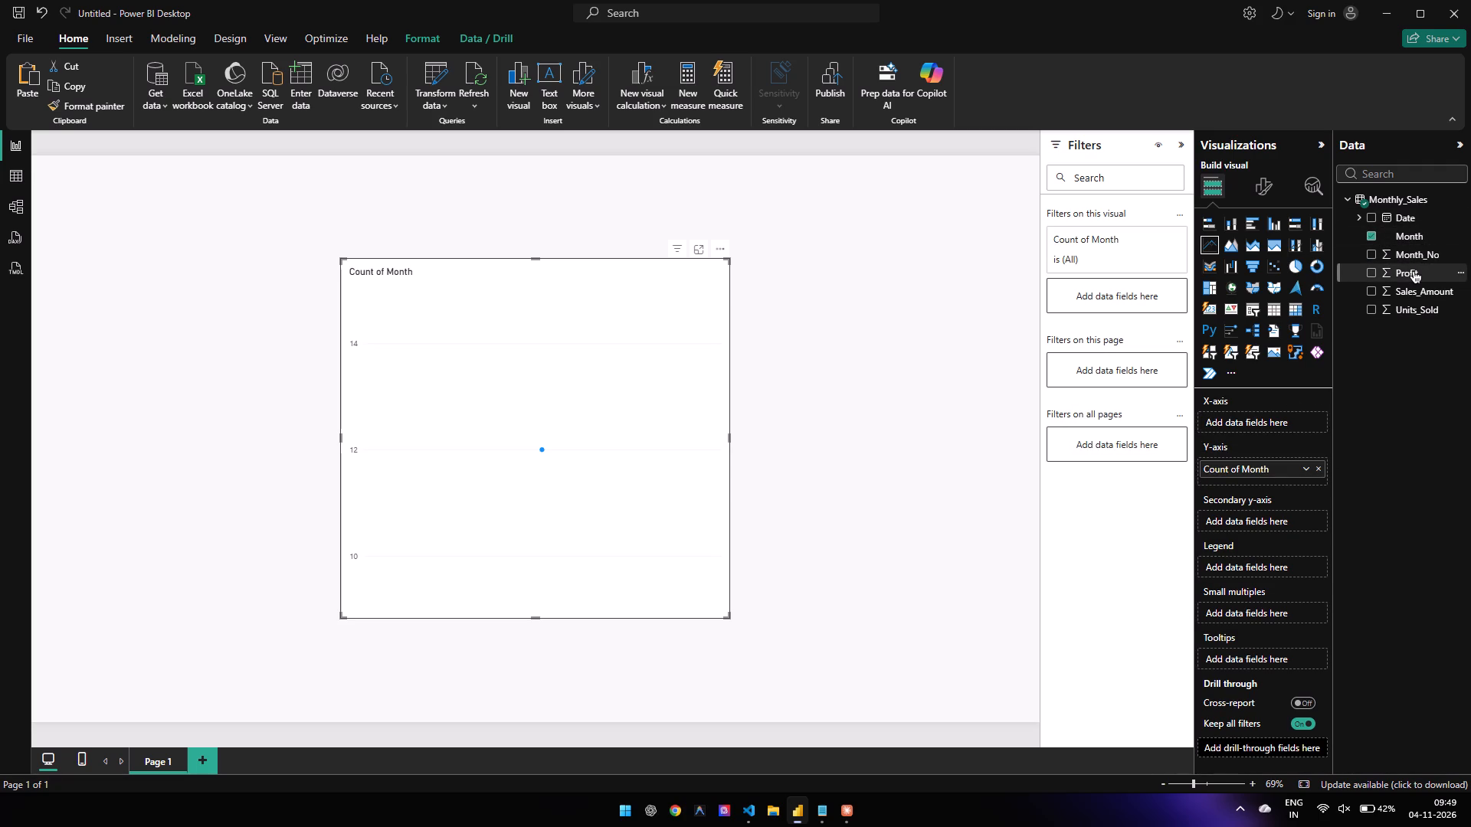
drag(1414, 288, 1288, 428)
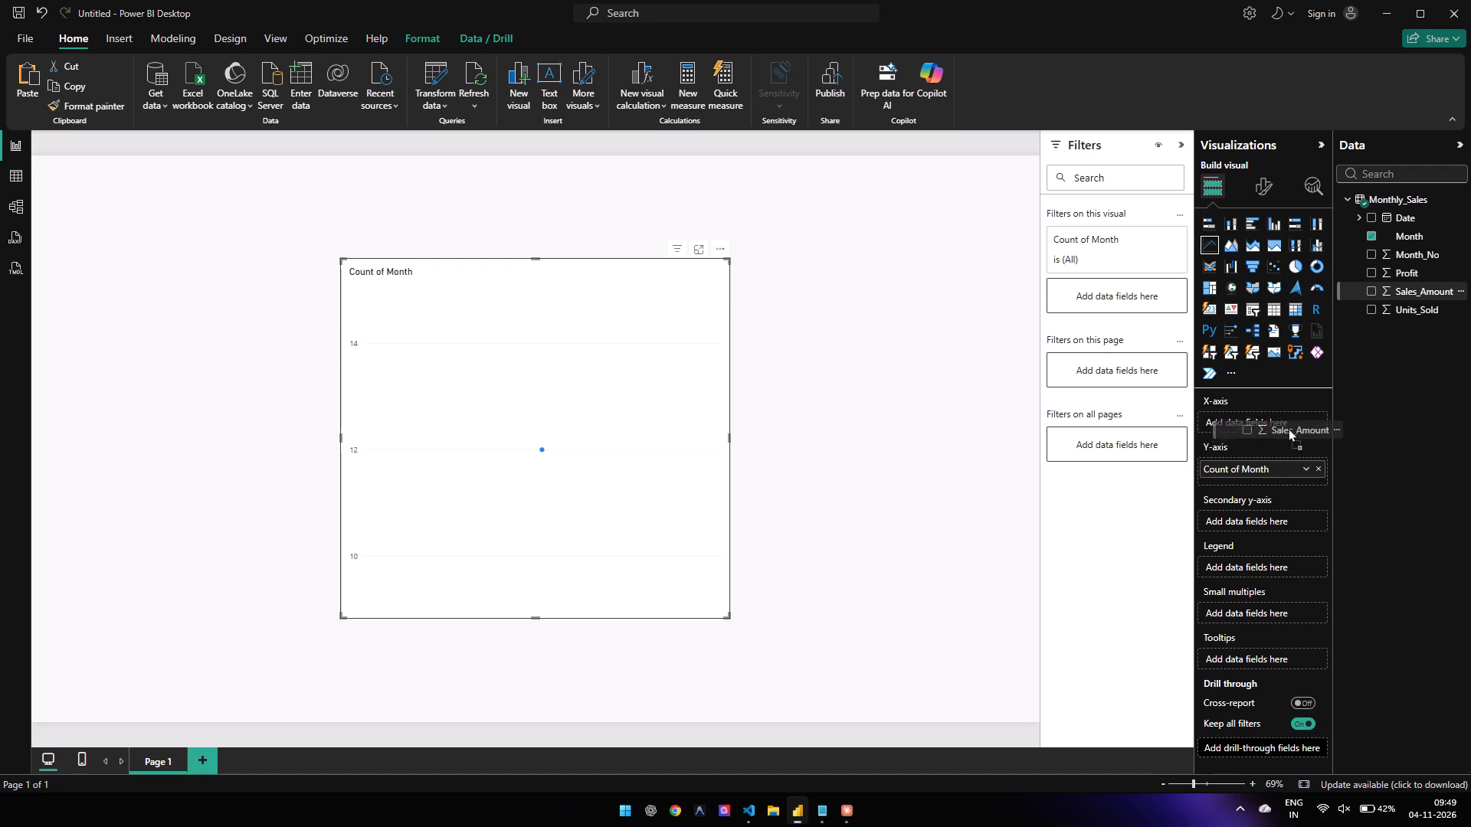
drag(1288, 428, 1274, 418)
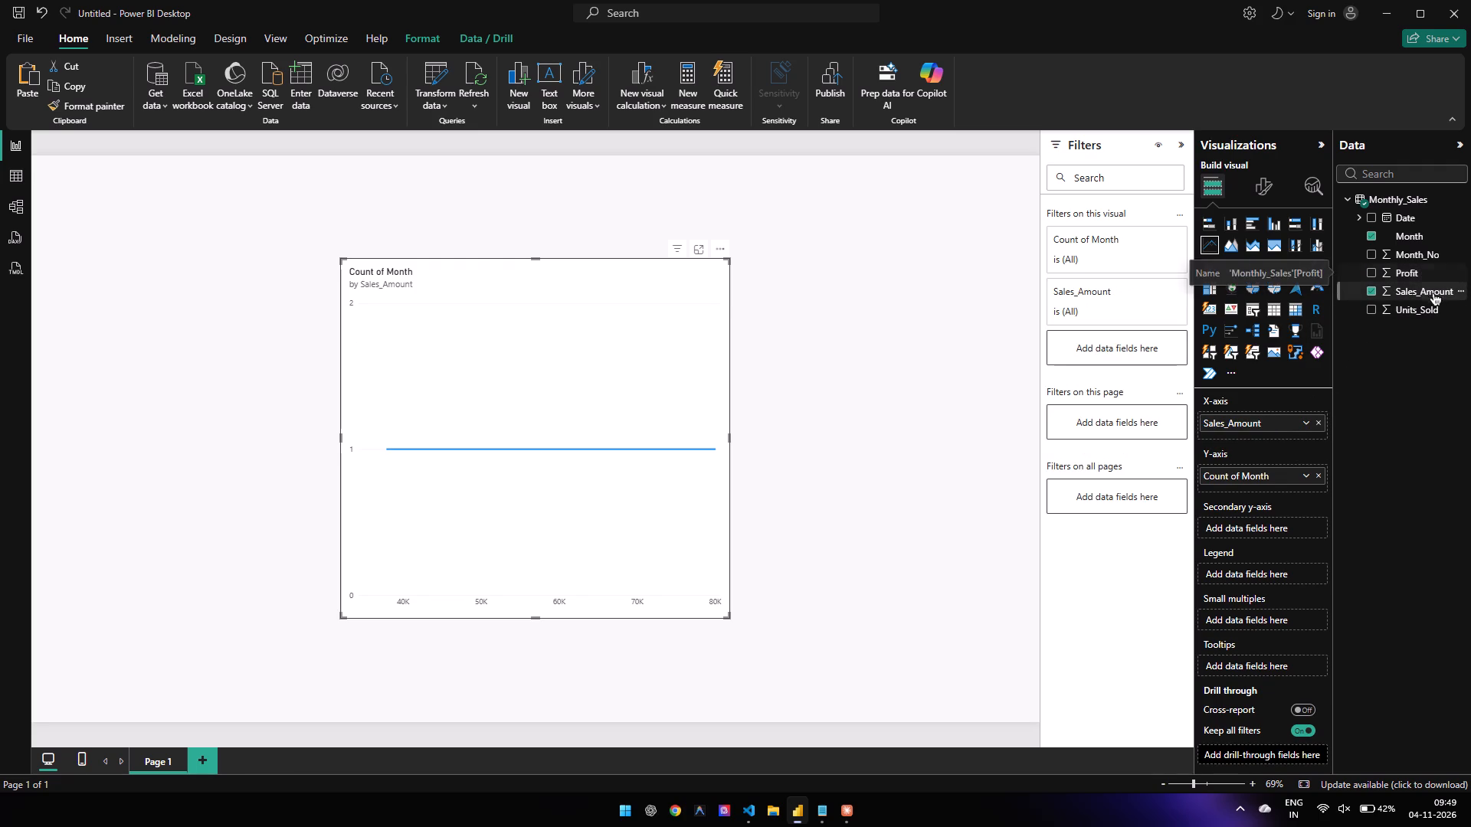
Rearrange the line chart's fields so Month is on the X-axis and Sales_Amount, Profit and Units_Sold are on the Y-axis.
drag(1430, 307, 1274, 420)
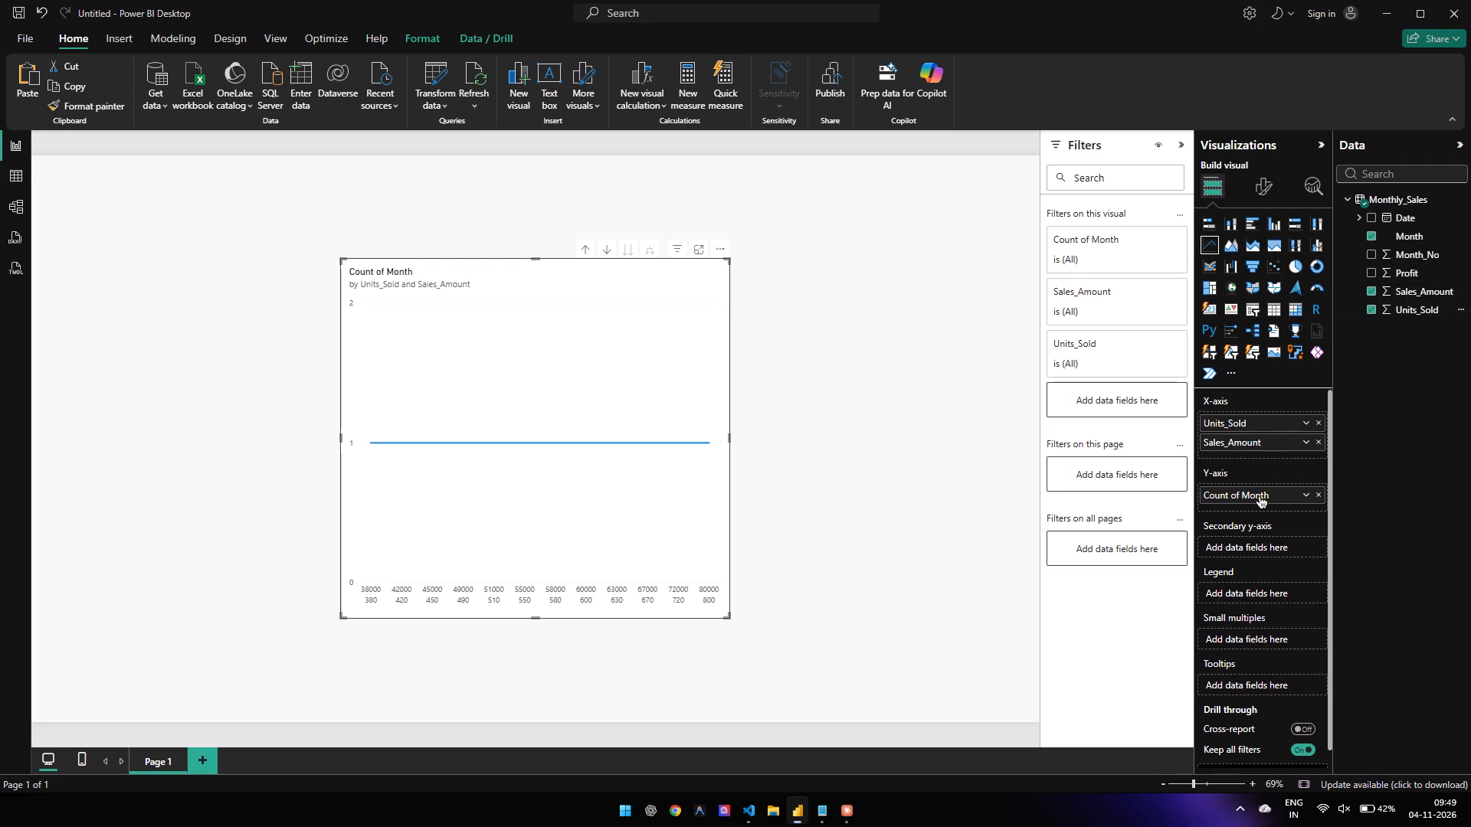
drag(1256, 496, 1259, 410)
drag(1259, 494, 1259, 425)
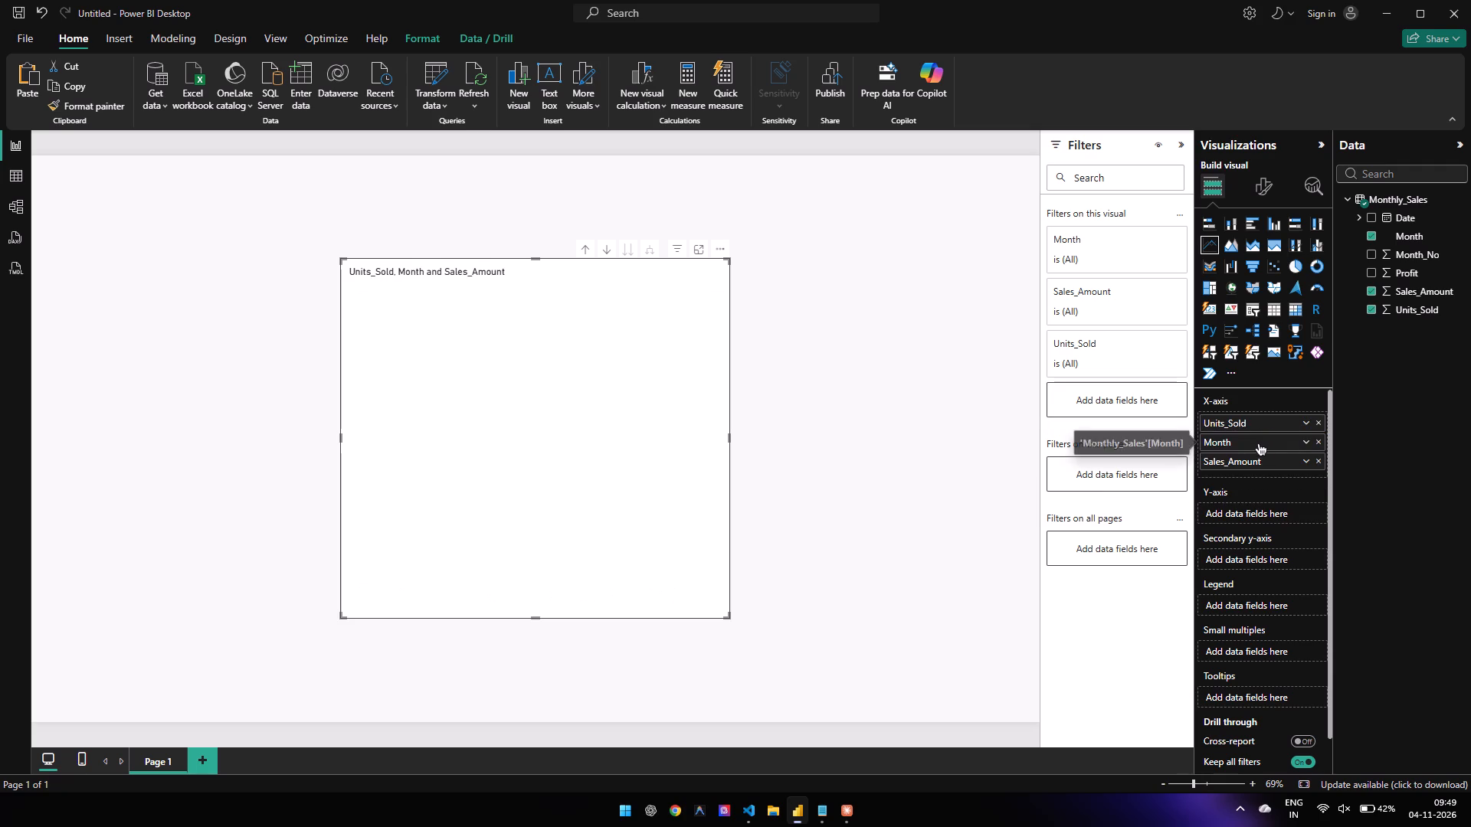
drag(1258, 455, 1270, 502)
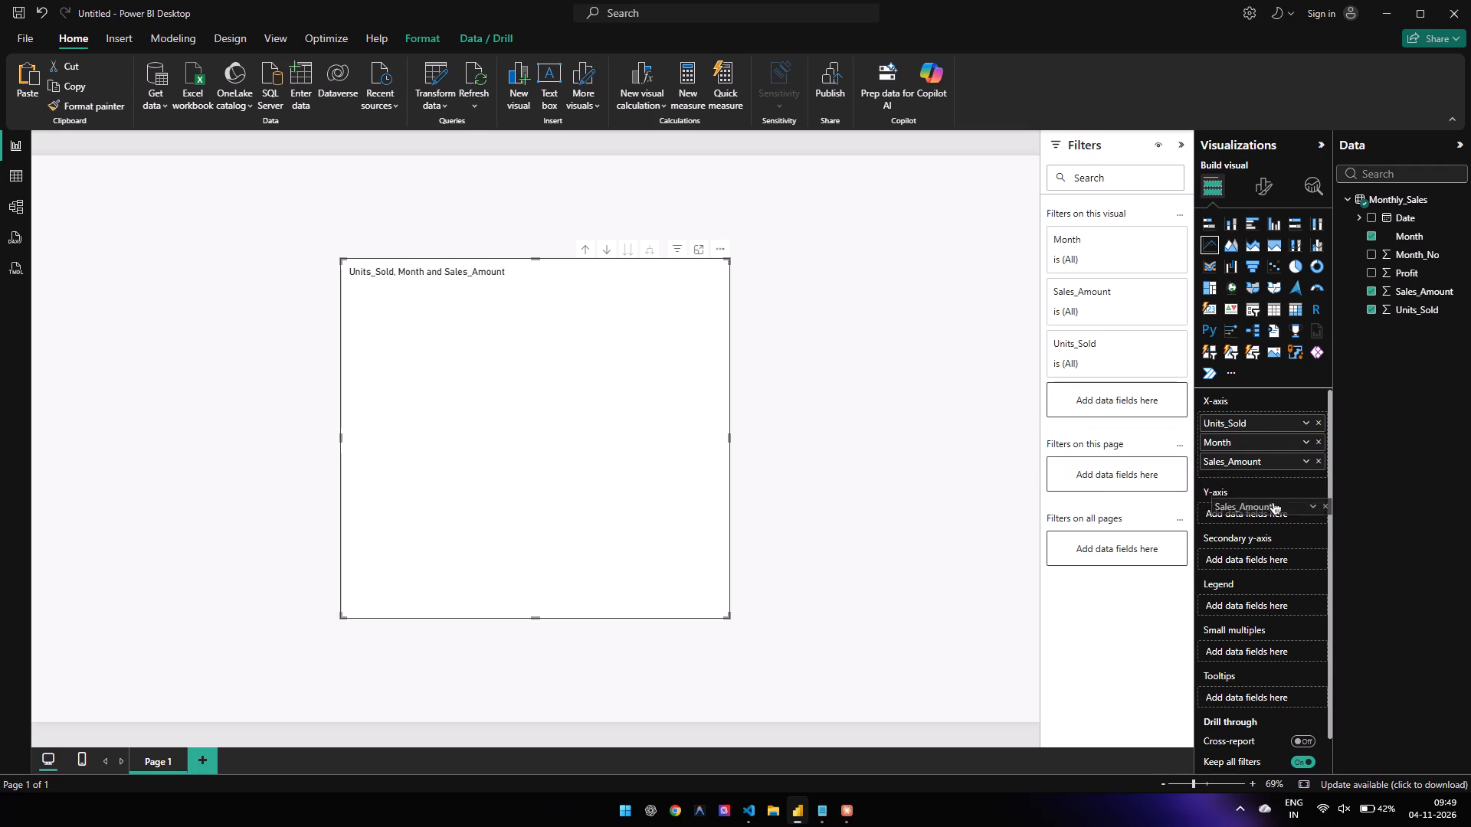
drag(1270, 502, 1270, 503)
drag(1243, 463, 1243, 513)
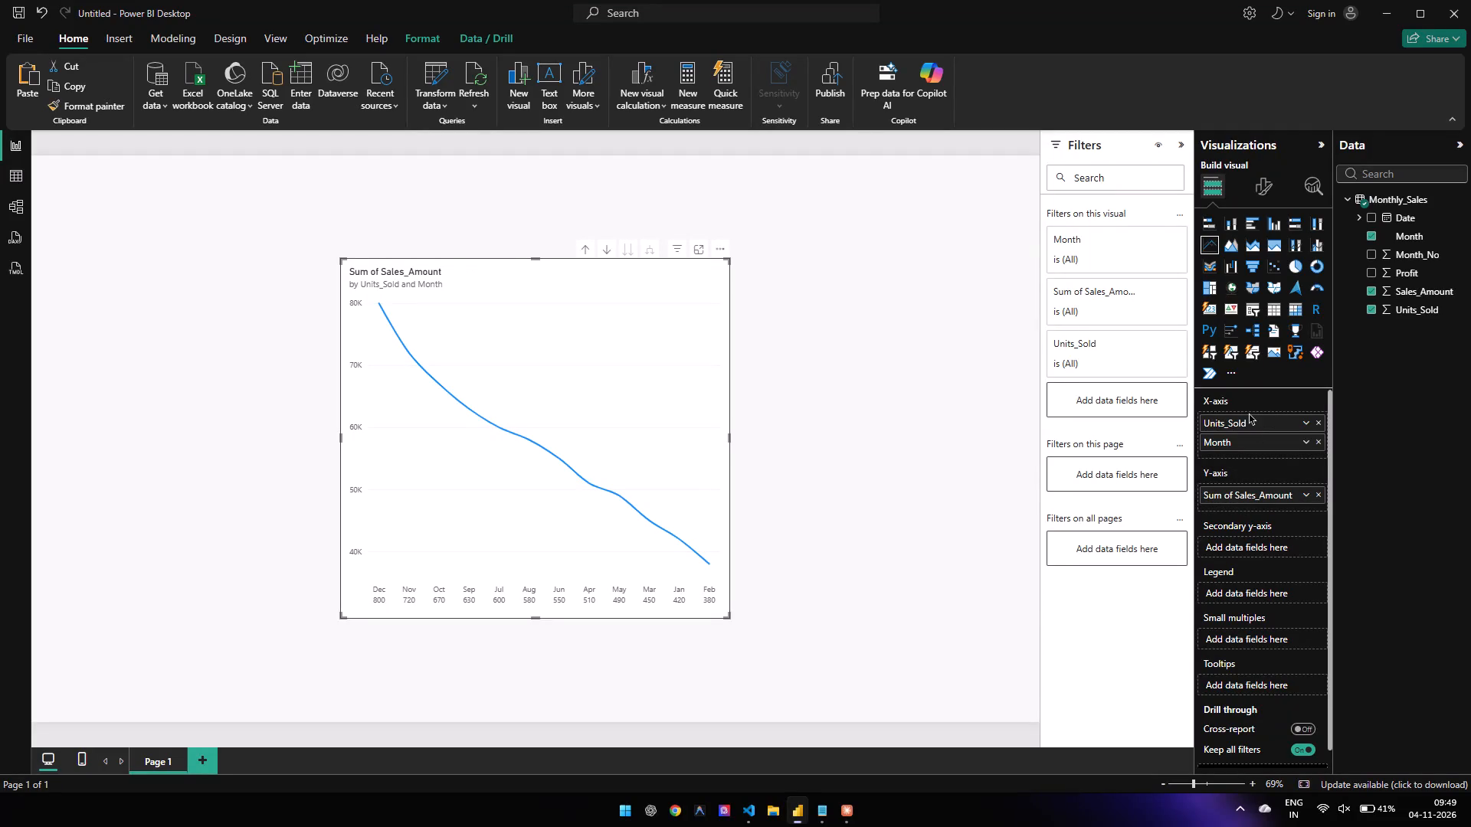
drag(1251, 422, 1253, 498)
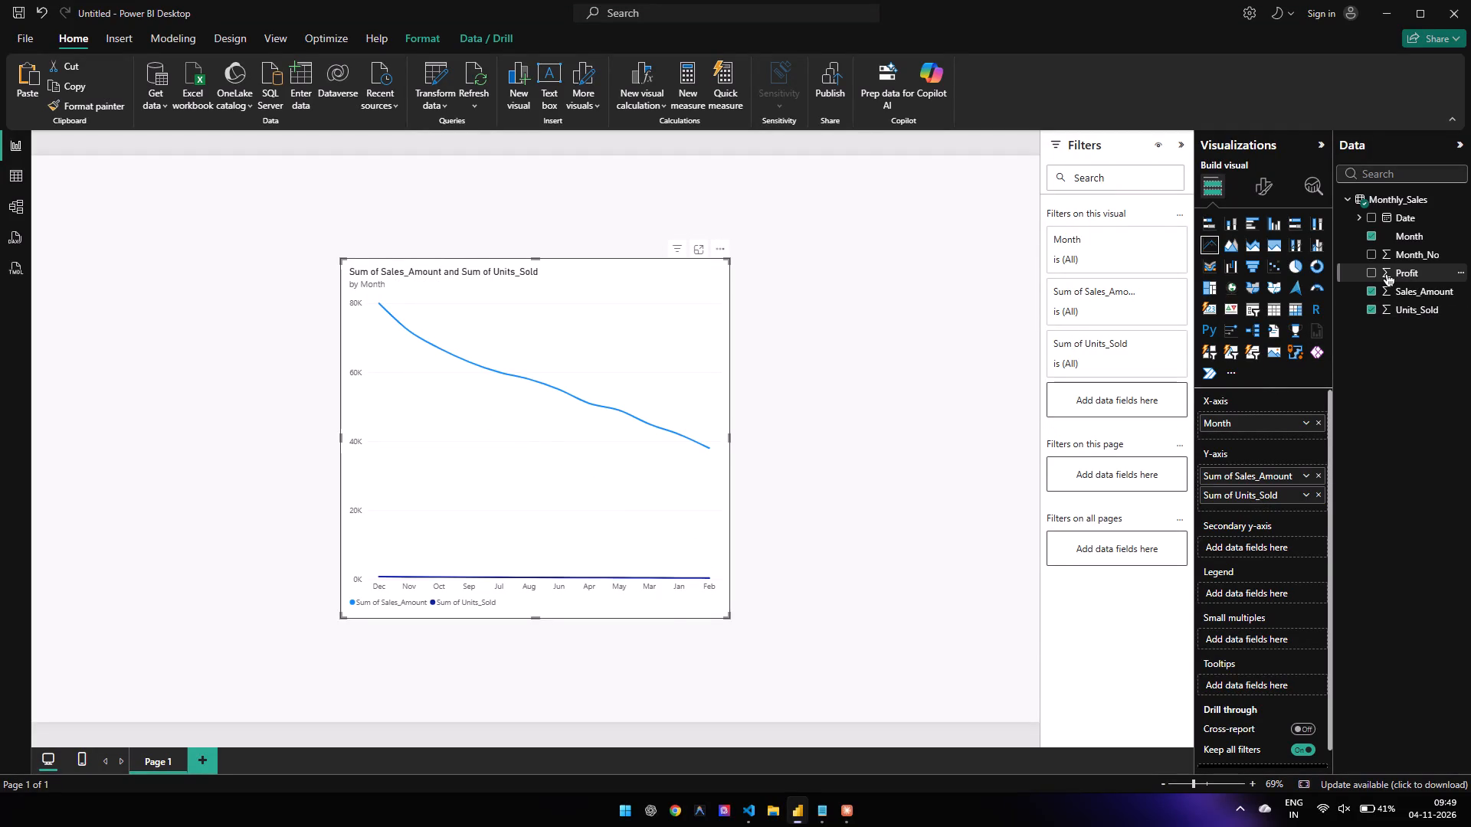
drag(1383, 274, 1239, 492)
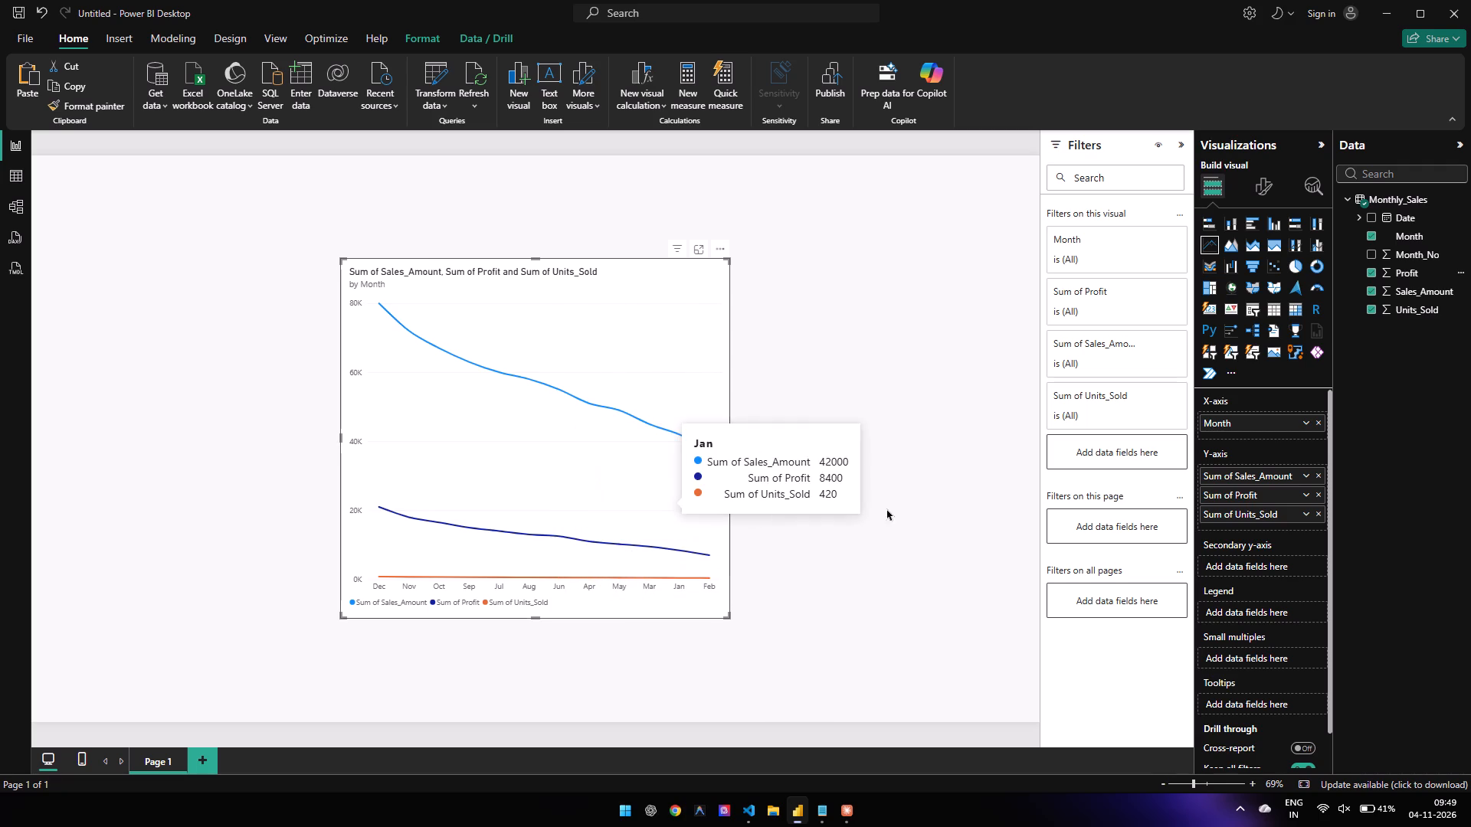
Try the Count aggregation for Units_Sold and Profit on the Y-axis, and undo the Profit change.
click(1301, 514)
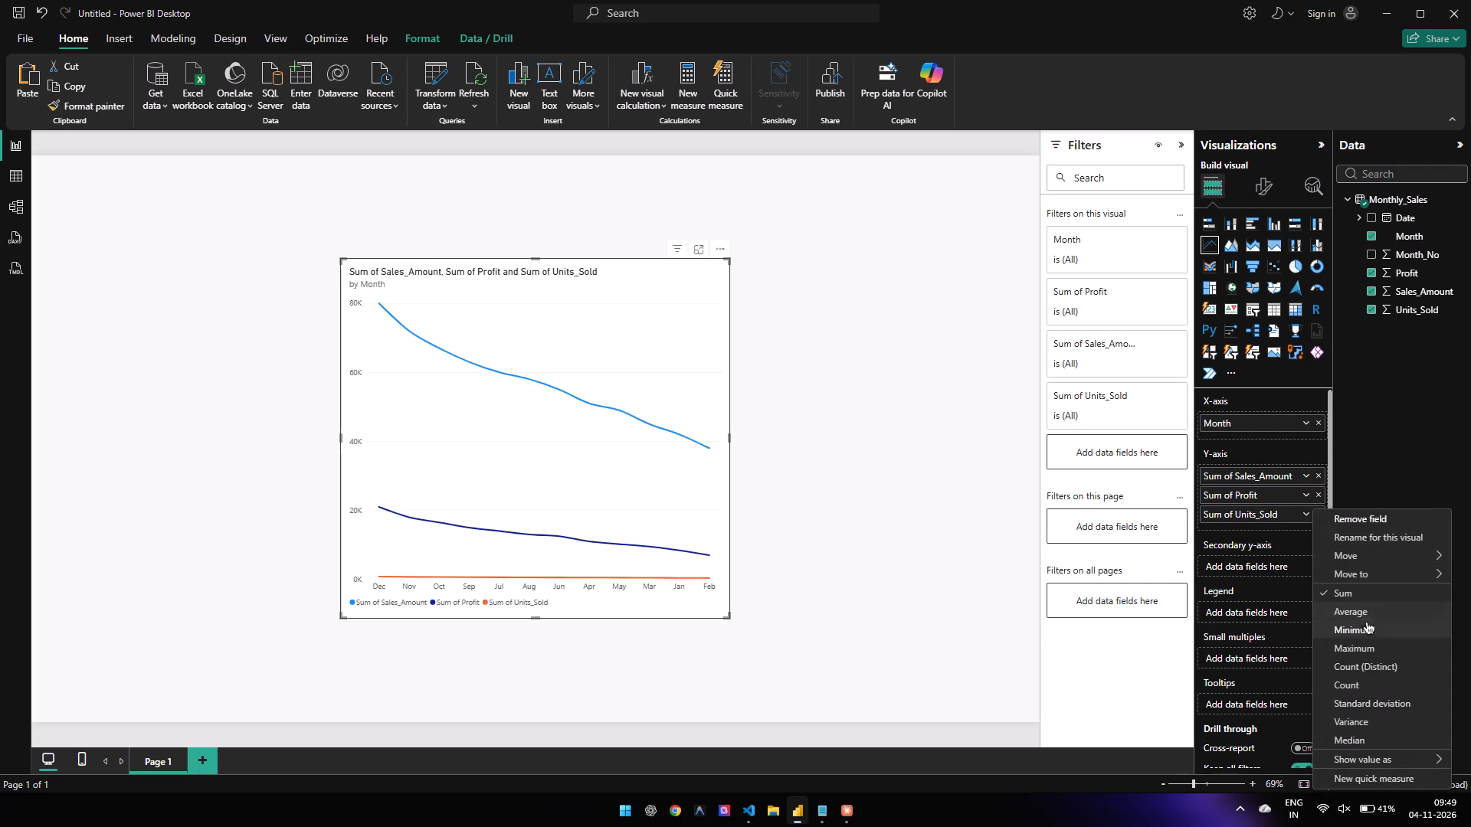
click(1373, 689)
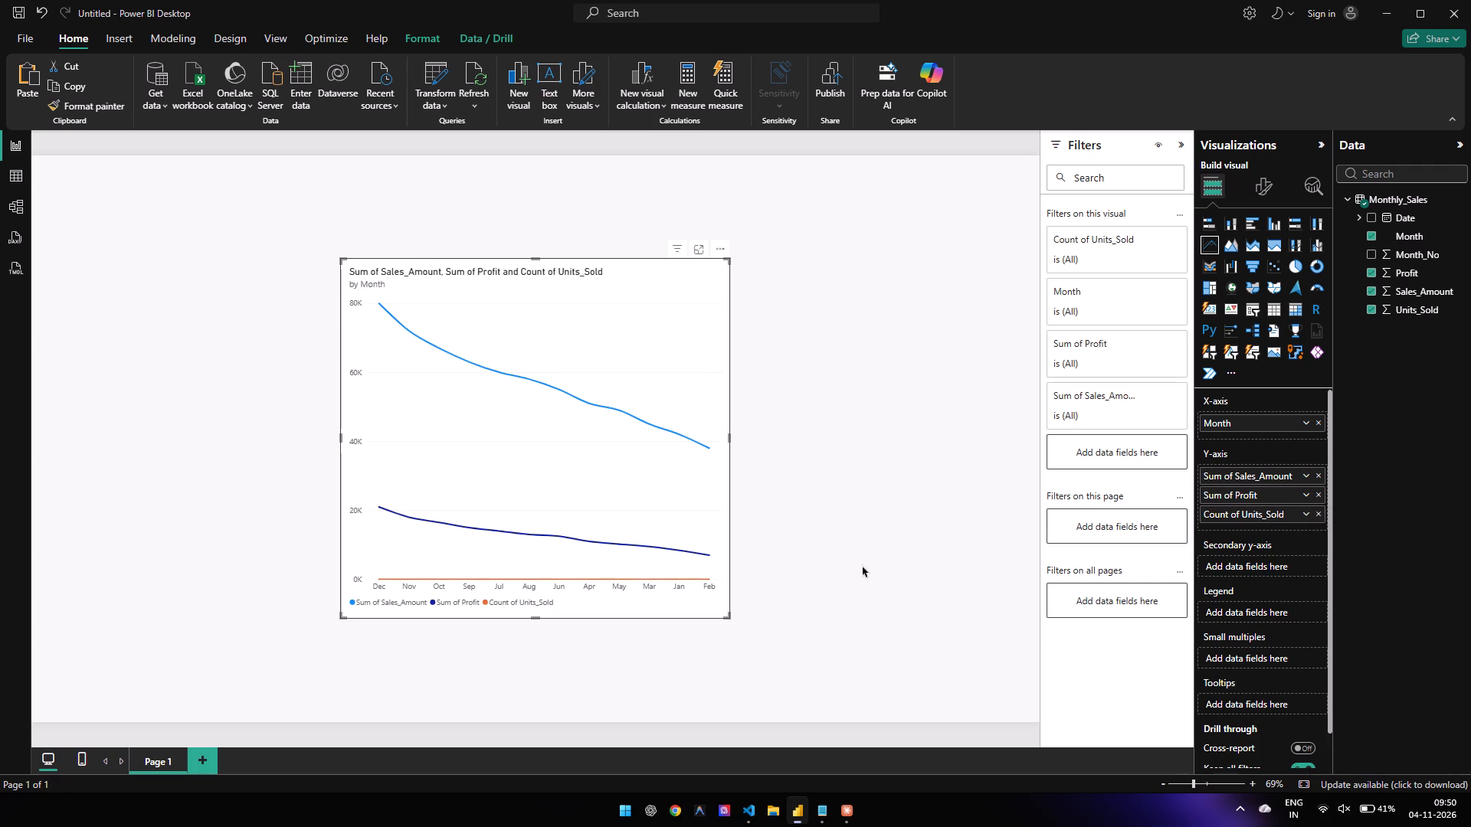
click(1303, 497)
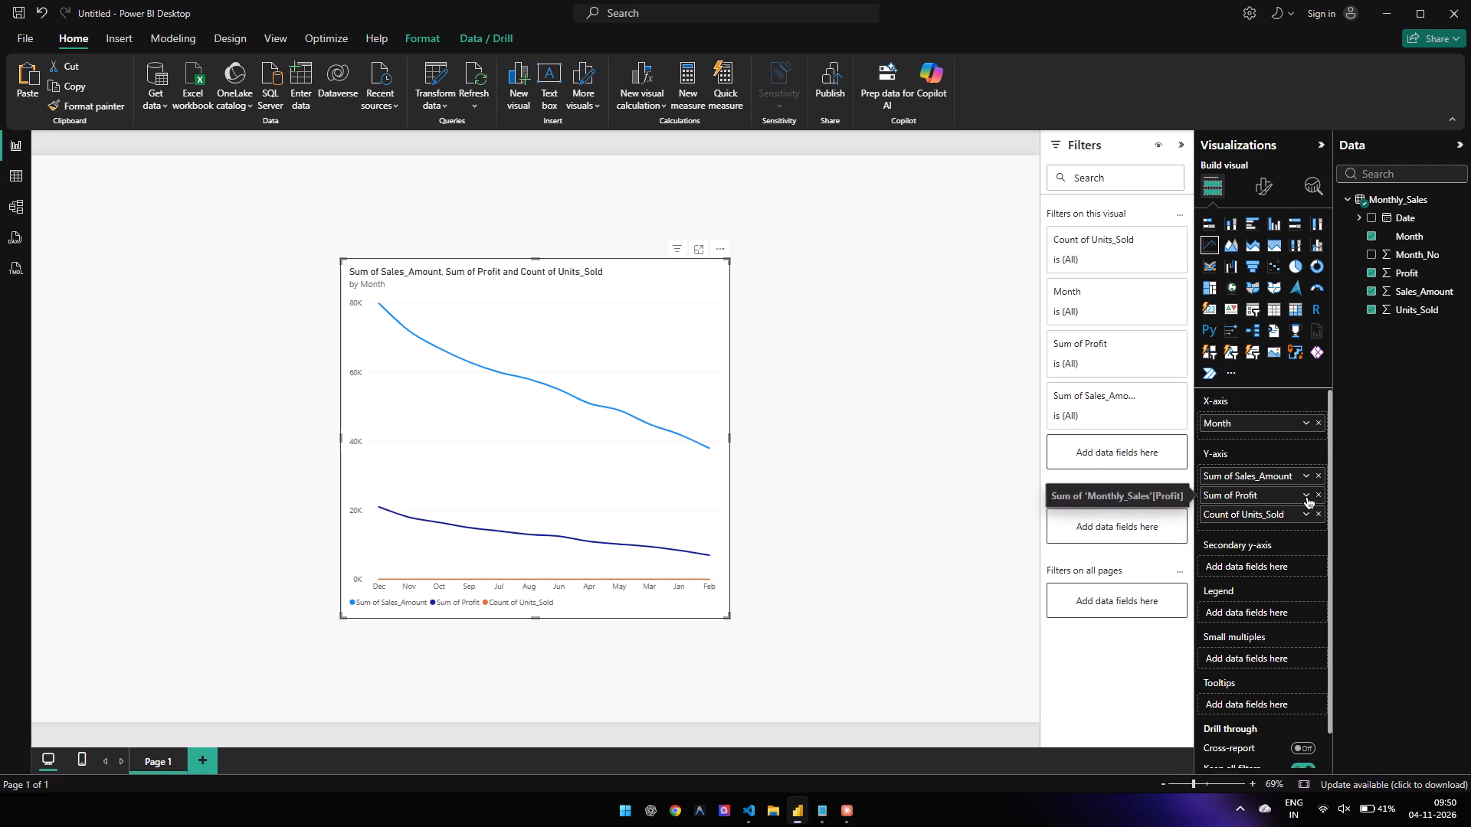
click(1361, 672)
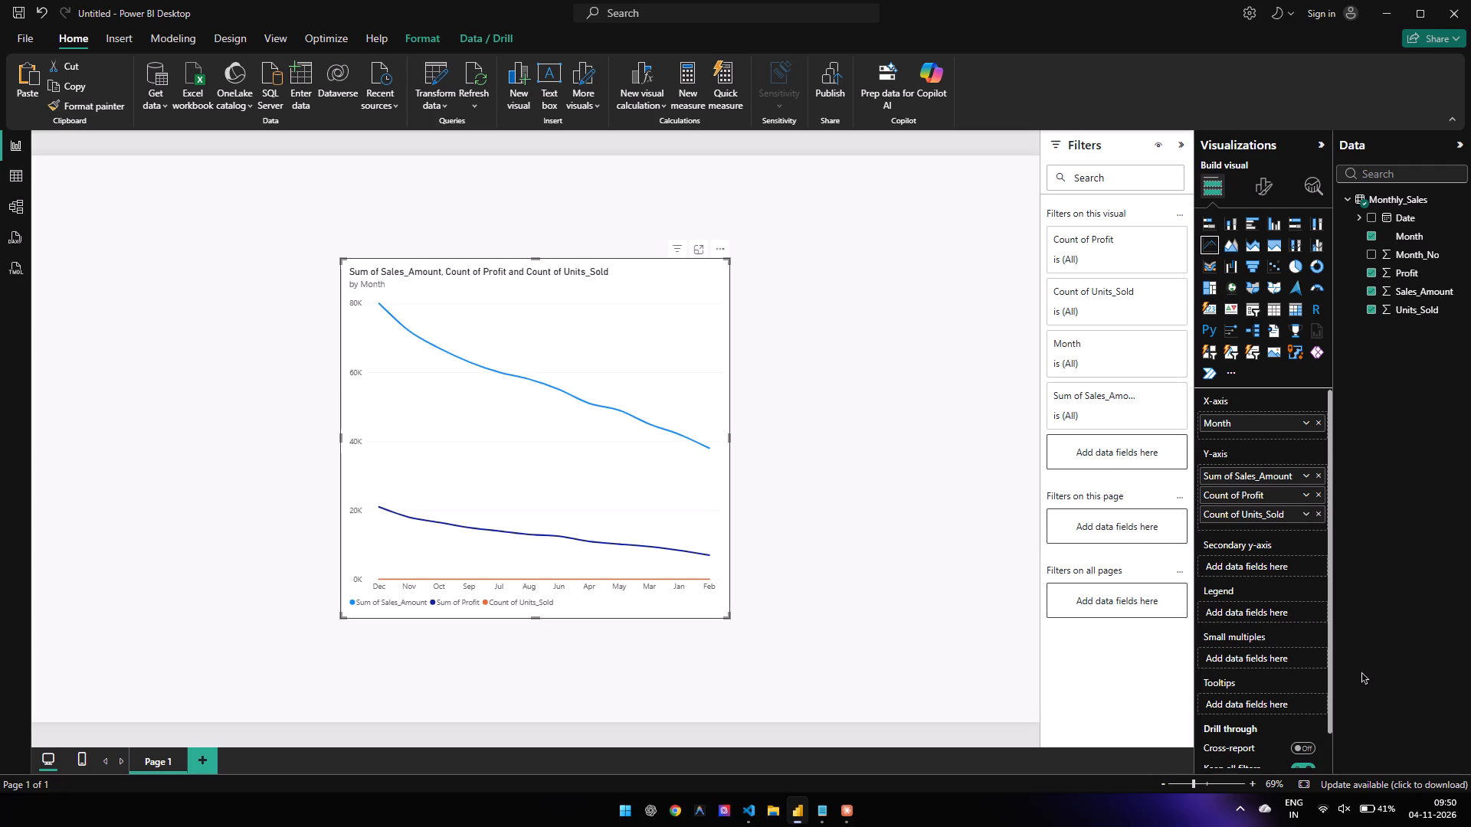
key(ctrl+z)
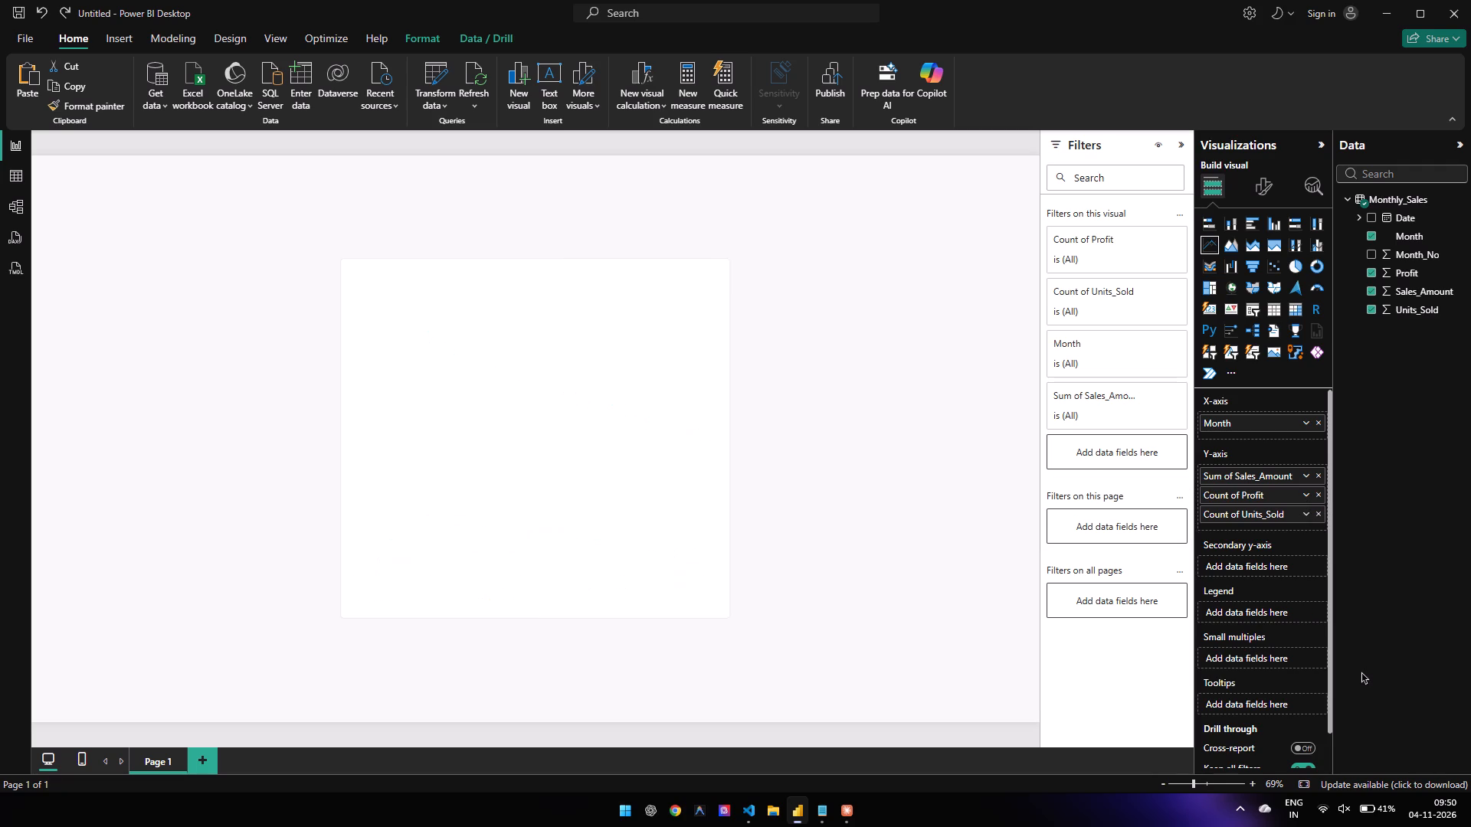
Set the Y-axis aggregations to Average for Profit and Sales_Amount and Maximum for Units_Sold, and deselect the chart.
click(1296, 493)
click(1299, 493)
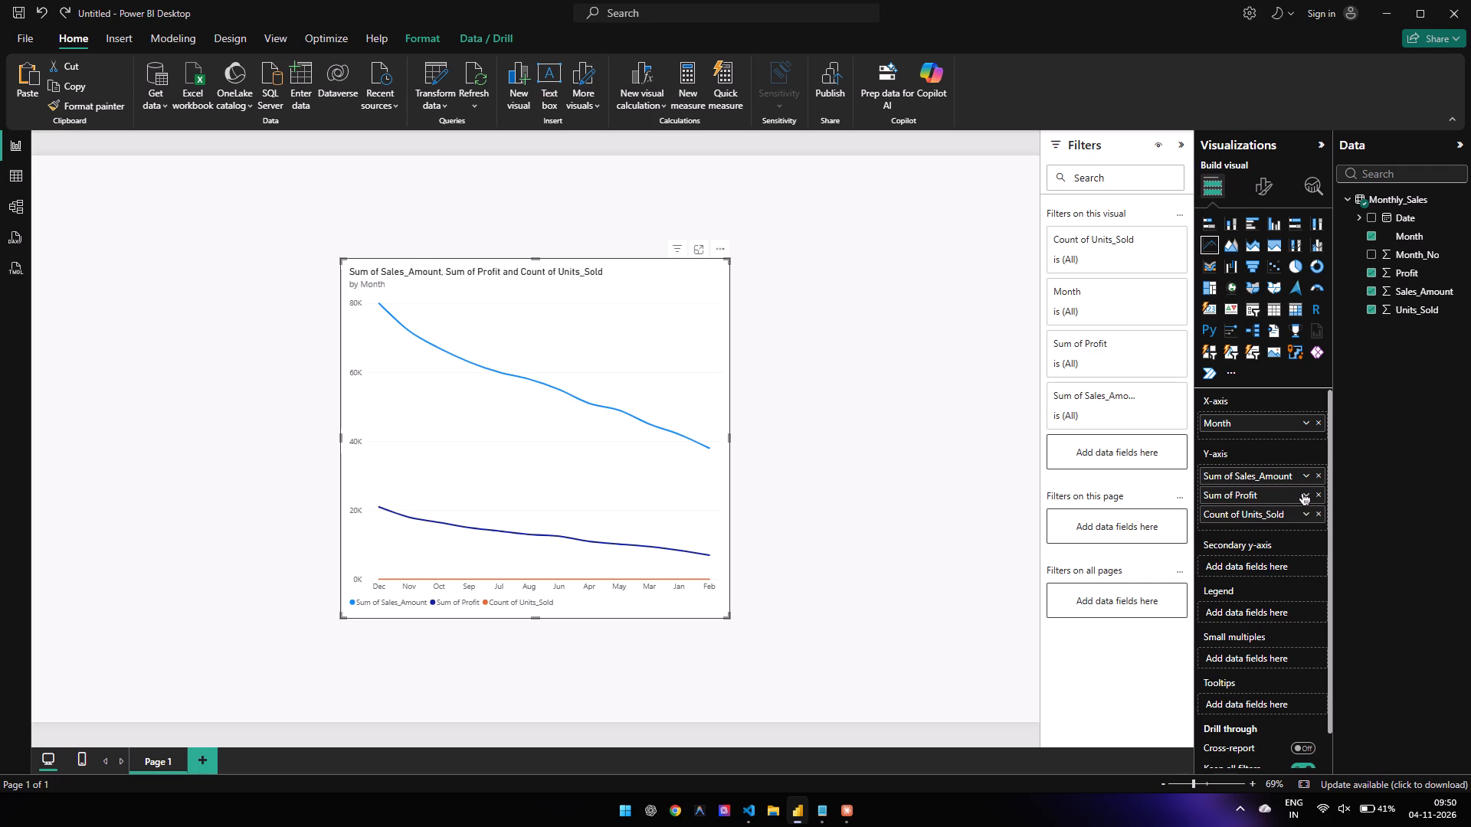
click(1309, 495)
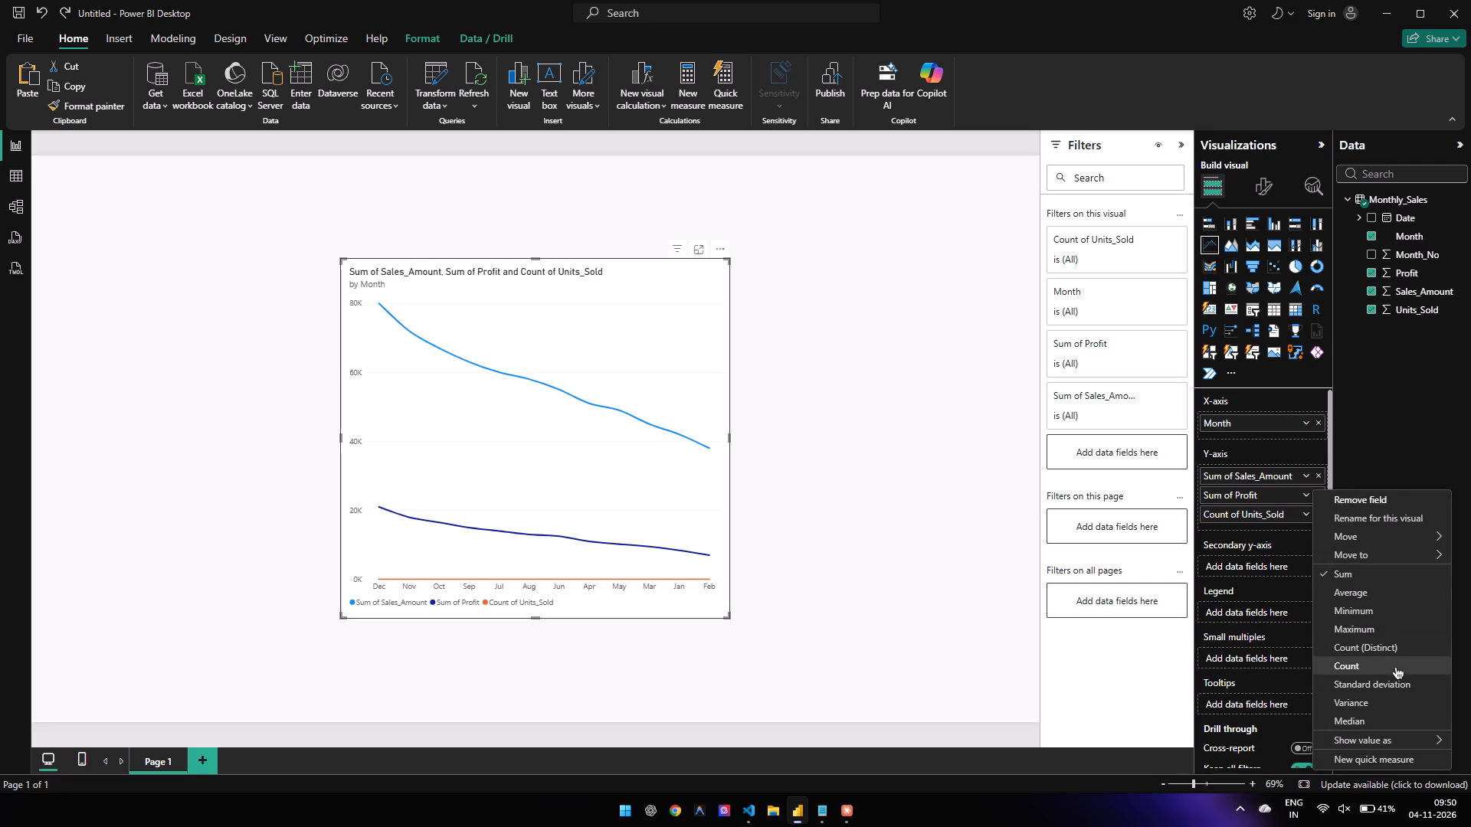
click(1390, 600)
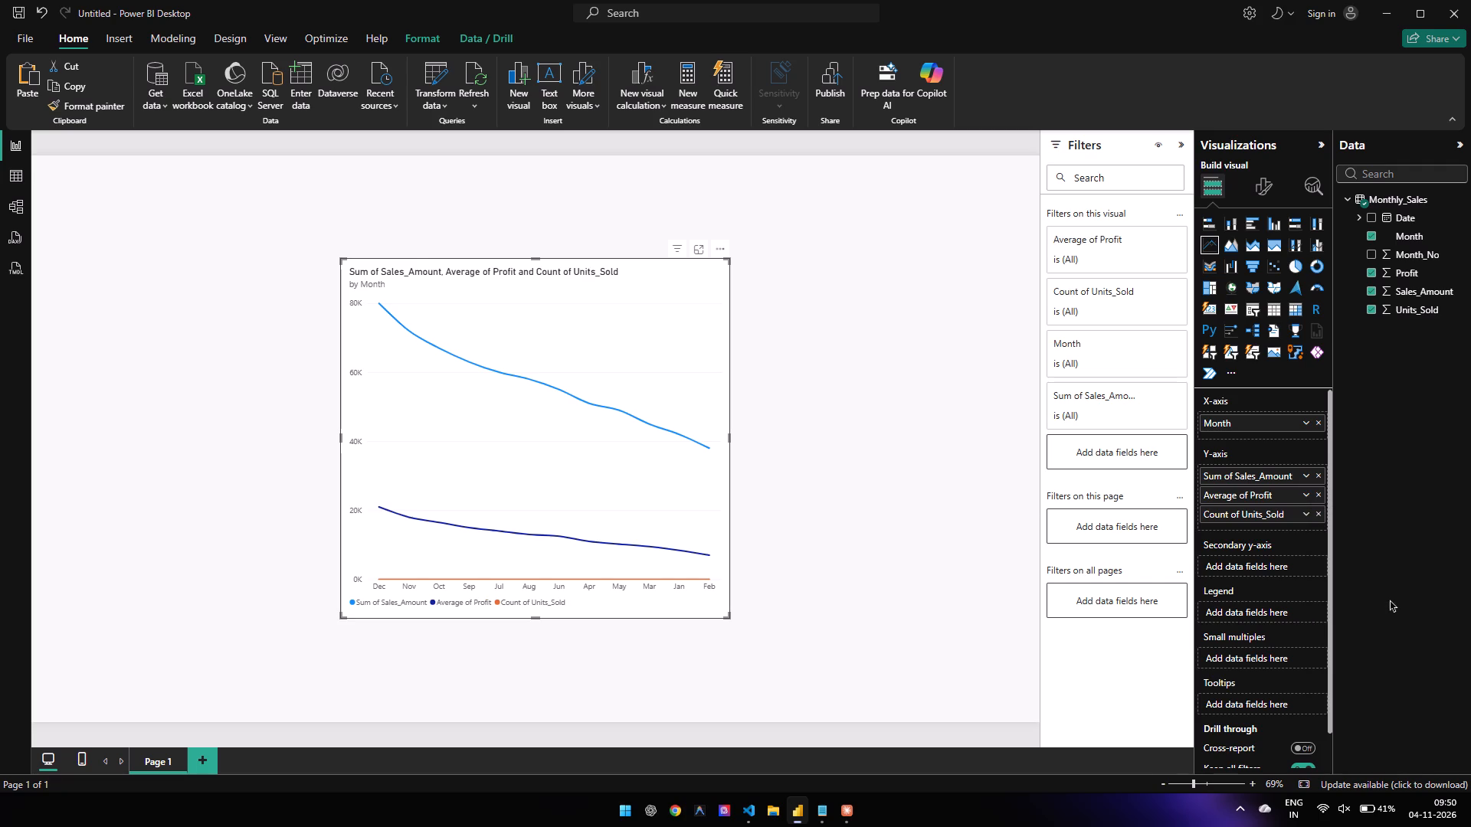
click(1303, 475)
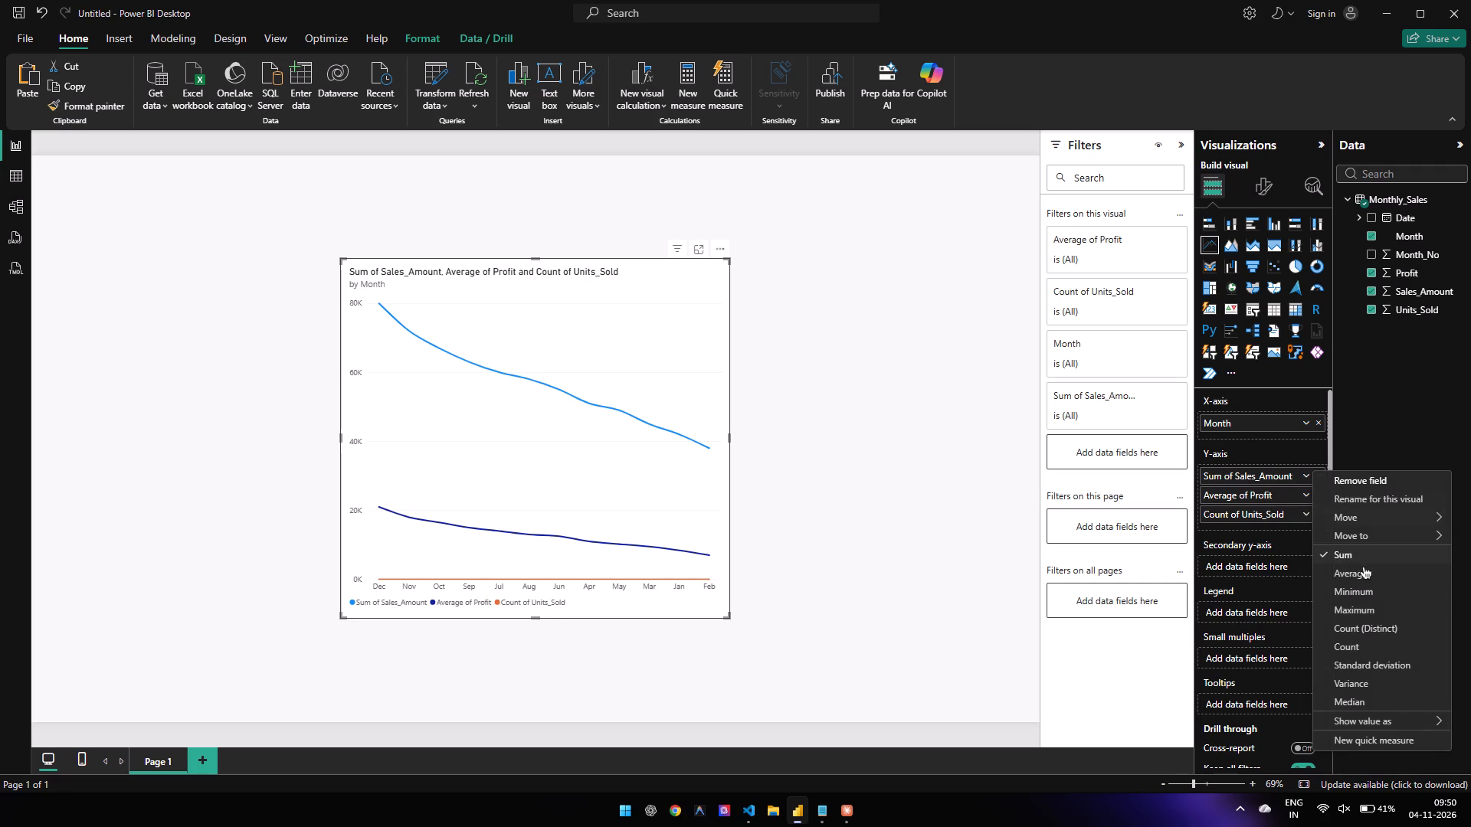
click(1361, 575)
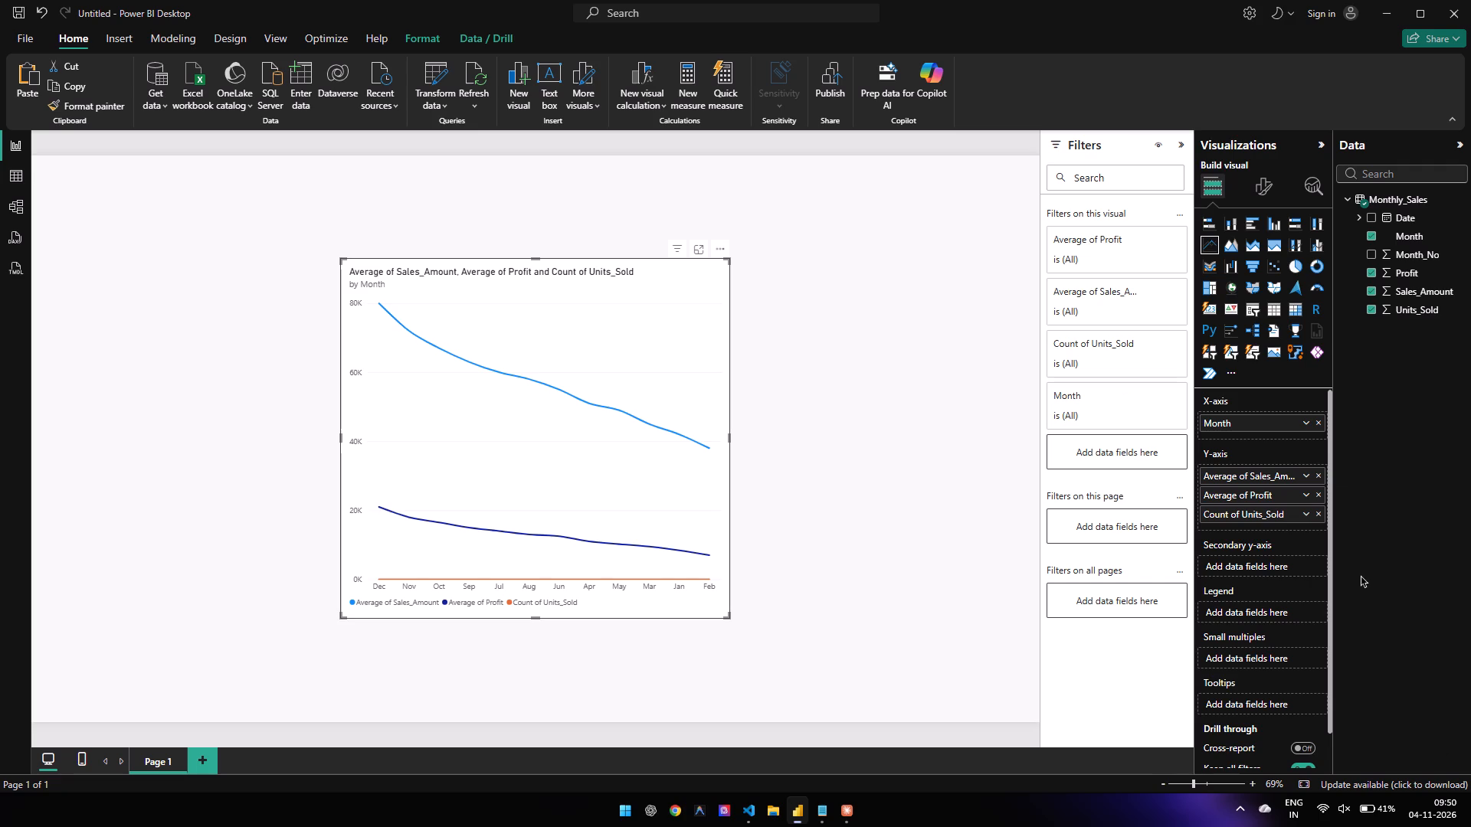
click(1302, 510)
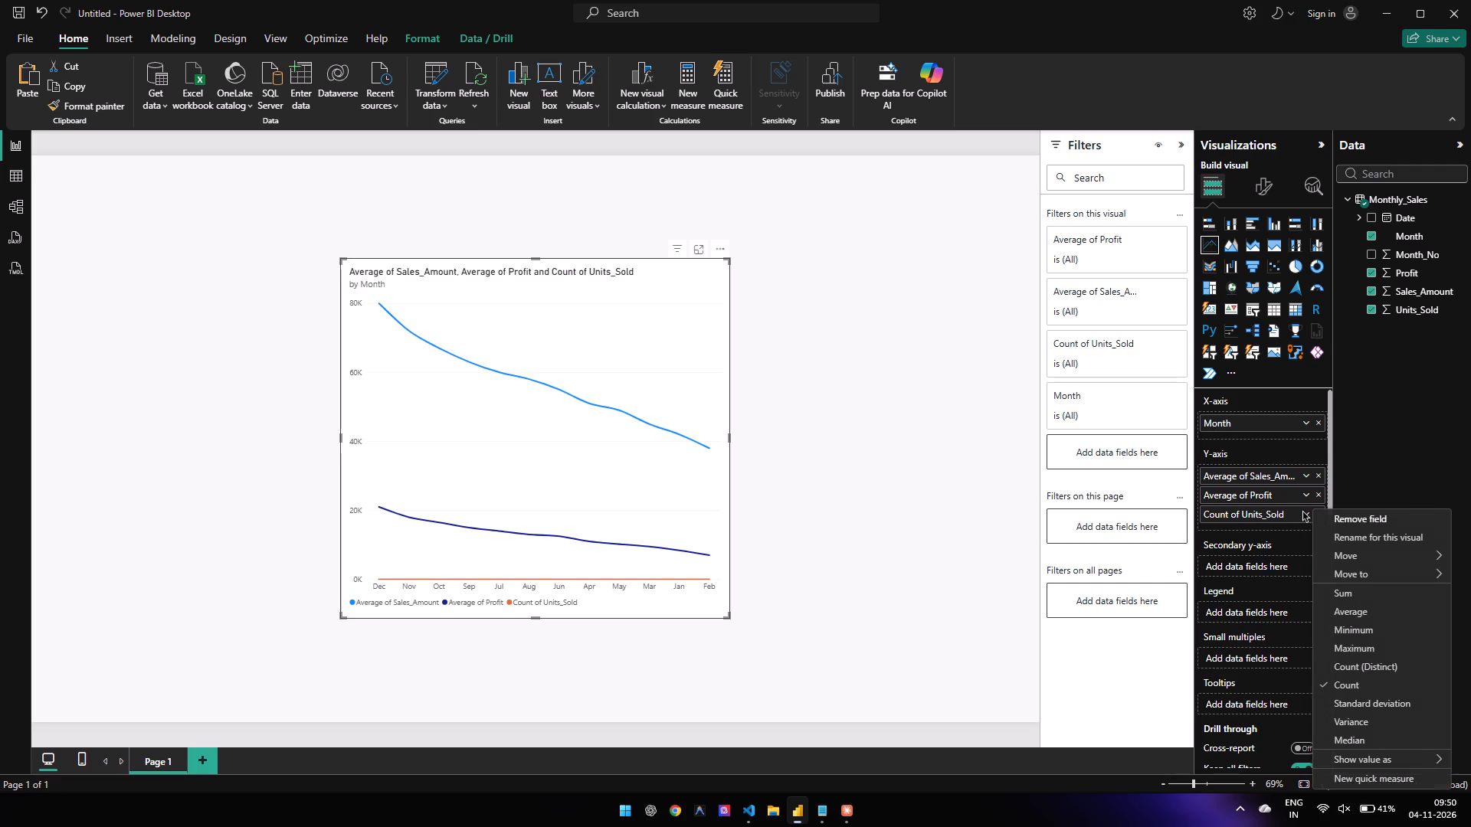
click(1386, 646)
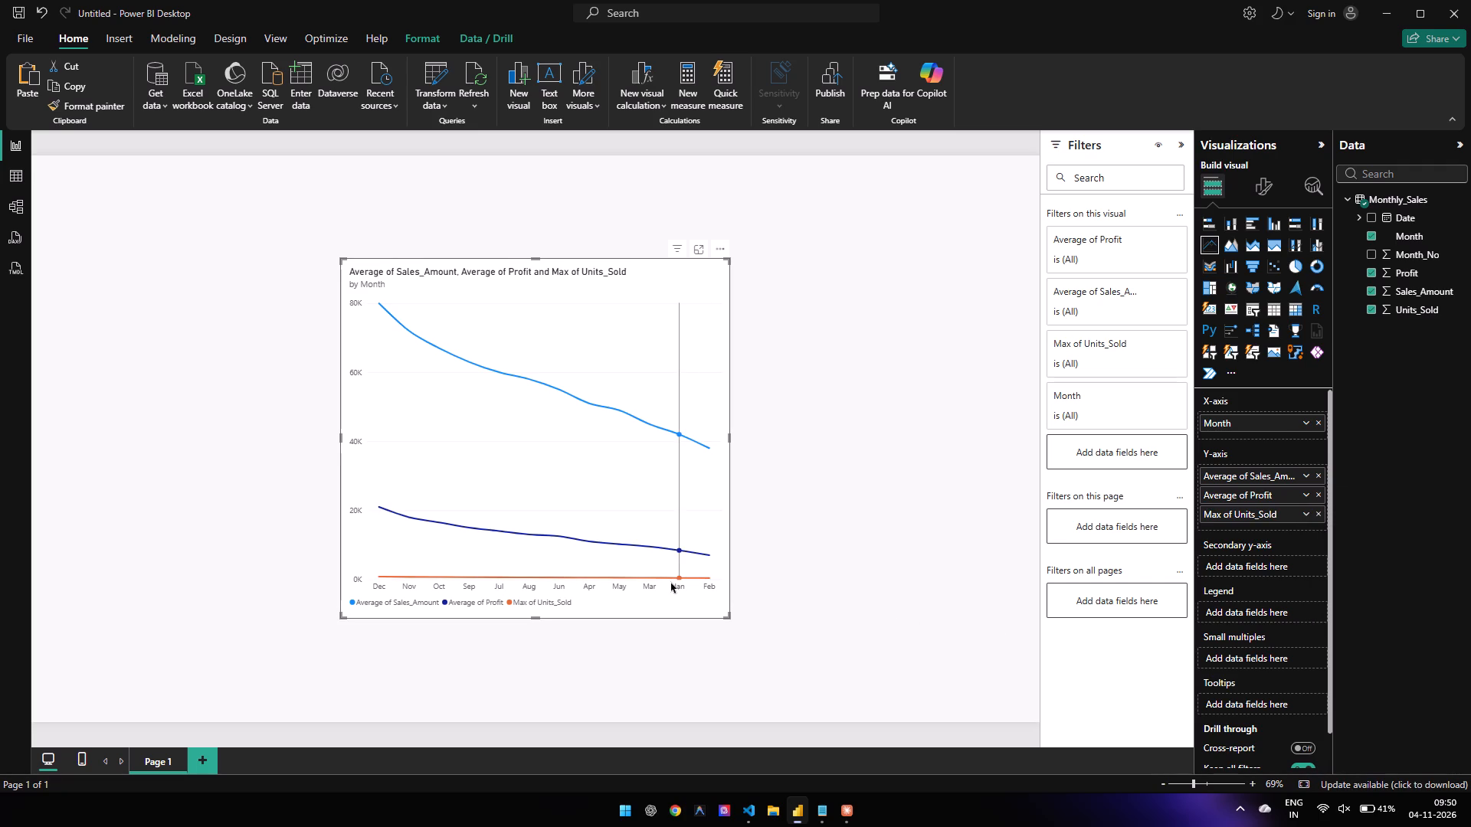
click(945, 541)
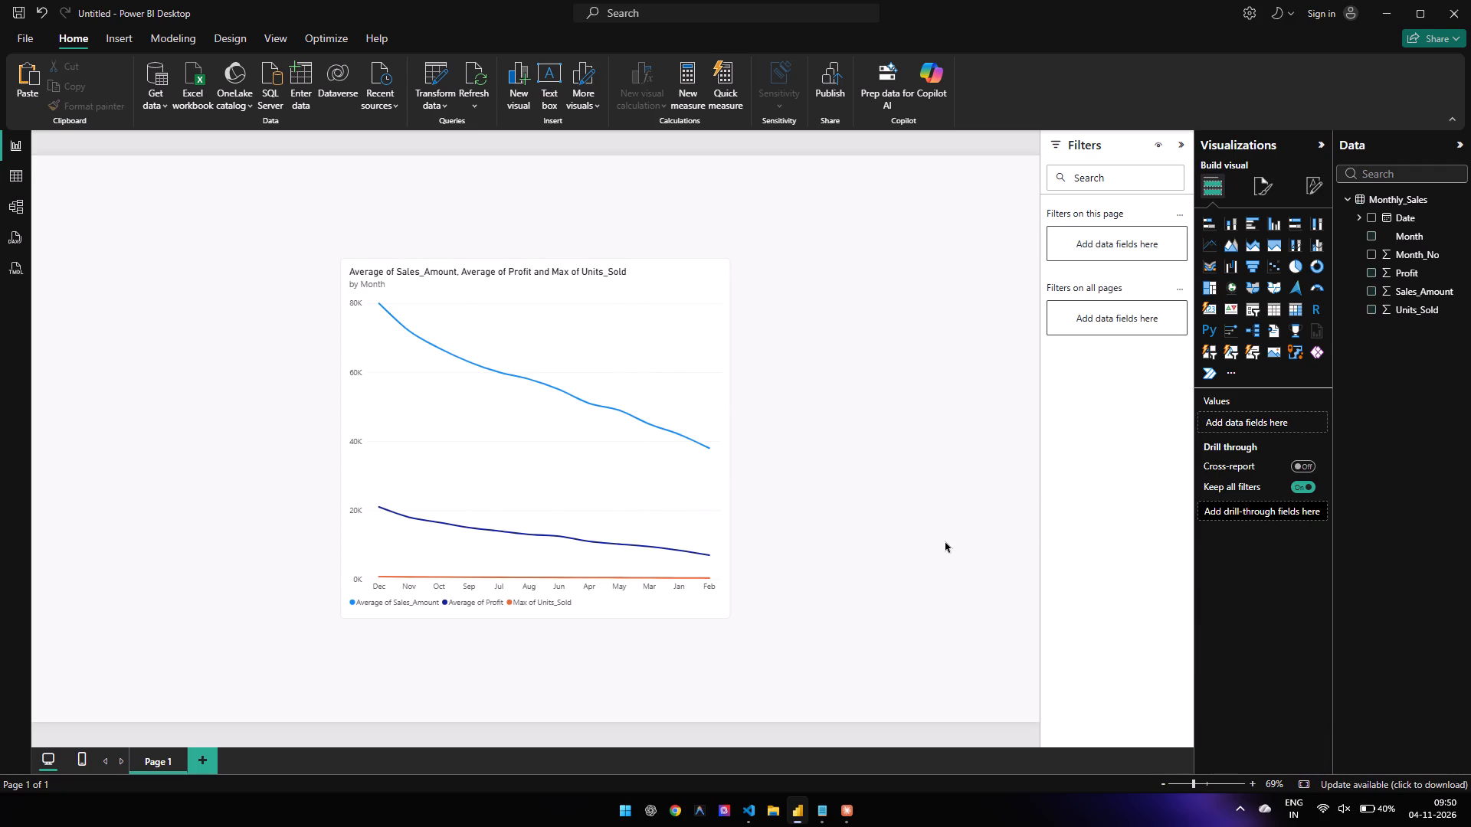
key(ctrl+s)
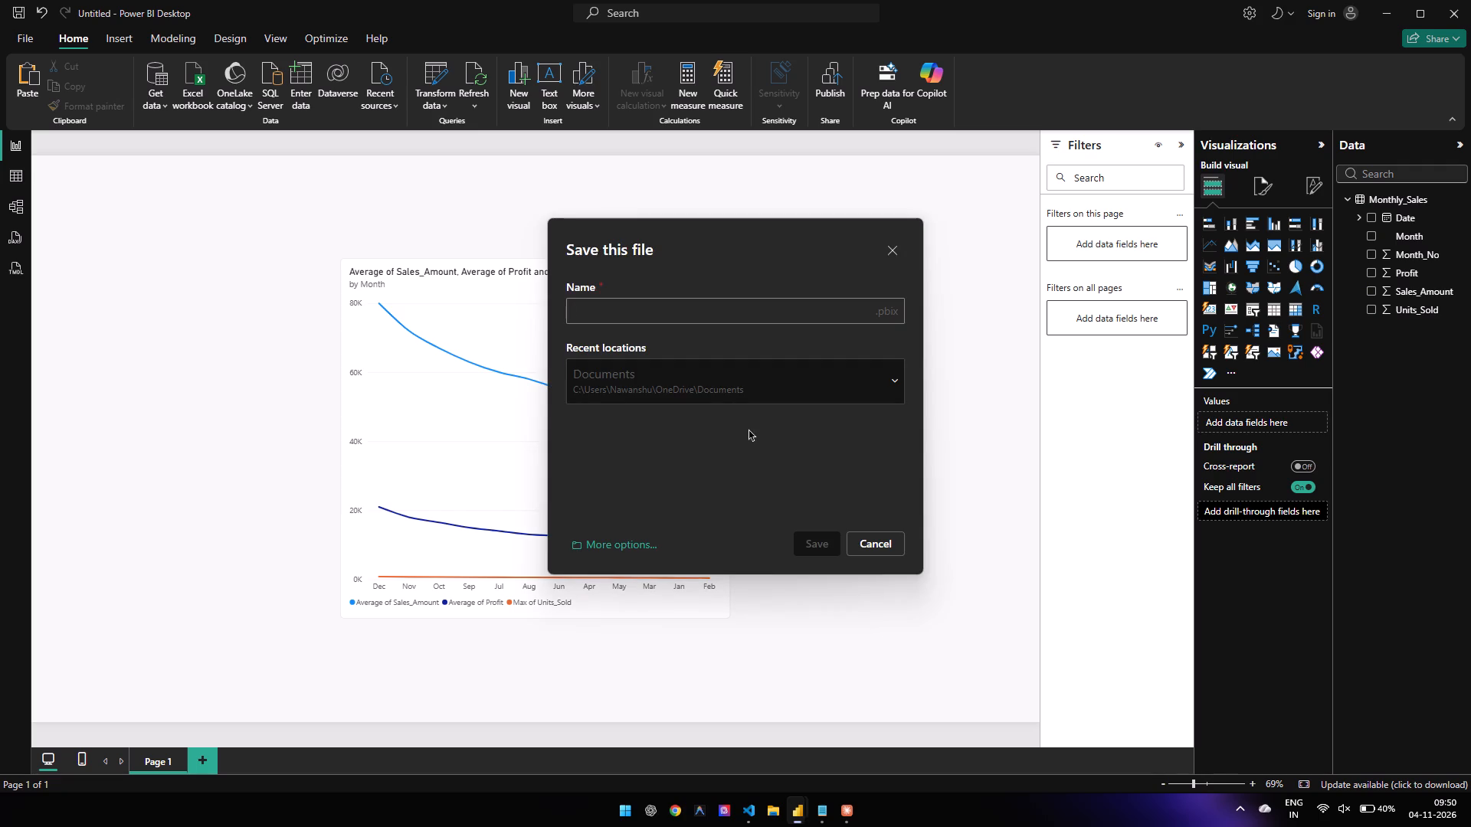
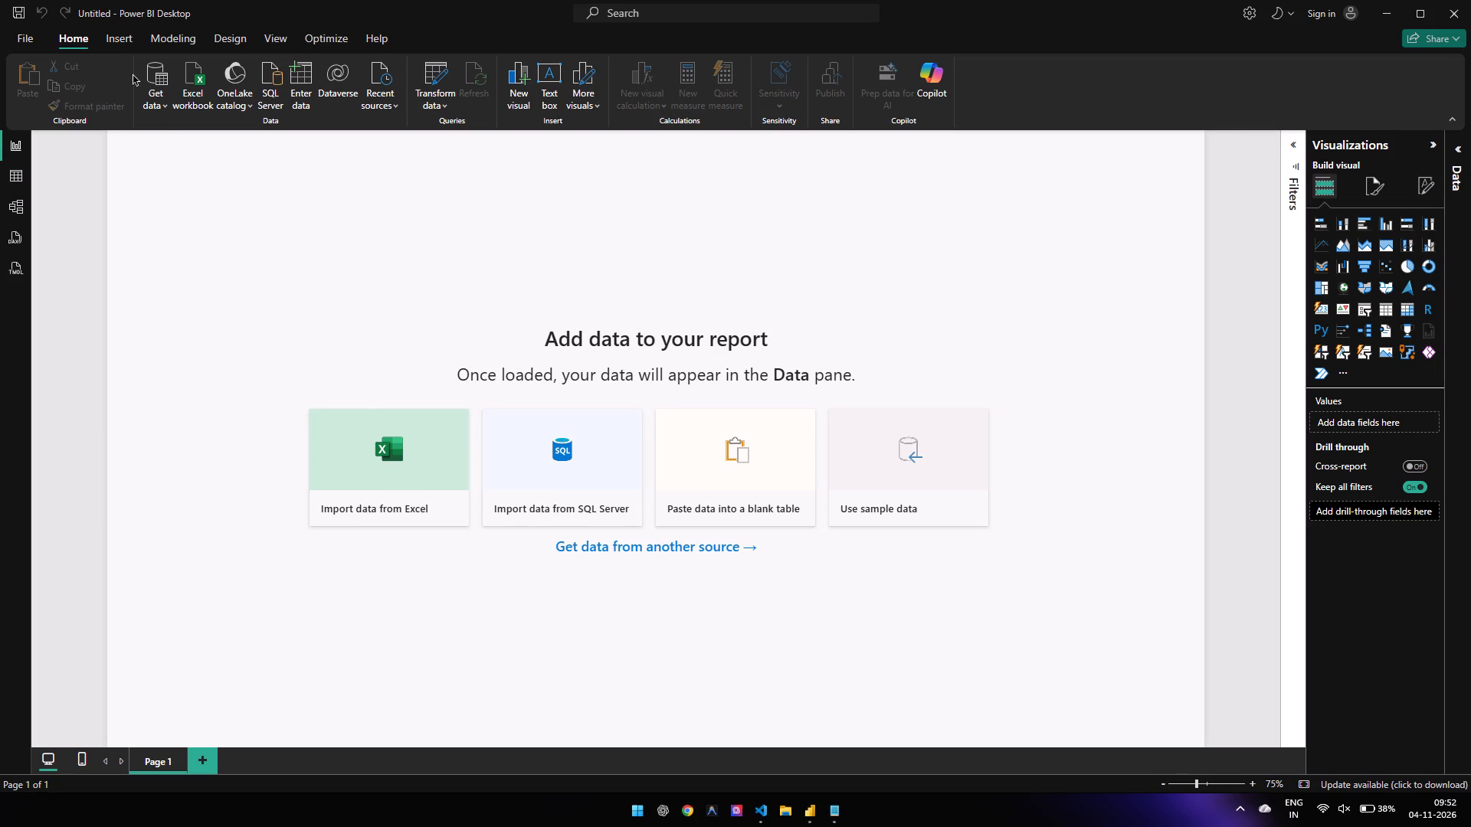
In Power BI Desktop, get data from the text/CSV file Employee_Duplicates.csv in Downloads and open it for transformation in Power Query Editor.
click(166, 93)
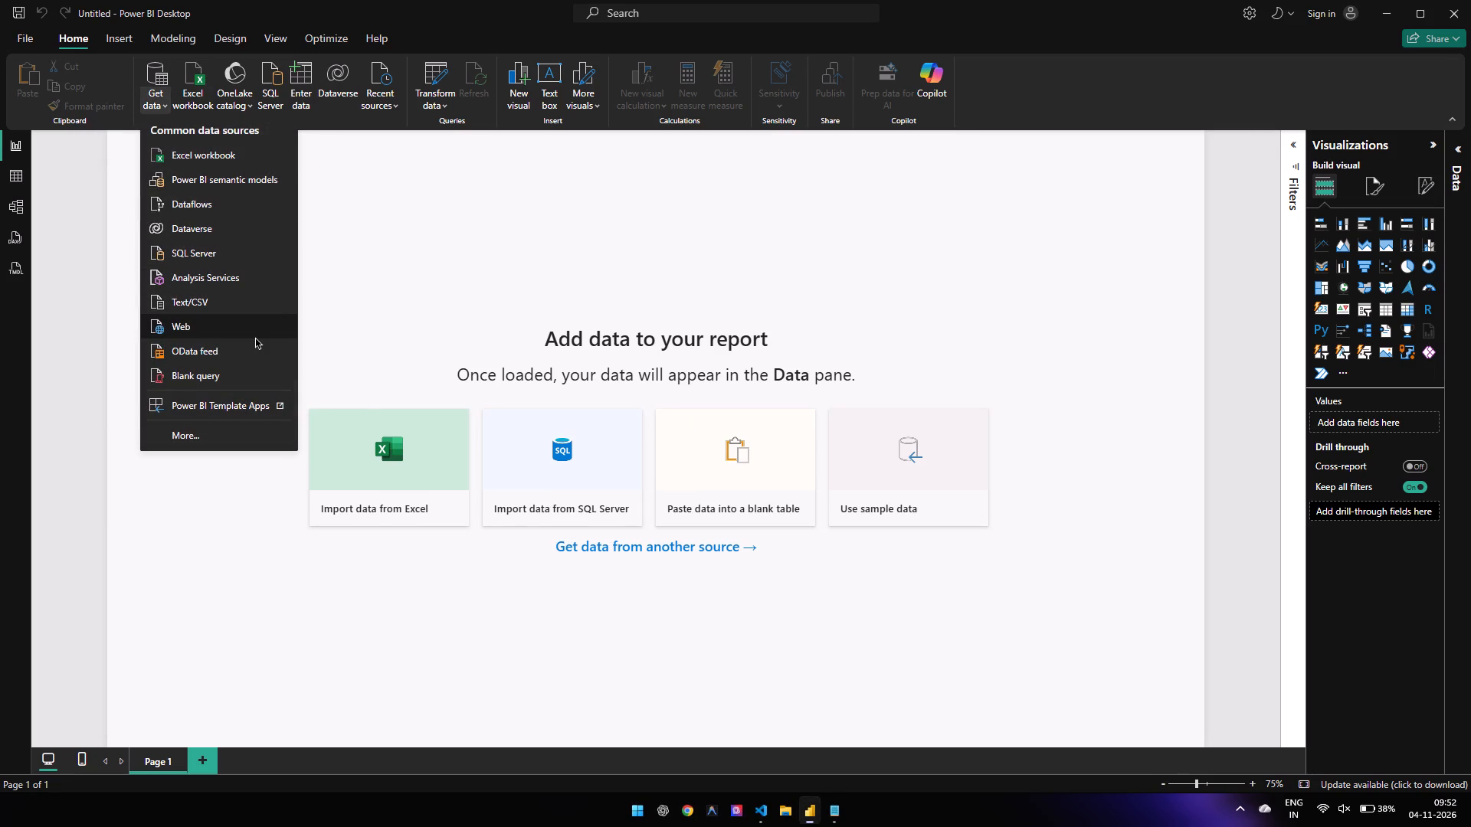
double_click(258, 293)
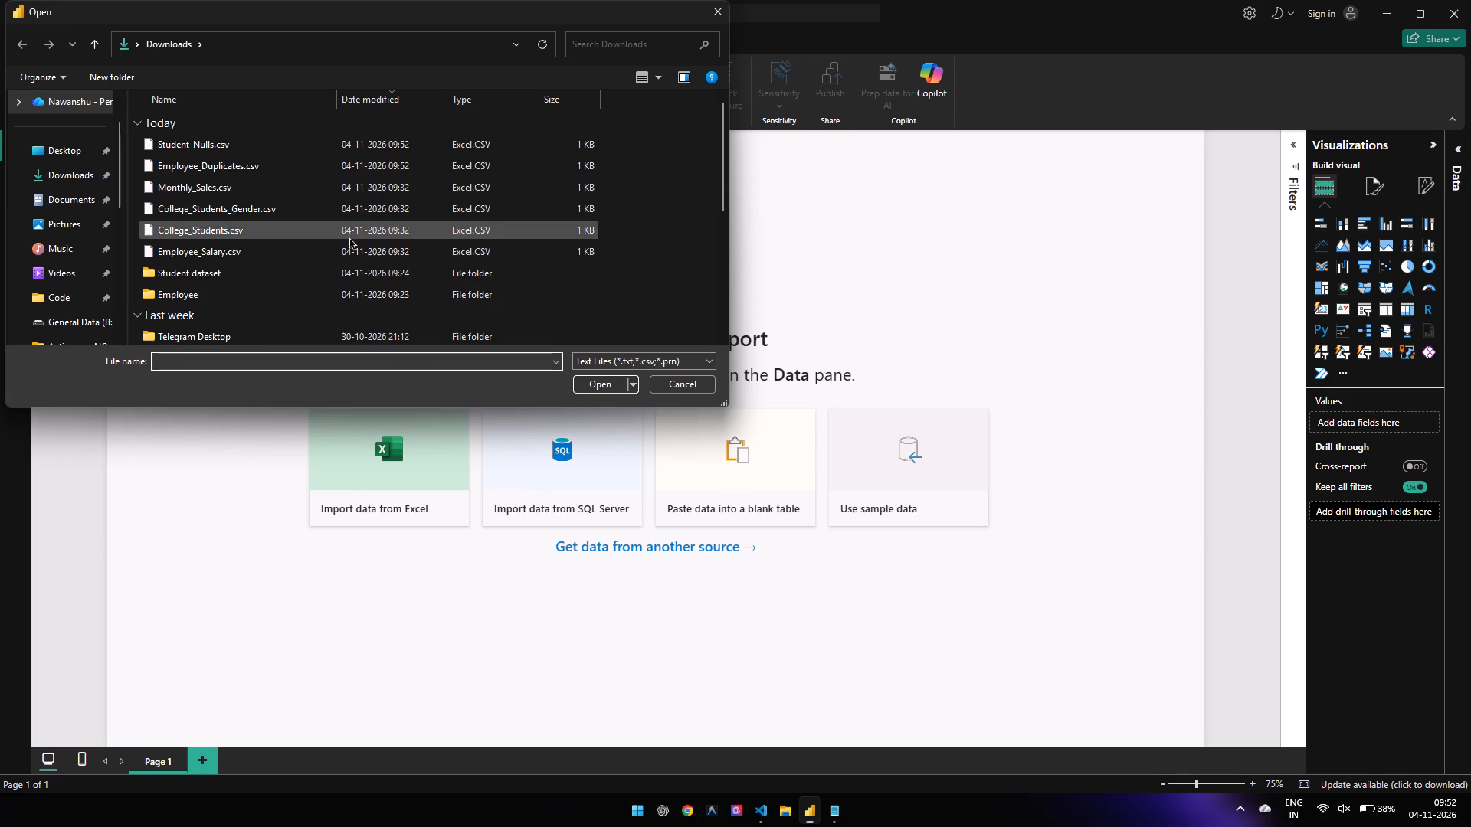
click(359, 168)
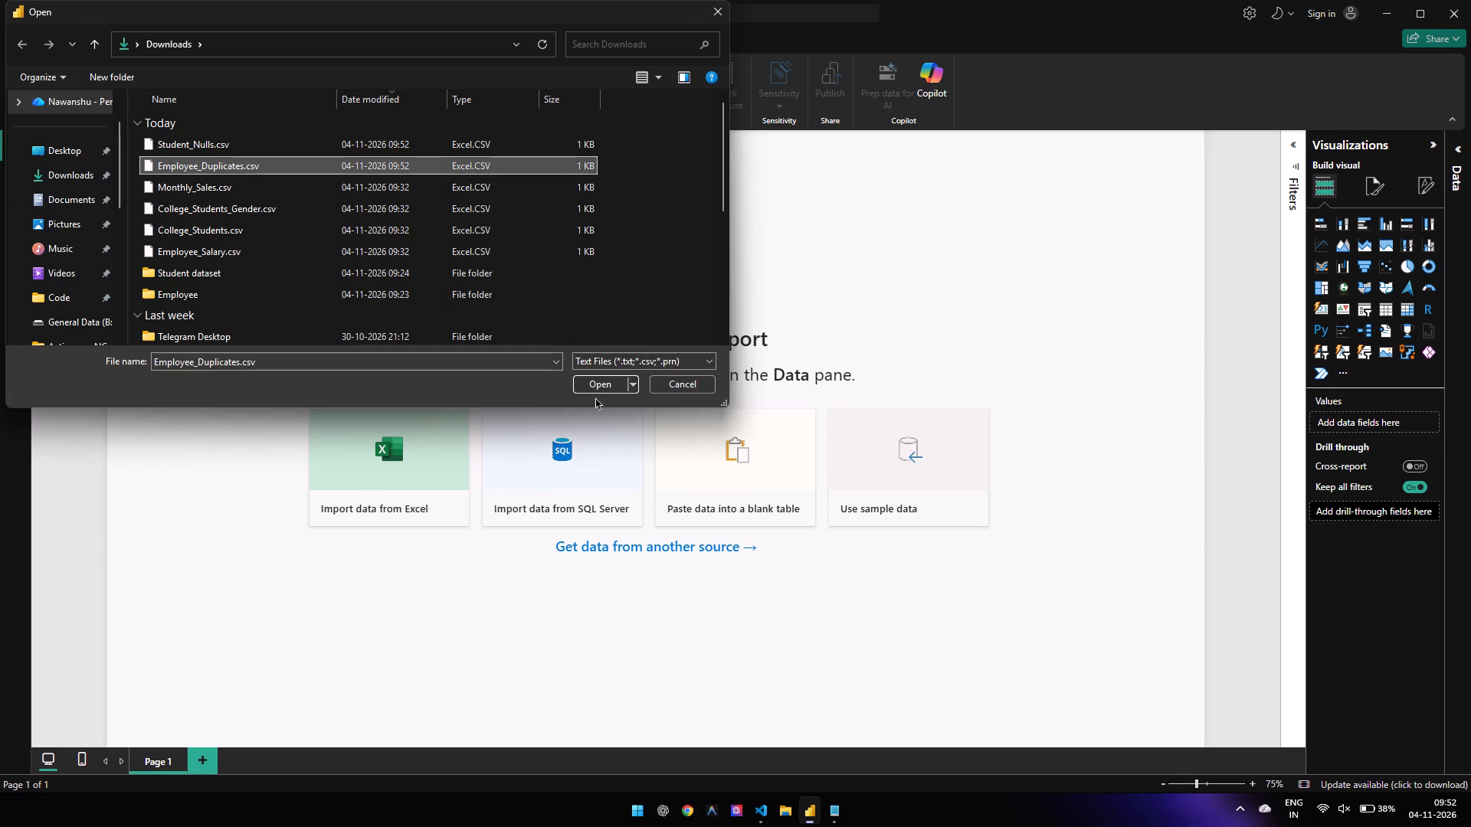
click(596, 387)
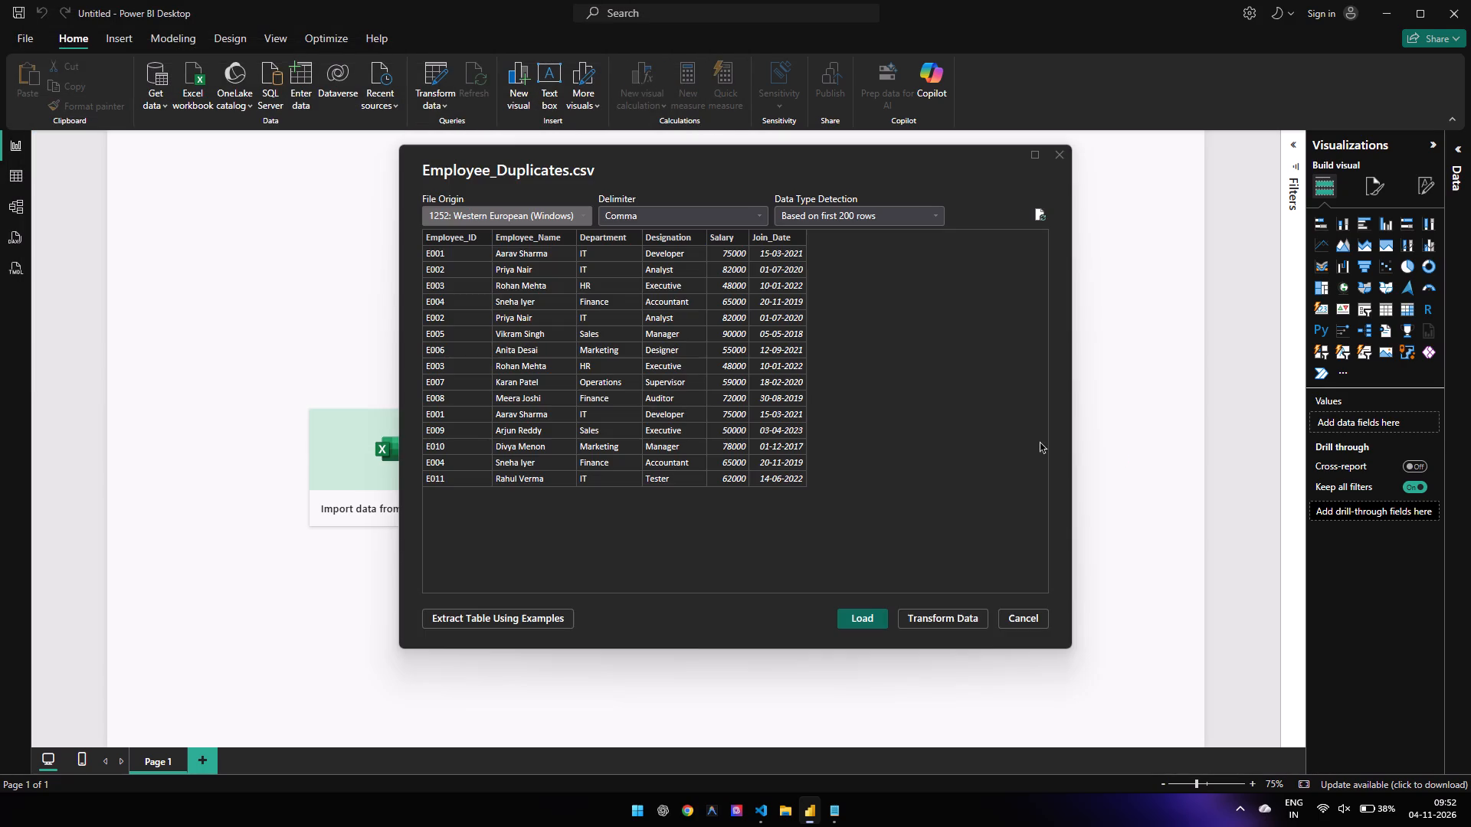
click(962, 613)
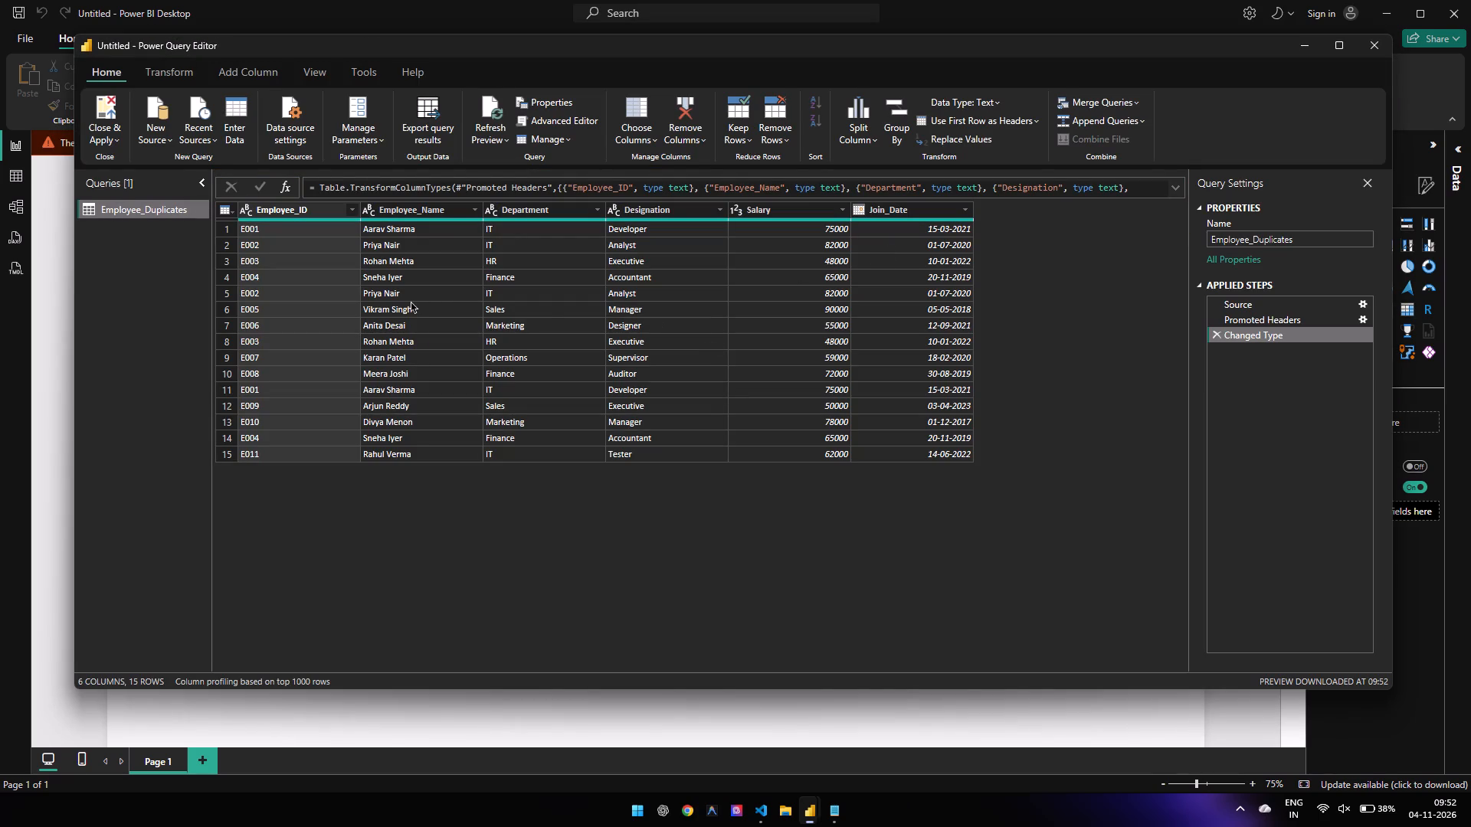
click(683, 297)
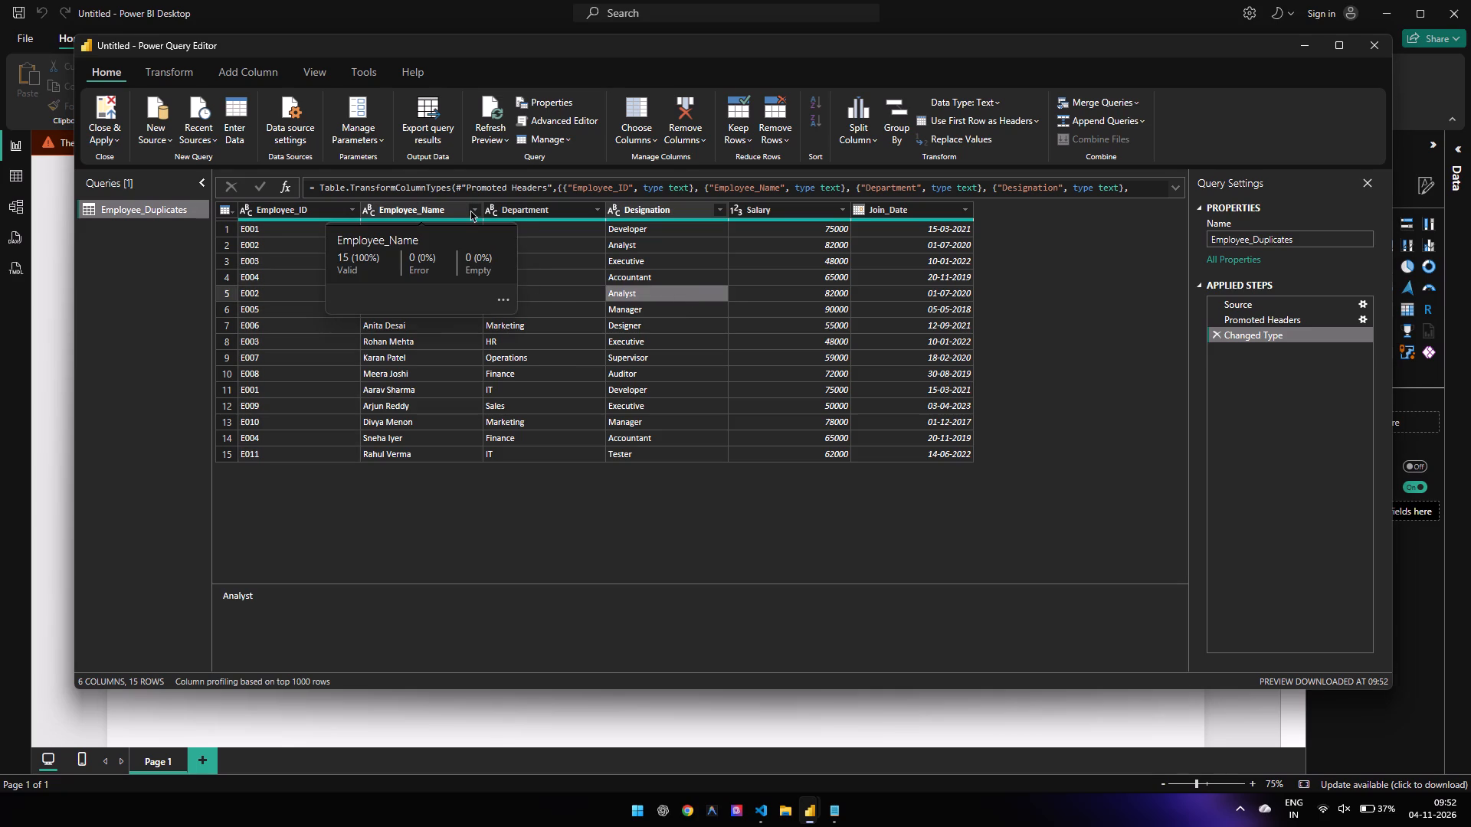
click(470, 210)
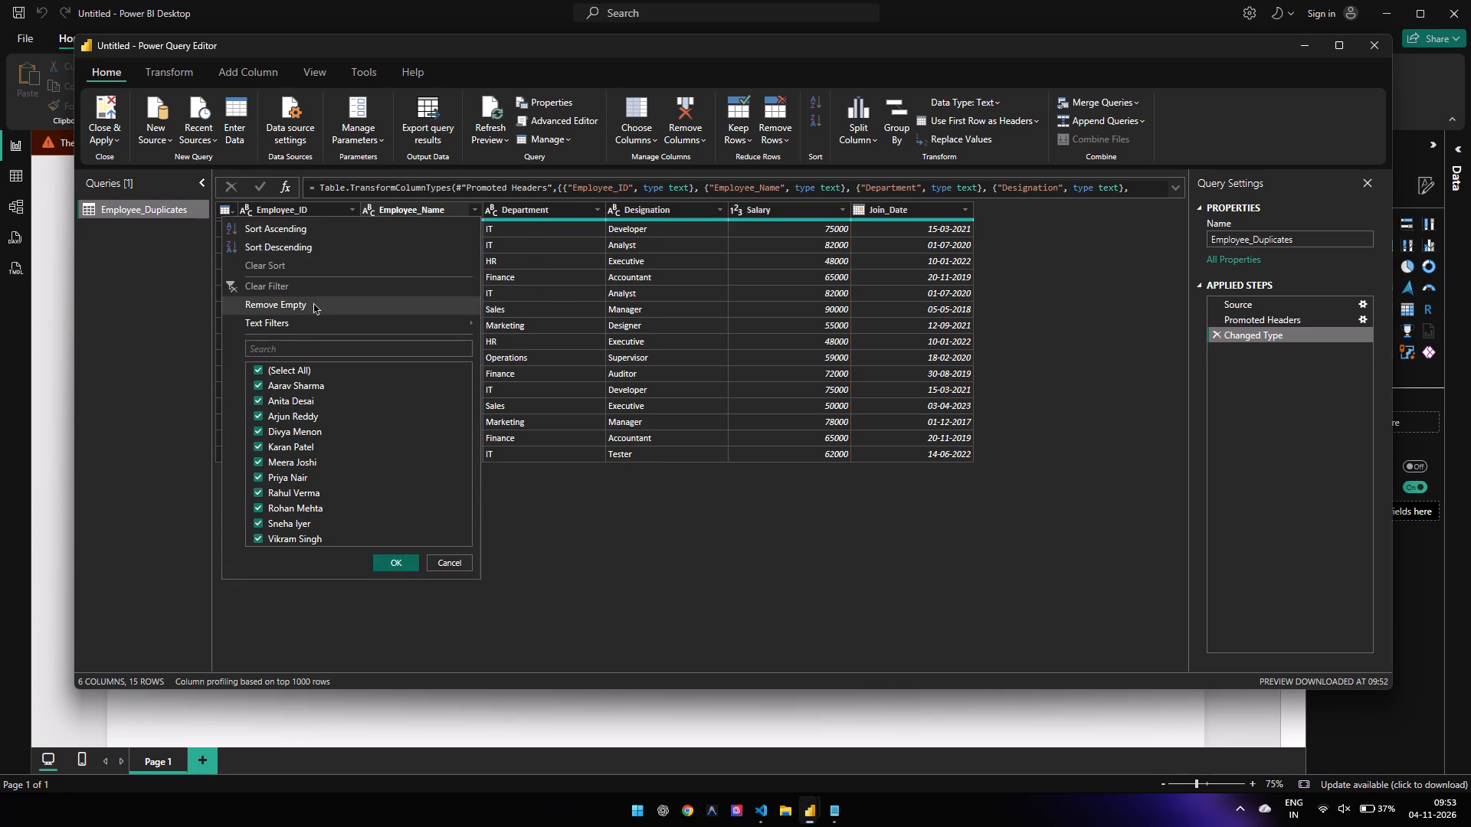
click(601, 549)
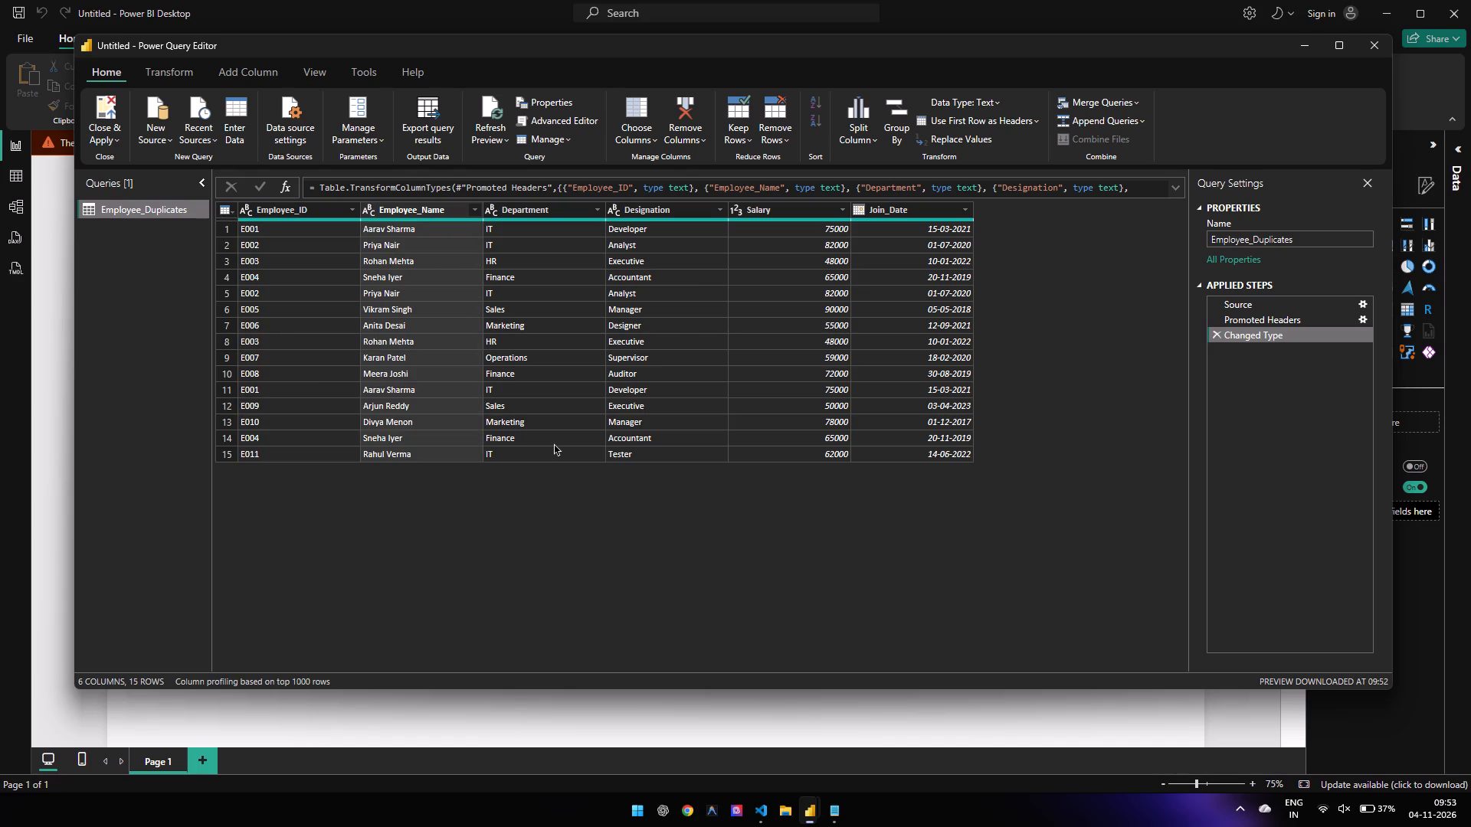
Duplicate the Employee_Duplicates query.
click(570, 141)
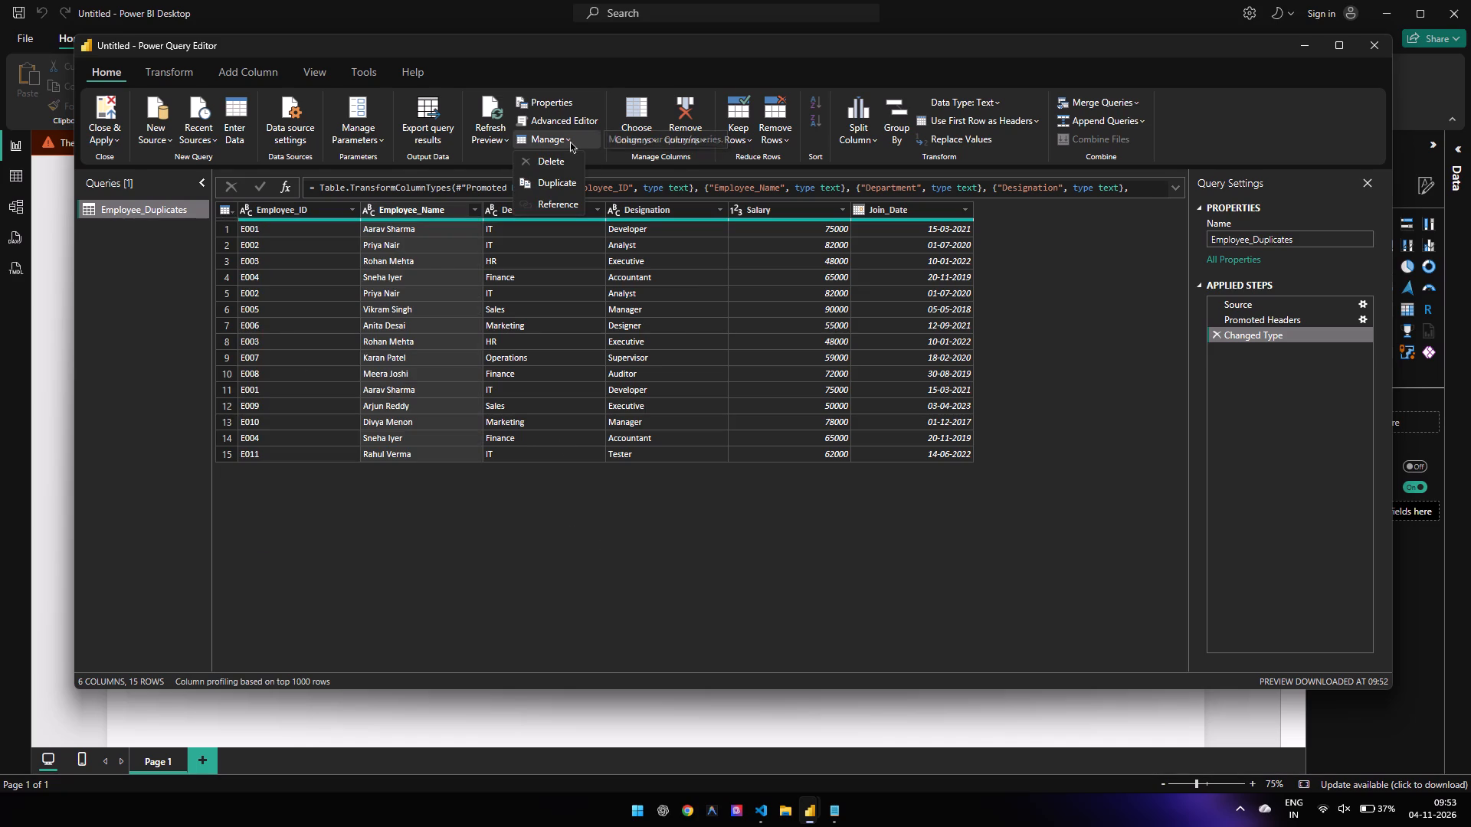
click(560, 180)
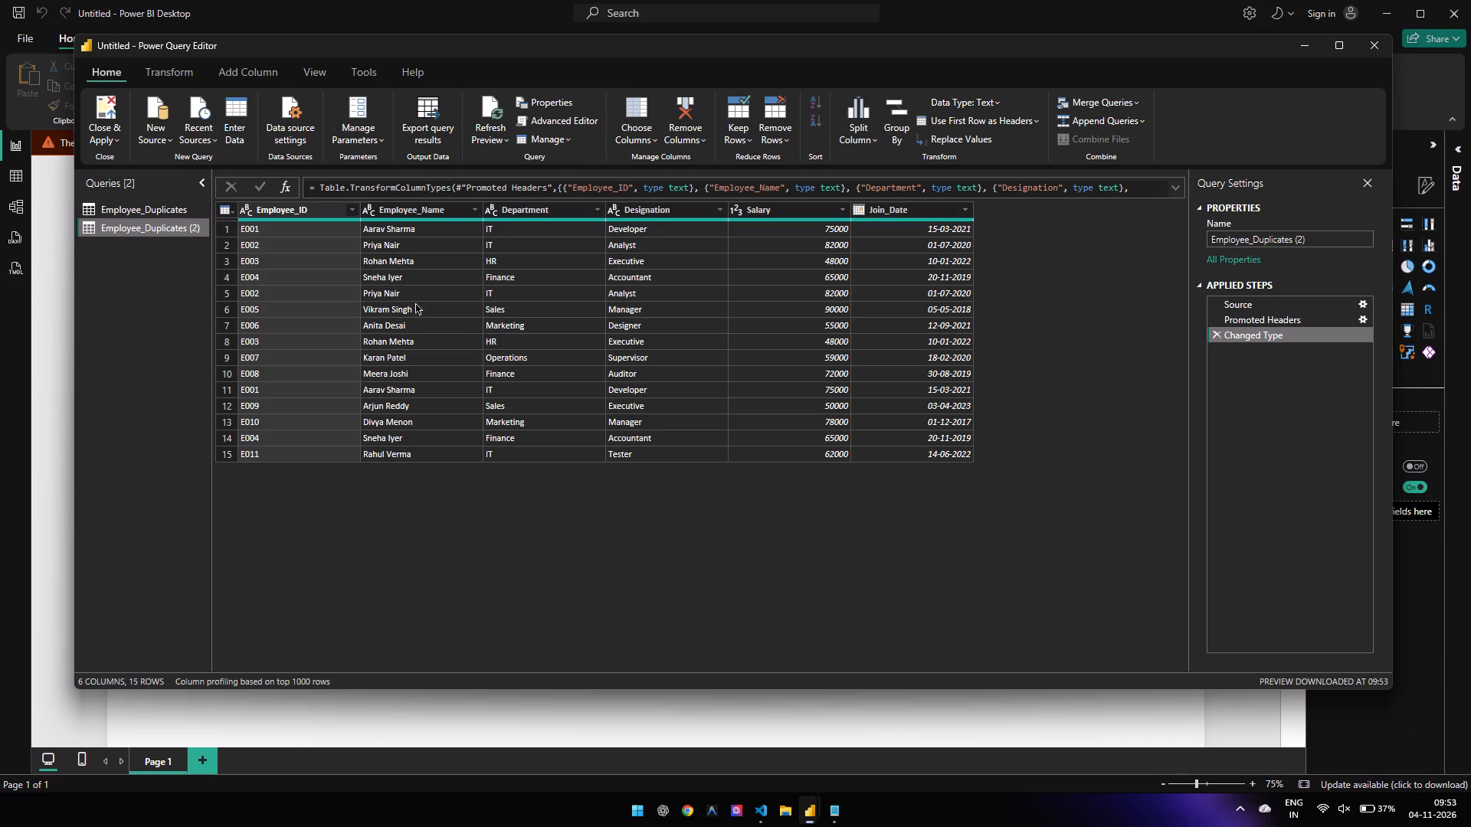
Delete the Employee_Duplicates (2) query and select the original Employee_Duplicates query.
click(152, 211)
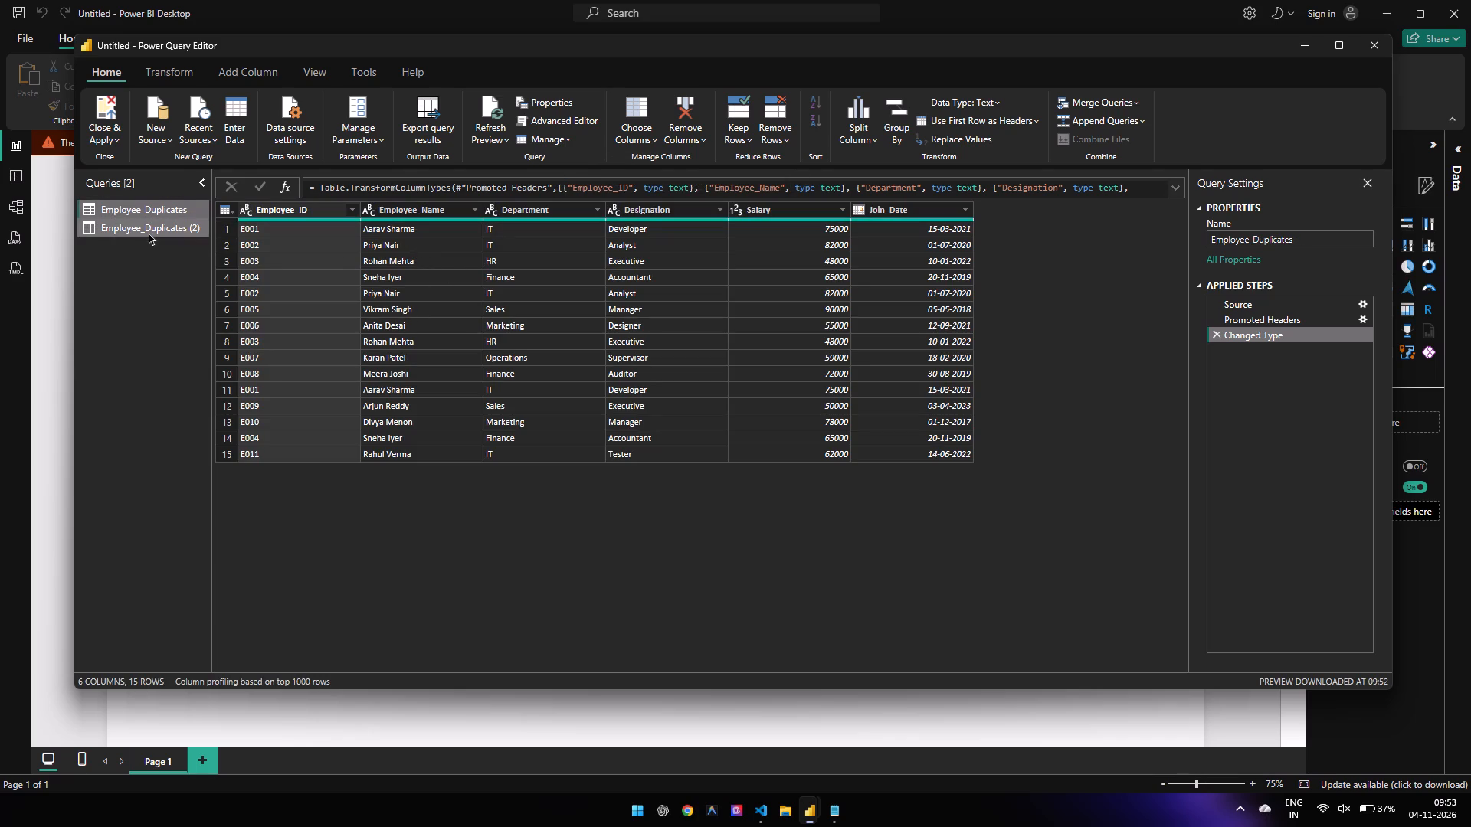
click(149, 233)
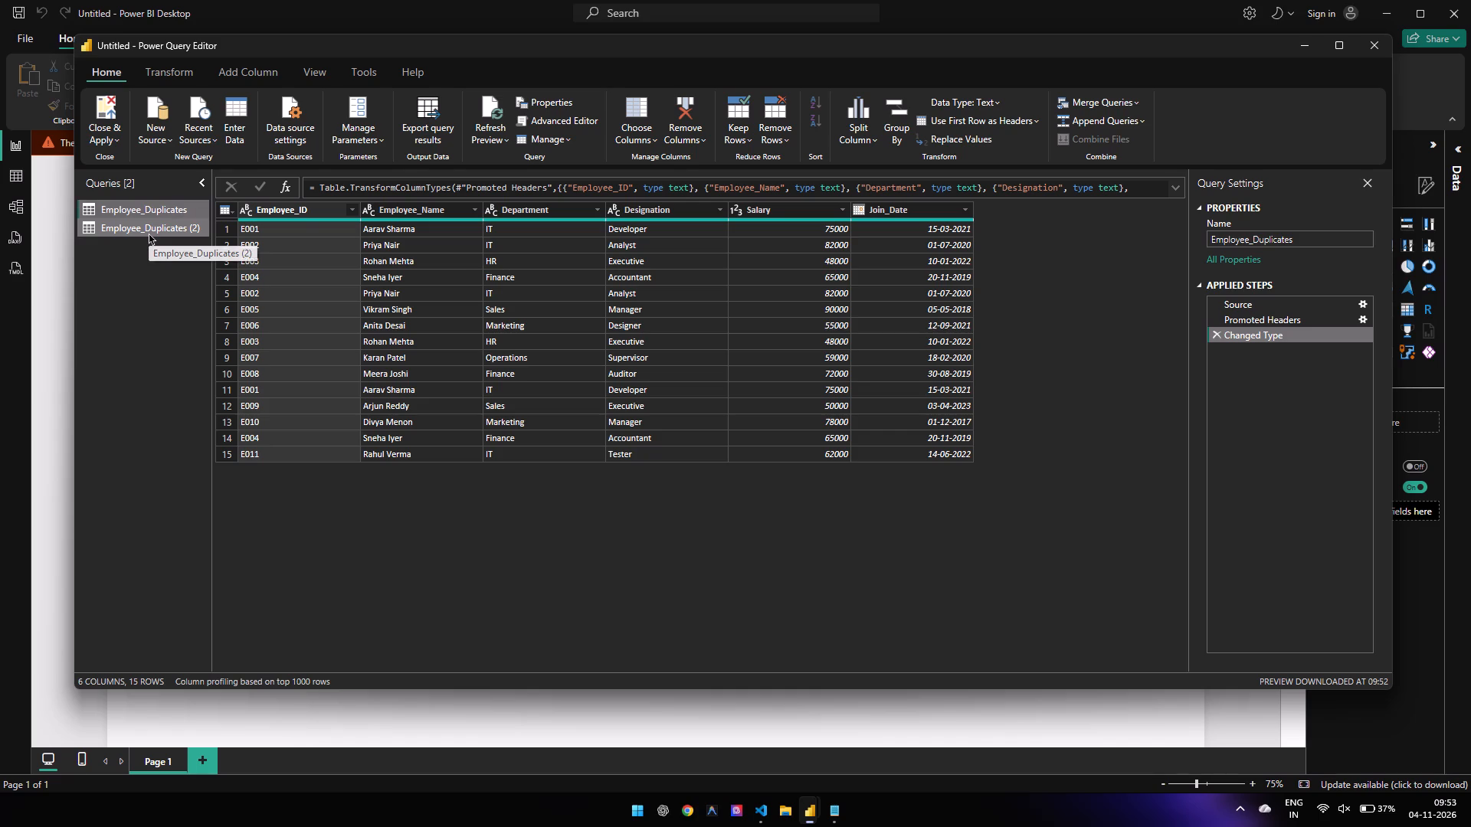
right_click(192, 228)
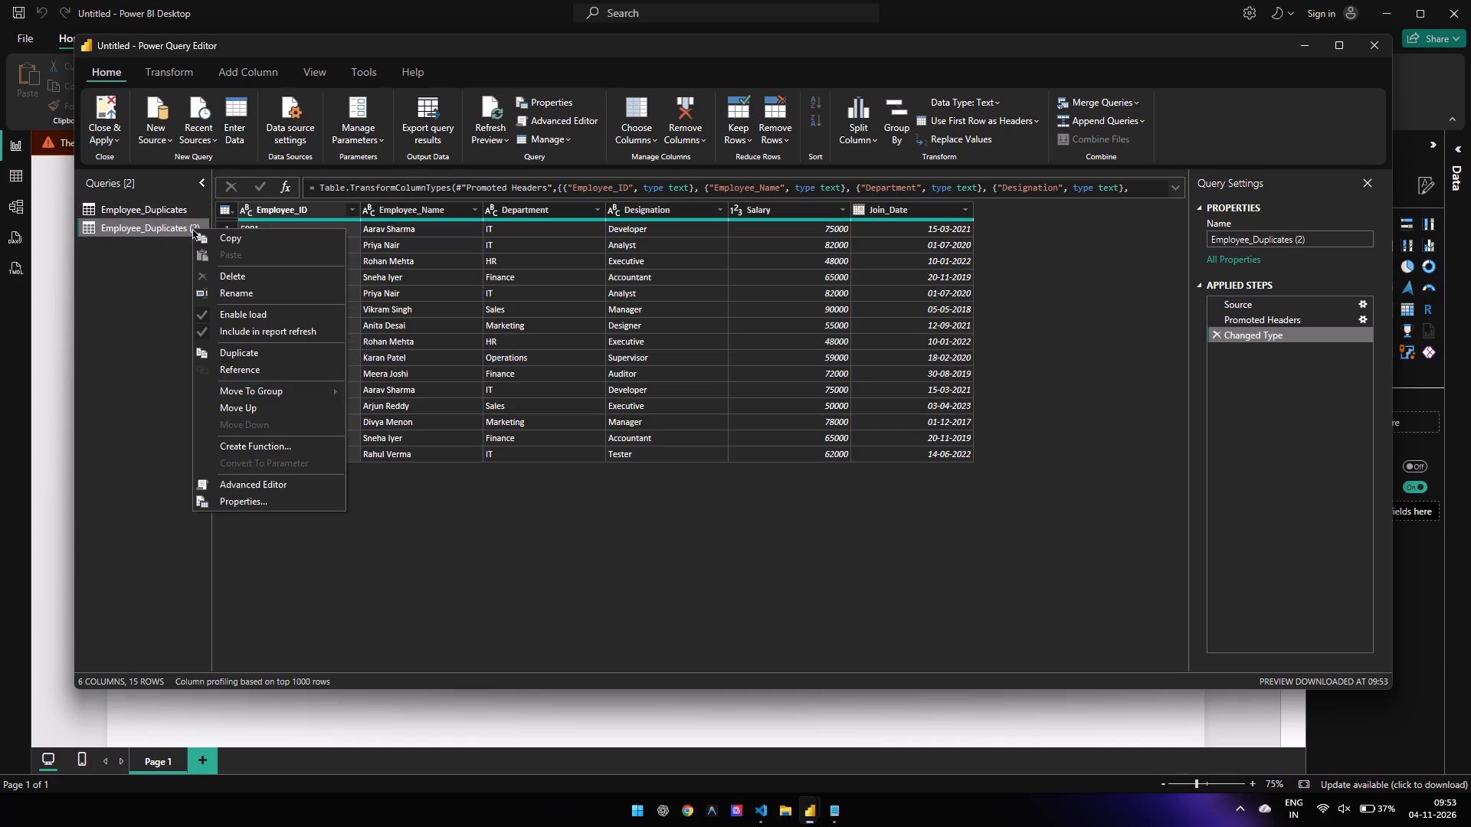
click(293, 277)
click(788, 436)
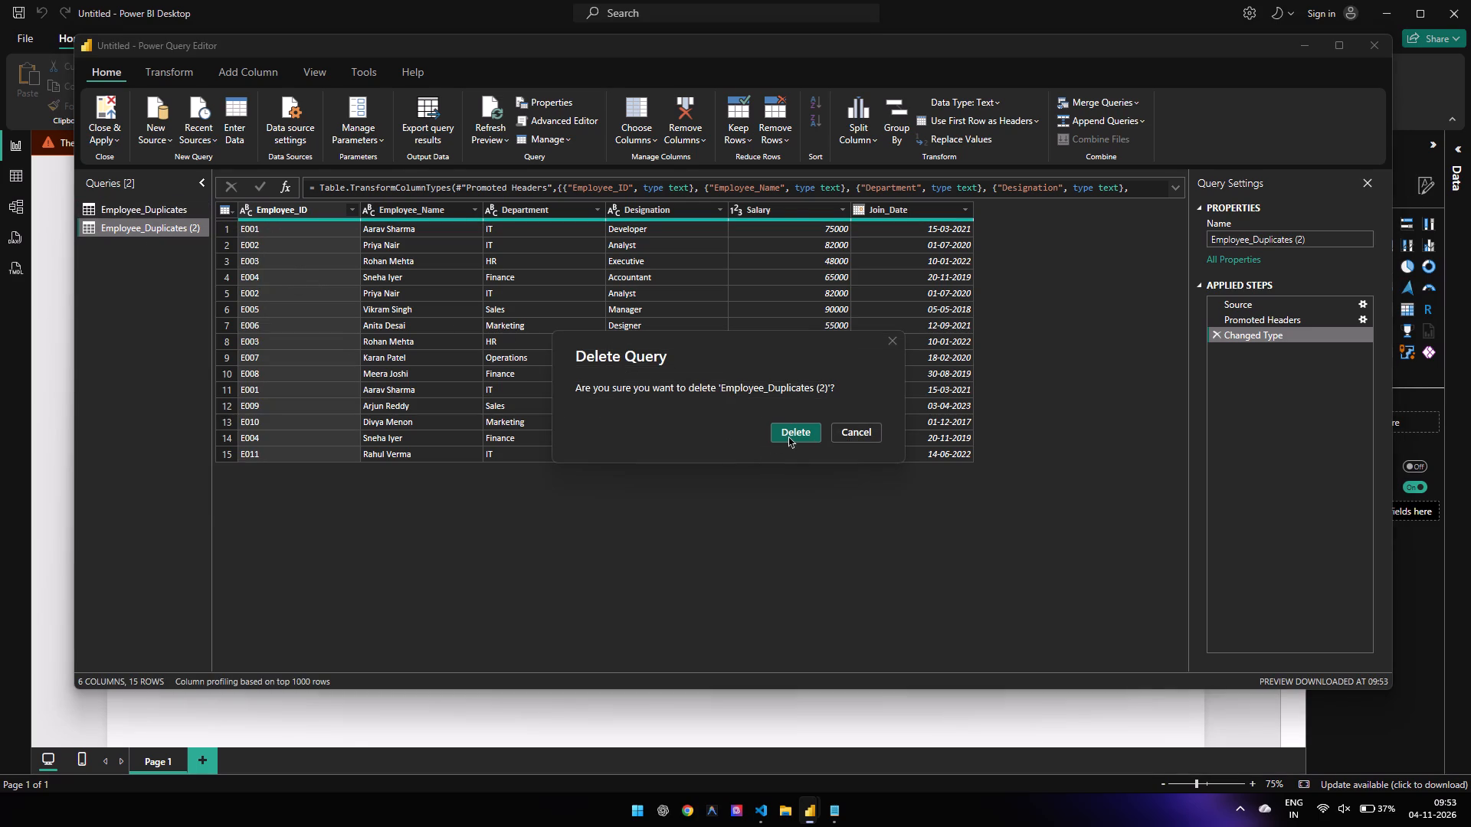
click(157, 201)
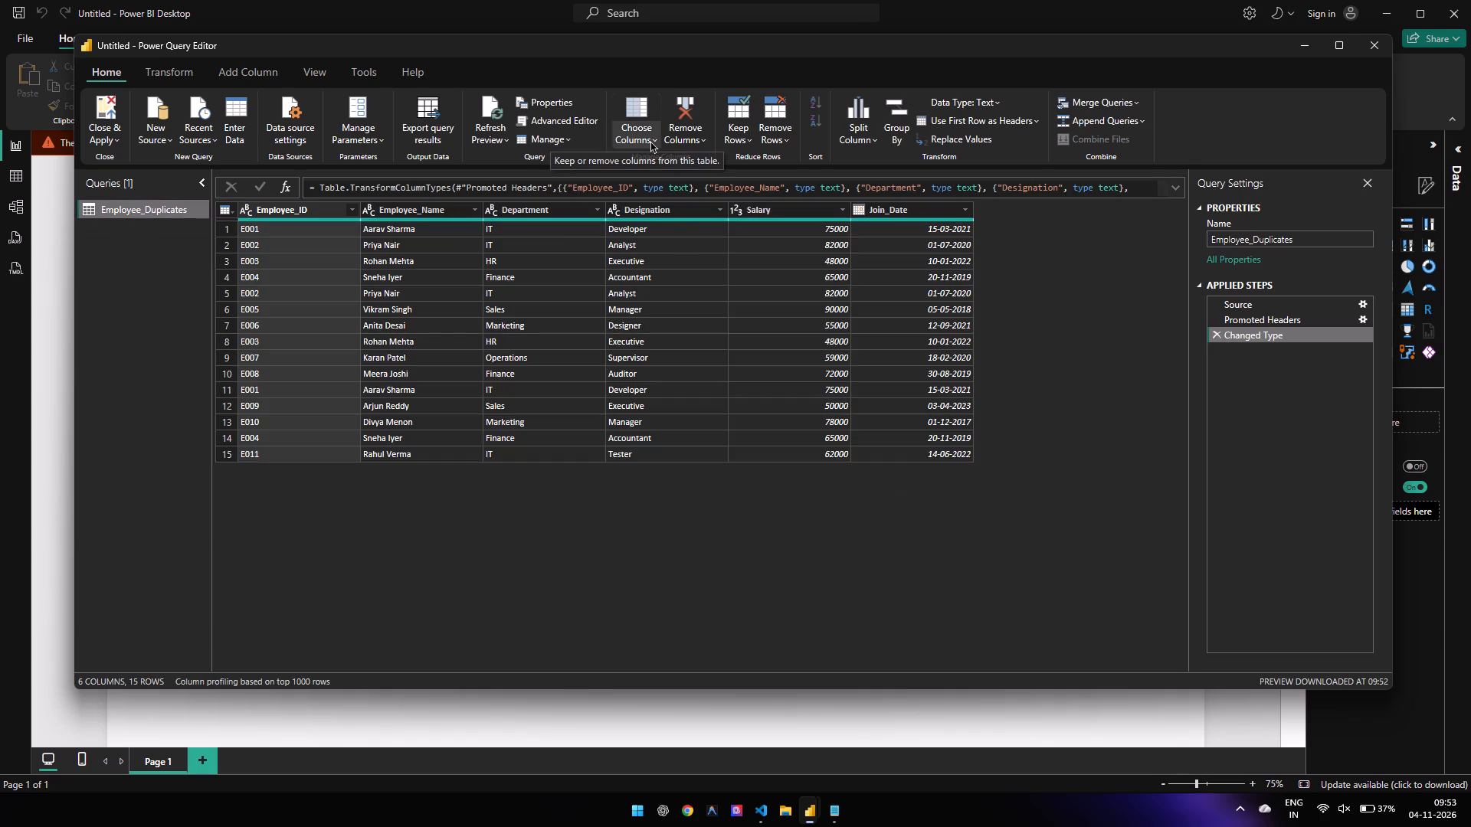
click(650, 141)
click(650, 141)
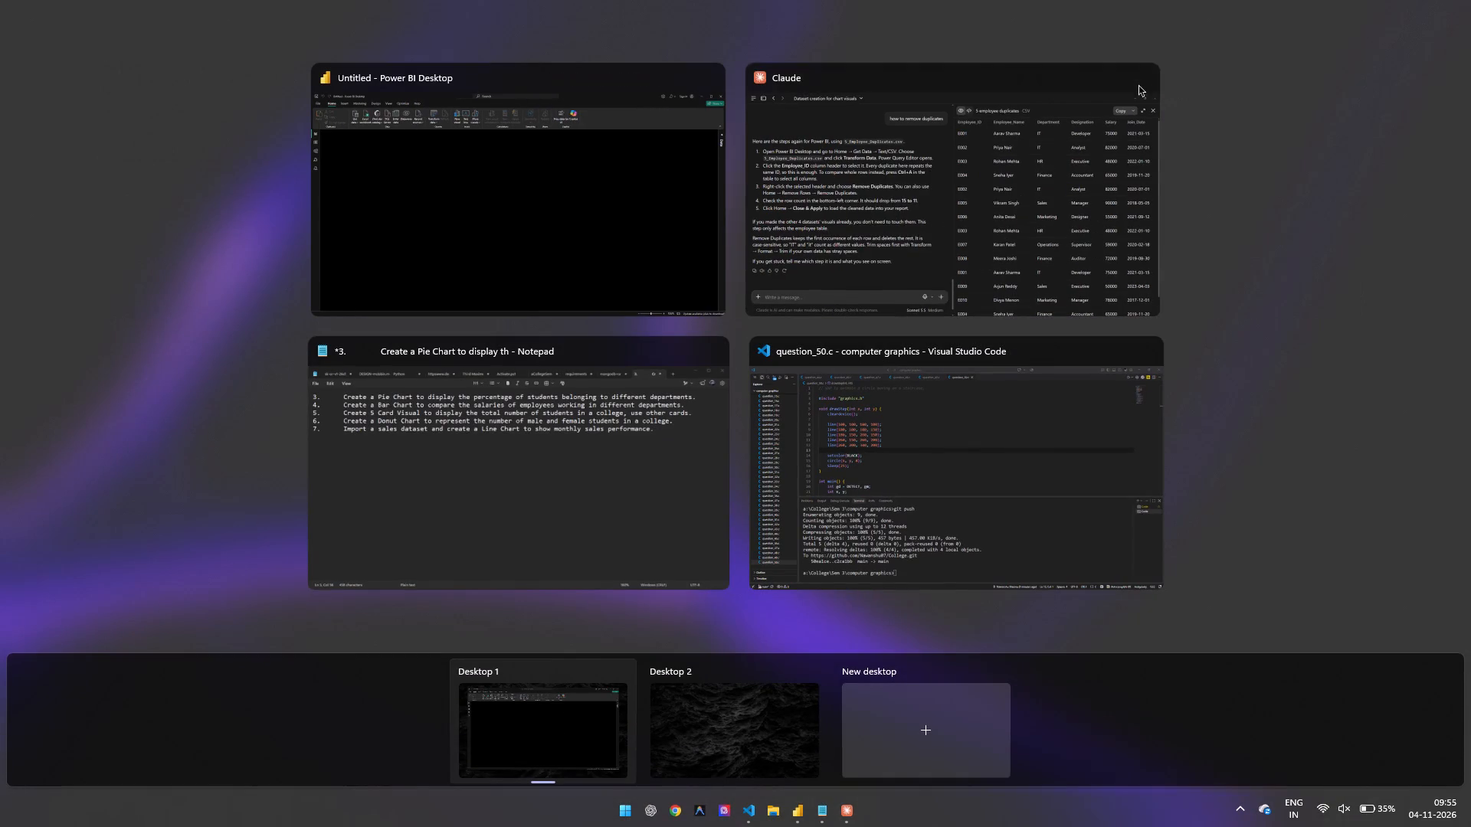
Close the Claude window and return to the new untitled Power BI report.
click(1135, 83)
click(808, 132)
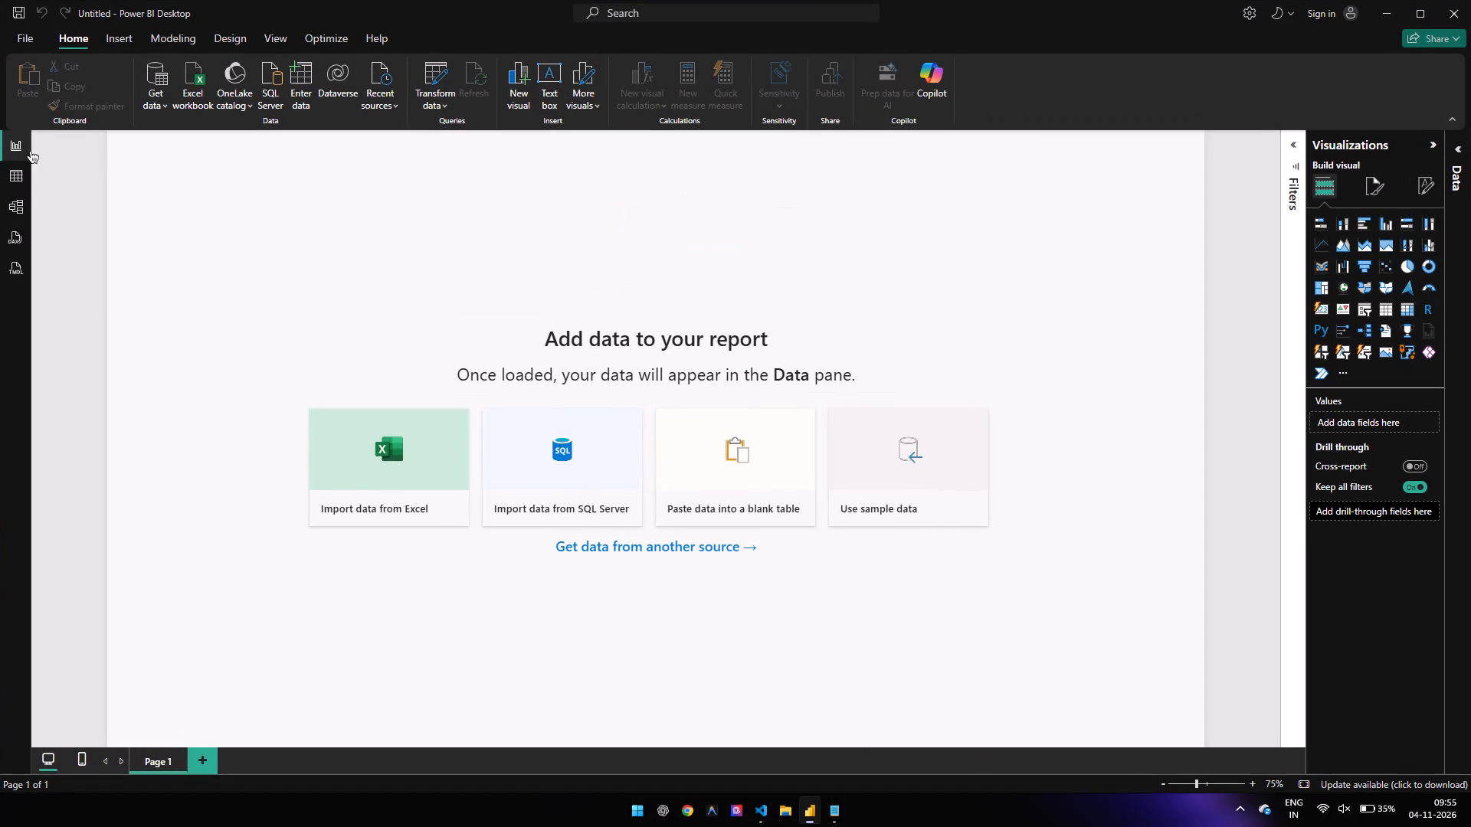
Get data from the text/CSV file Student_Nulls.csv in Downloads and open it for transformation in Power Query Editor.
click(153, 97)
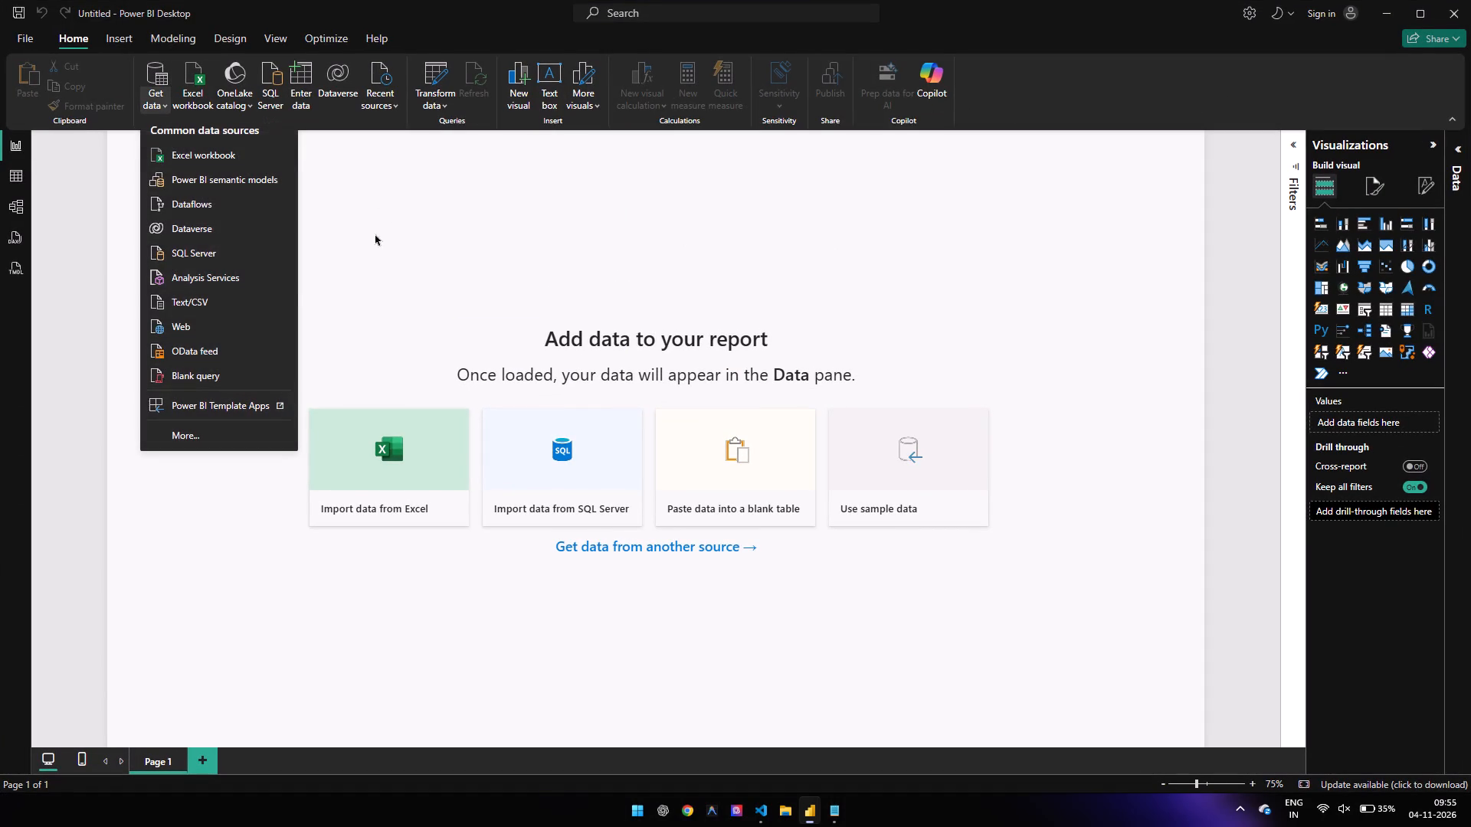
click(270, 295)
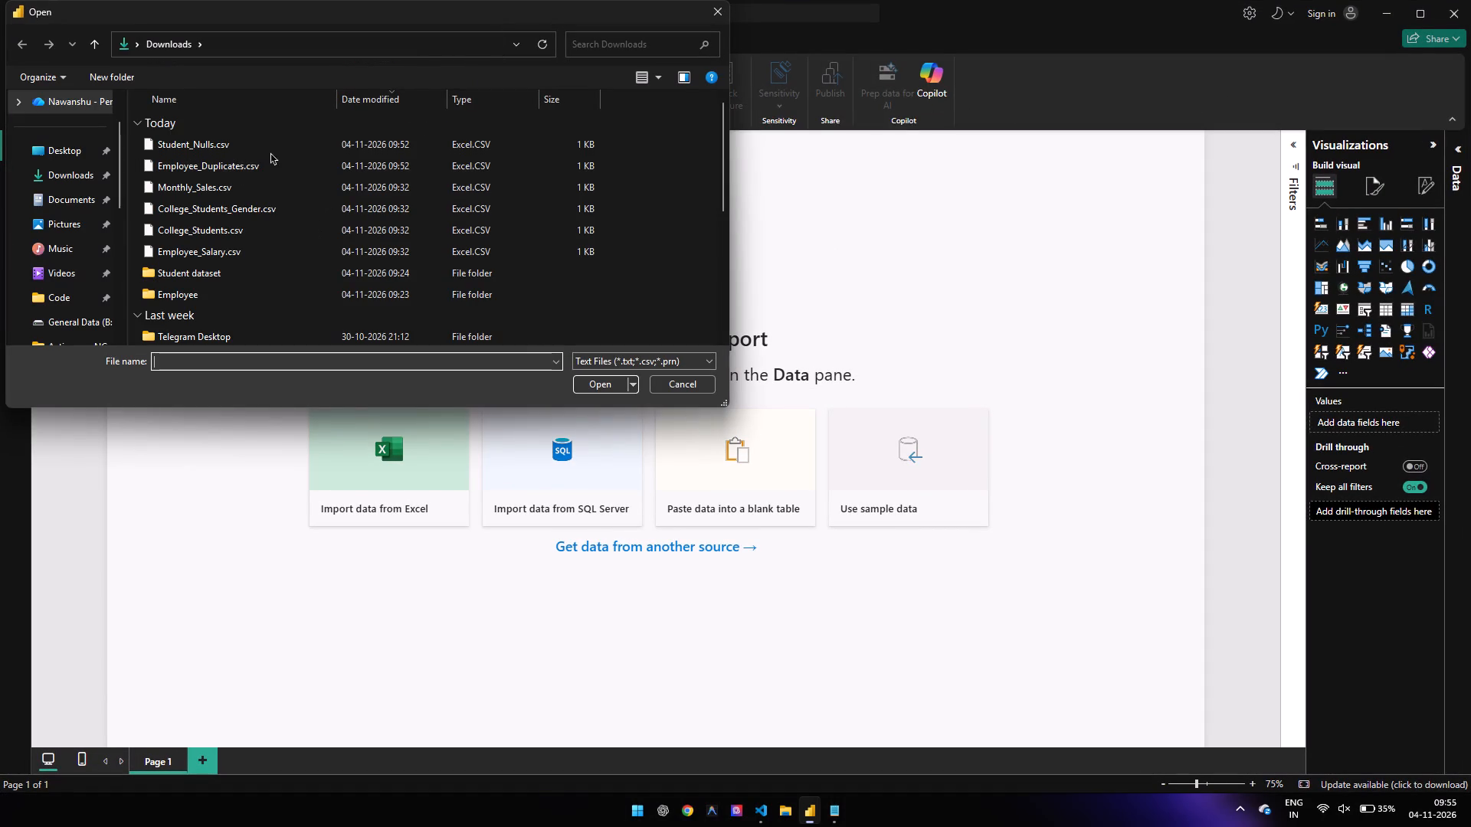
click(296, 149)
click(588, 379)
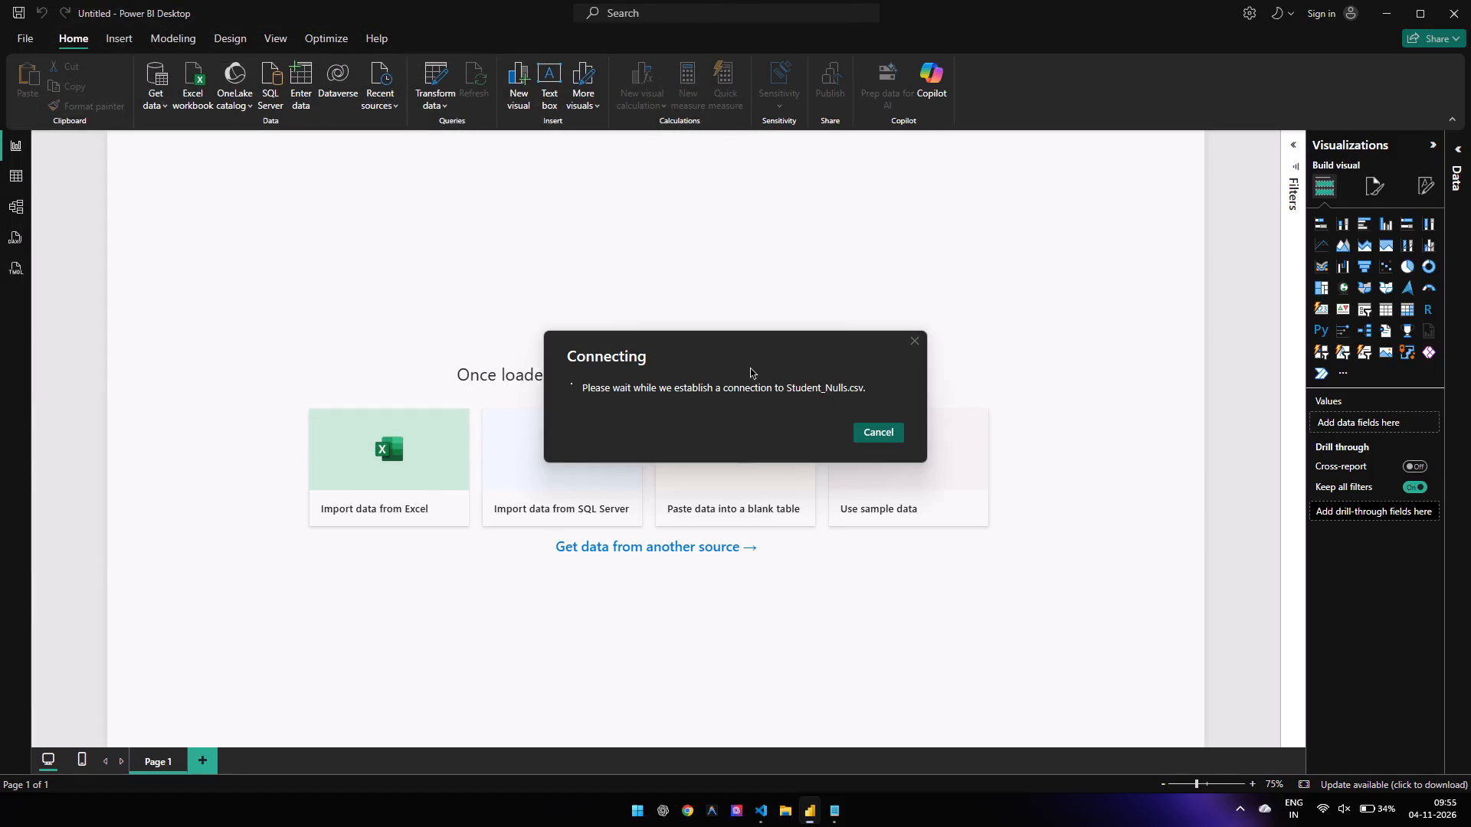
drag(750, 367, 752, 342)
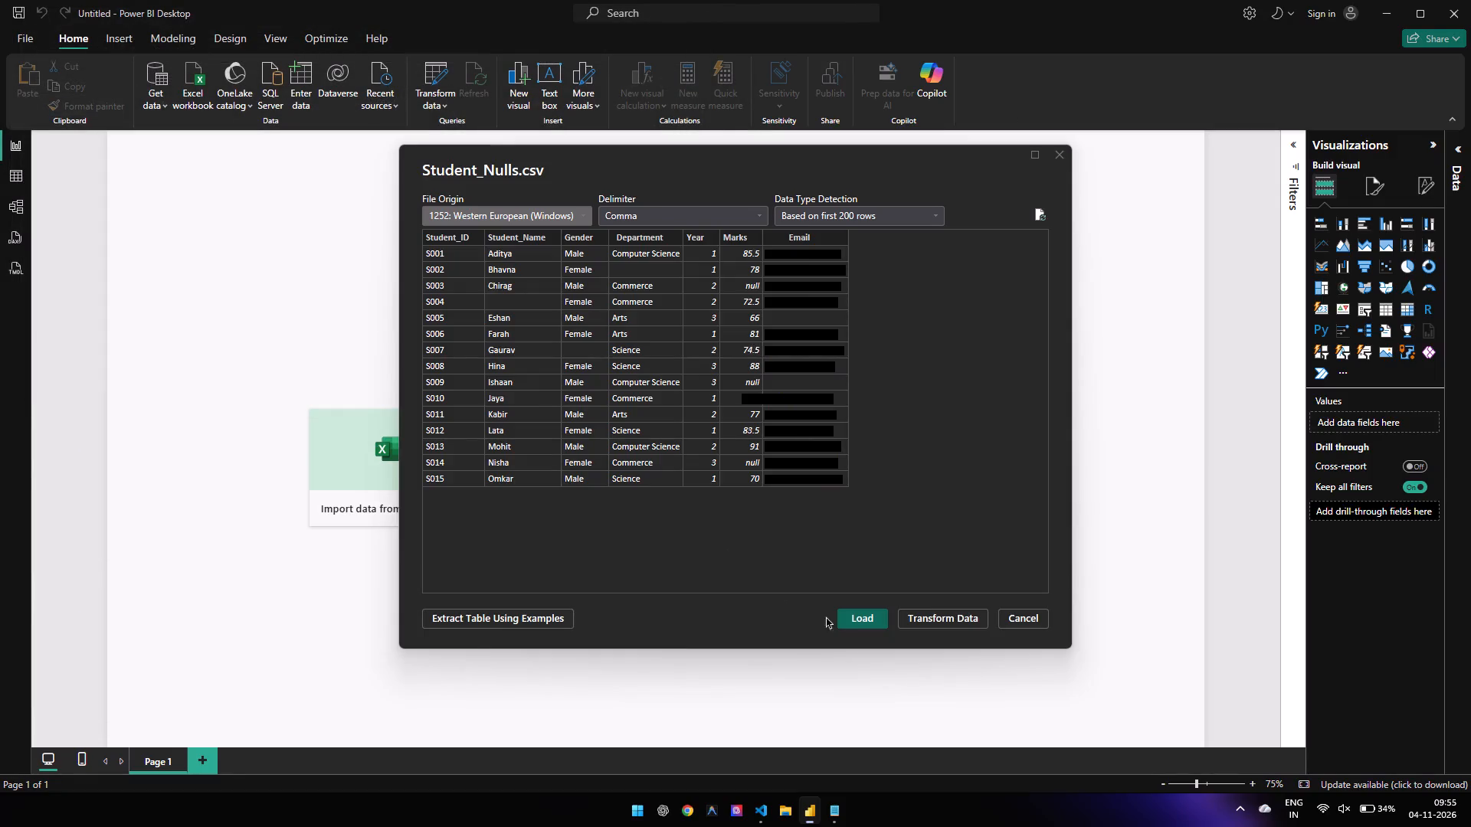
click(966, 618)
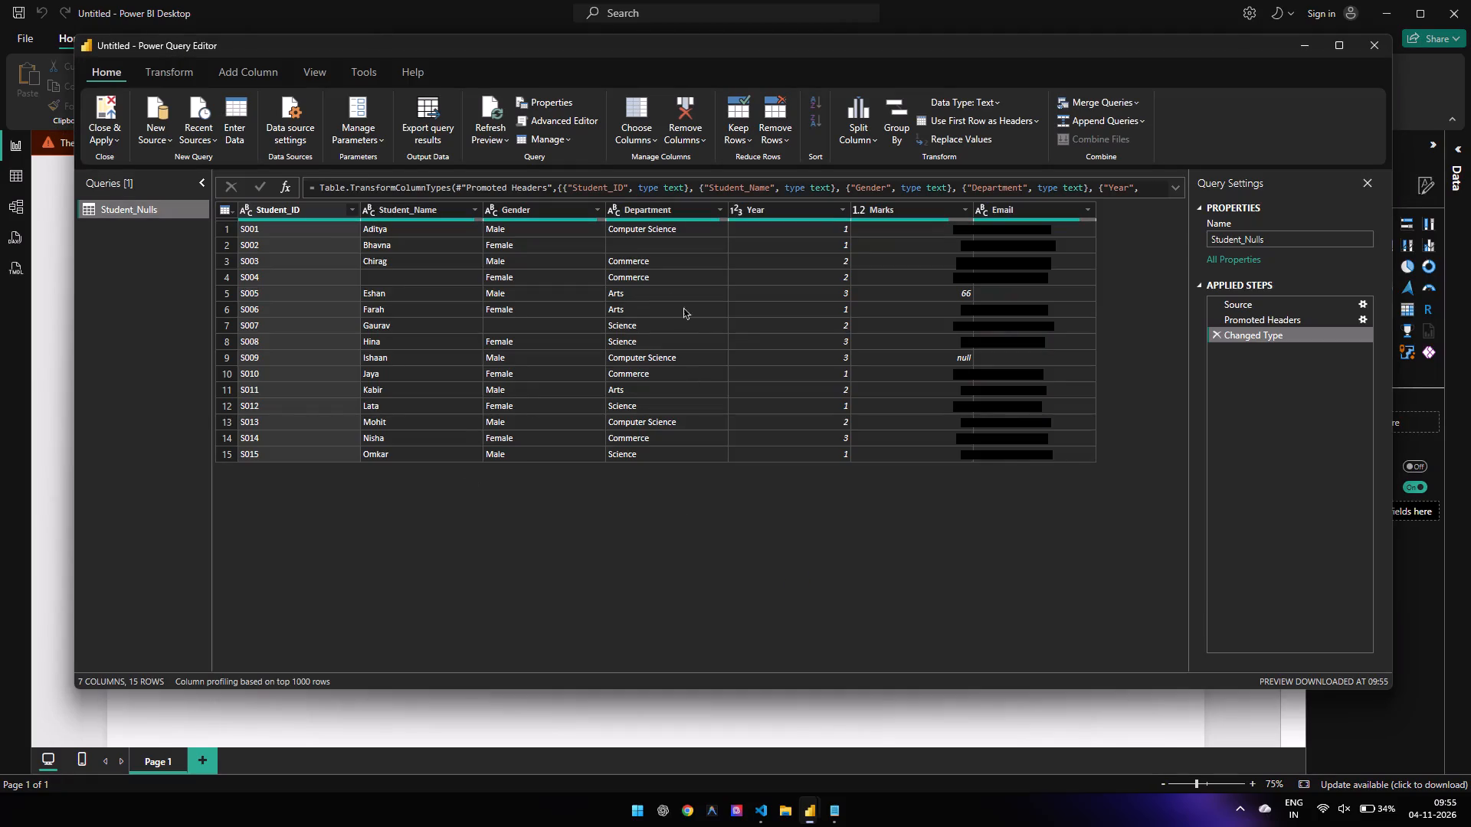
Examine the operations available for the Gender and Student_Name columns to find a way of handling the empty values.
right_click(558, 208)
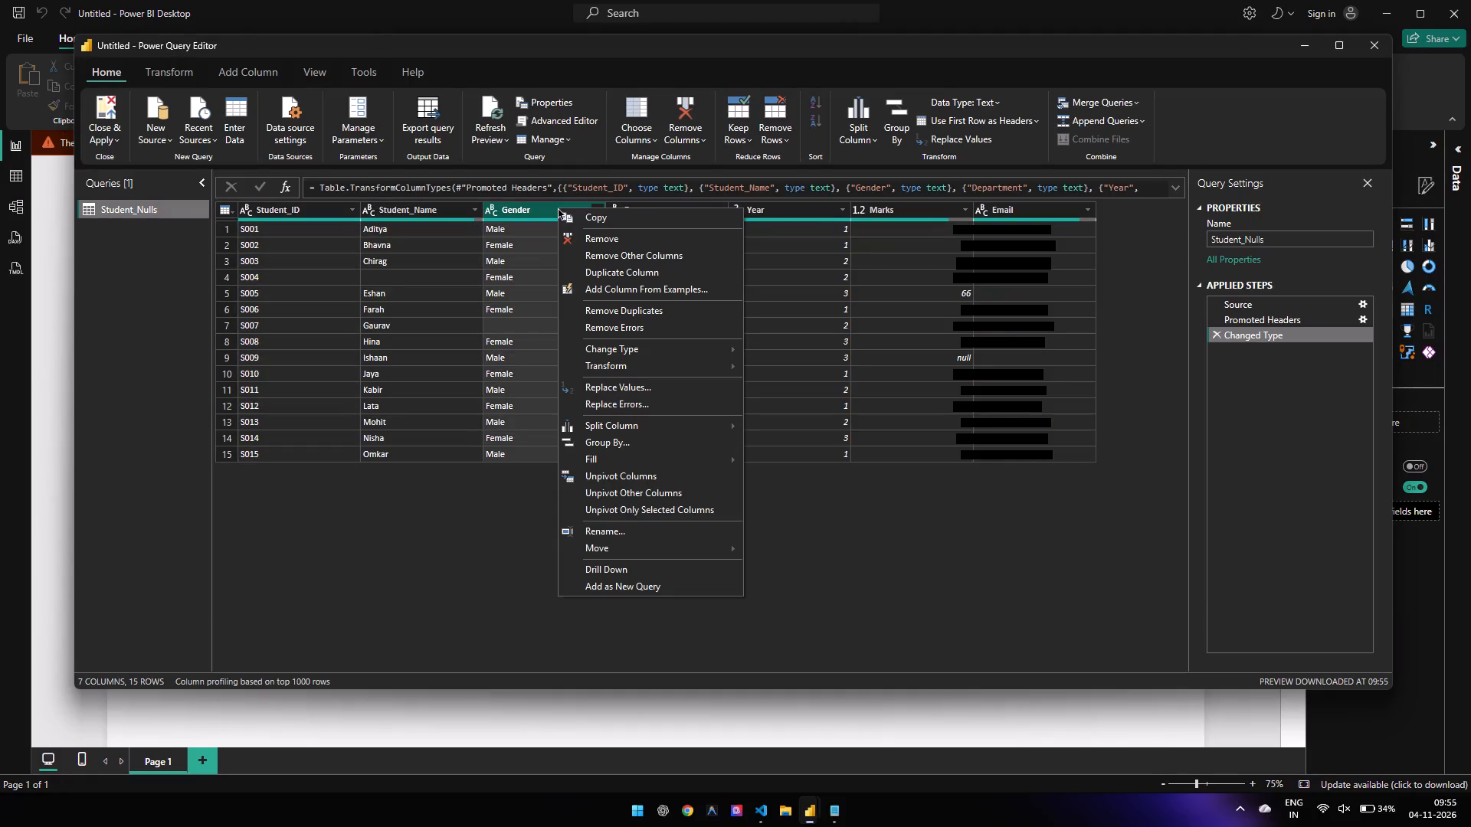
click(417, 208)
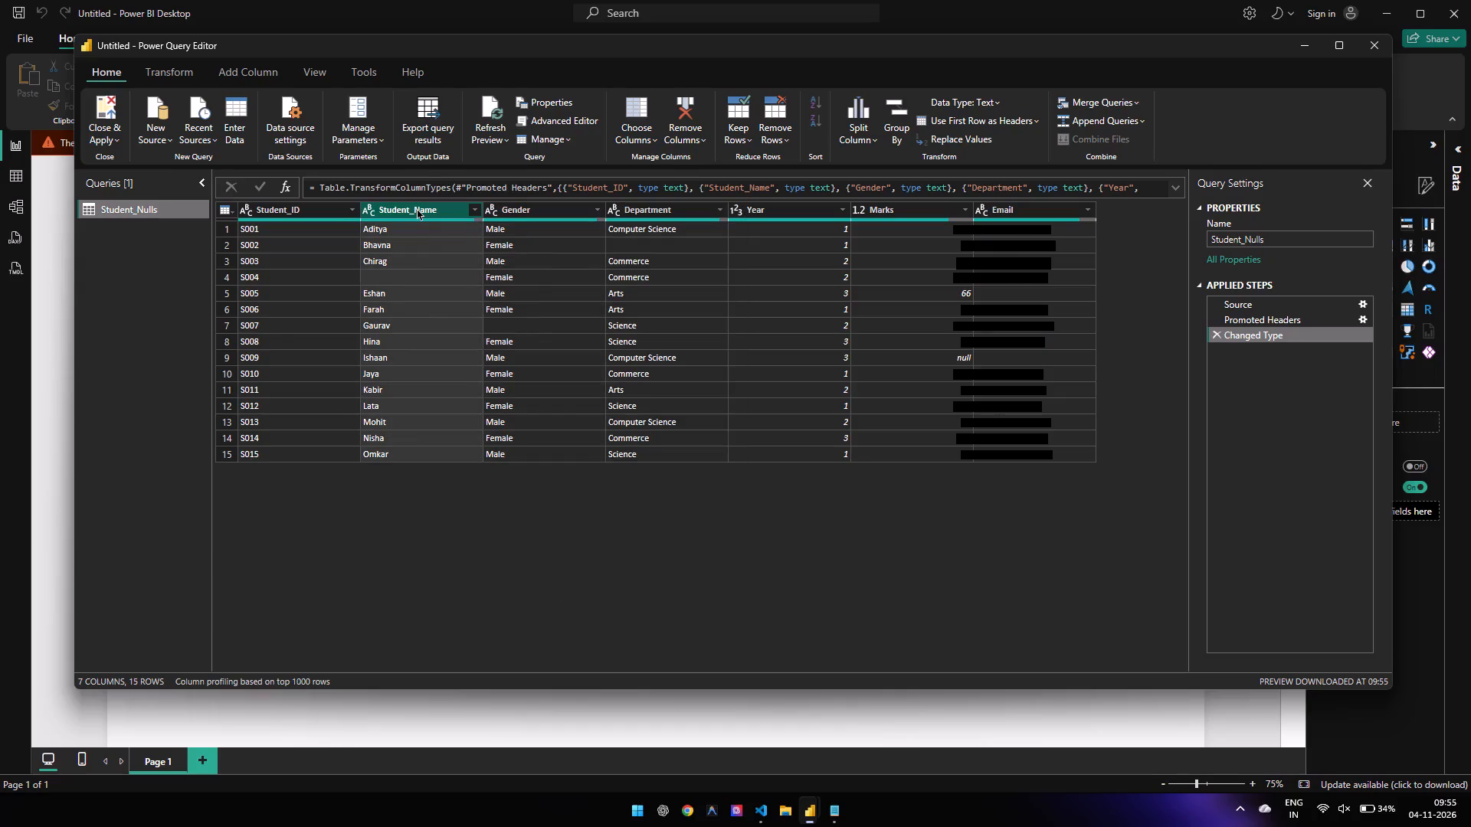
ctrl+click(542, 211)
right_click(542, 211)
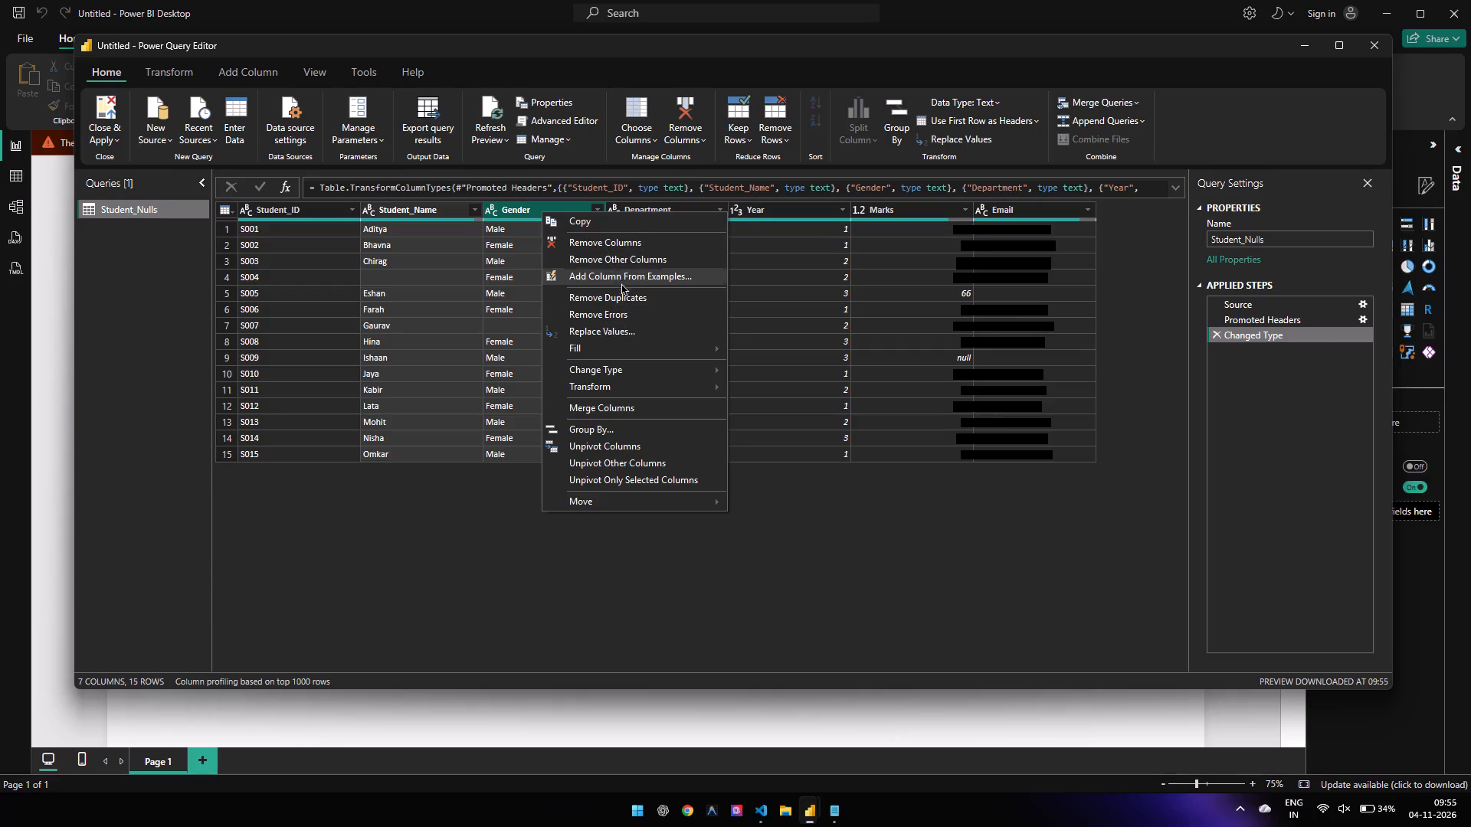
click(483, 550)
click(483, 550)
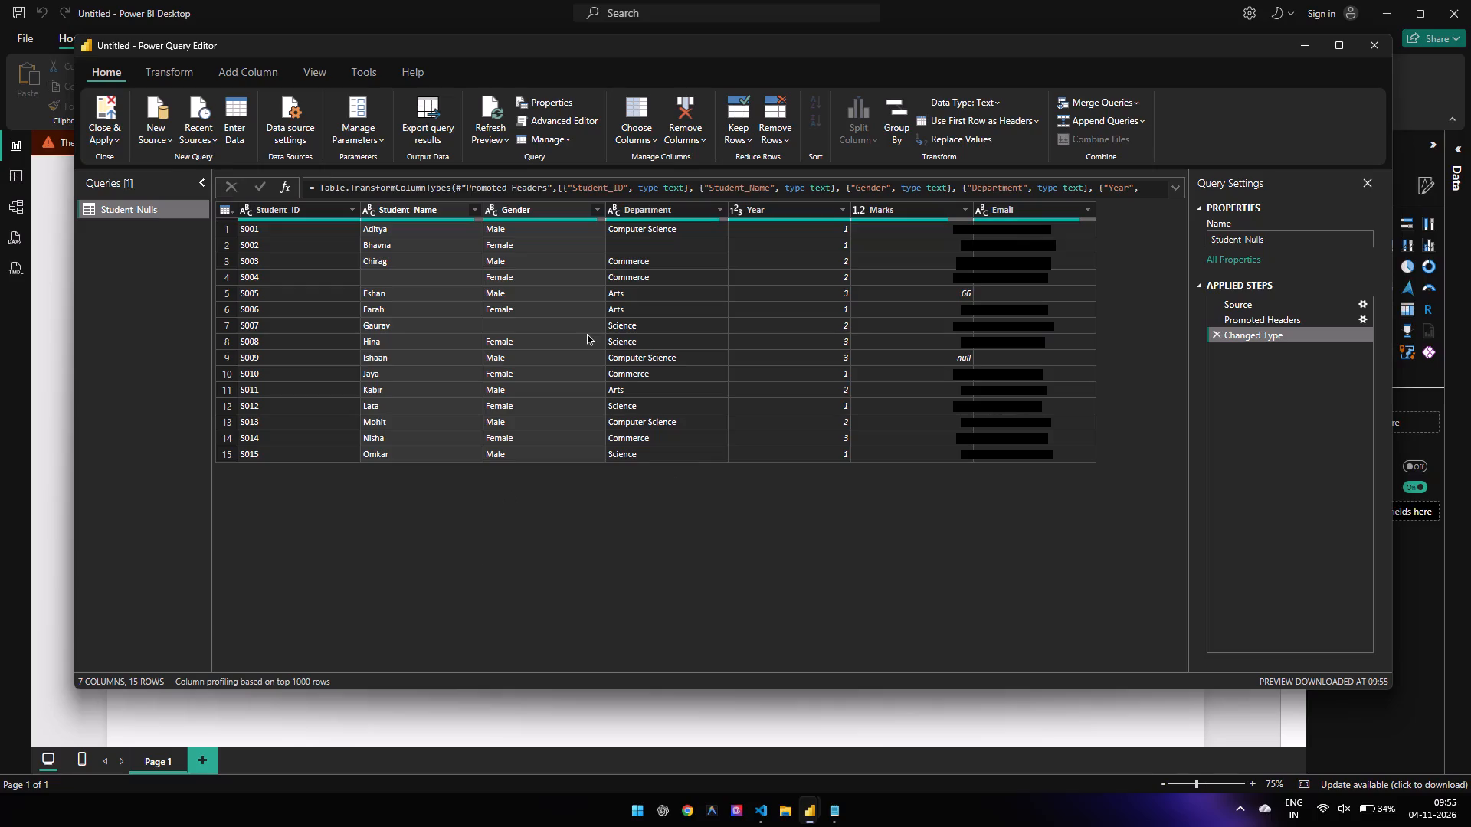
click(587, 333)
double_click(537, 322)
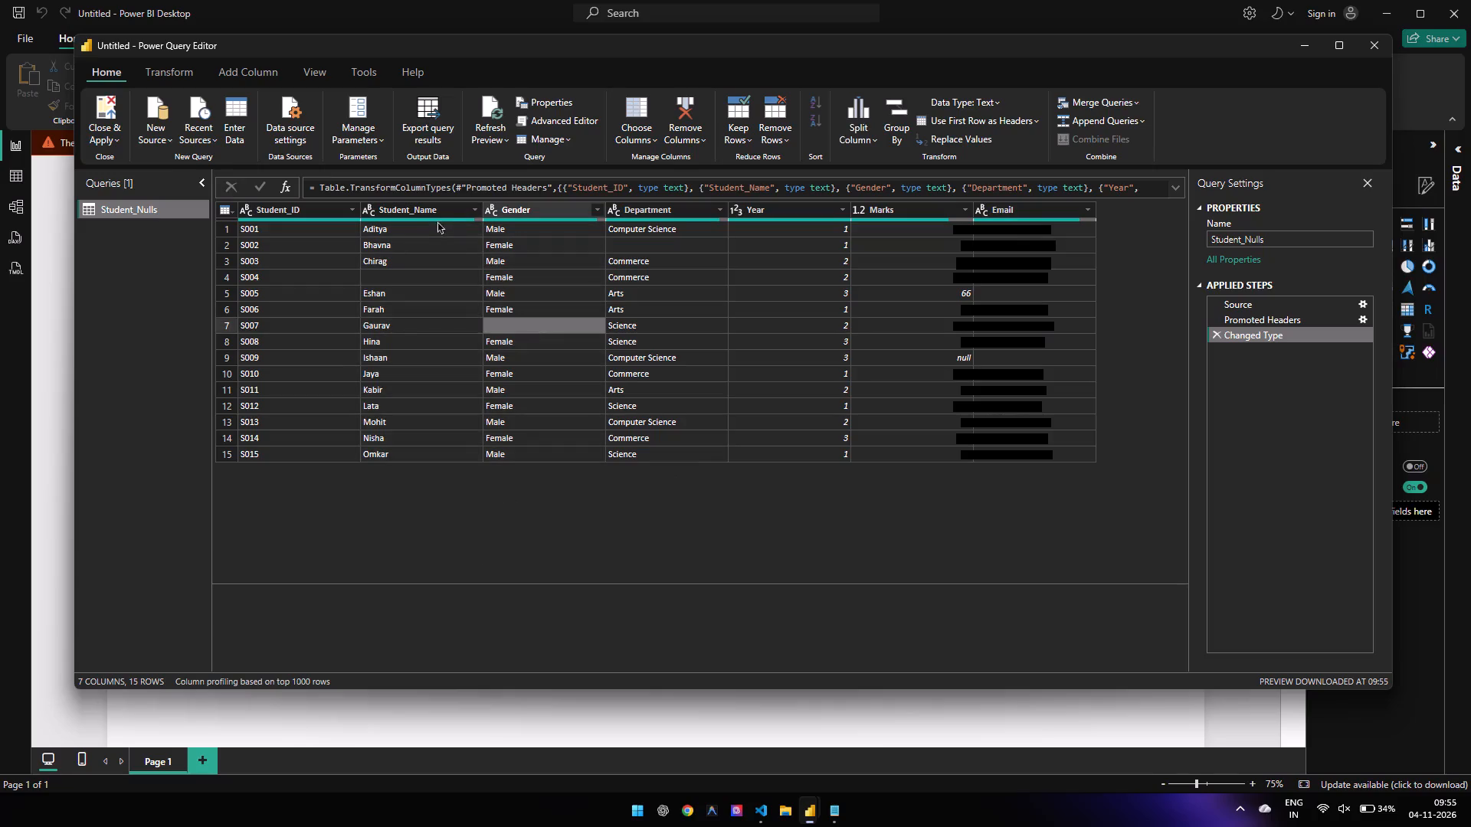
click(438, 214)
right_click(438, 214)
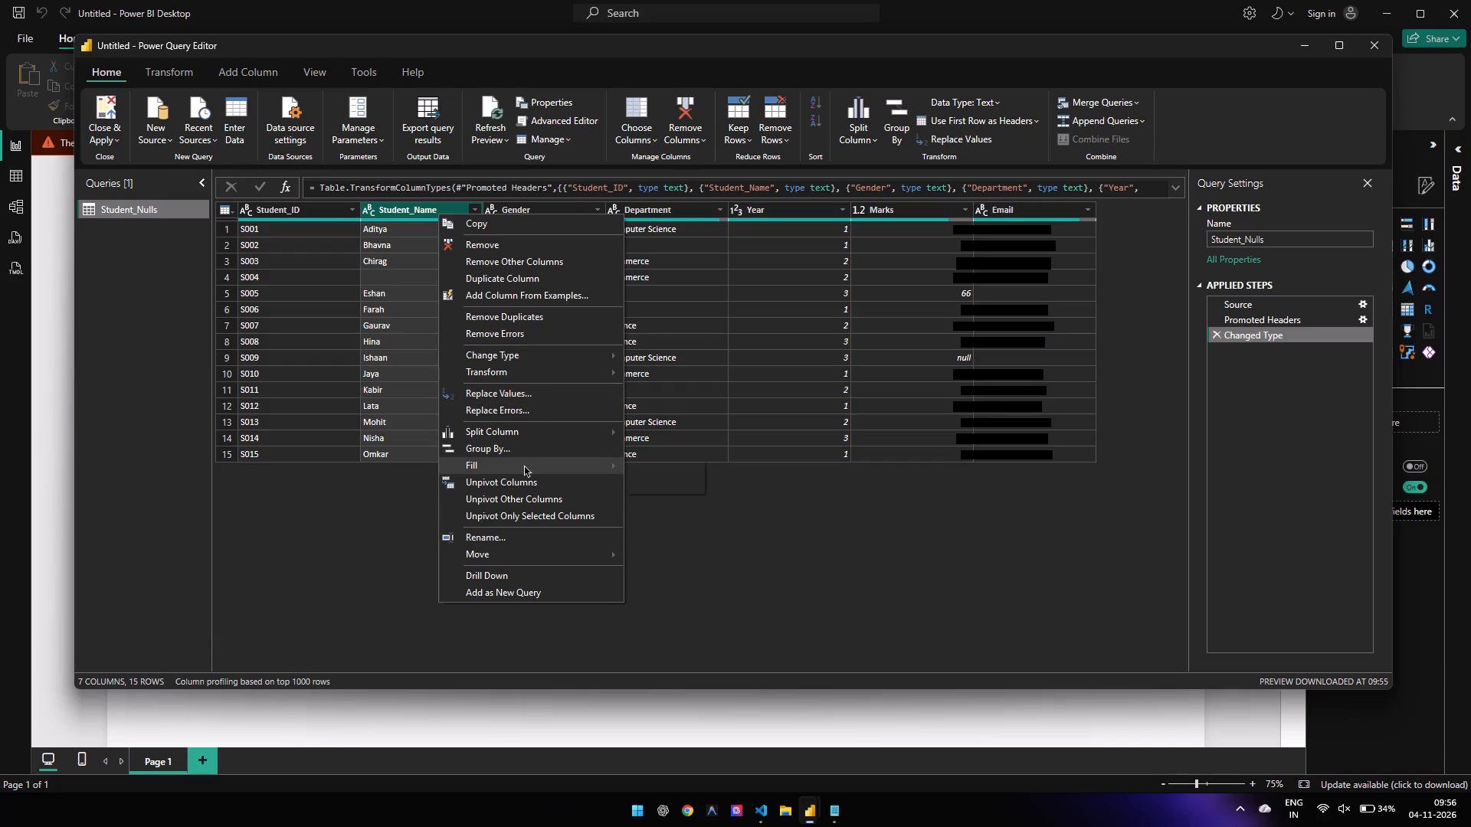
click(402, 446)
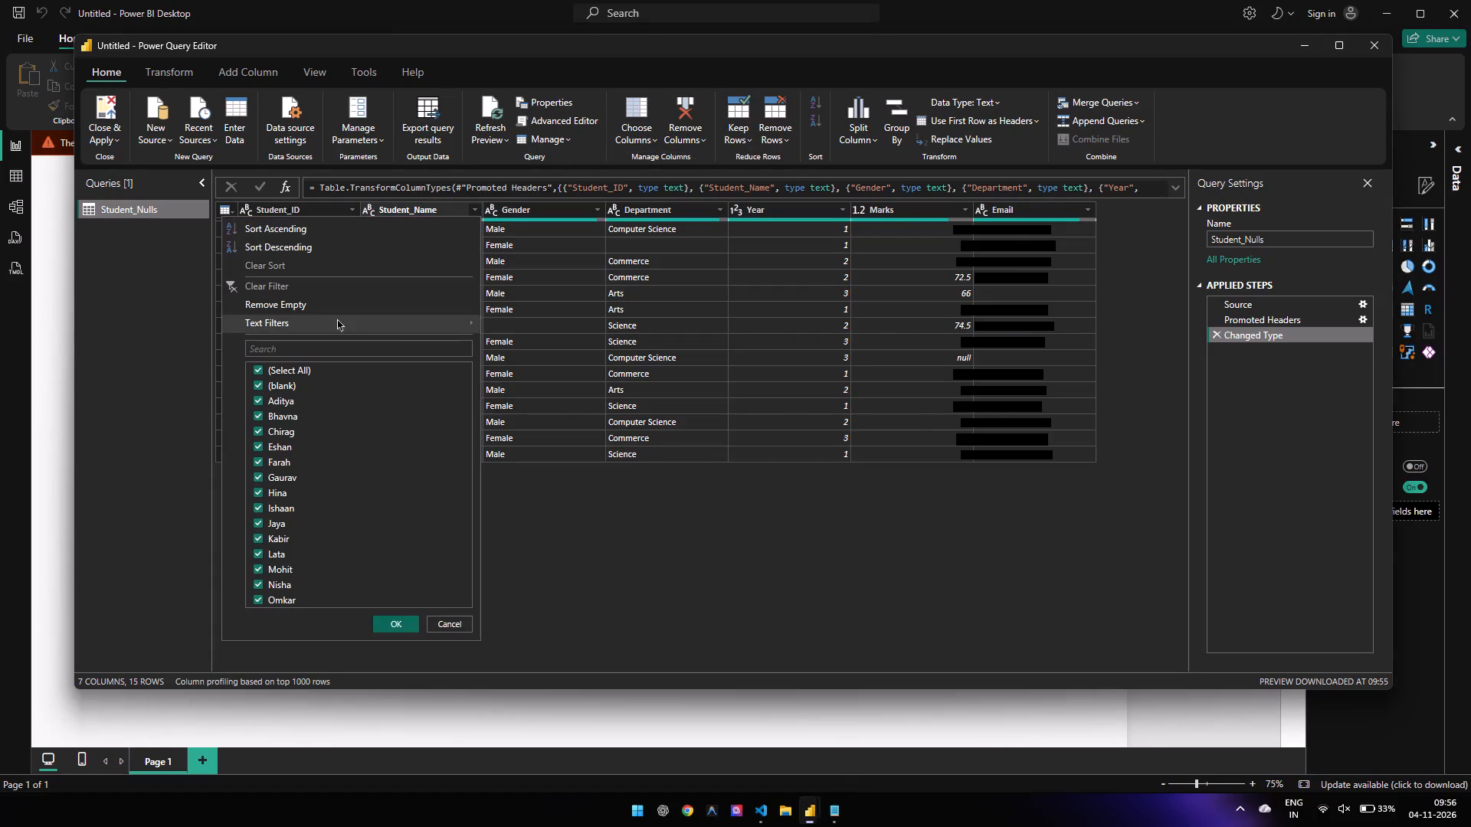
click(316, 304)
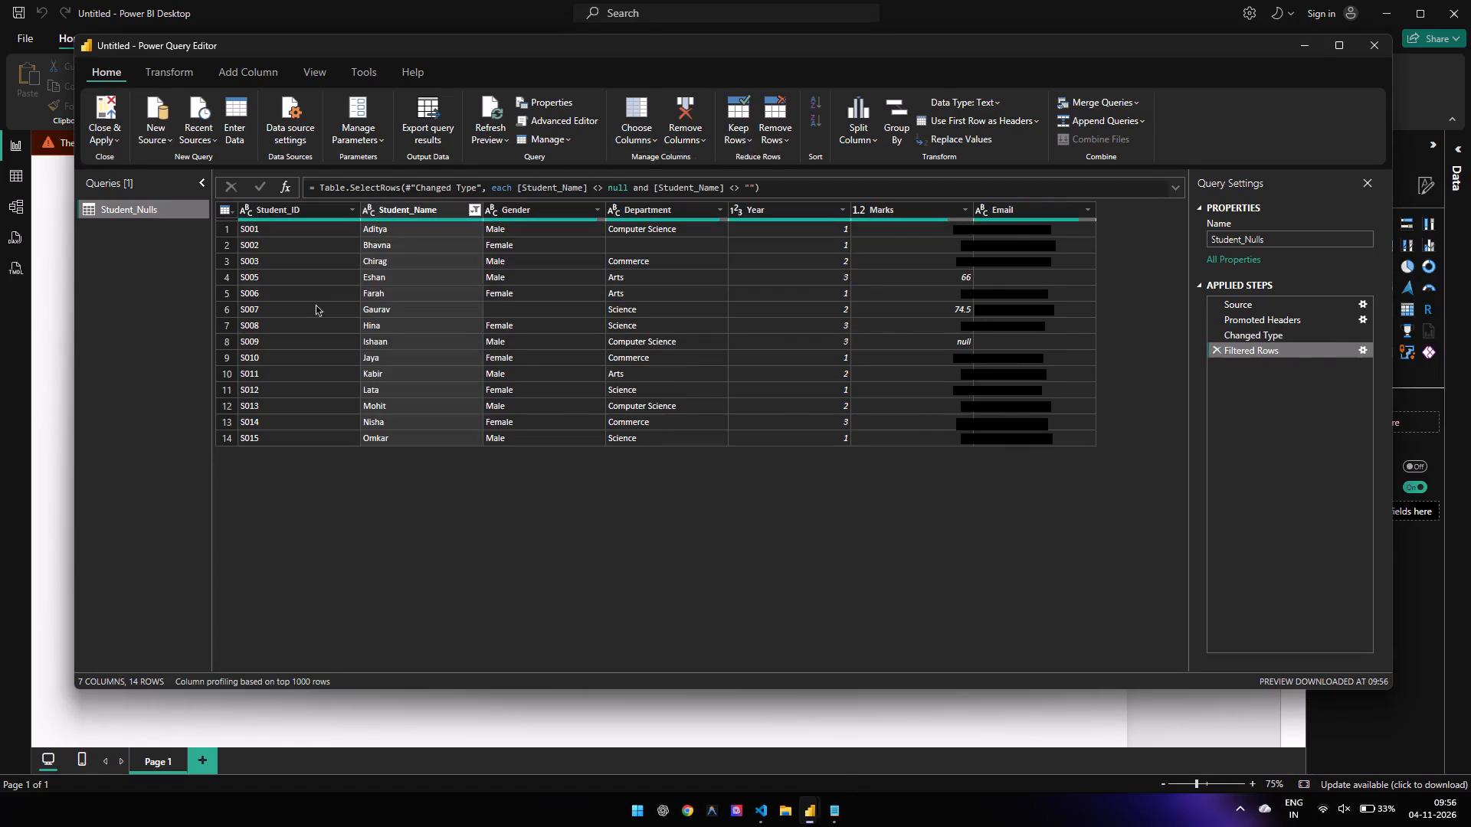
right_click(563, 211)
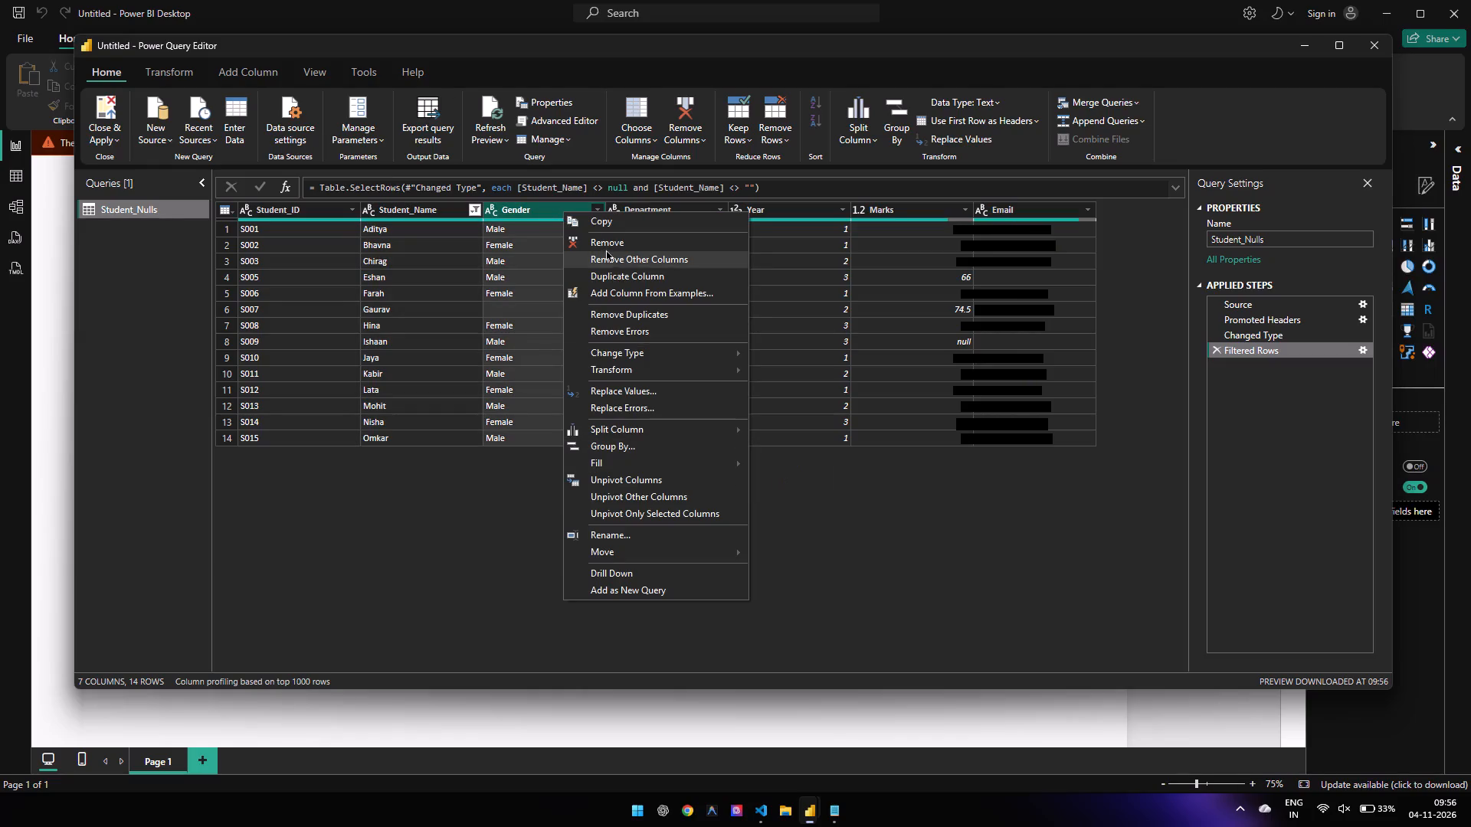
click(598, 208)
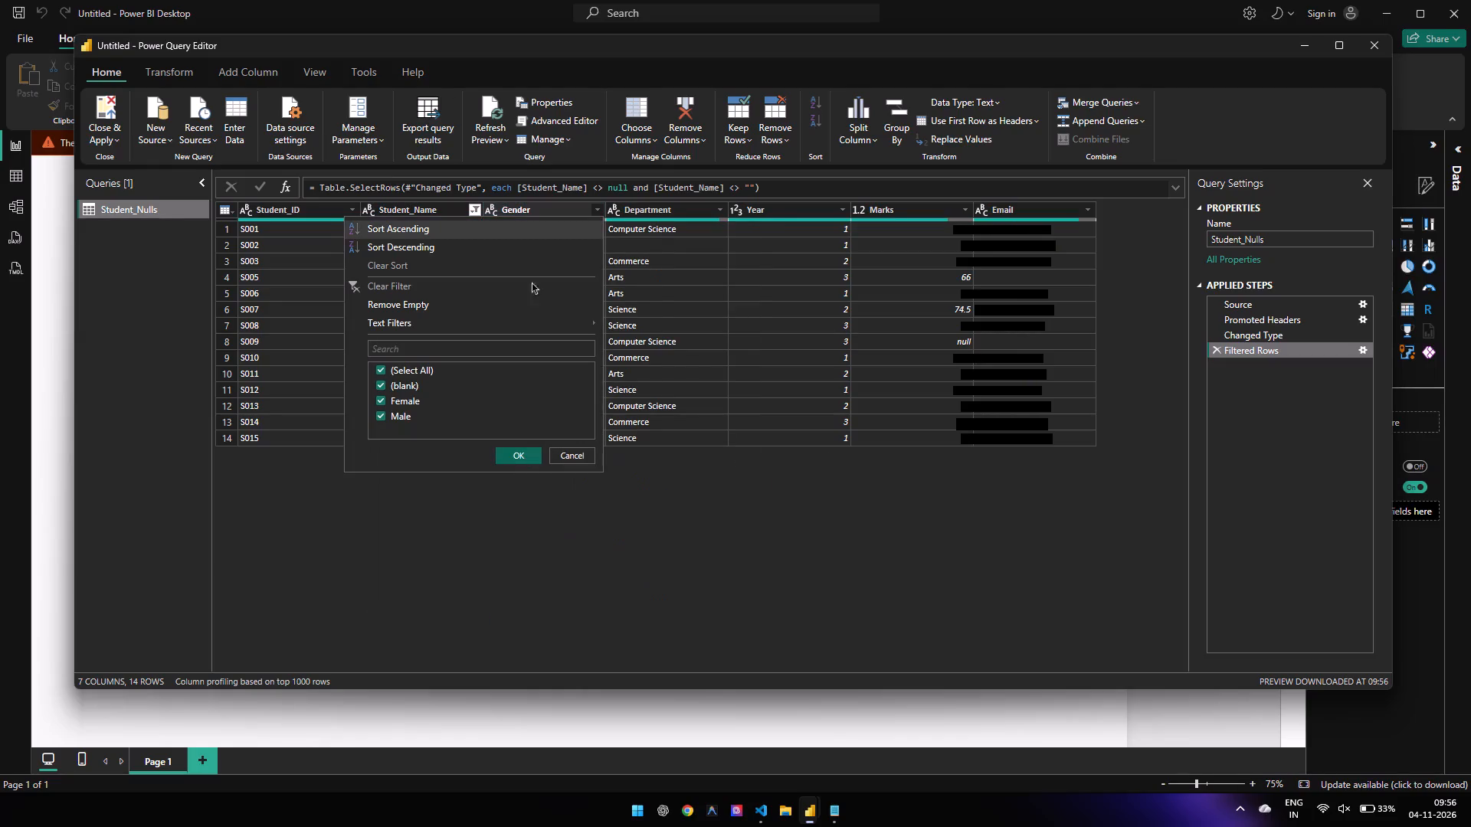
click(424, 306)
Remove the rows with empty values in the Department, Email and Marks columns using Remove Empty.
click(720, 215)
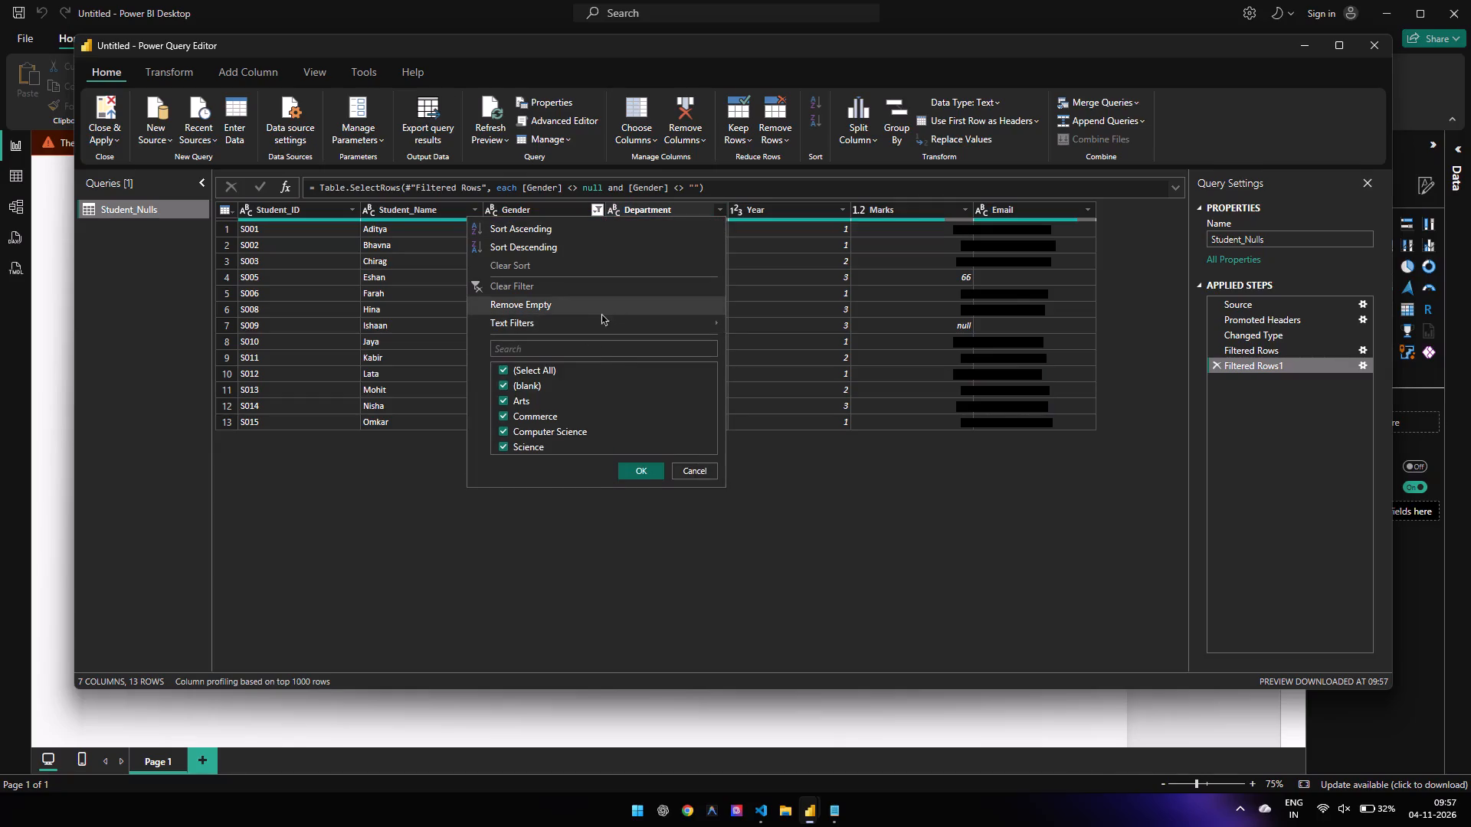
click(601, 309)
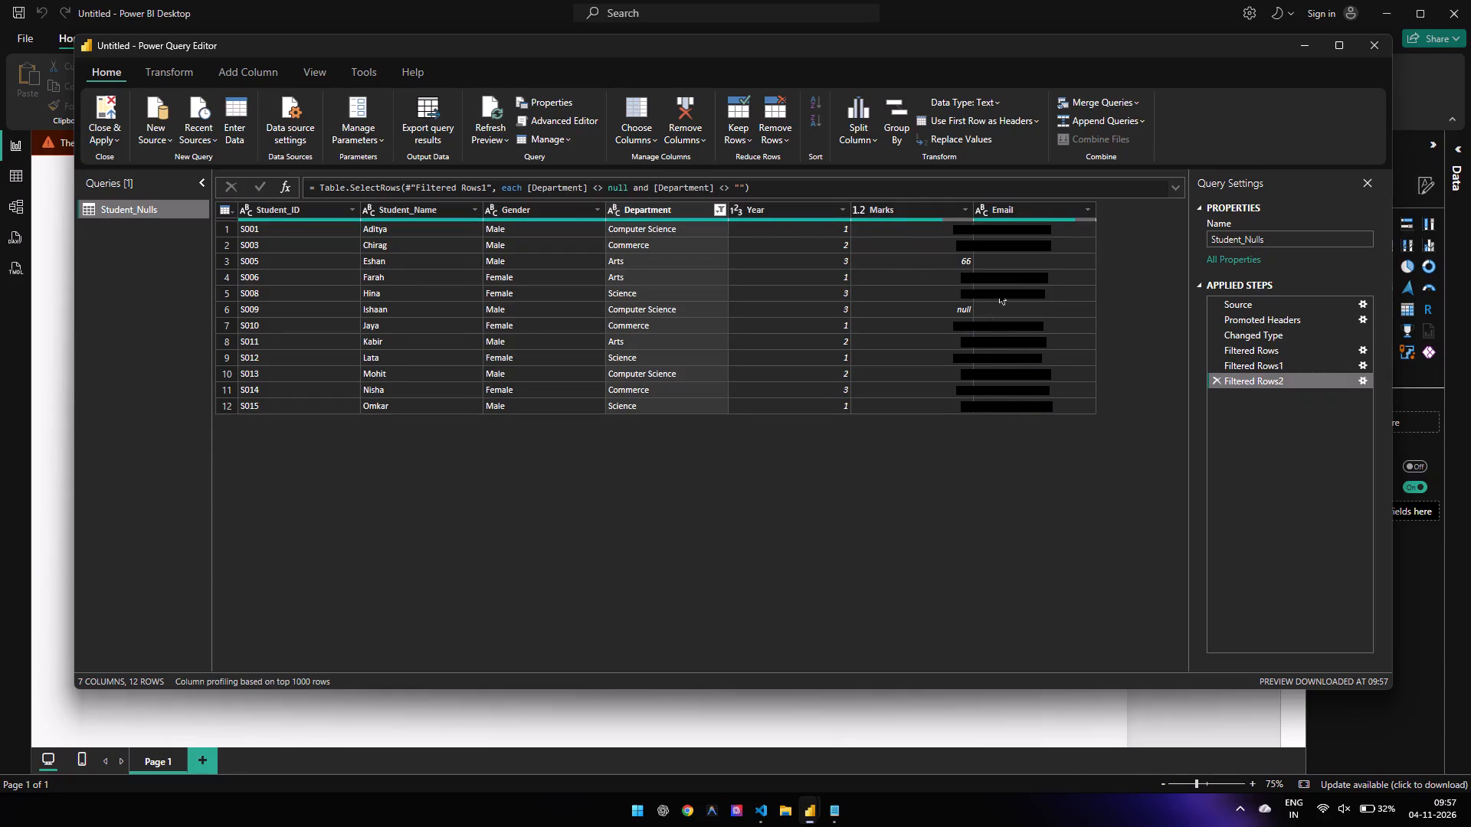
click(1087, 211)
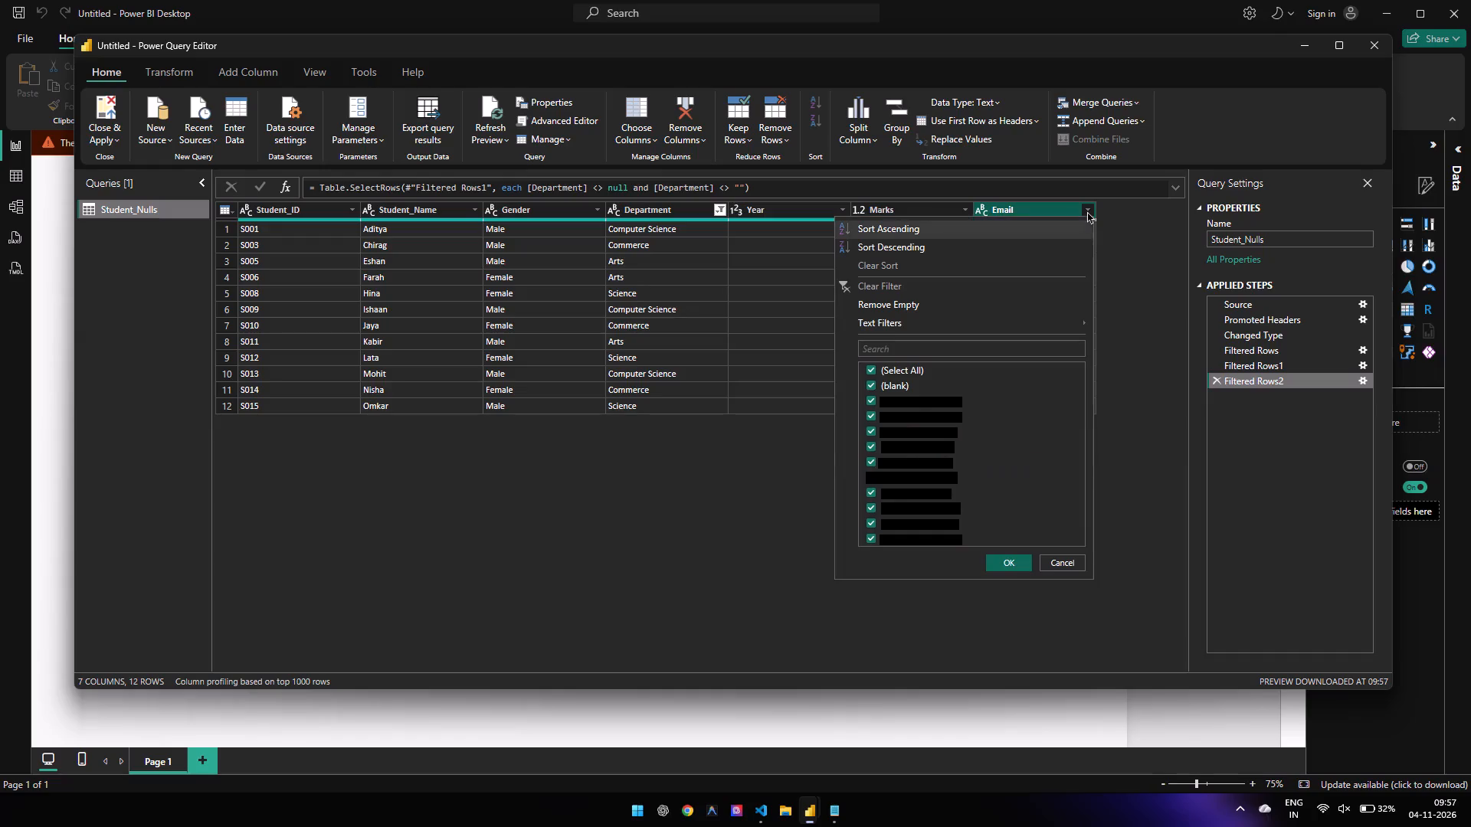
click(932, 305)
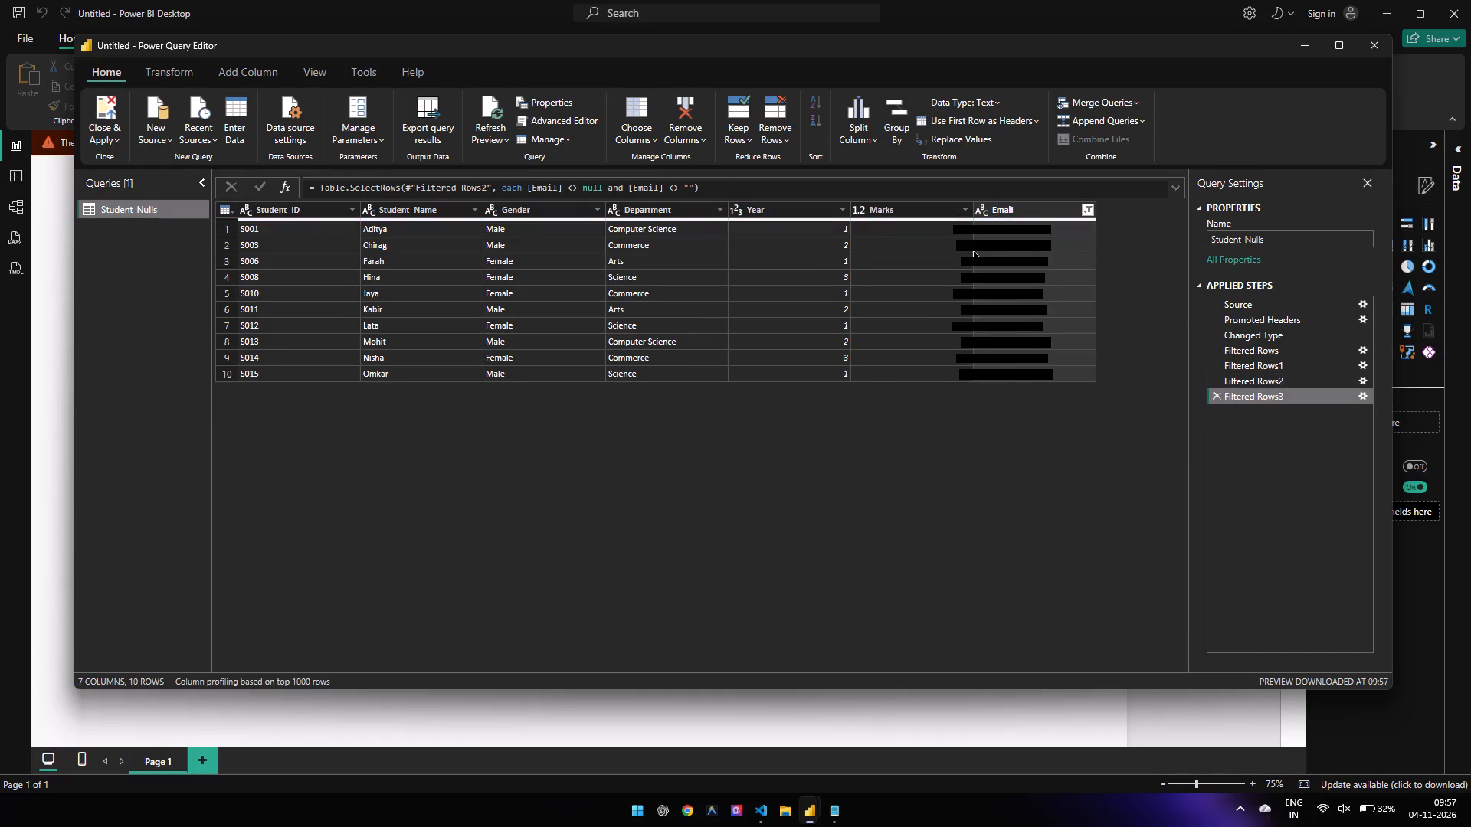
click(965, 207)
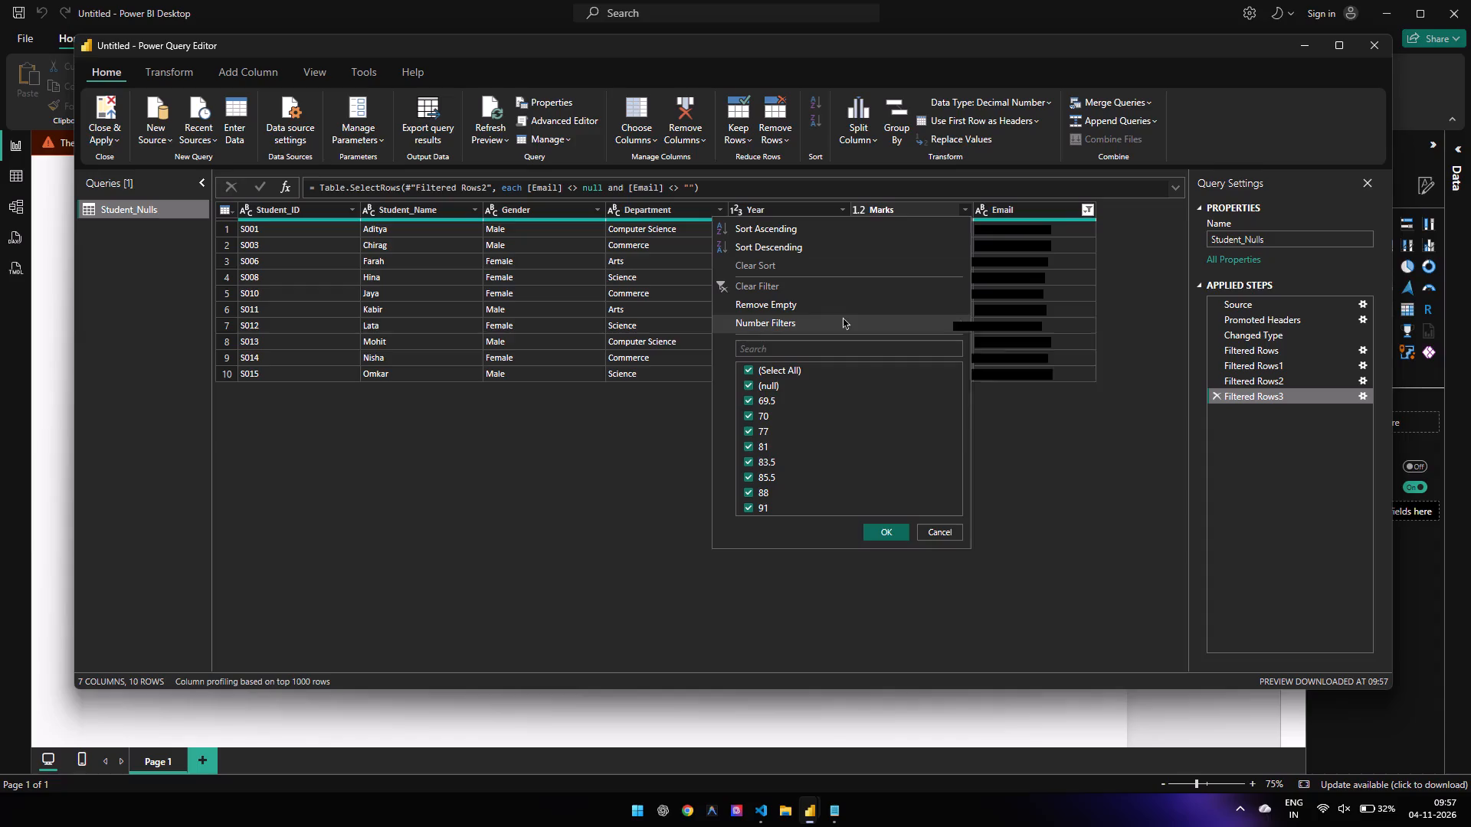
click(870, 310)
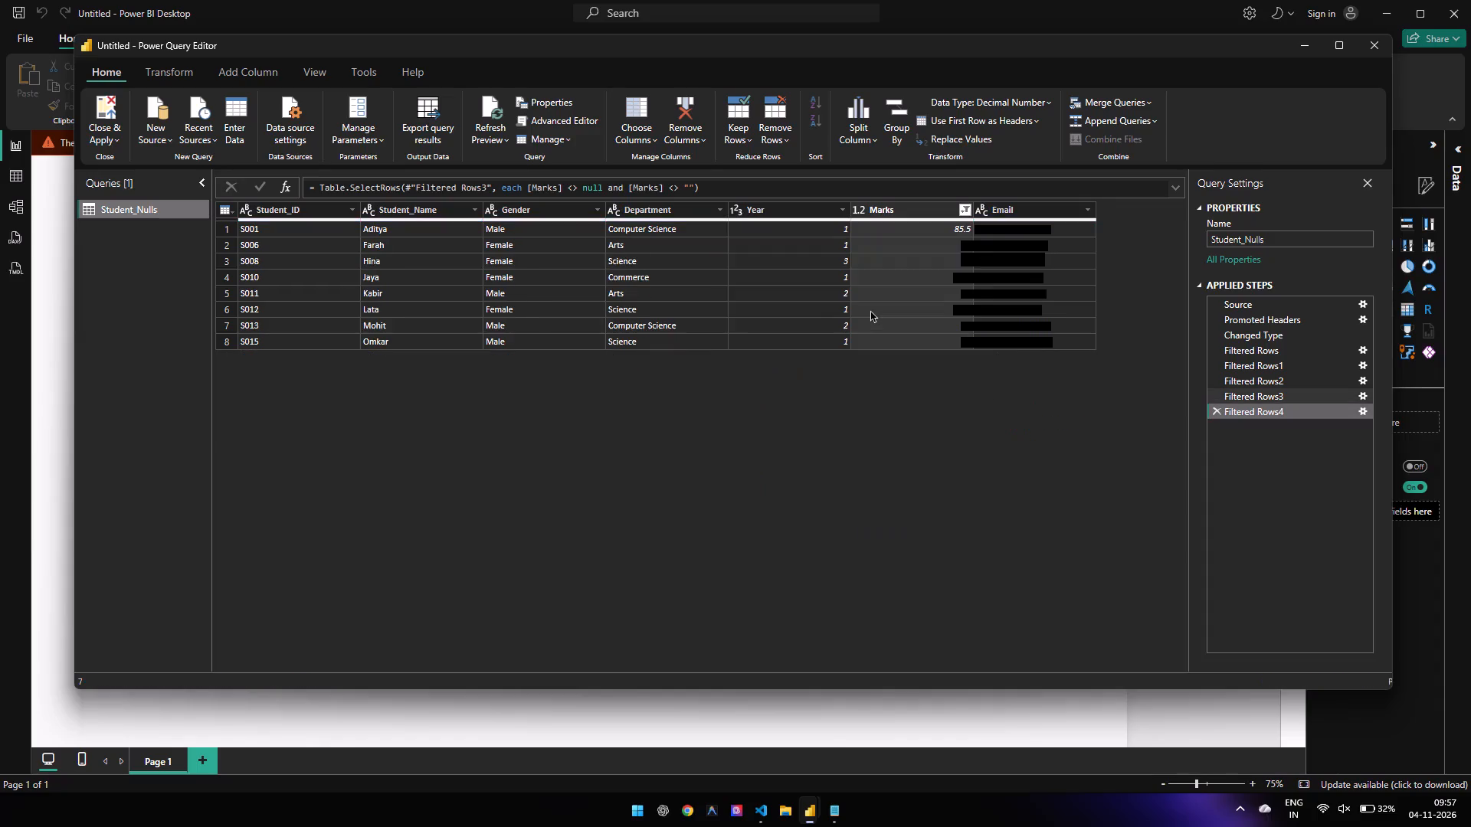
click(844, 443)
Close Power Query Editor and apply the changes to load the cleaned Student_Nulls table into the report.
click(106, 109)
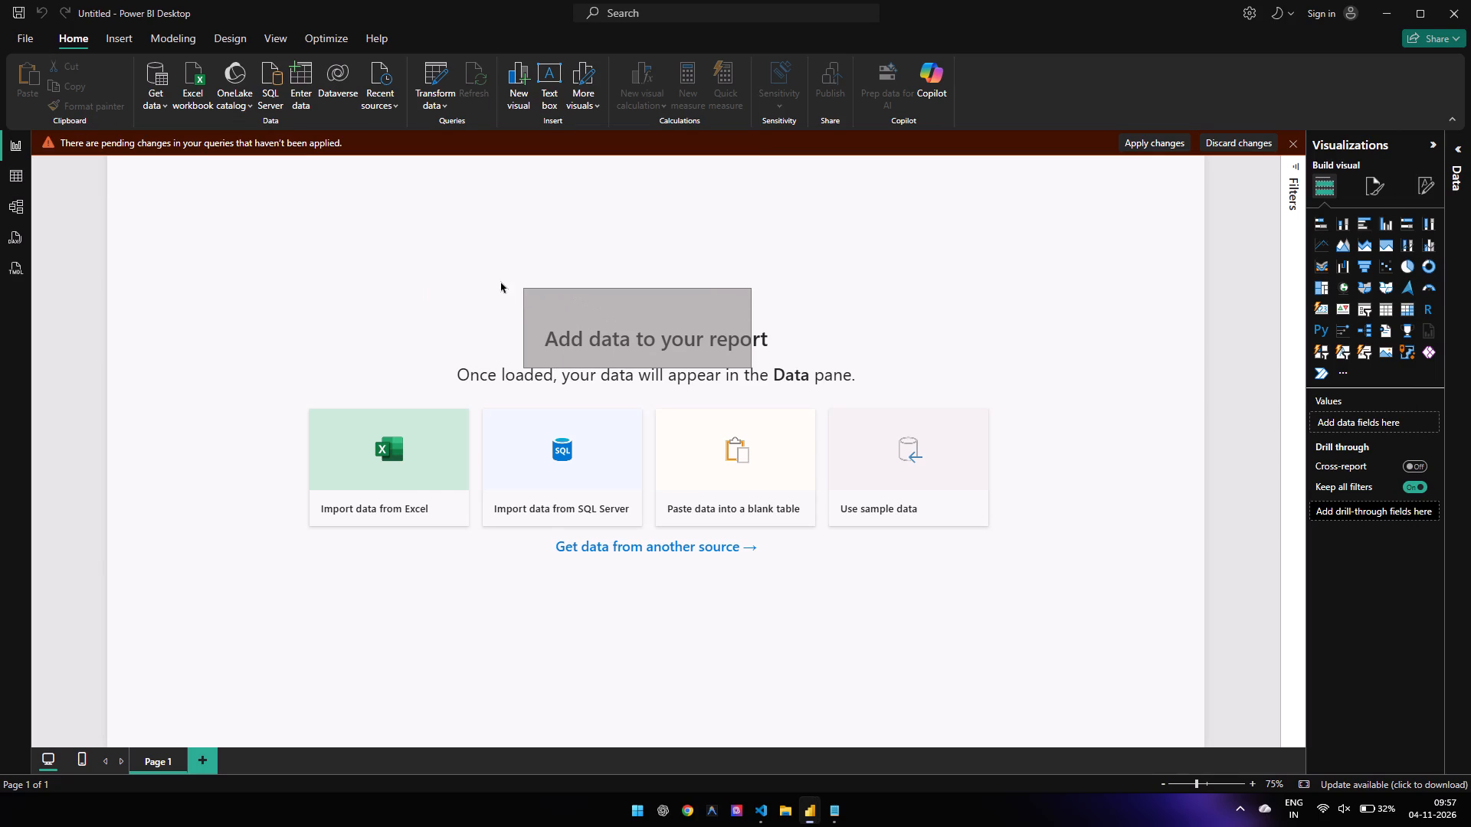
click(650, 314)
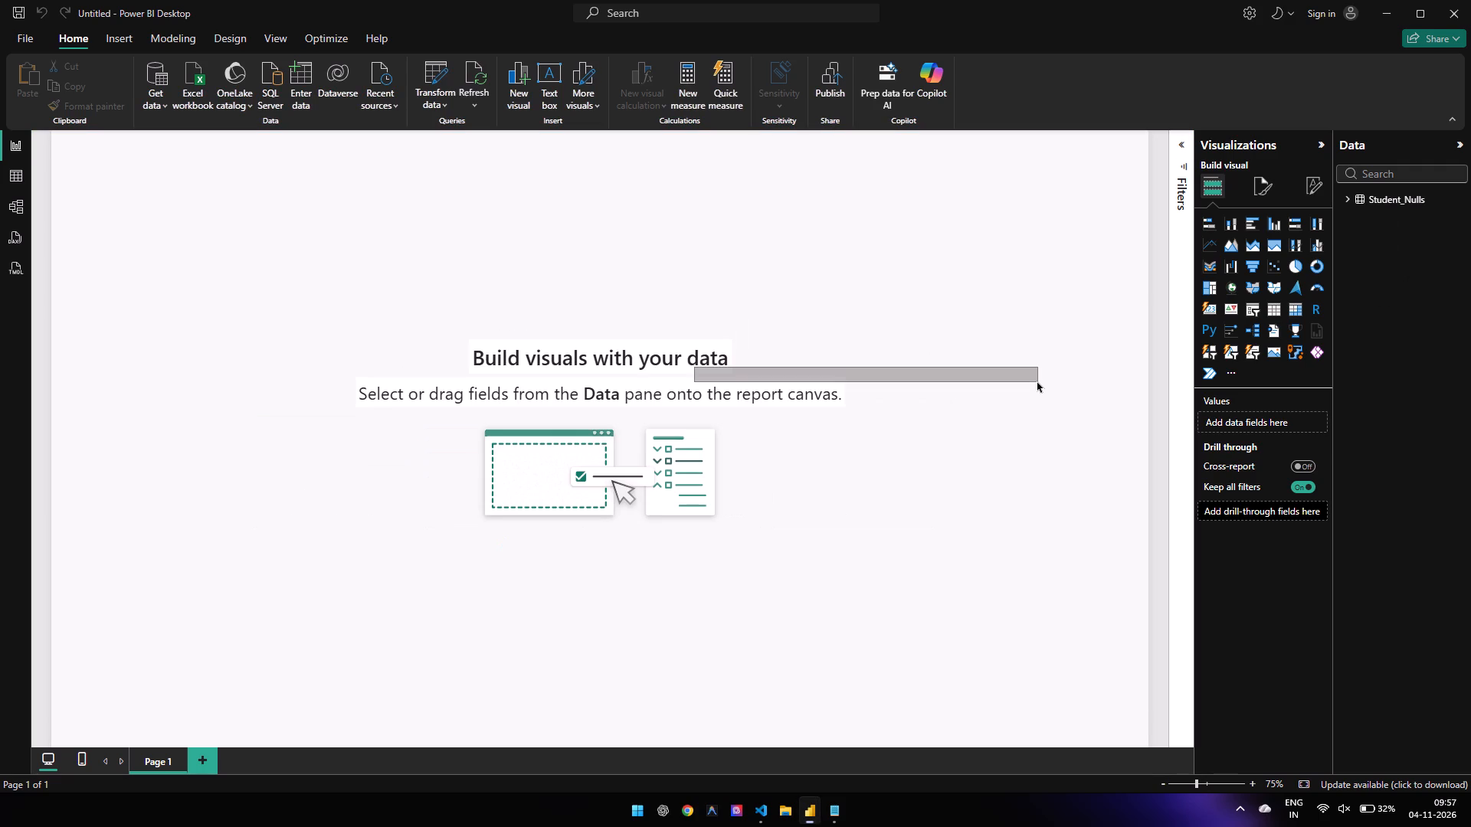
Save the report as "Student null dataset" in Documents.
key(ctrl+s)
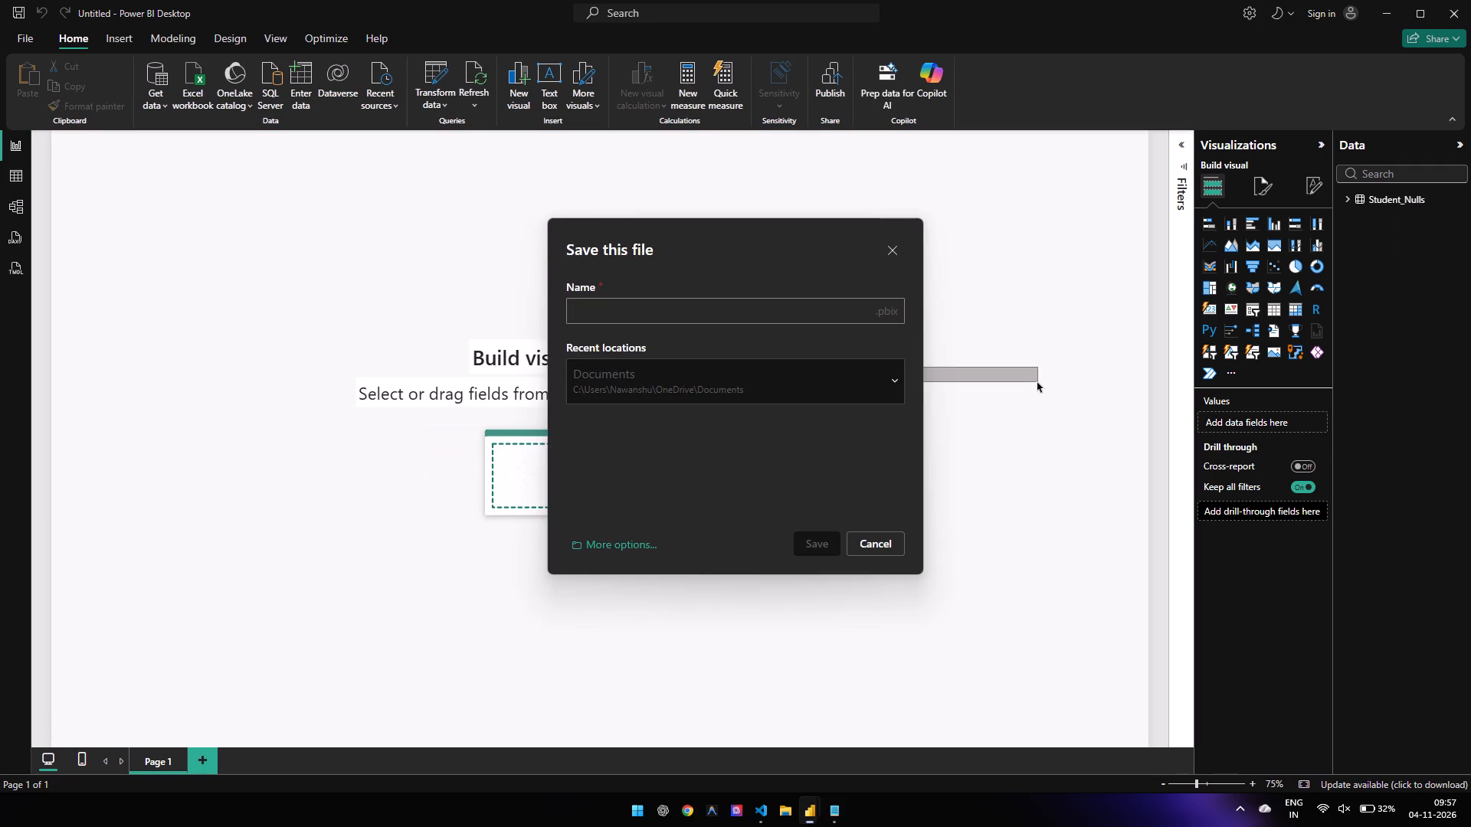
text(Student)
key(space)
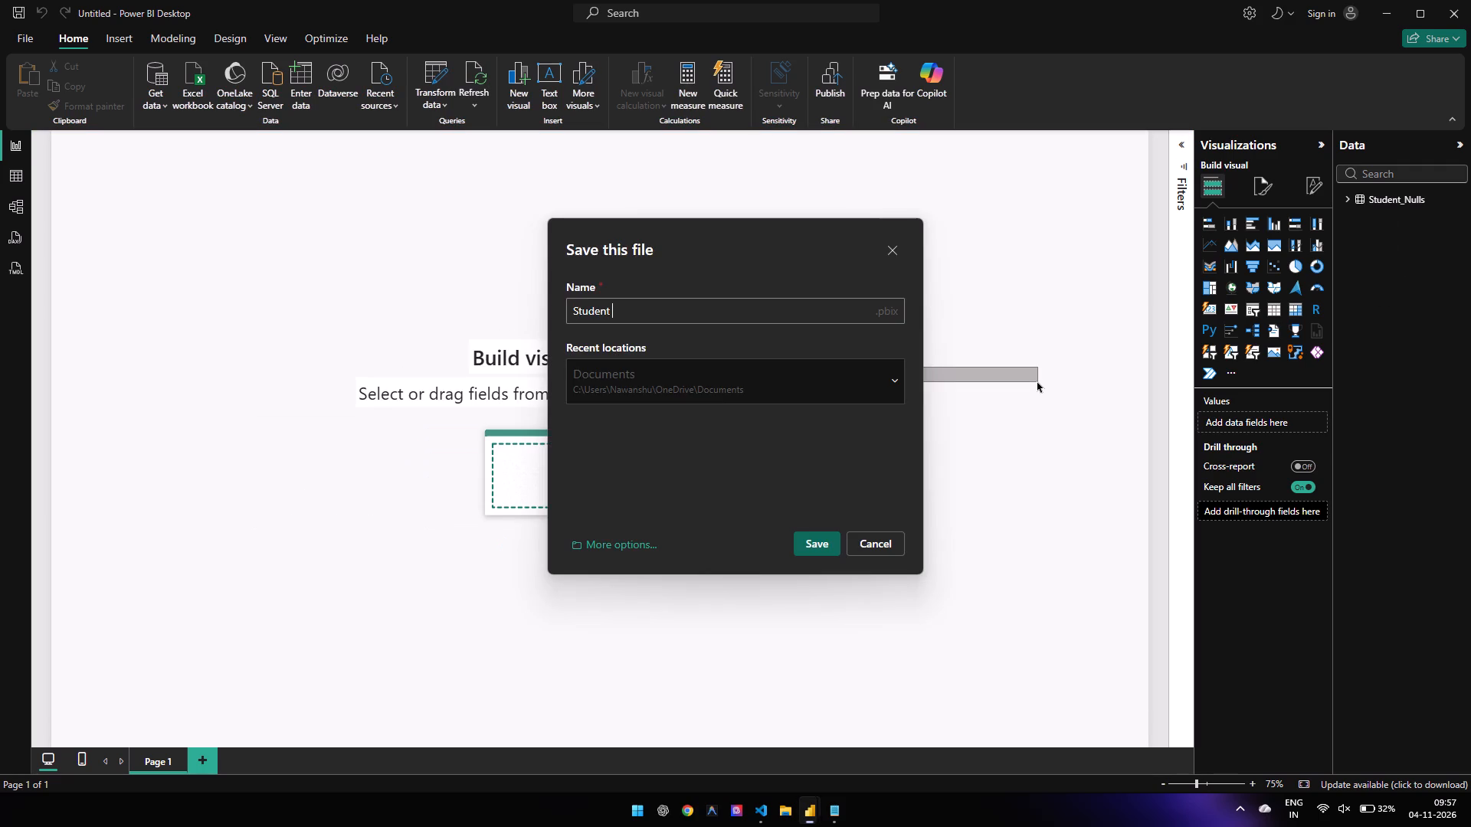
text(null dataset)
key(Return)
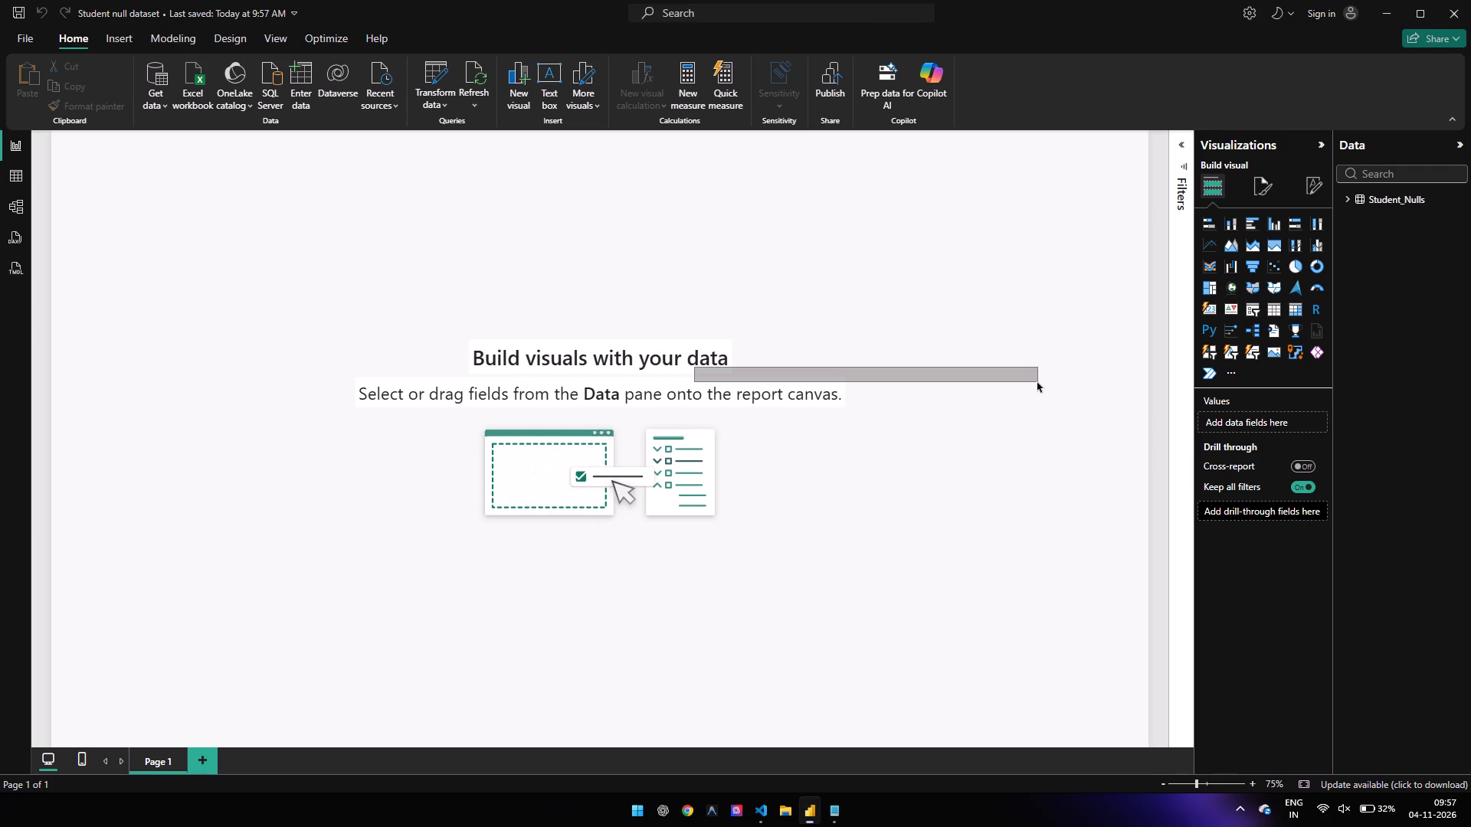
click(626, 363)
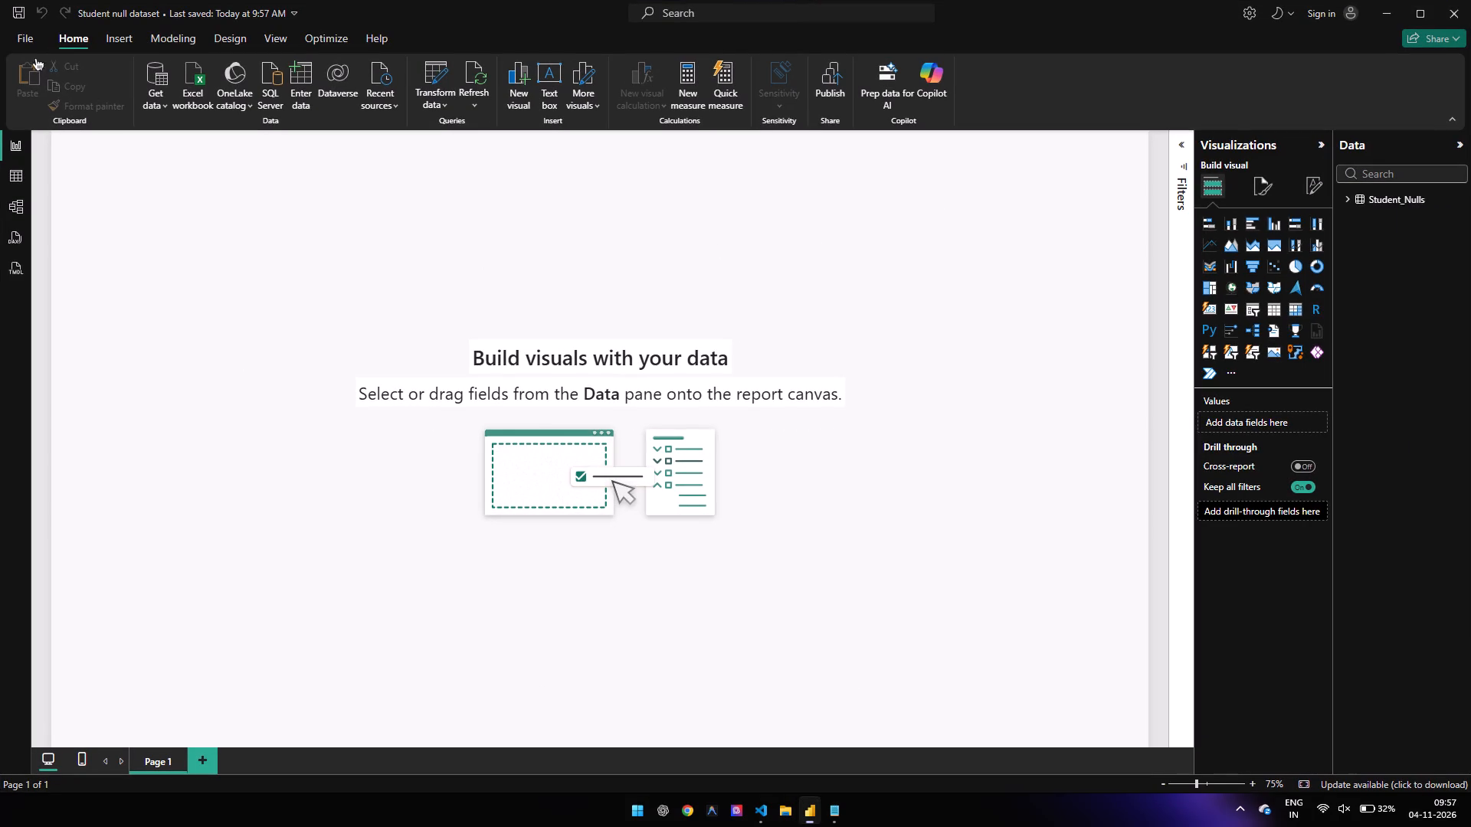
Create a new blank Power BI report and close the saved Student null dataset report.
click(31, 42)
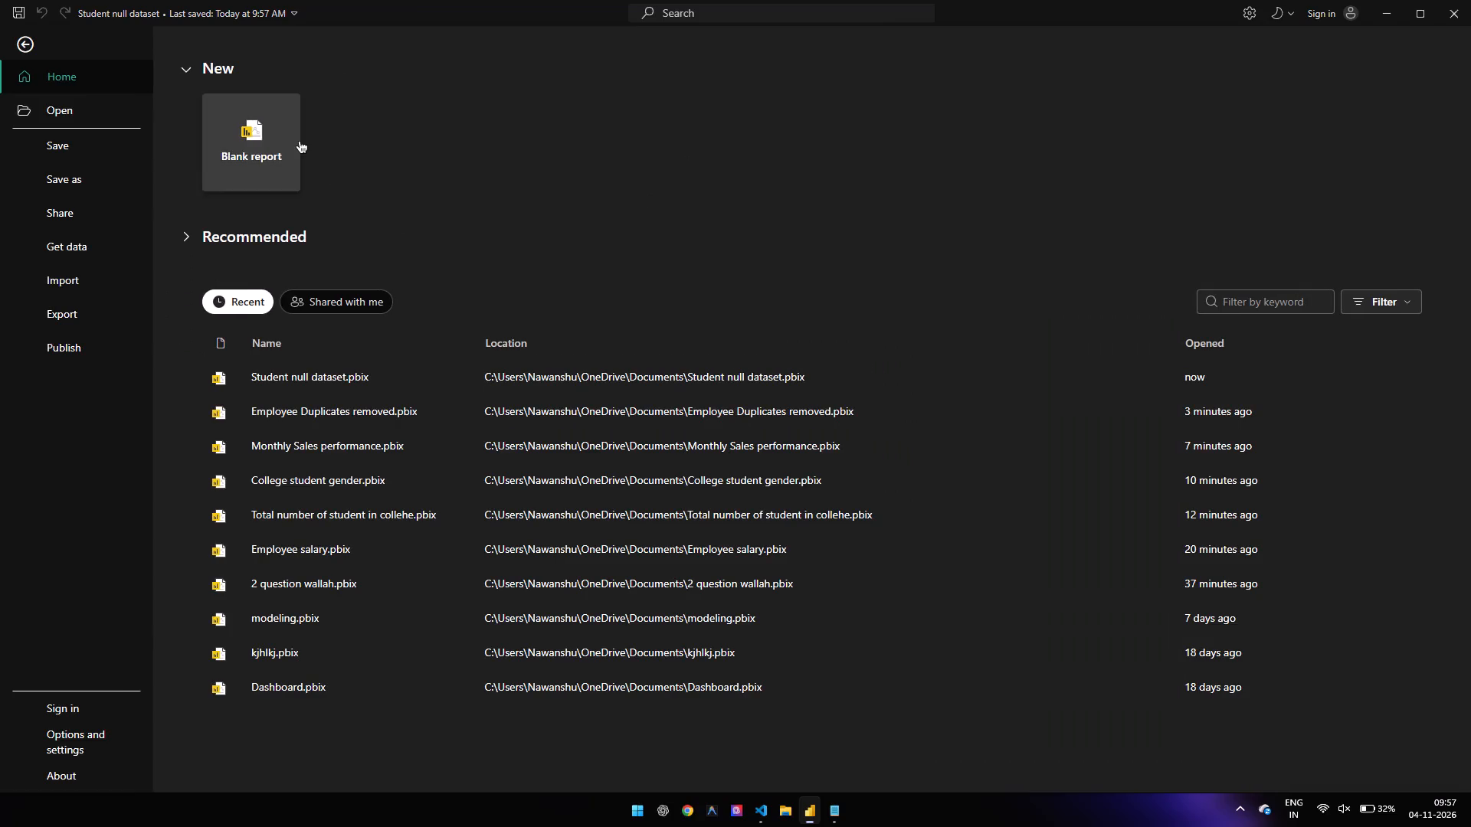
click(296, 141)
click(1470, 0)
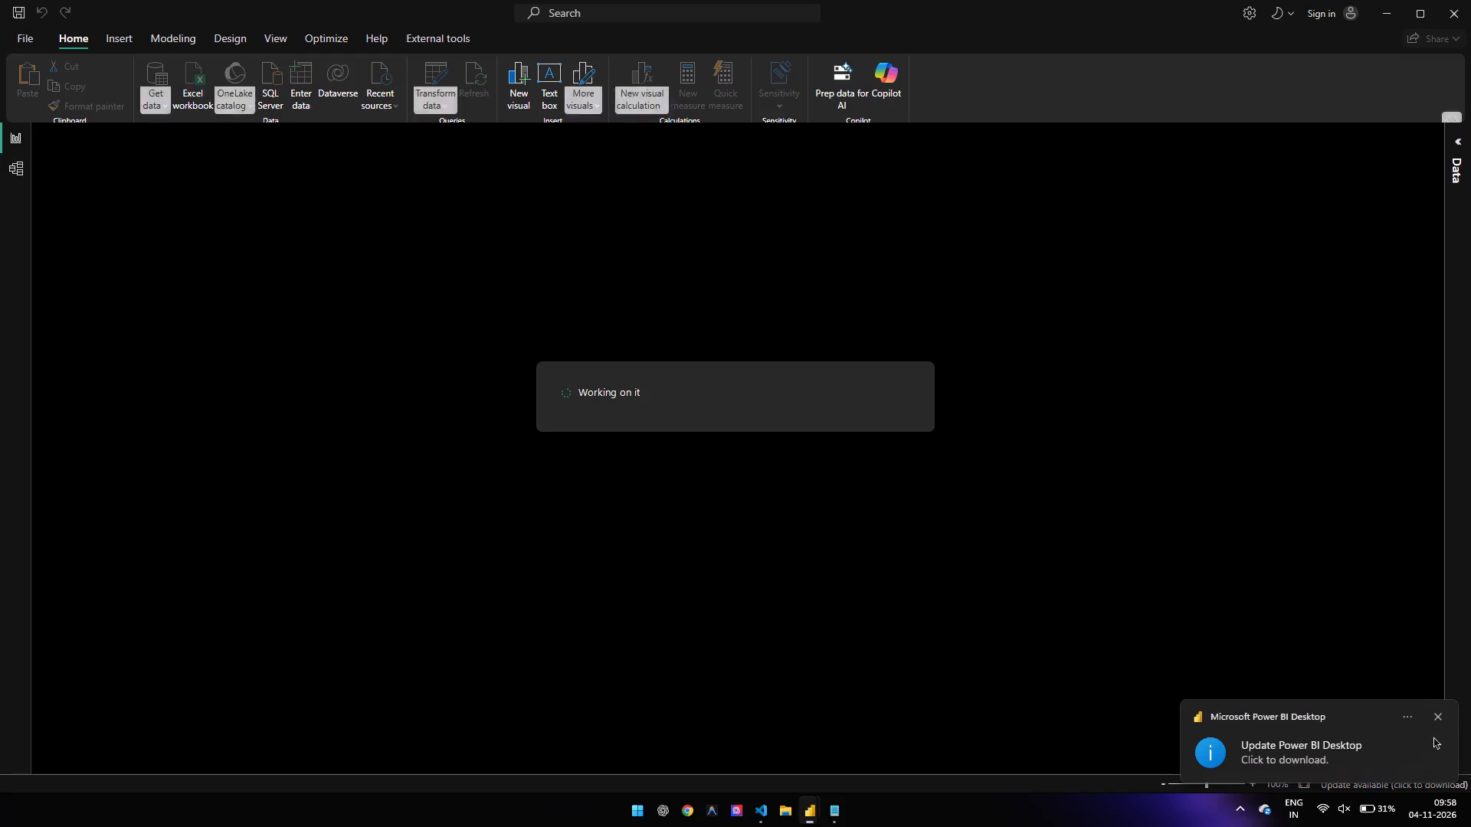
Dismiss the Power BI Desktop update notification.
click(1433, 717)
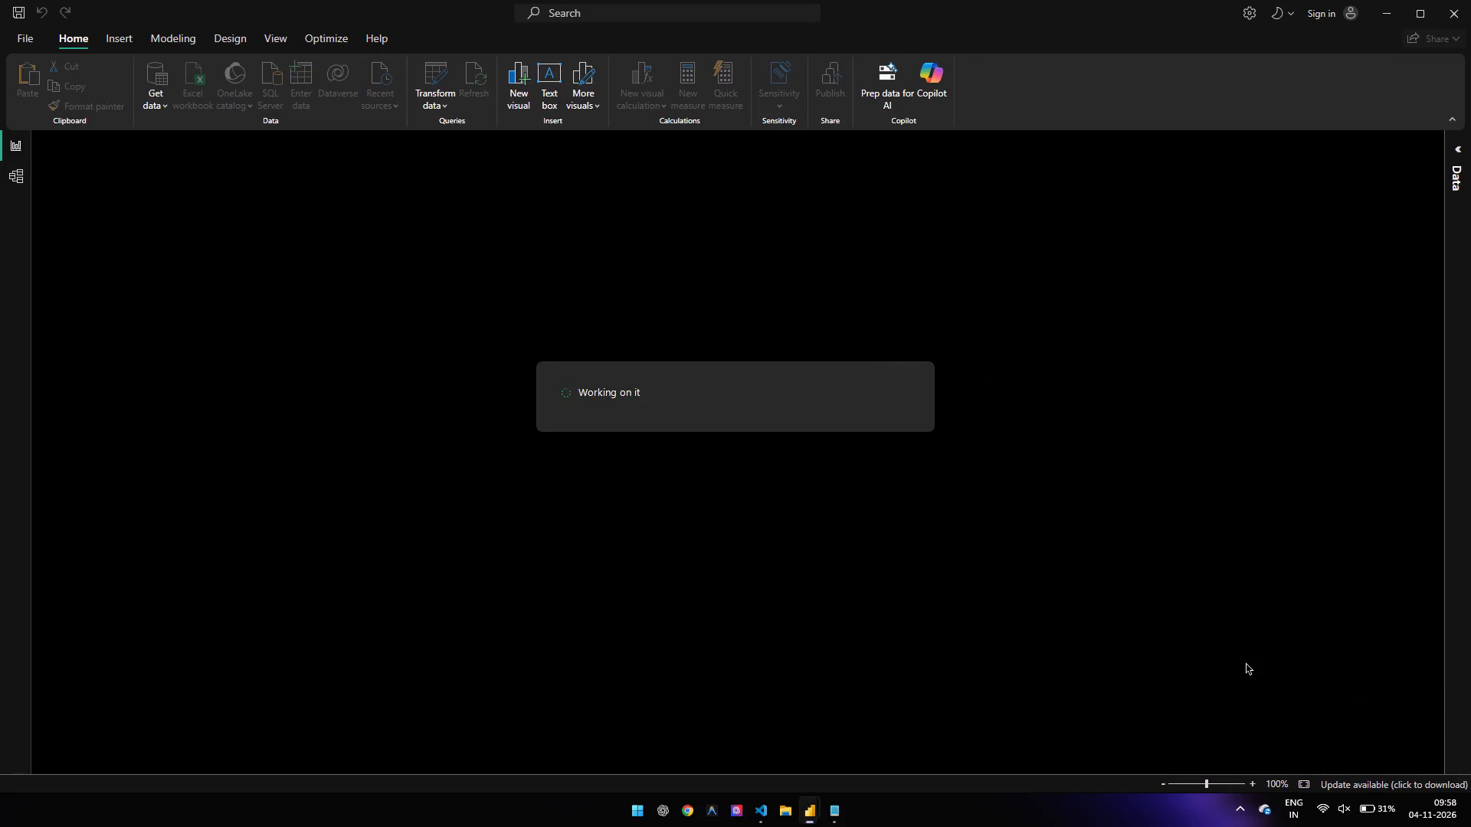
Search Windows for an app starting with "w".
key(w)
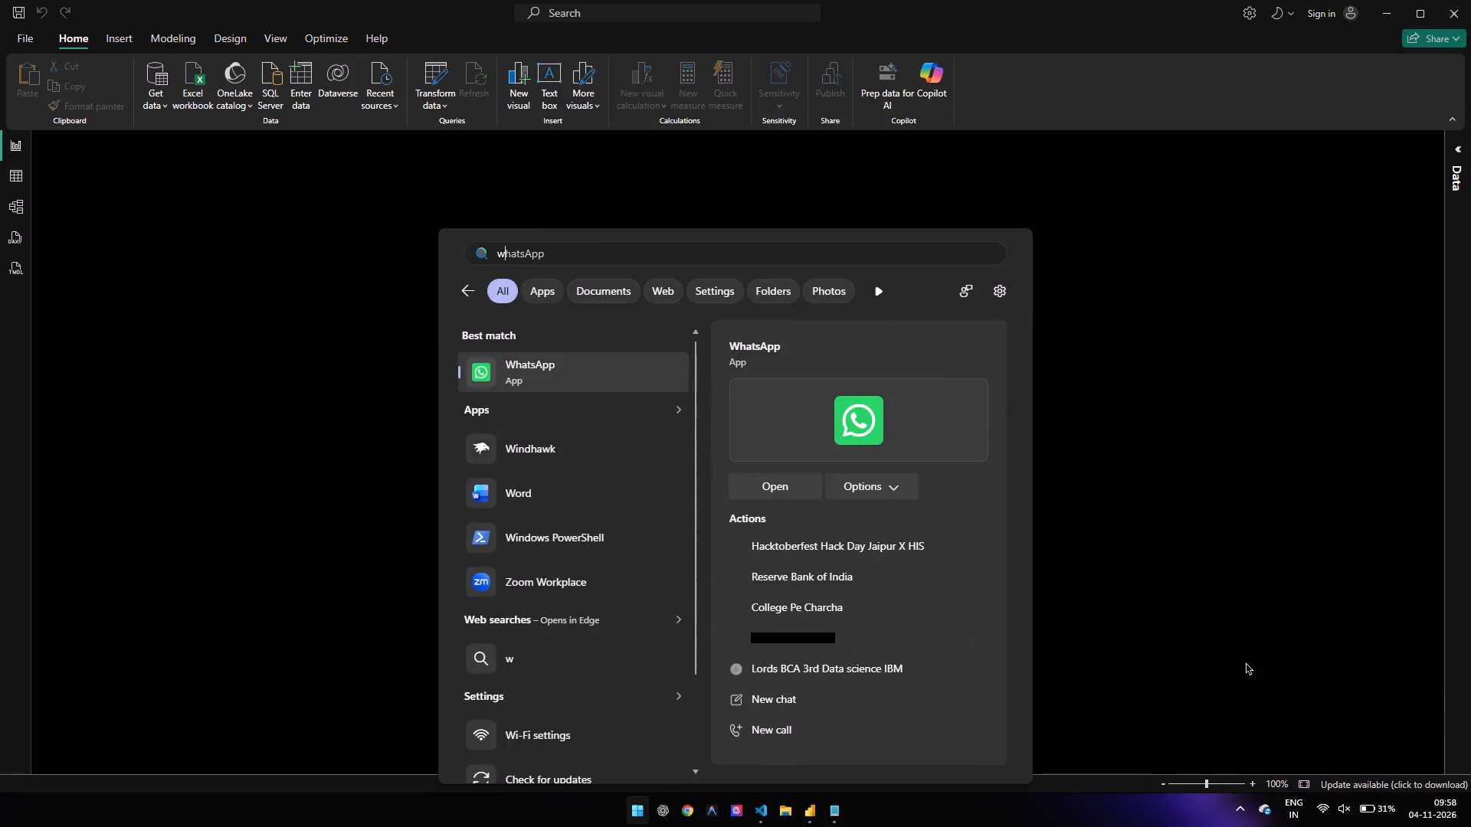
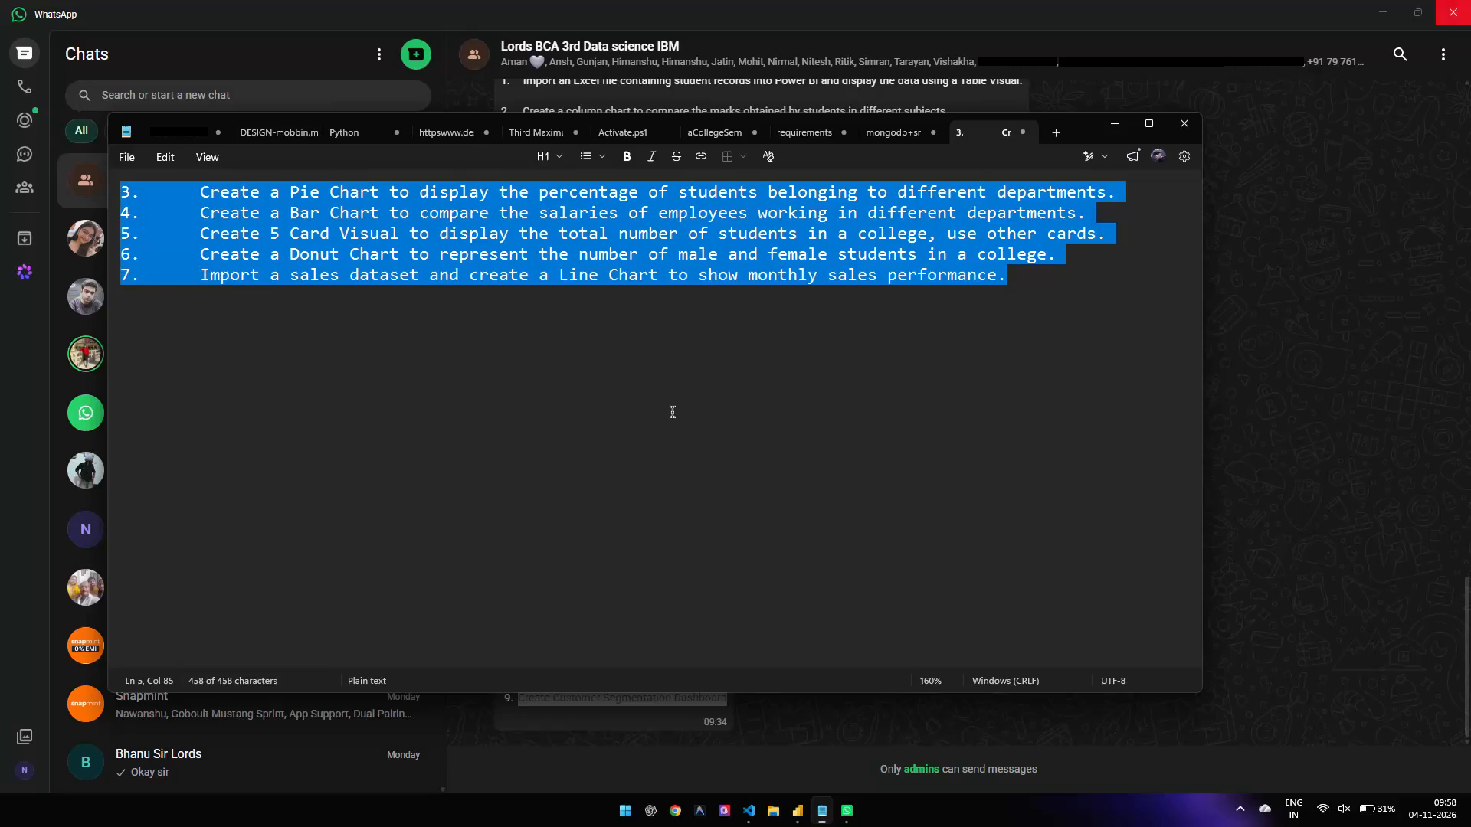
Replace the selected question list with the copied task list, from "Create Data Relationships" through "Create Customer Segmentation Dashboard".
key(ctrl+v)
Switch to the untitled Power BI Desktop report and bring up the list of recent reports.
key(alt+Tab)
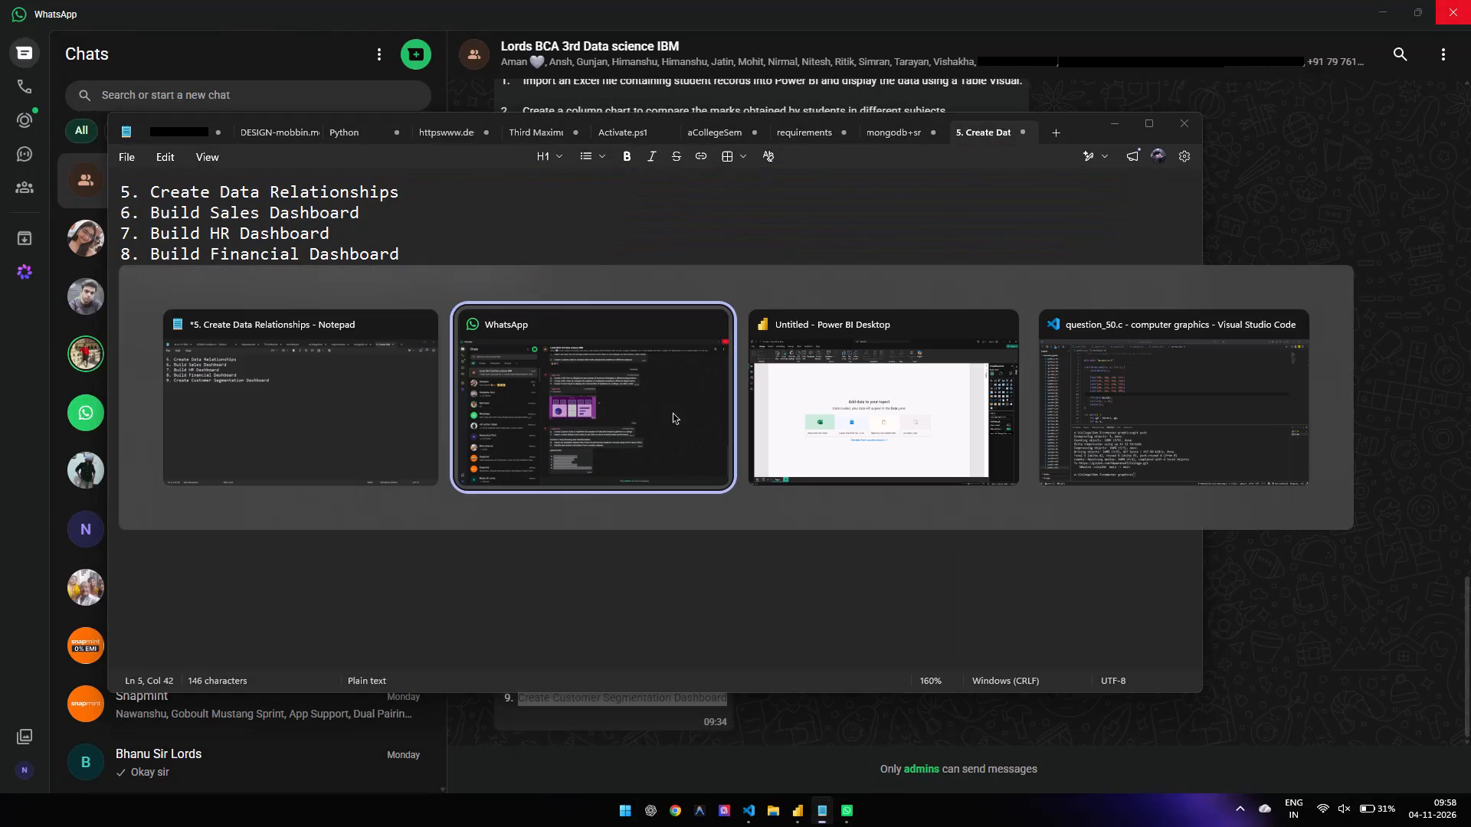
key(alt+Tab)
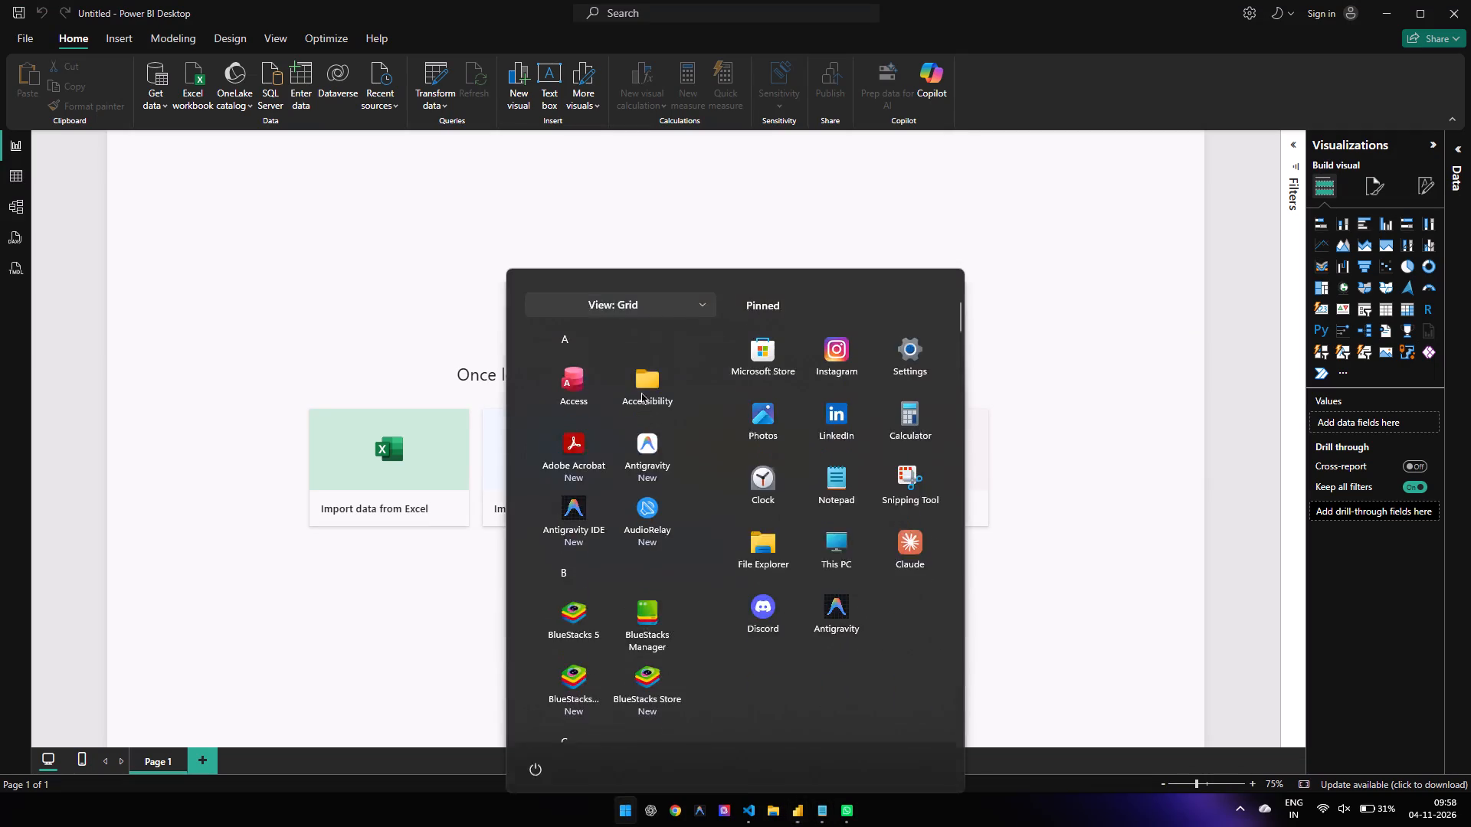
click(10, 36)
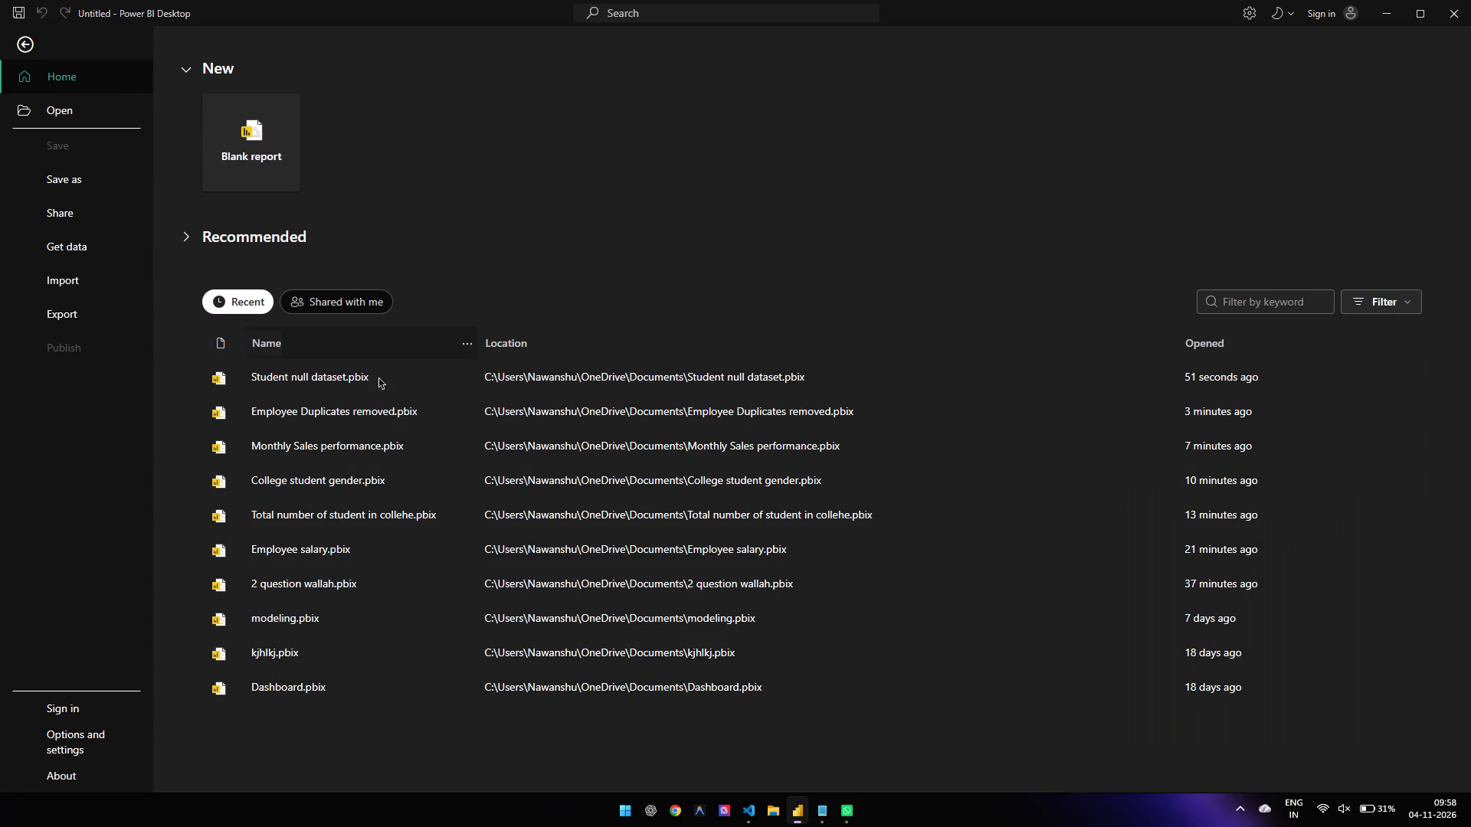
Open the recent Dashboard report and look over its Page 1 visuals, checking against the Notepad task list.
click(313, 684)
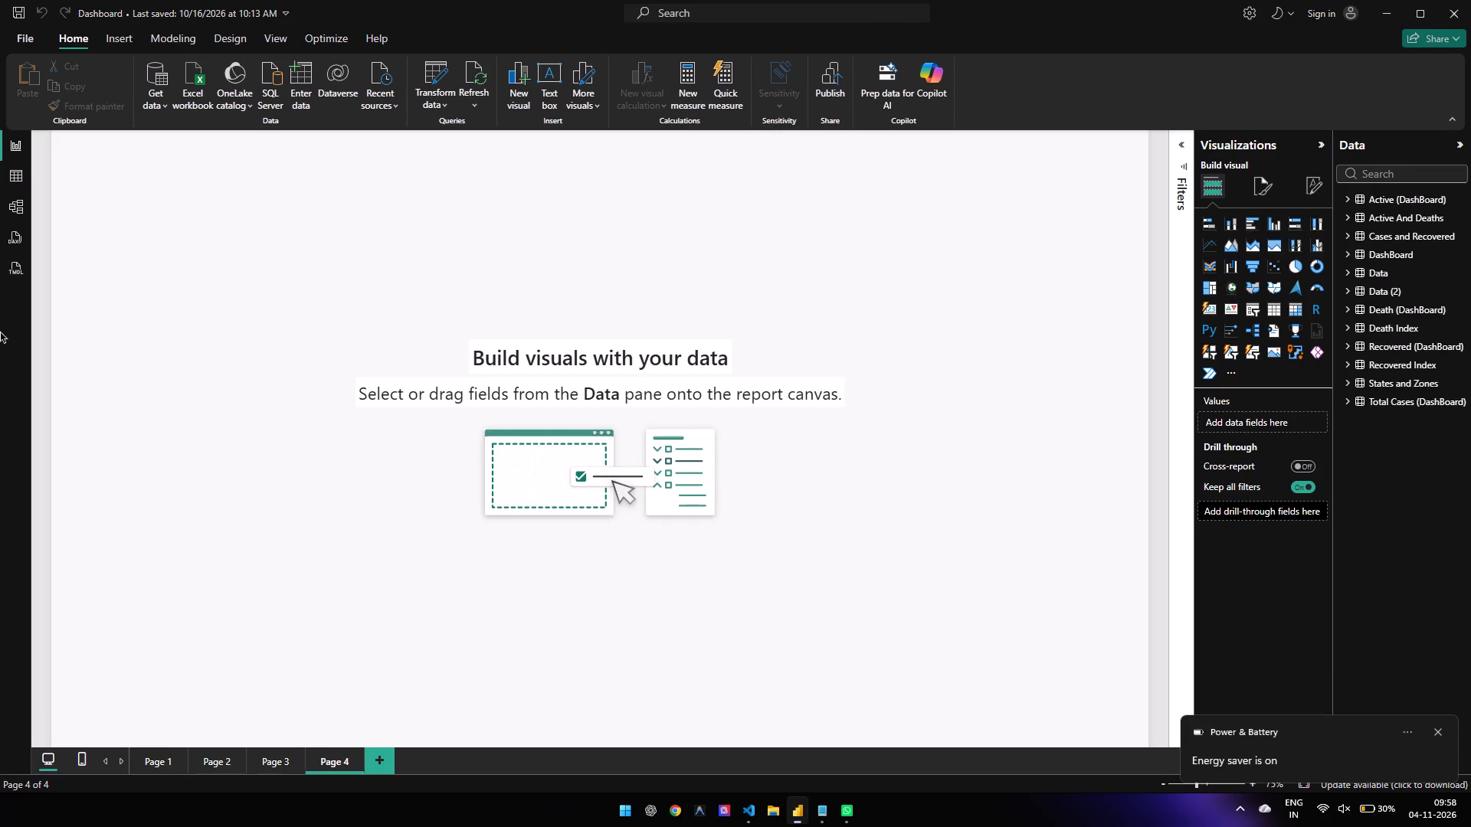
click(632, 576)
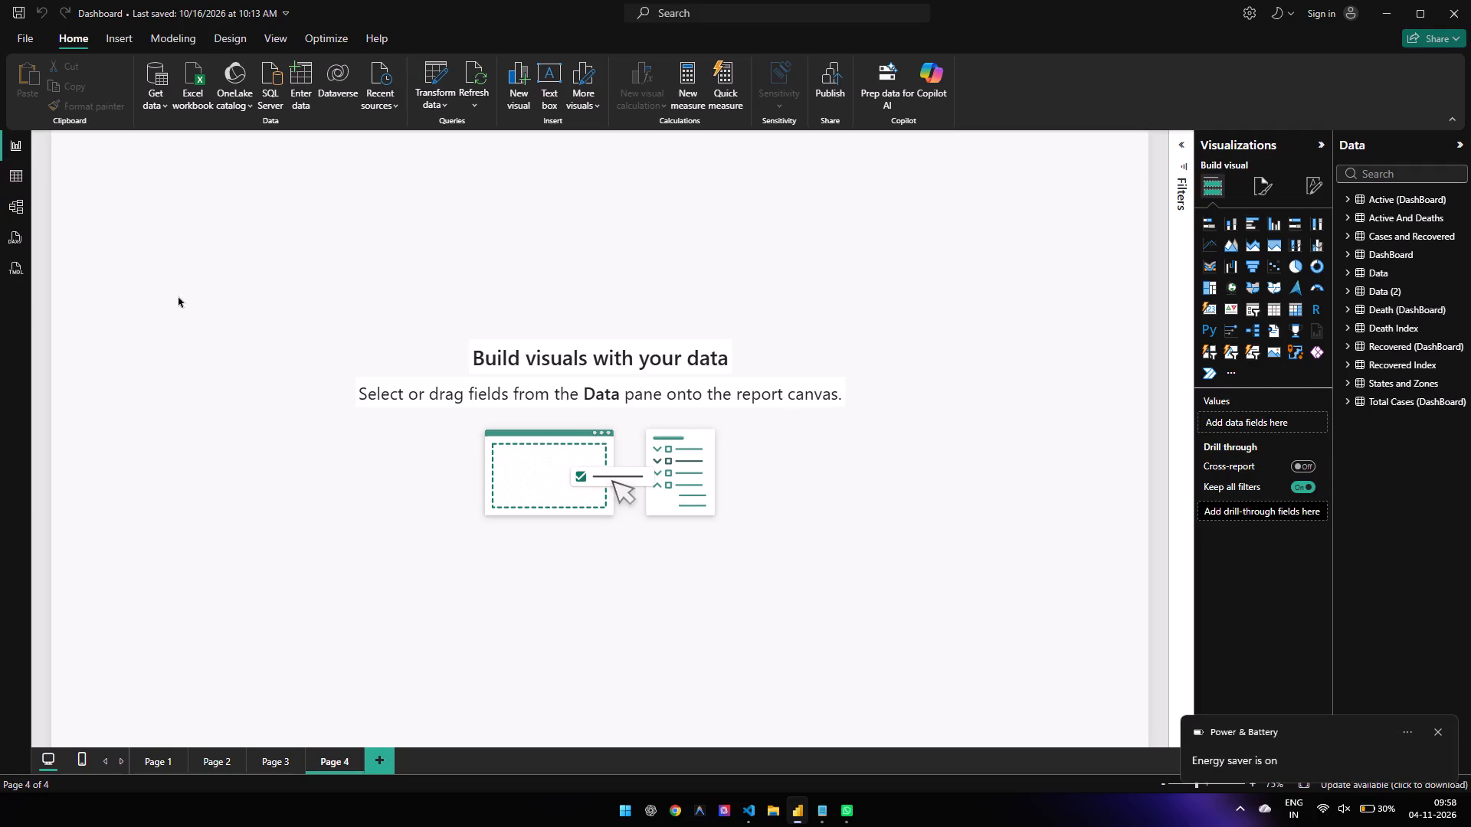
click(158, 767)
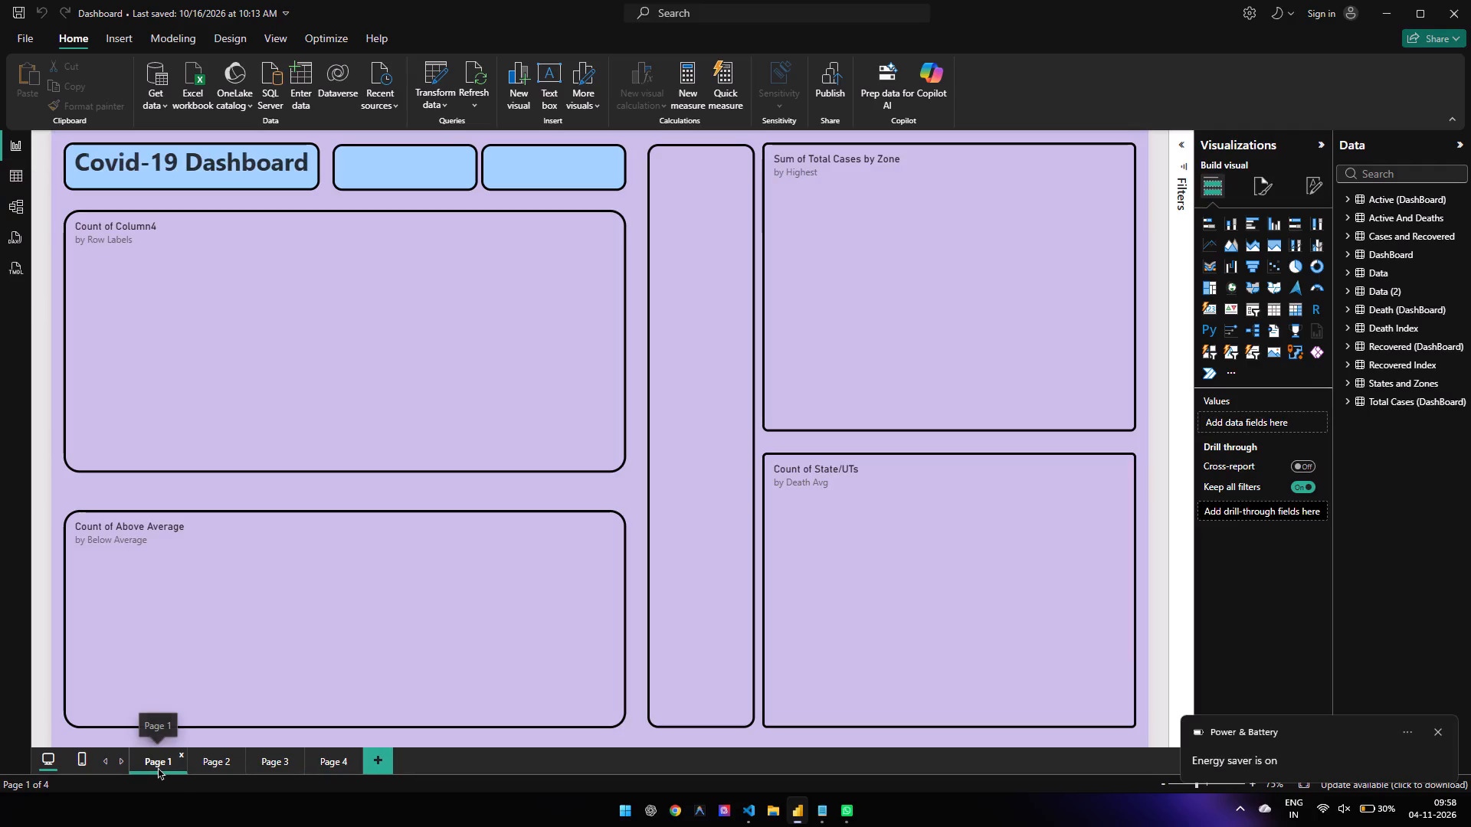
click(535, 523)
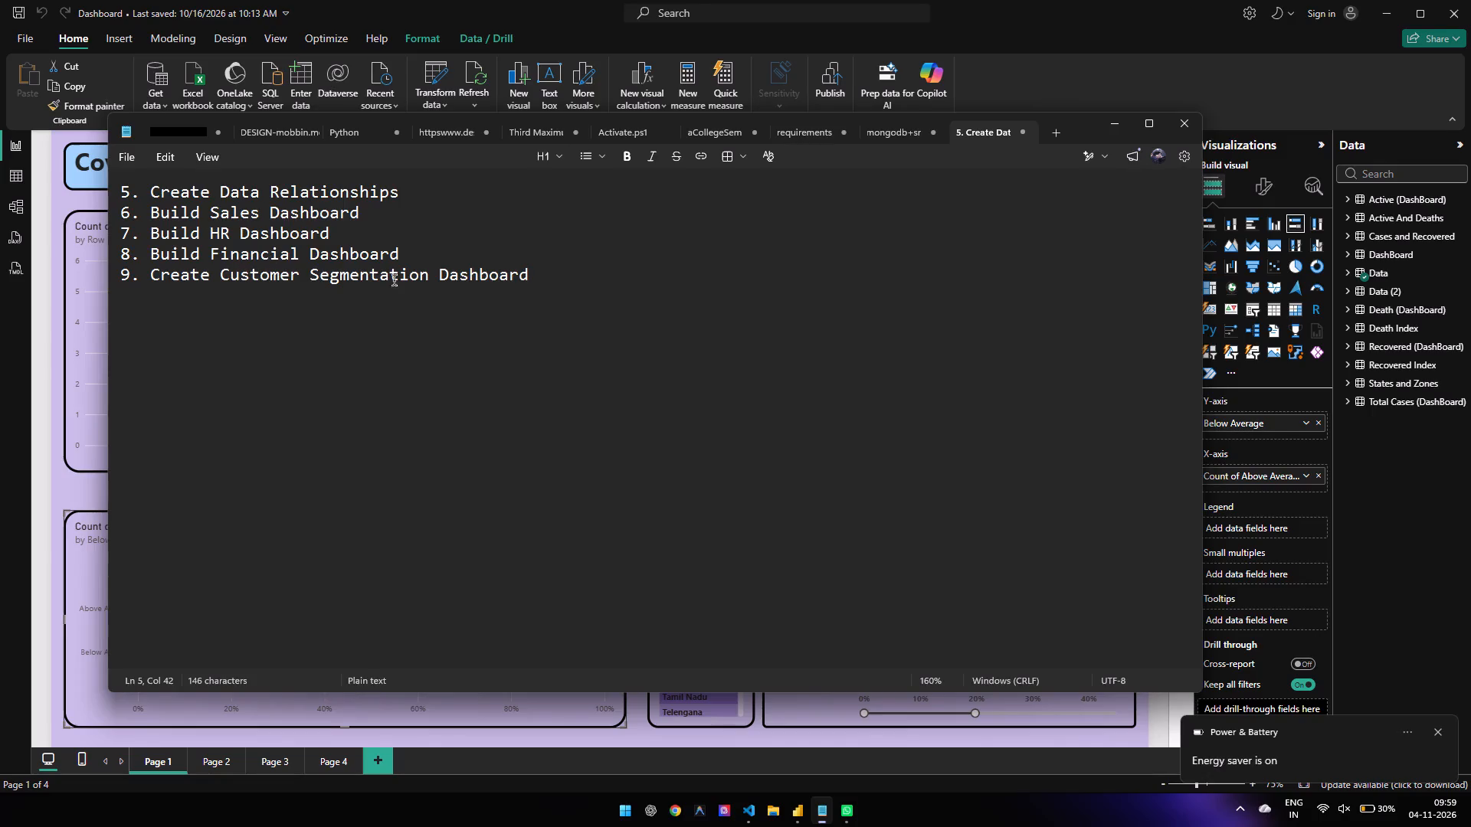
click(473, 375)
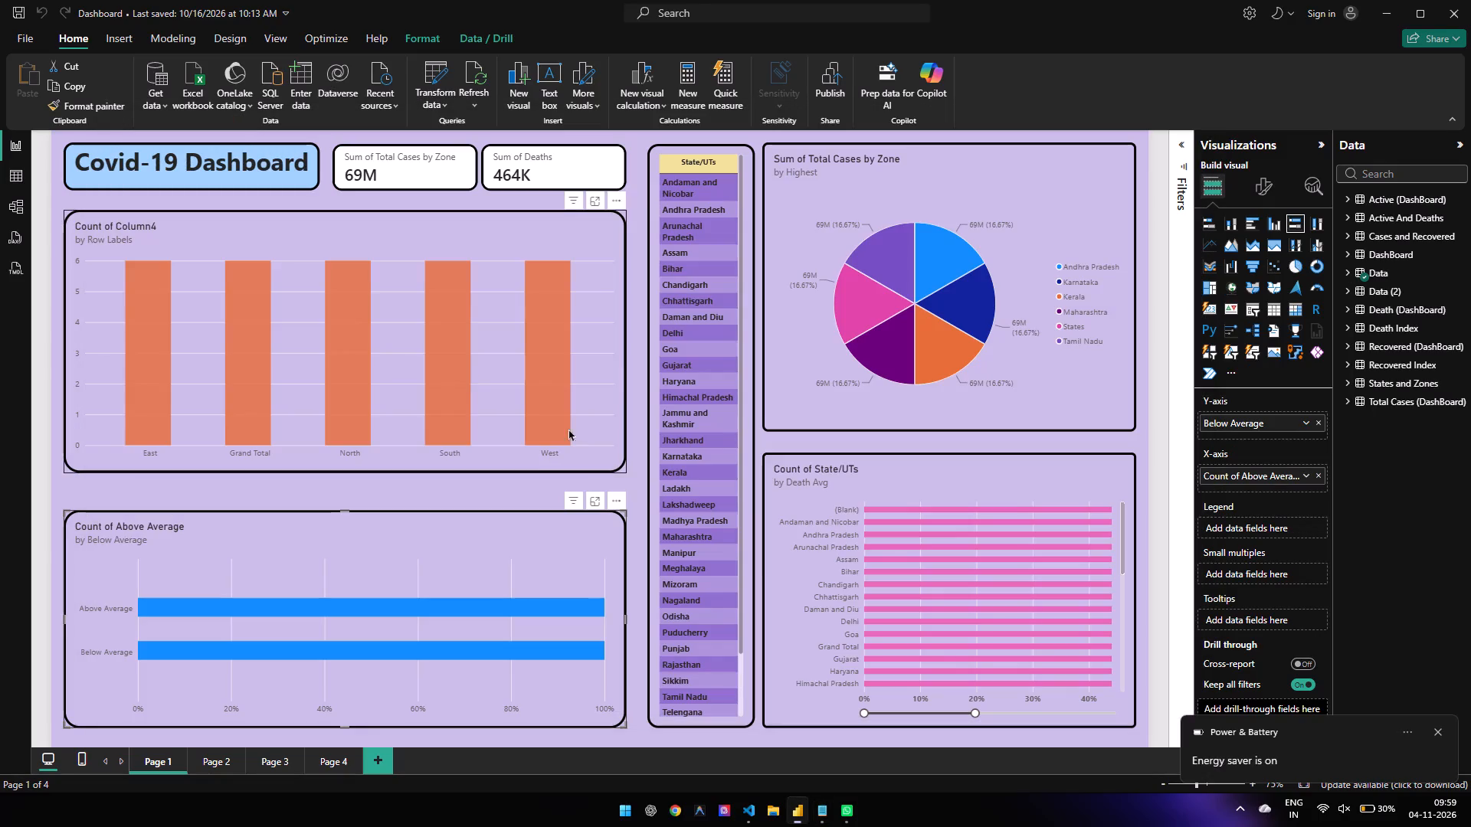
Open the recent kjhlkj report and examine its Page 1 and its data model.
click(18, 44)
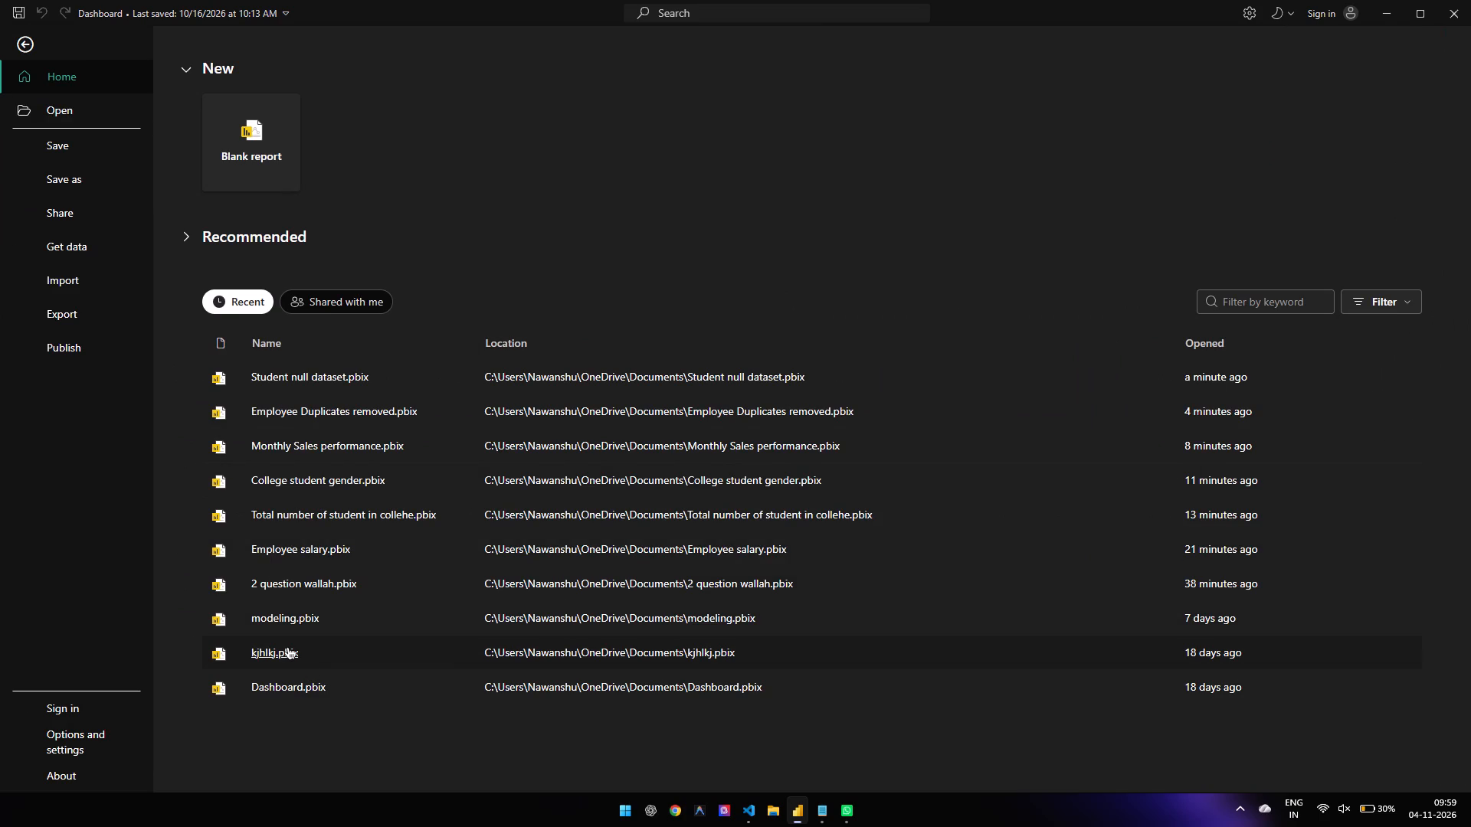
click(283, 648)
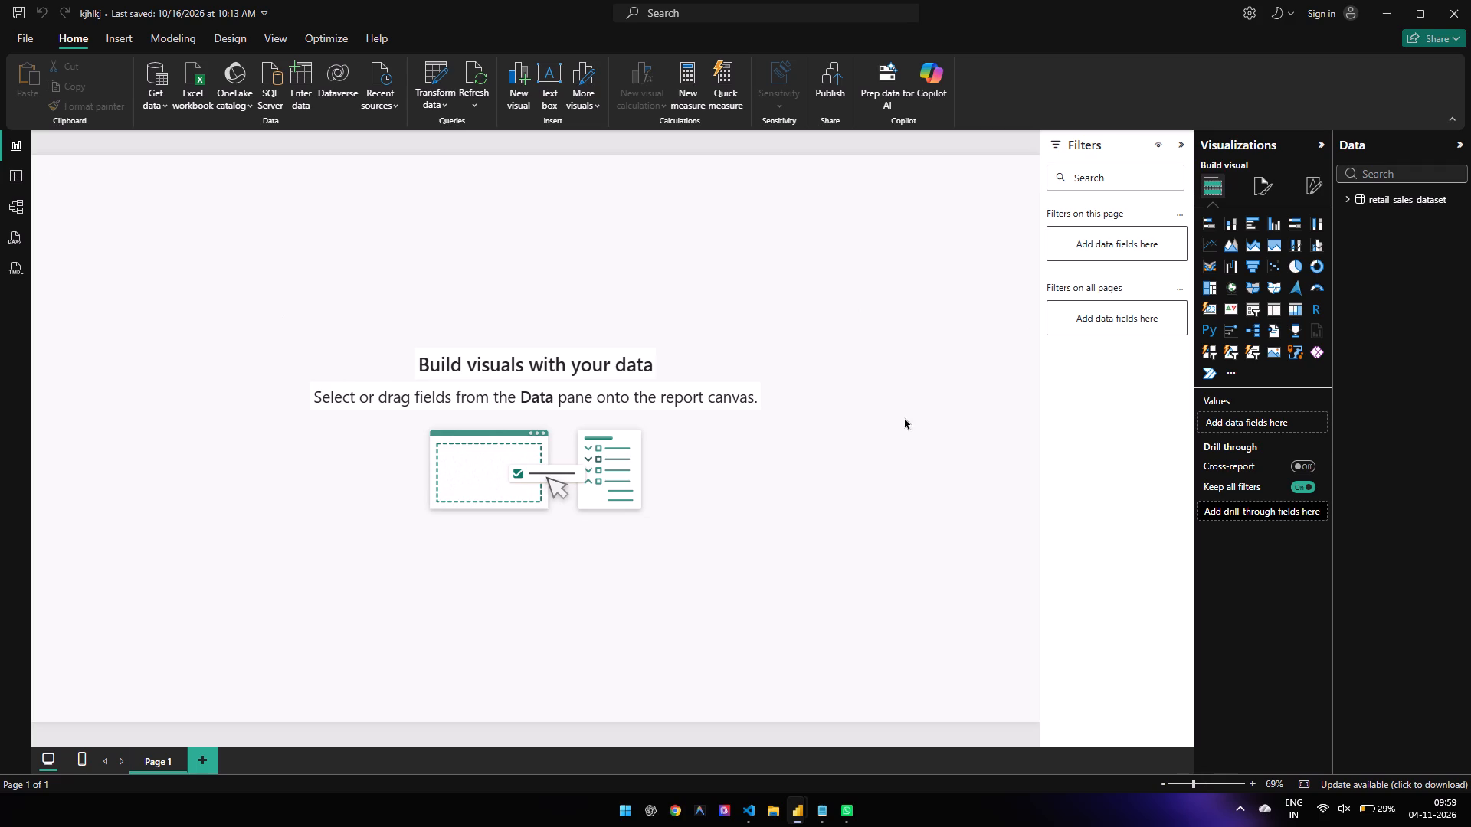
click(141, 768)
click(26, 212)
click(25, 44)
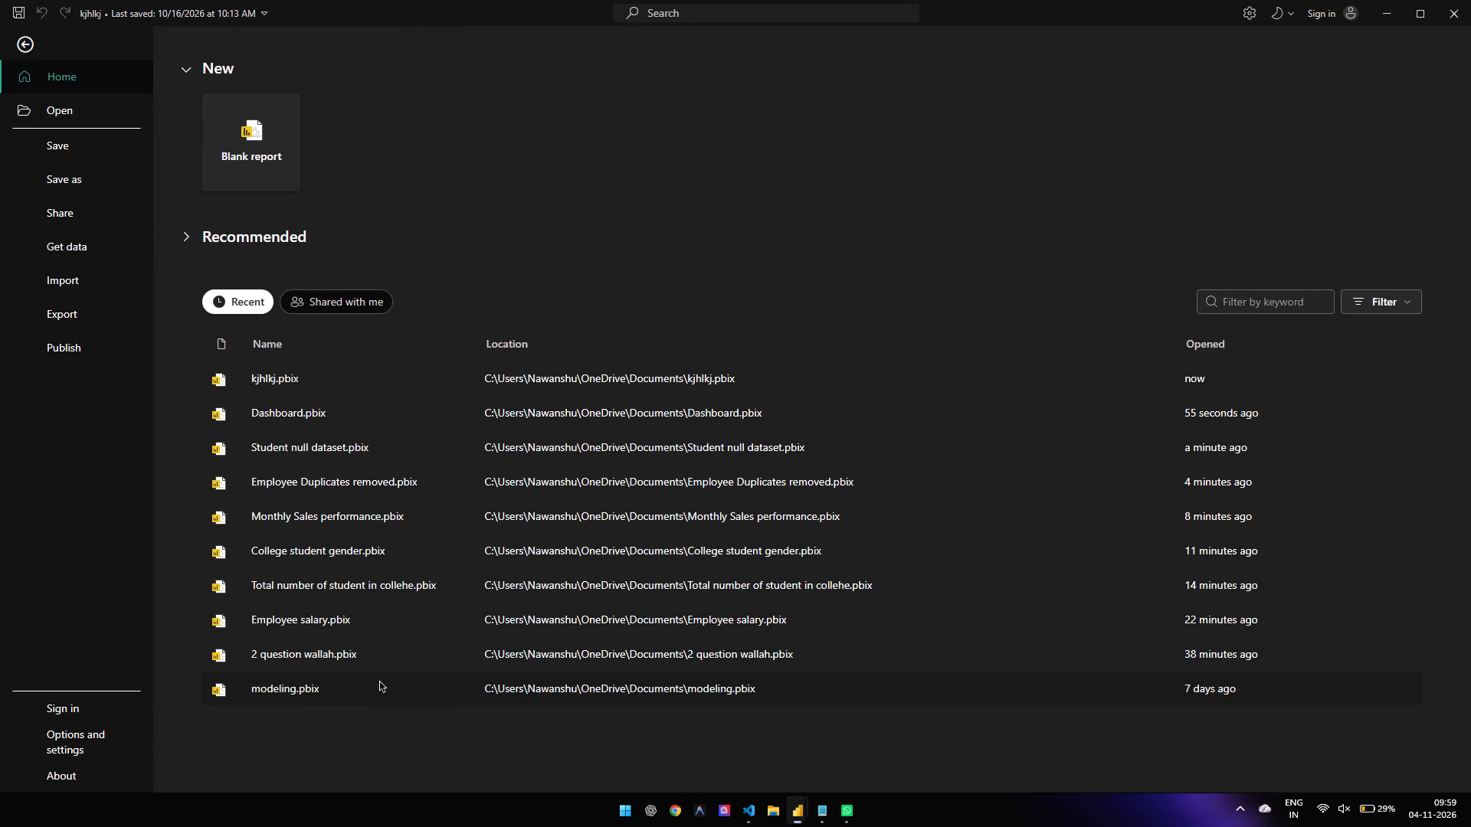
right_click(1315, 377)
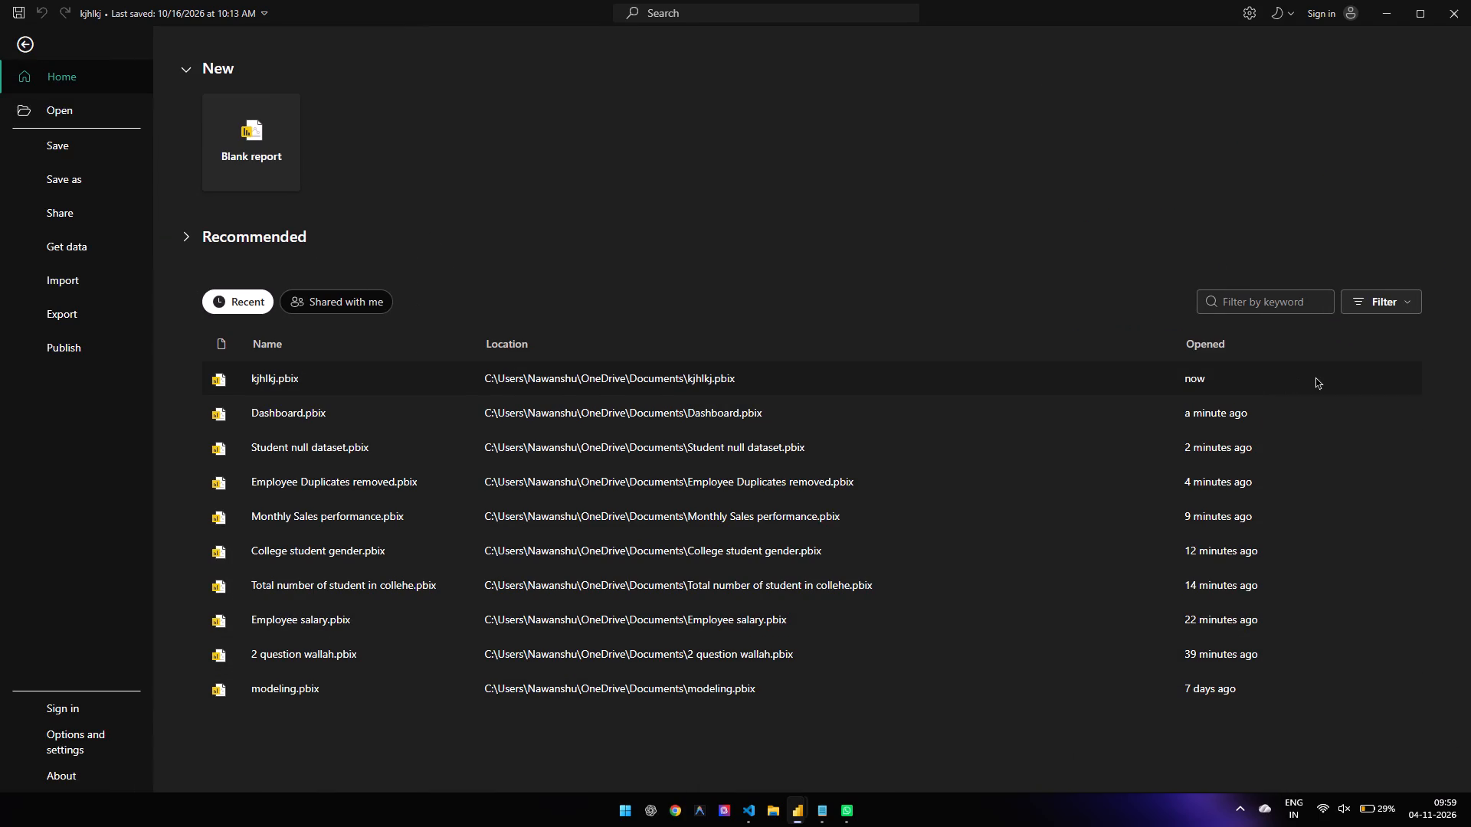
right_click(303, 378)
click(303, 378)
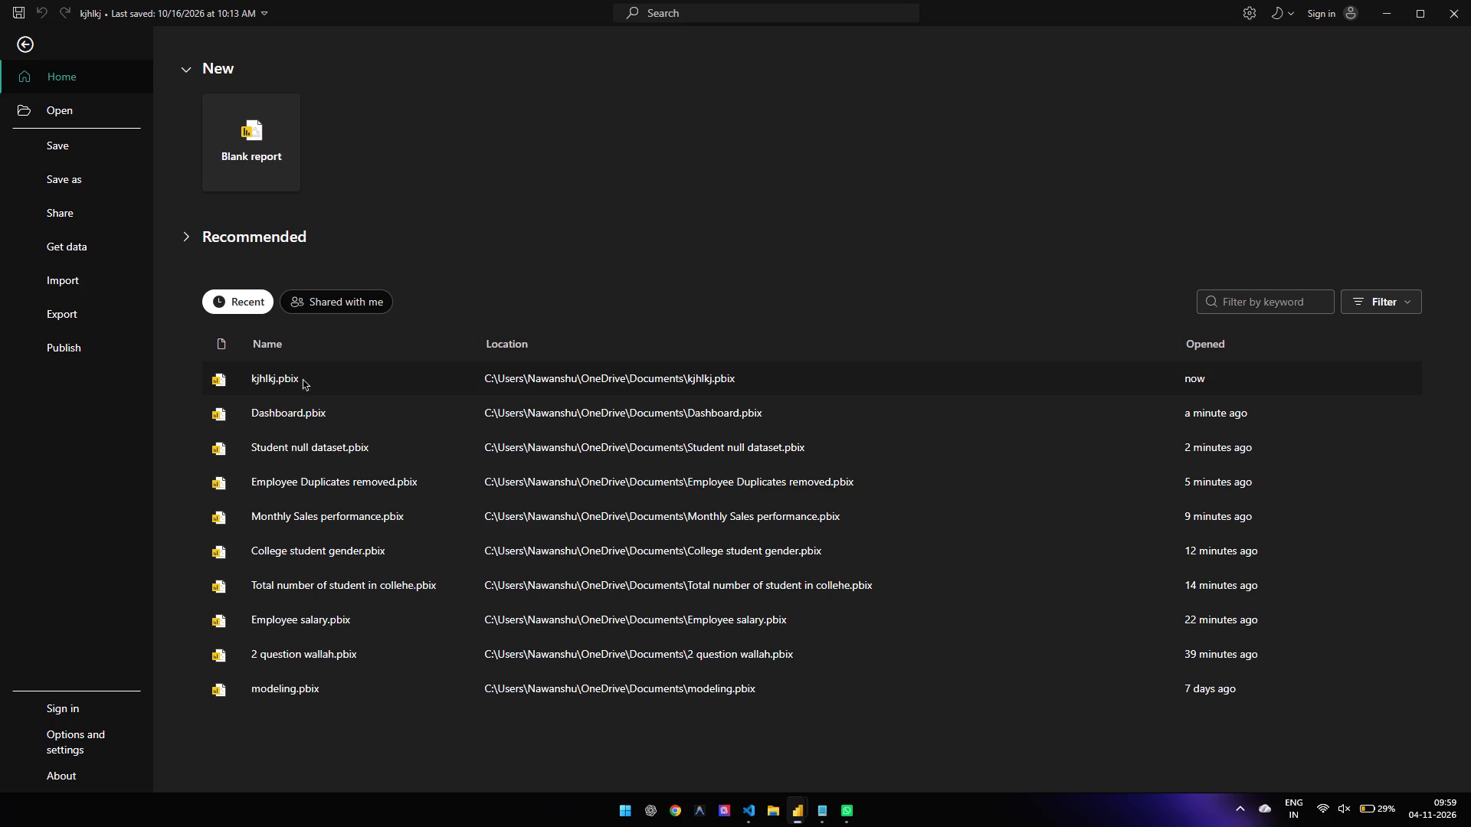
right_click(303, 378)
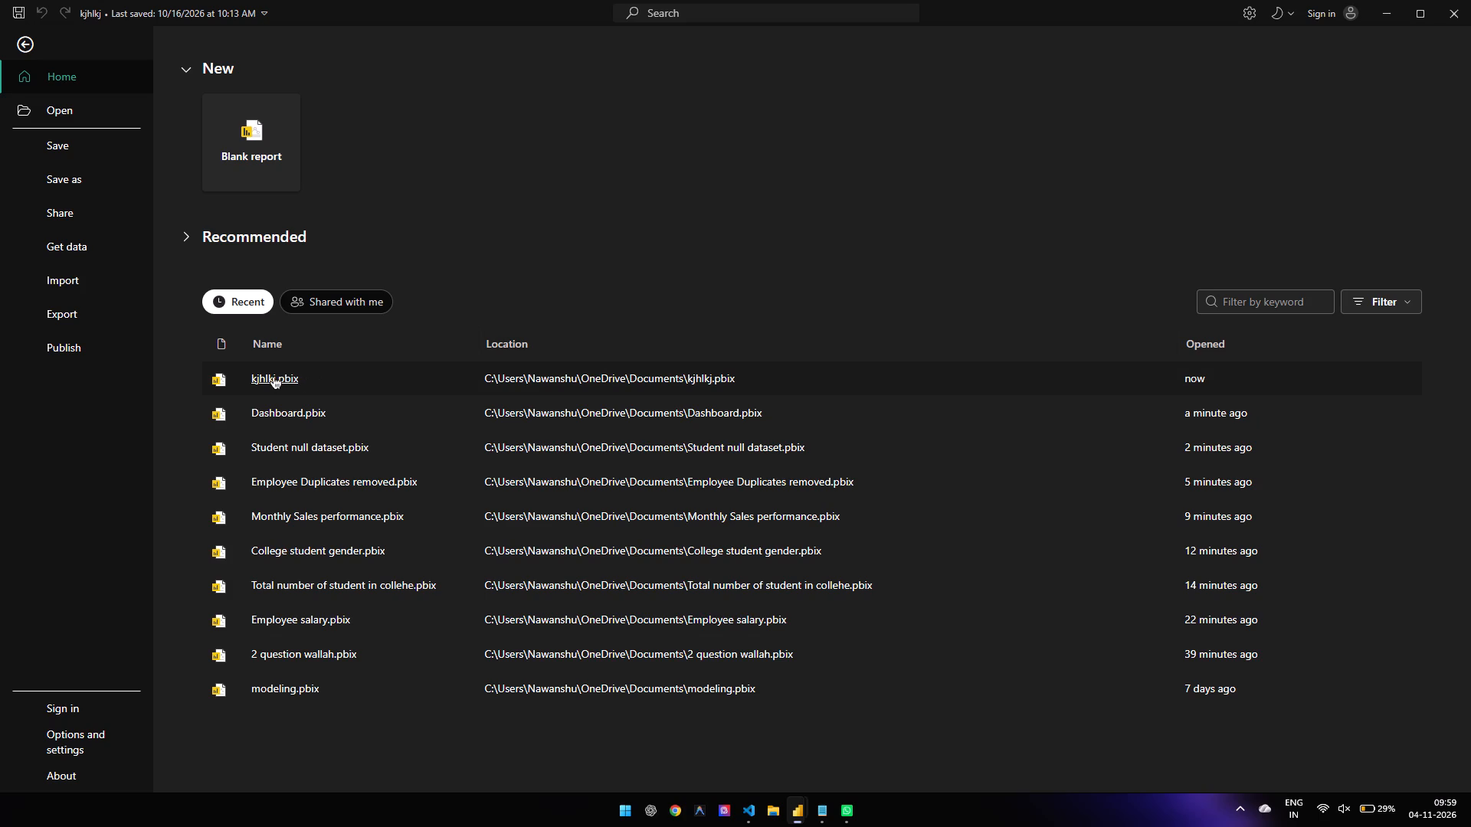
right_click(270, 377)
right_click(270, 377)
Open the kjhlkj report again from the recent files and close its already open window.
click(282, 378)
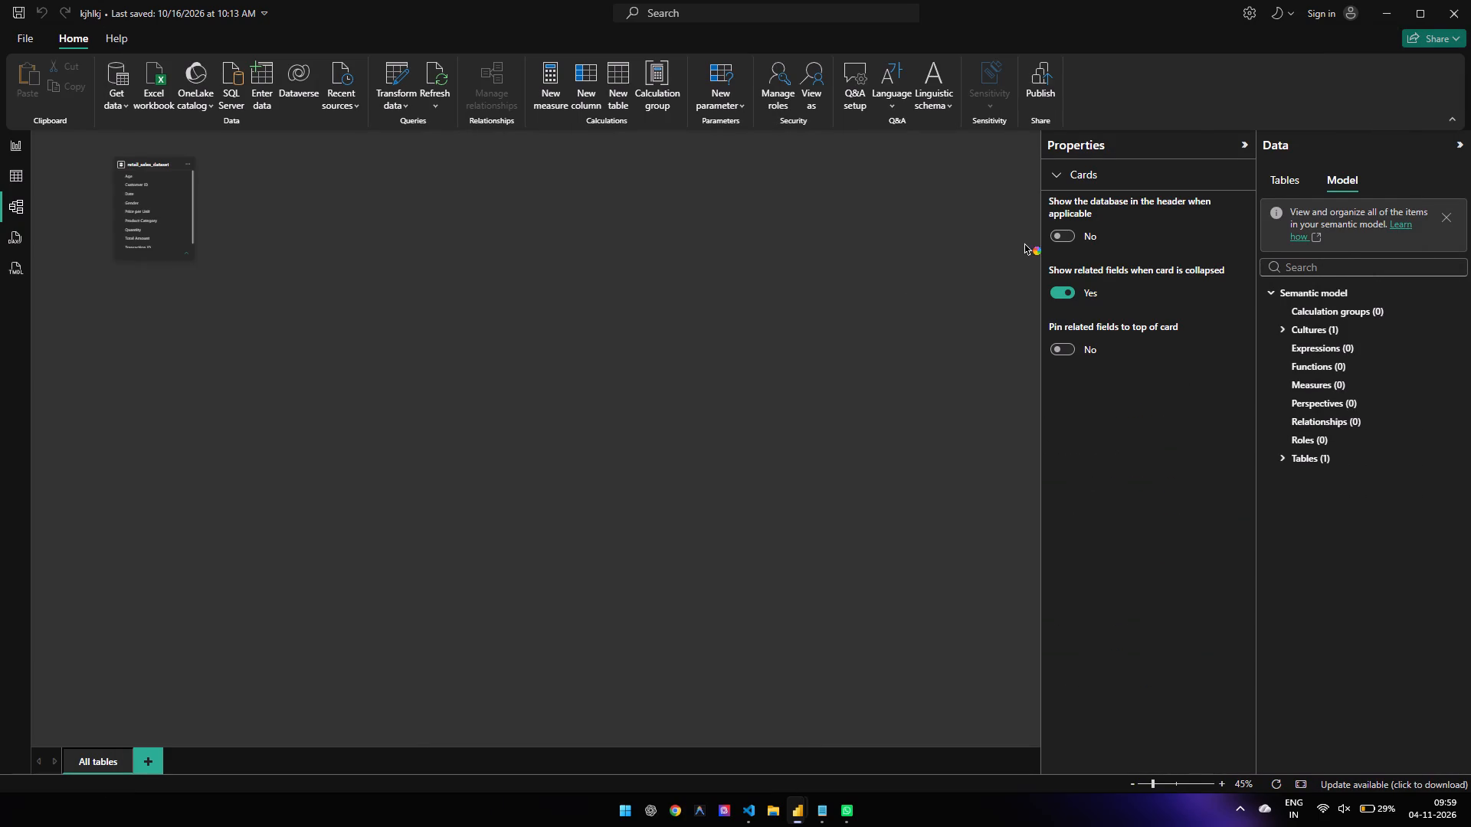
click(1470, 0)
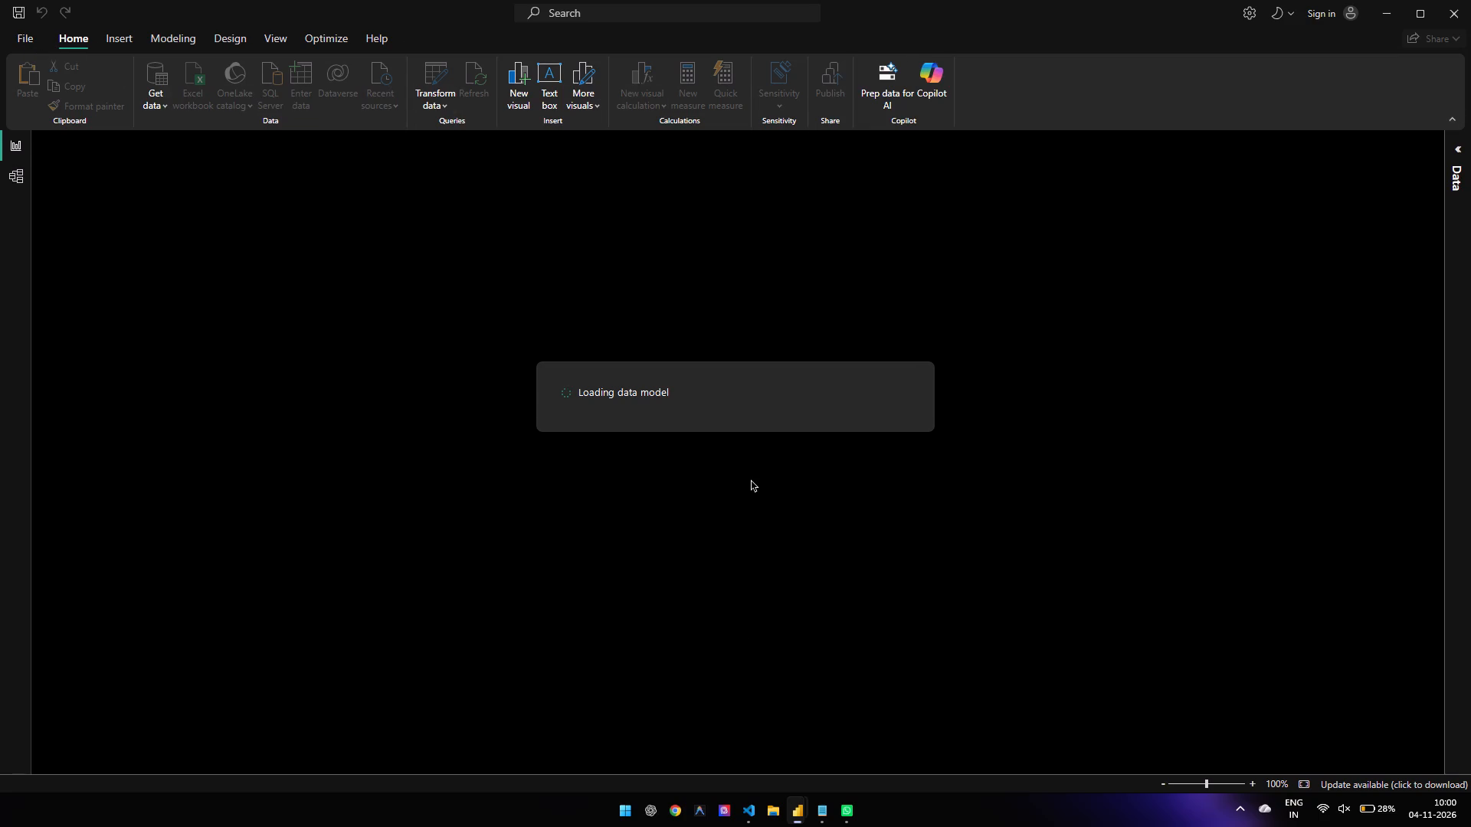
In File Explorer's Documents folder, permanently delete yuvraj report 2, thesis 2 (2), the LECTURE-10 API consumption PDF and the System Analysis and Design shortcut.
key(super+e)
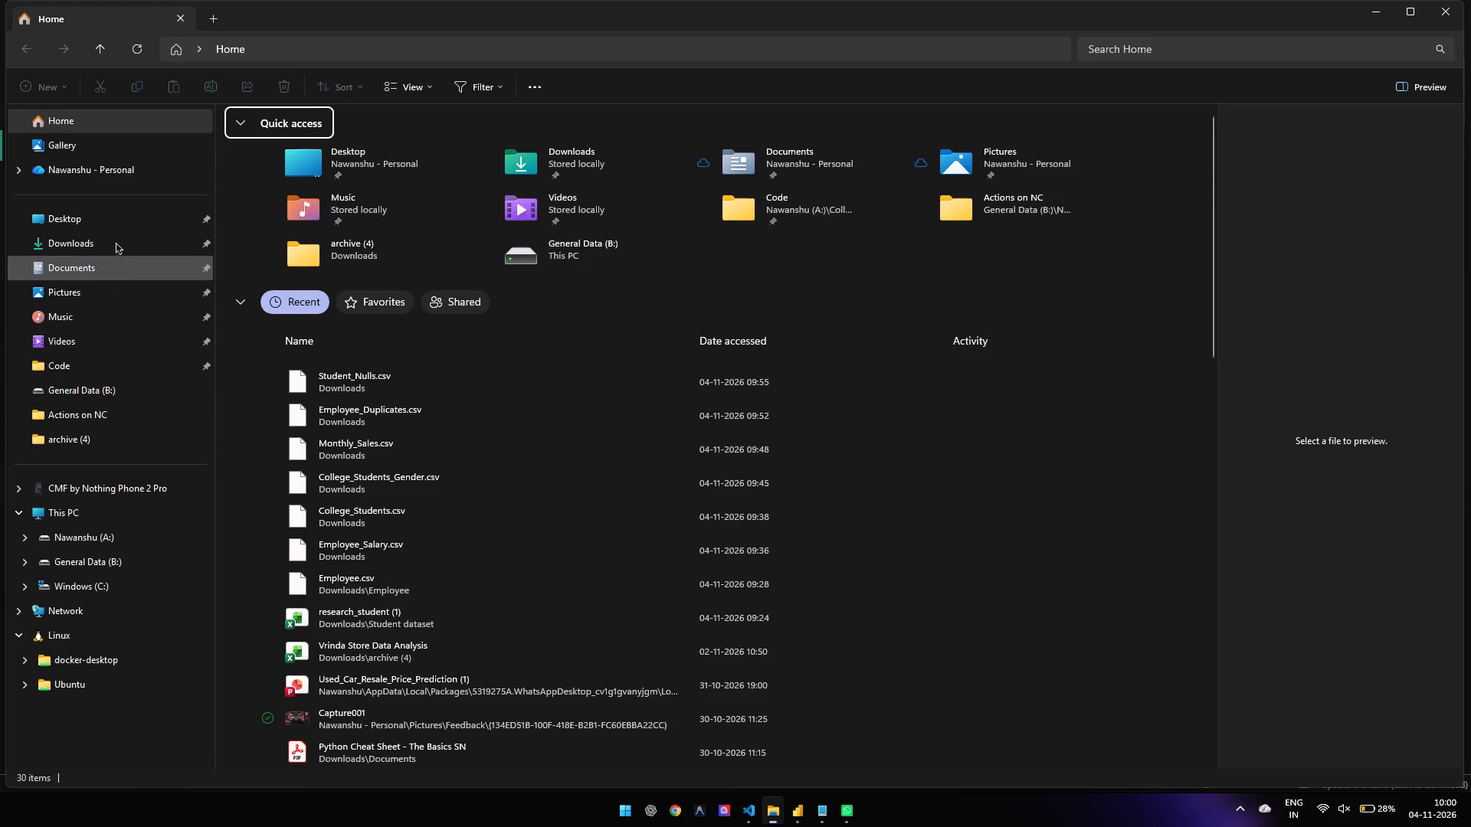
click(116, 267)
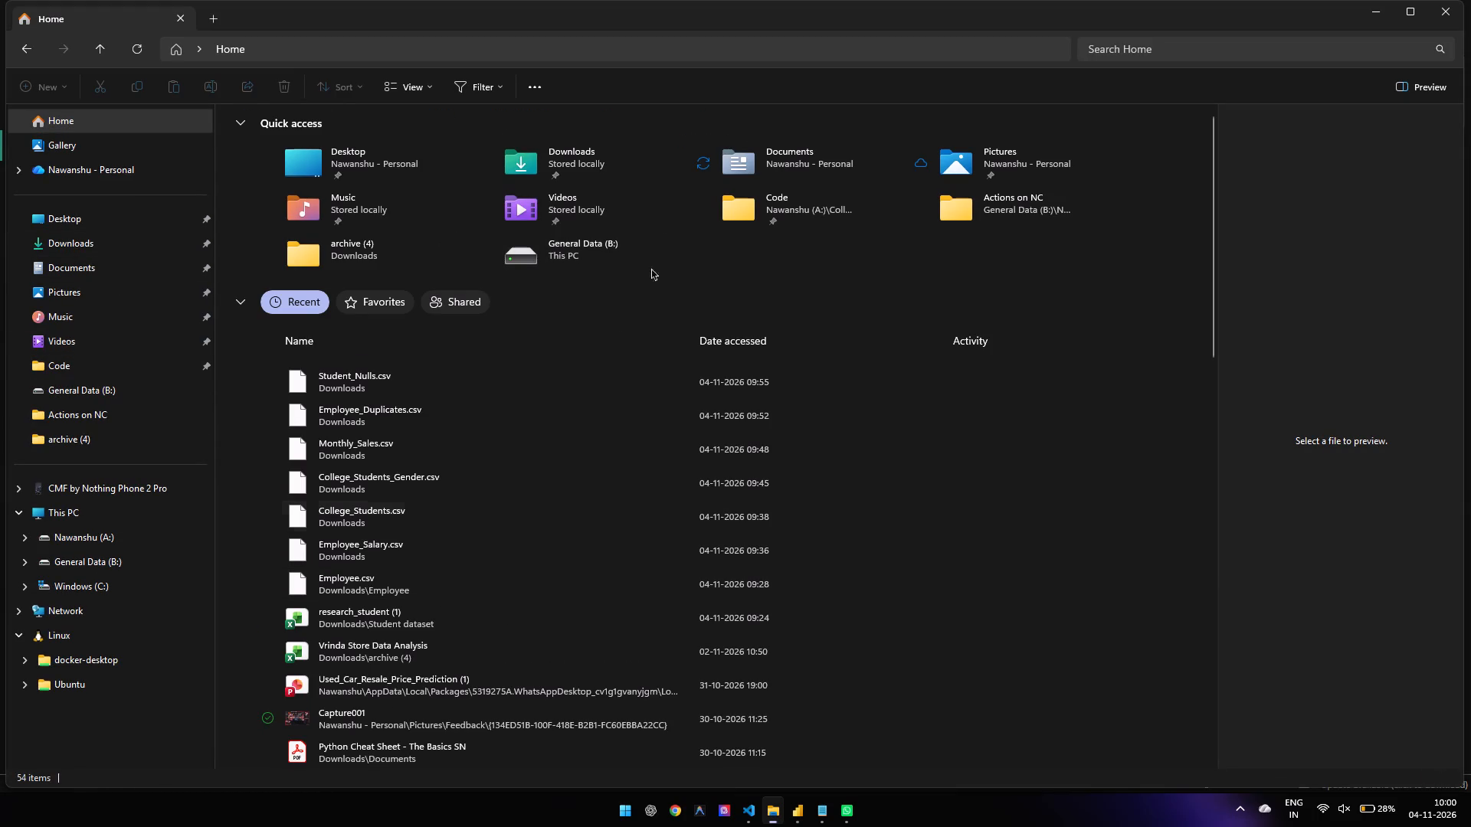
click(134, 263)
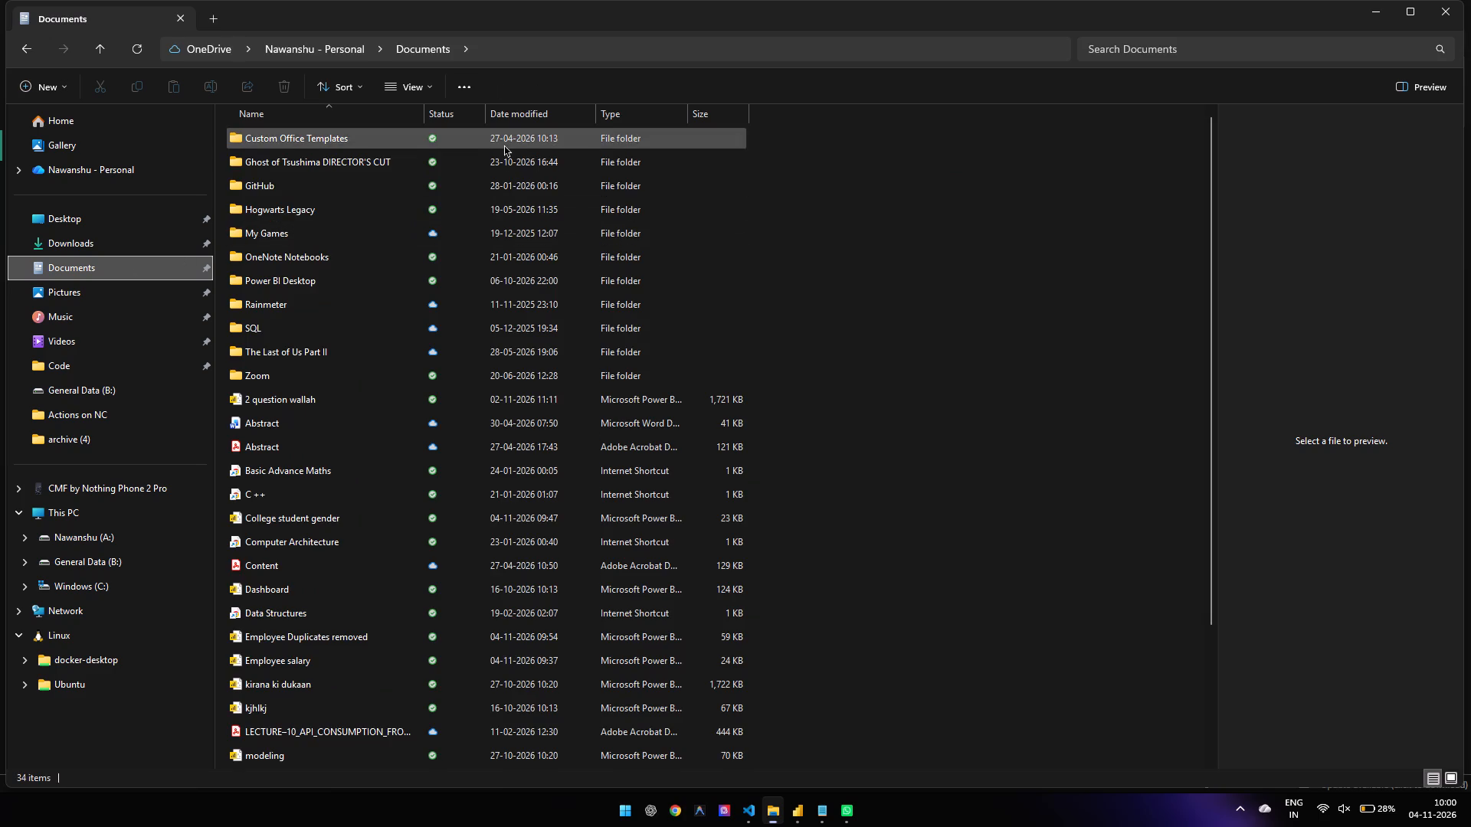
scroll(446, 665, down, 10)
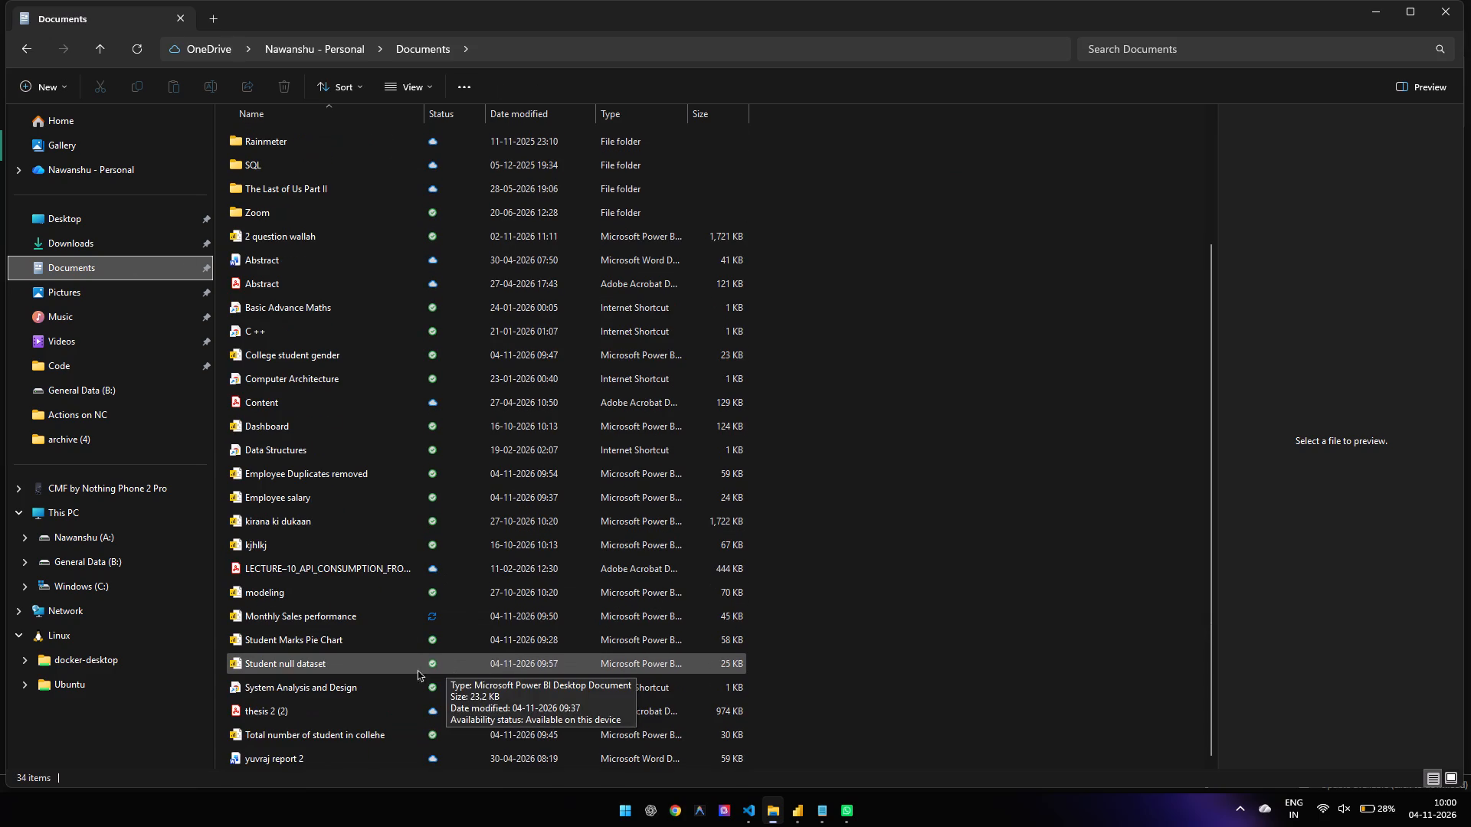
click(323, 757)
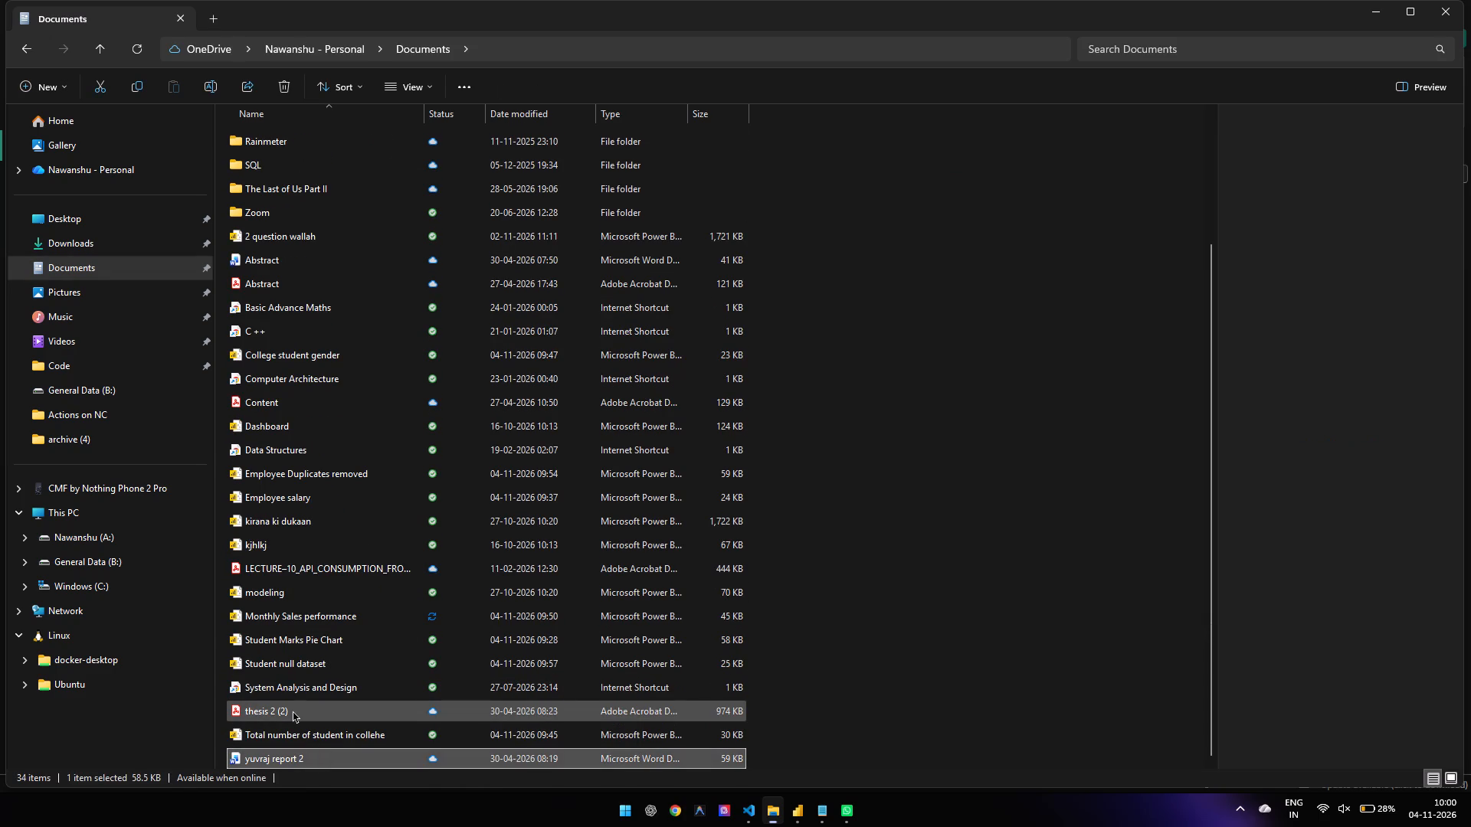
ctrl+click(293, 711)
ctrl+click(382, 566)
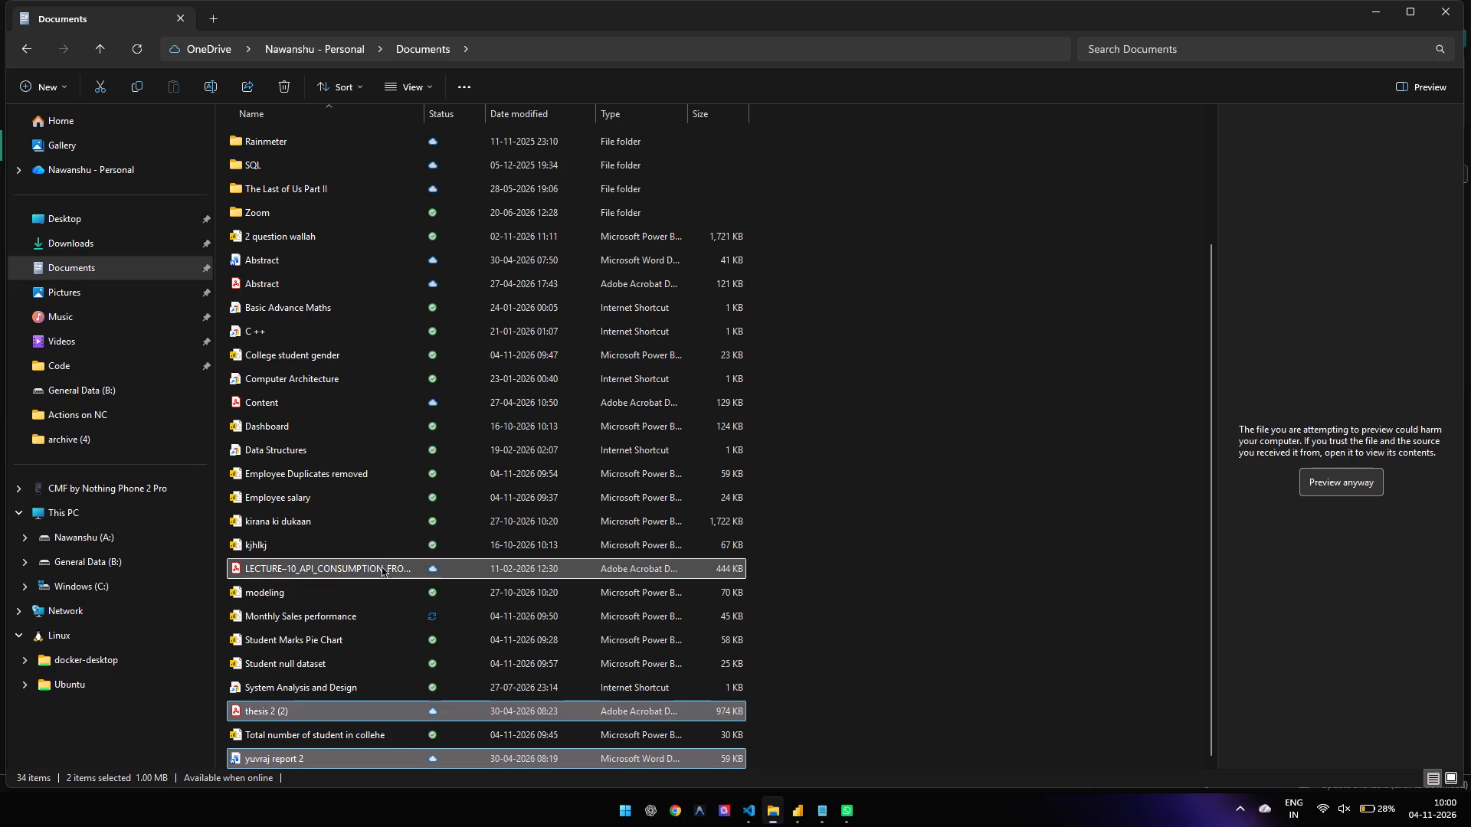
ctrl+click(327, 686)
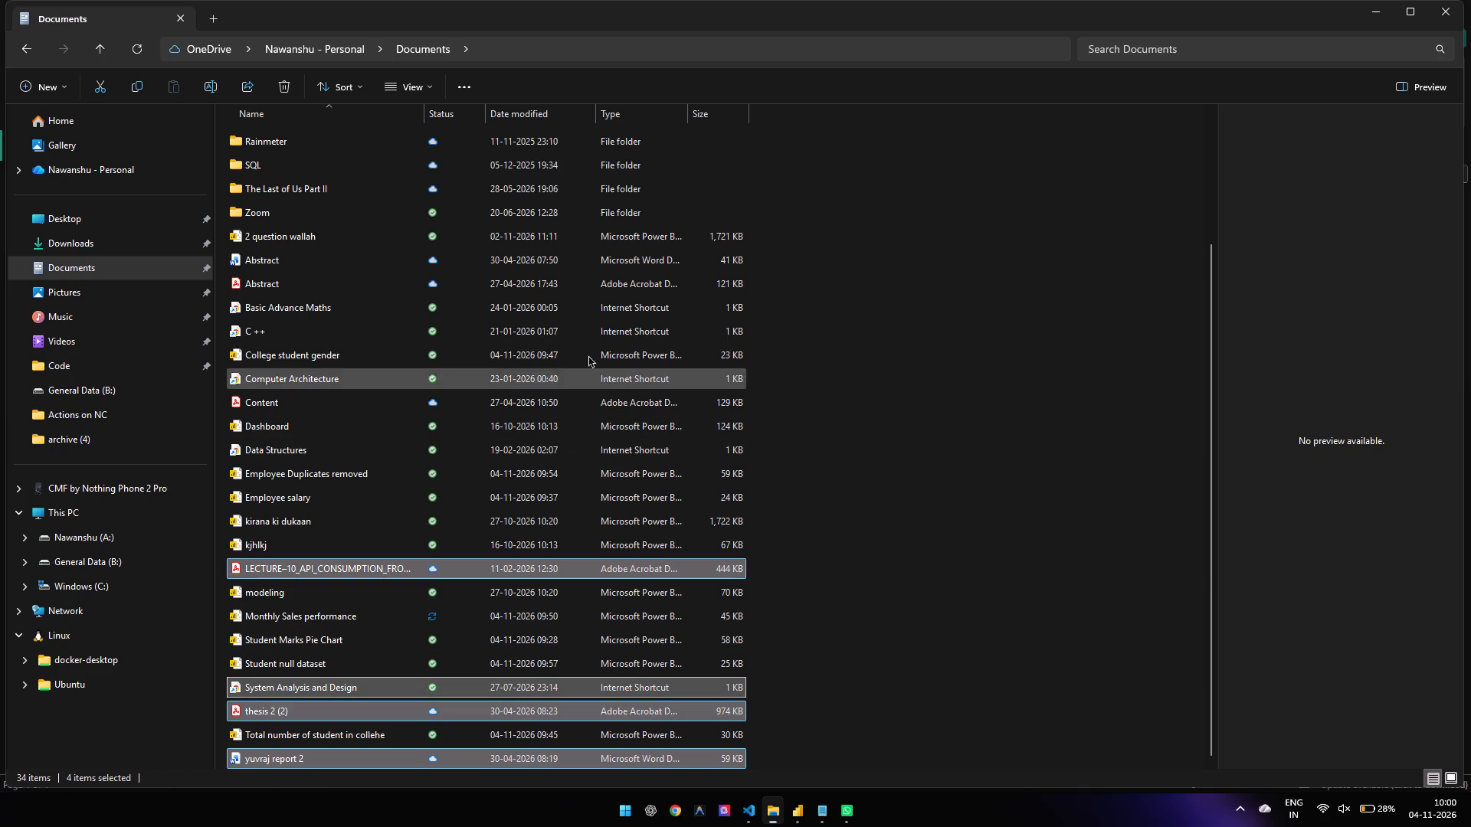
key(shift+Delete)
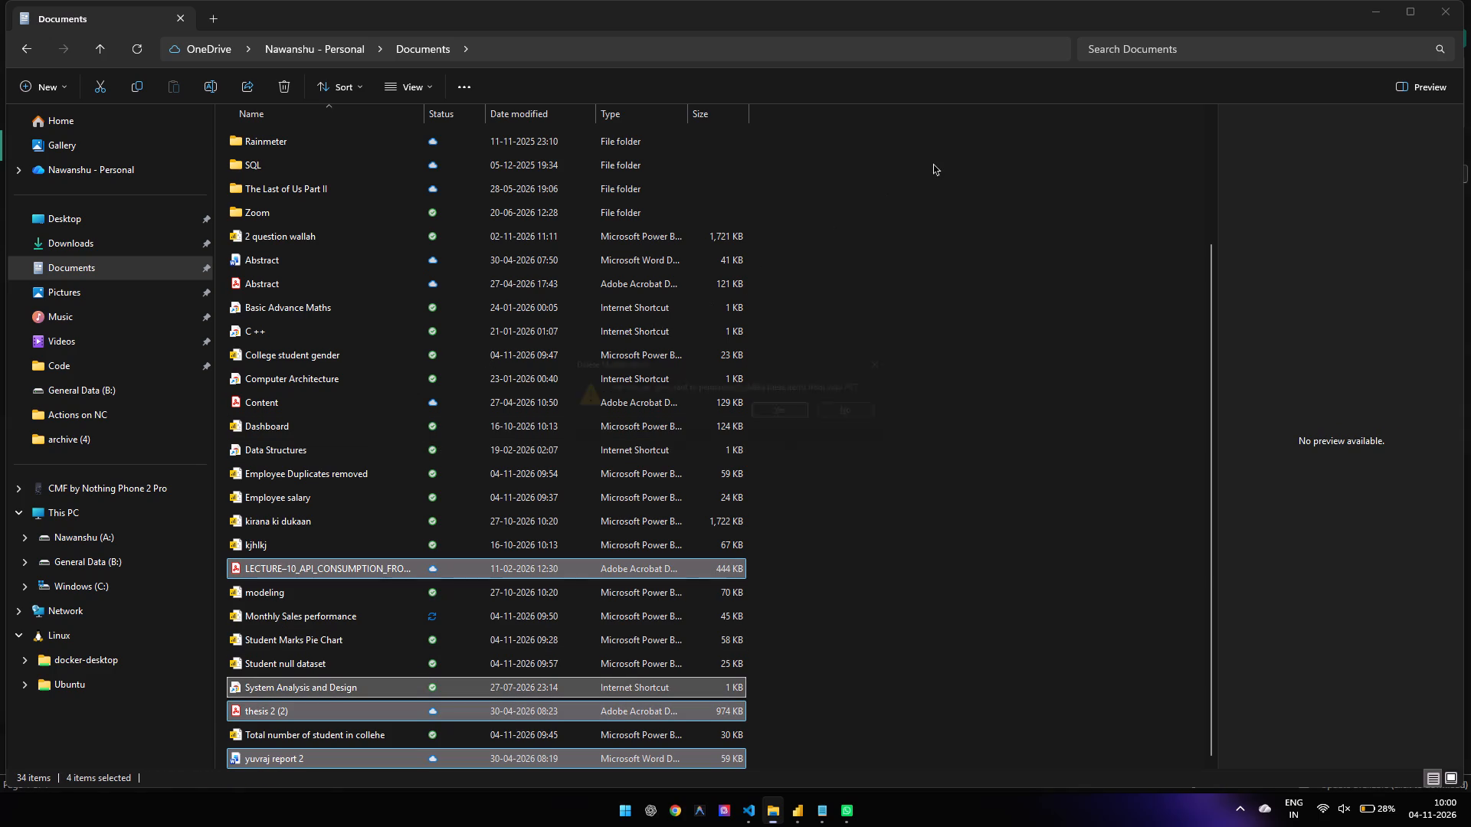
key(Return)
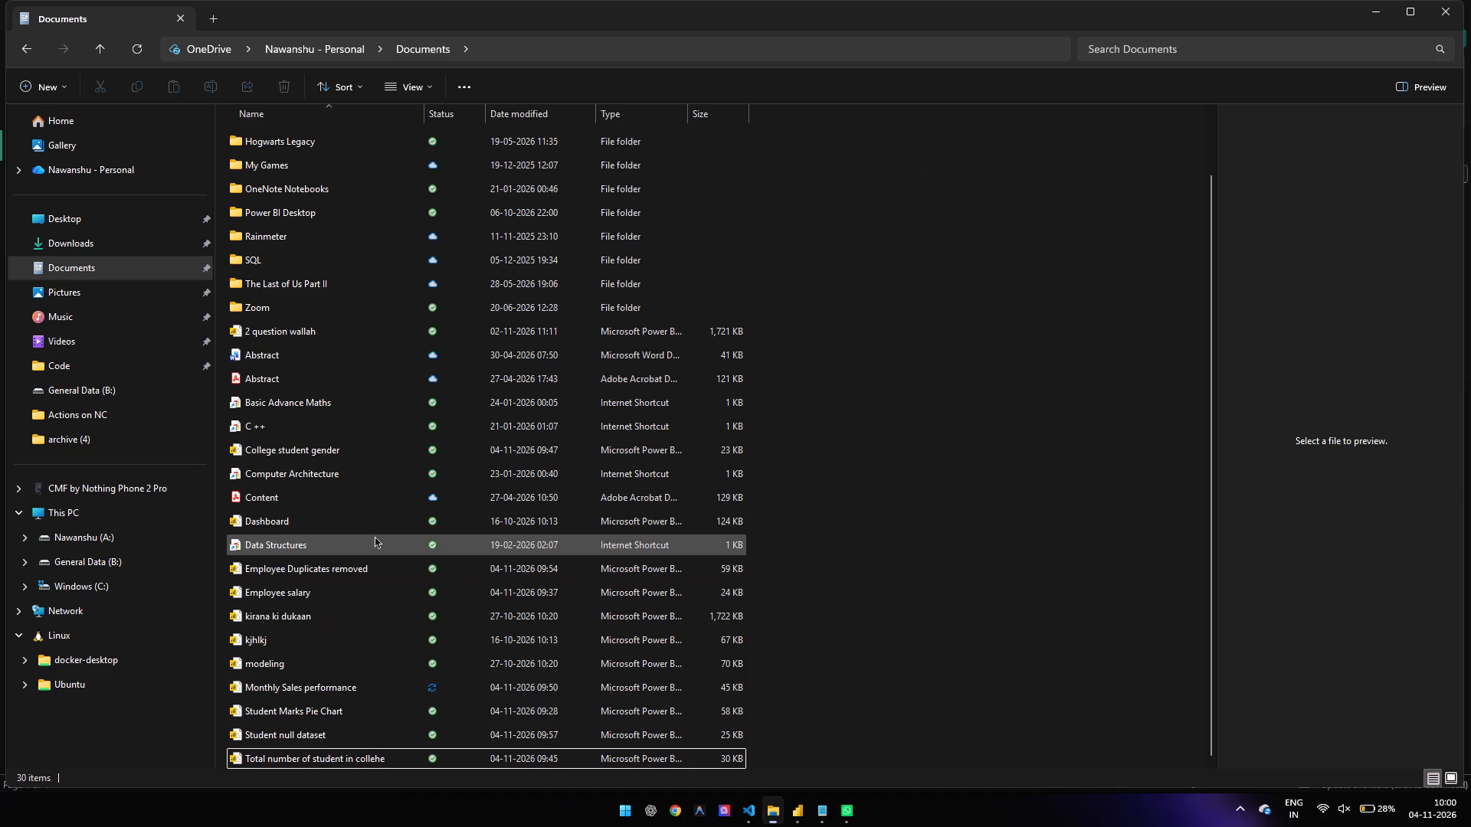
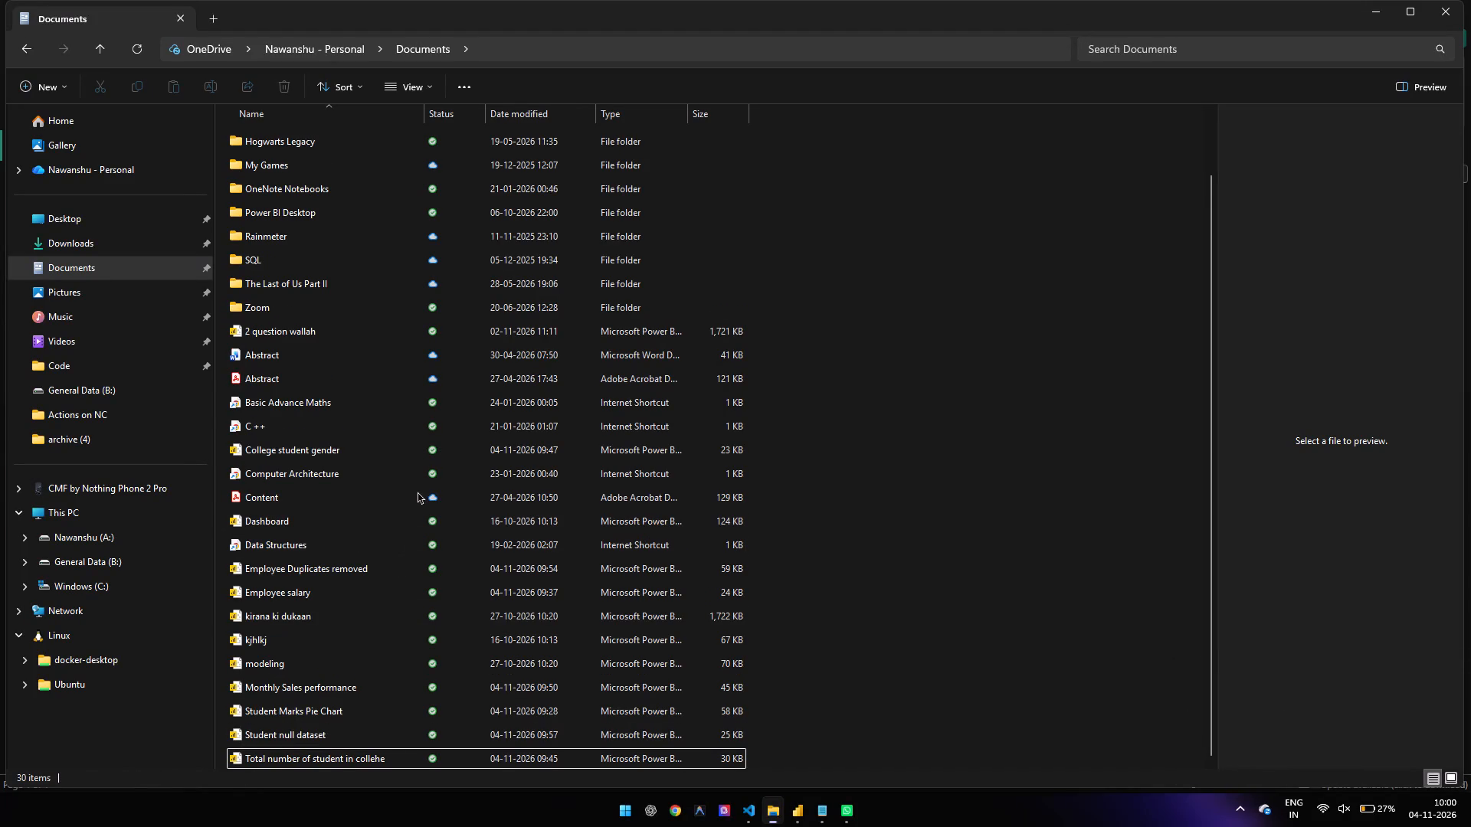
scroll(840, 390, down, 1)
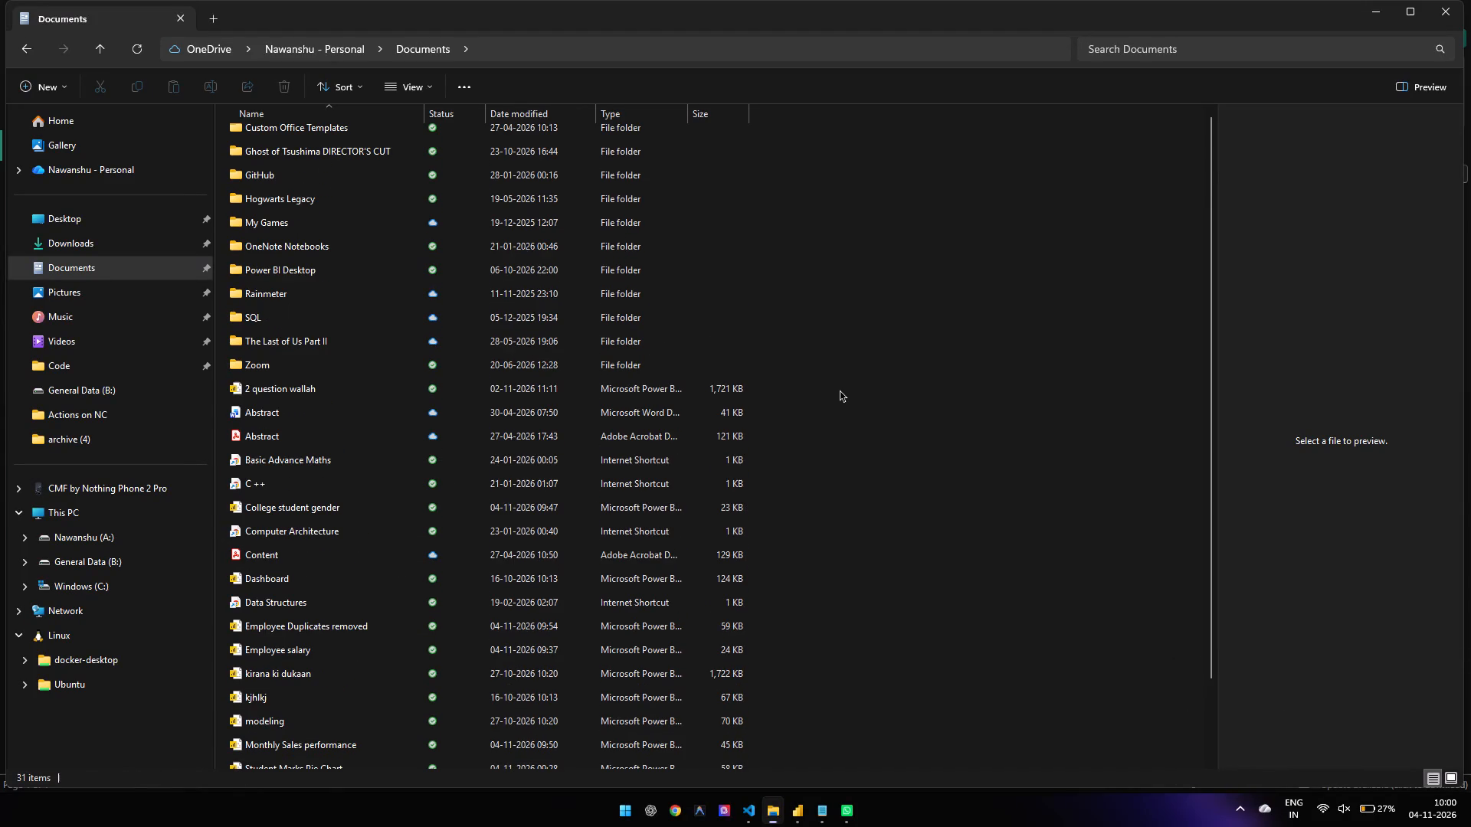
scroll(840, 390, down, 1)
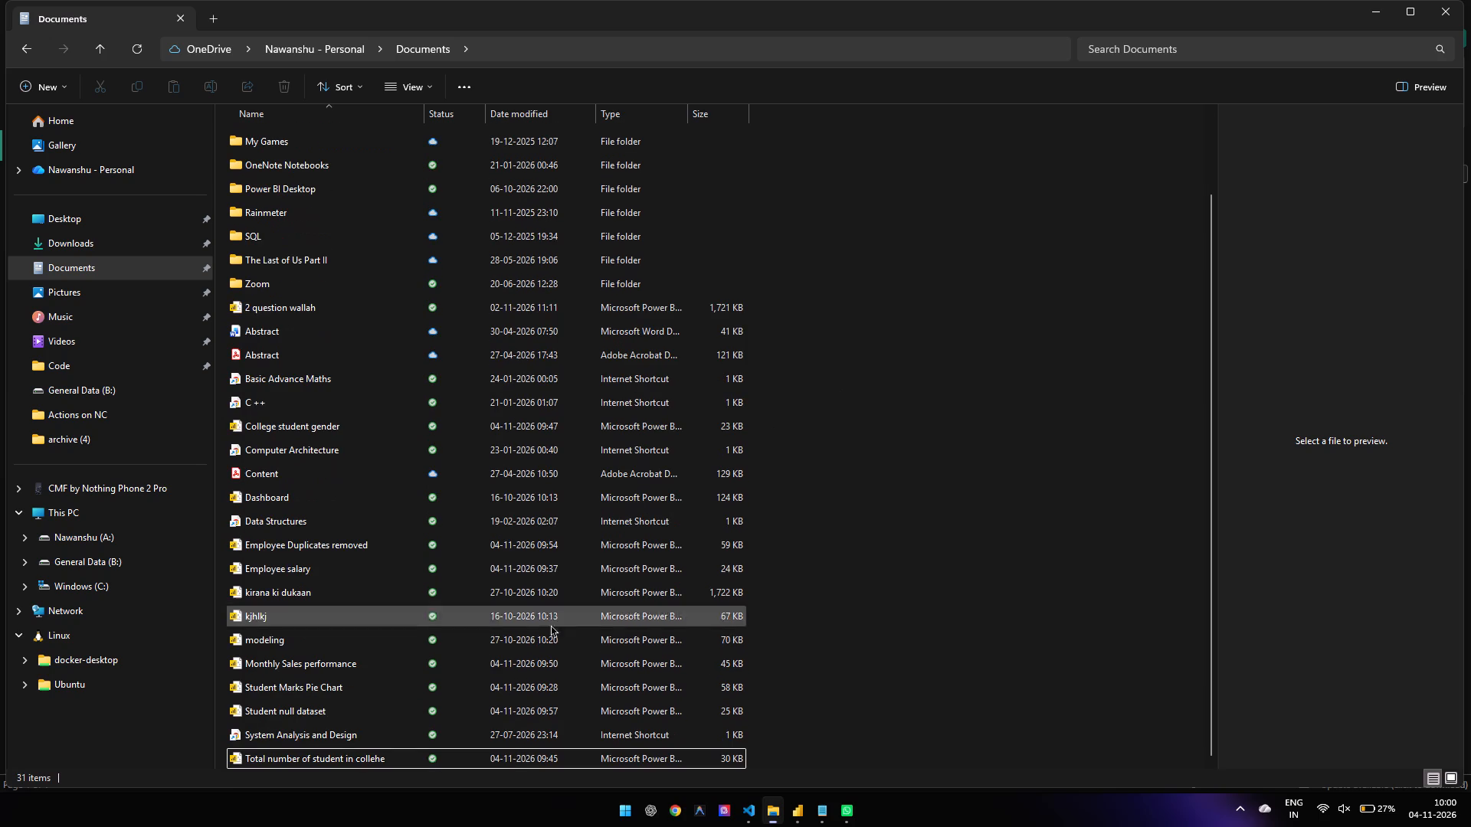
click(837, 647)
In Power BI Desktop, start a new blank report and close the kjhlkj and Dashboard report windows.
key(alt+Tab)
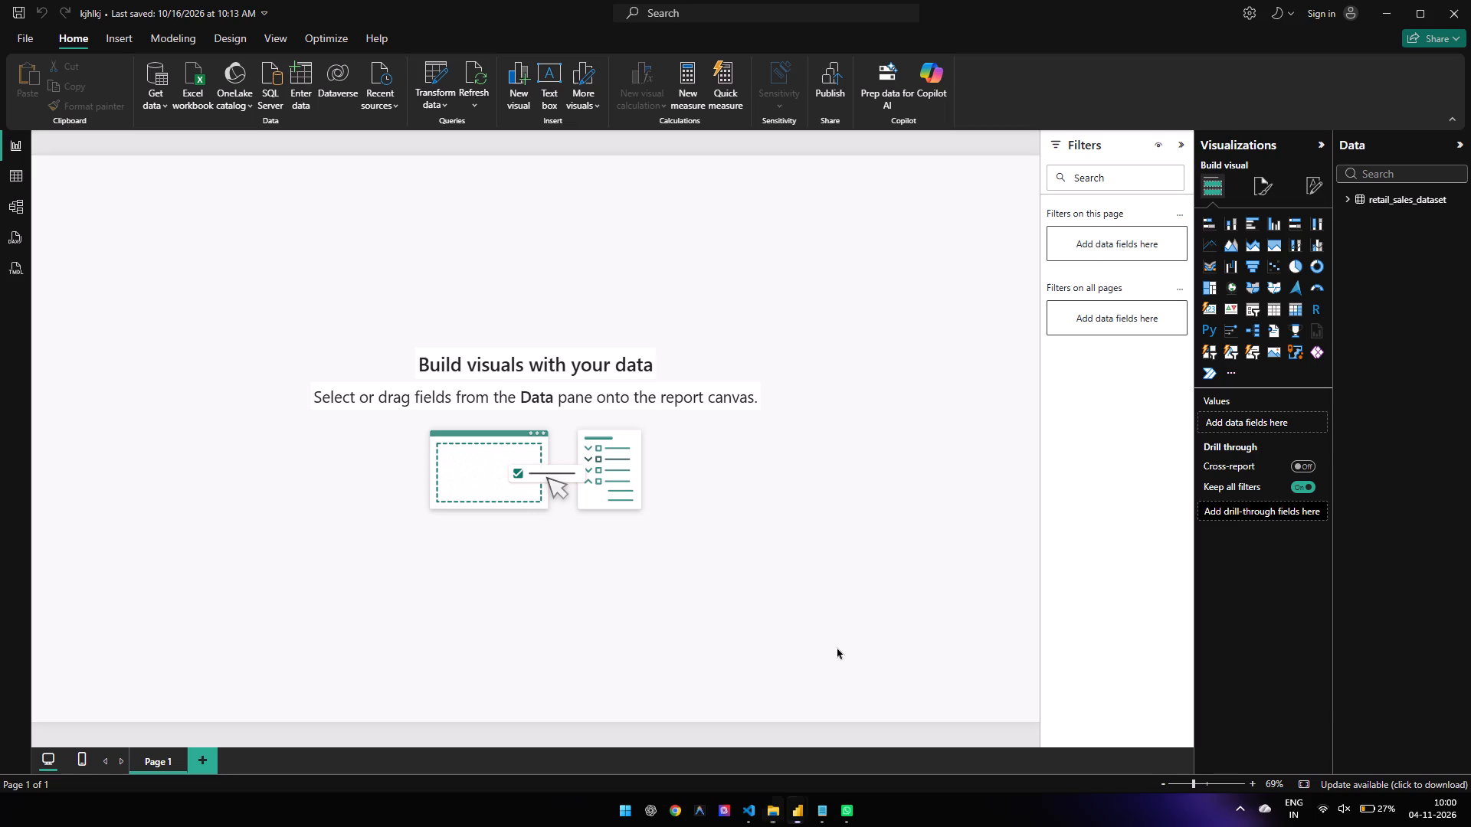
click(28, 36)
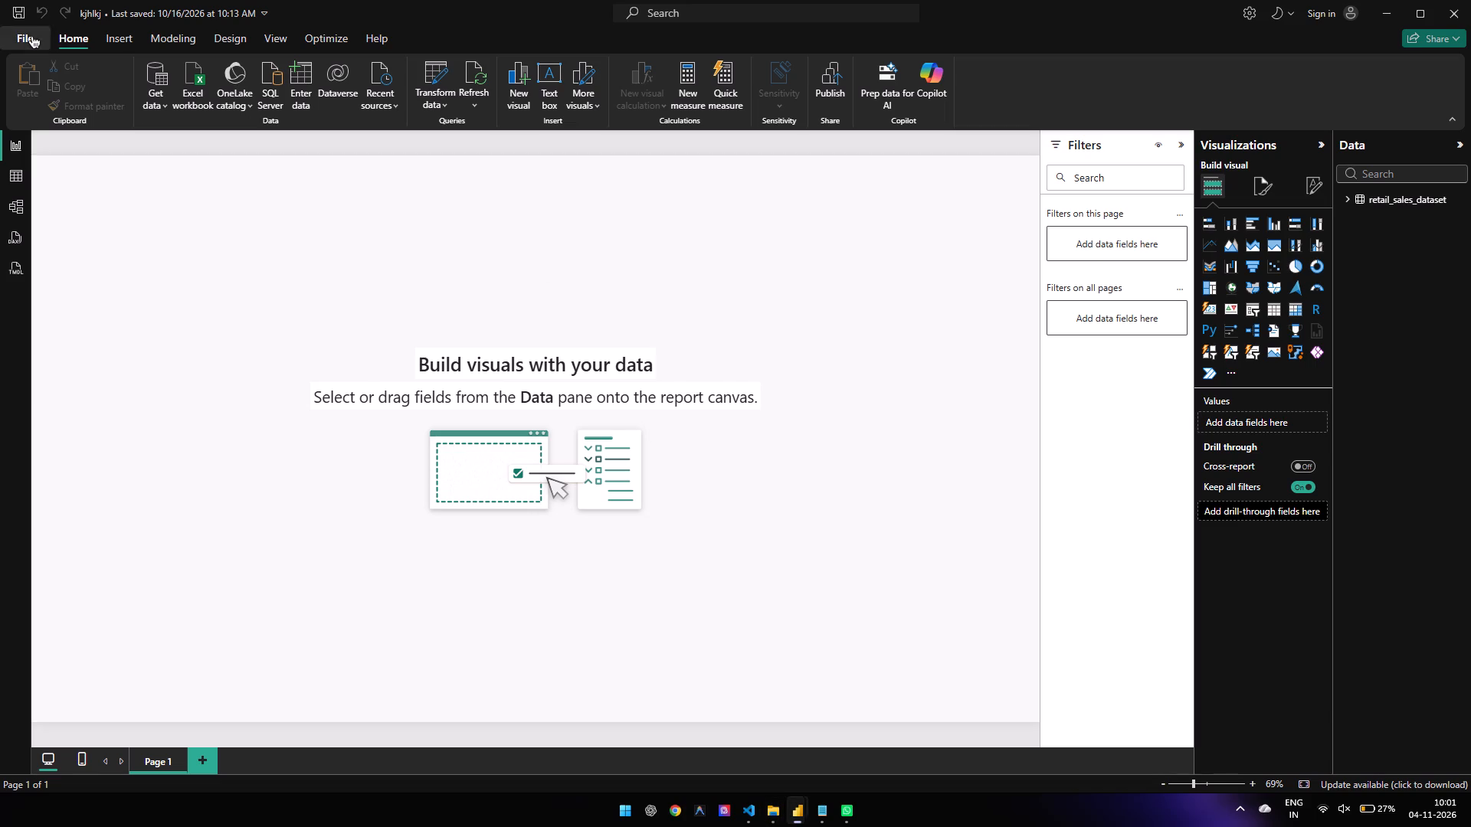
click(244, 156)
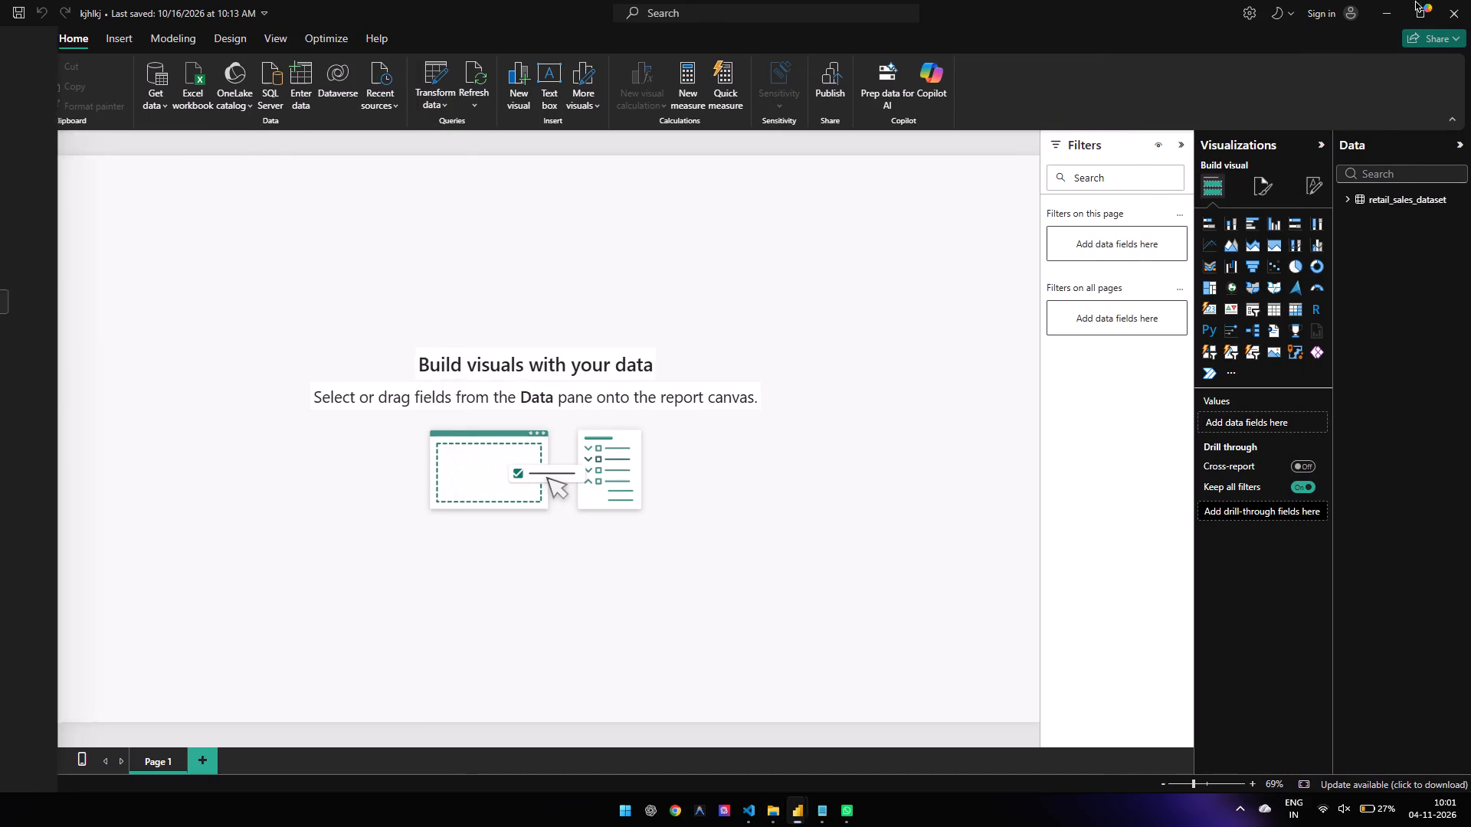
click(1470, 0)
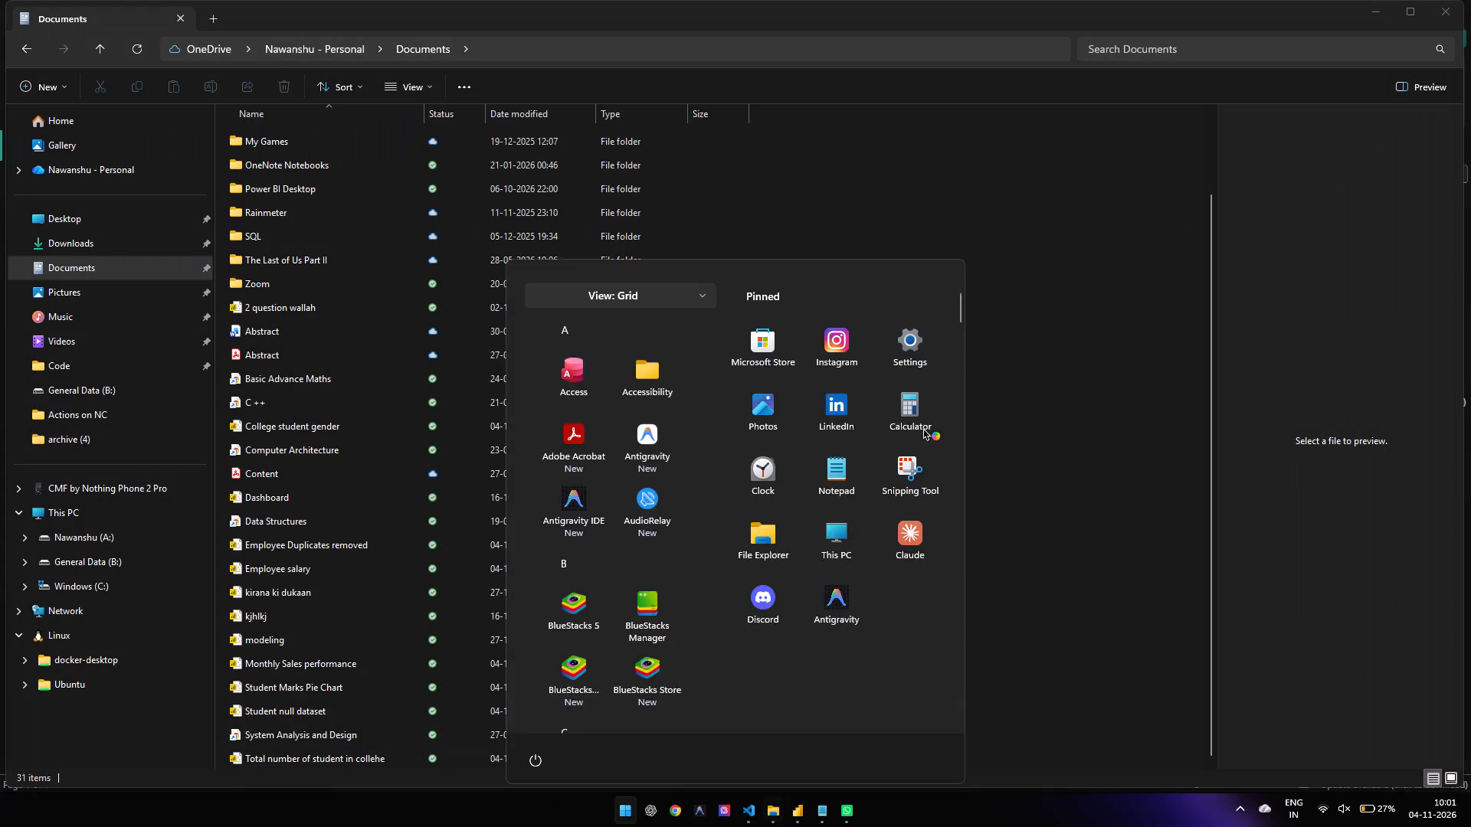
key(alt+Tab)
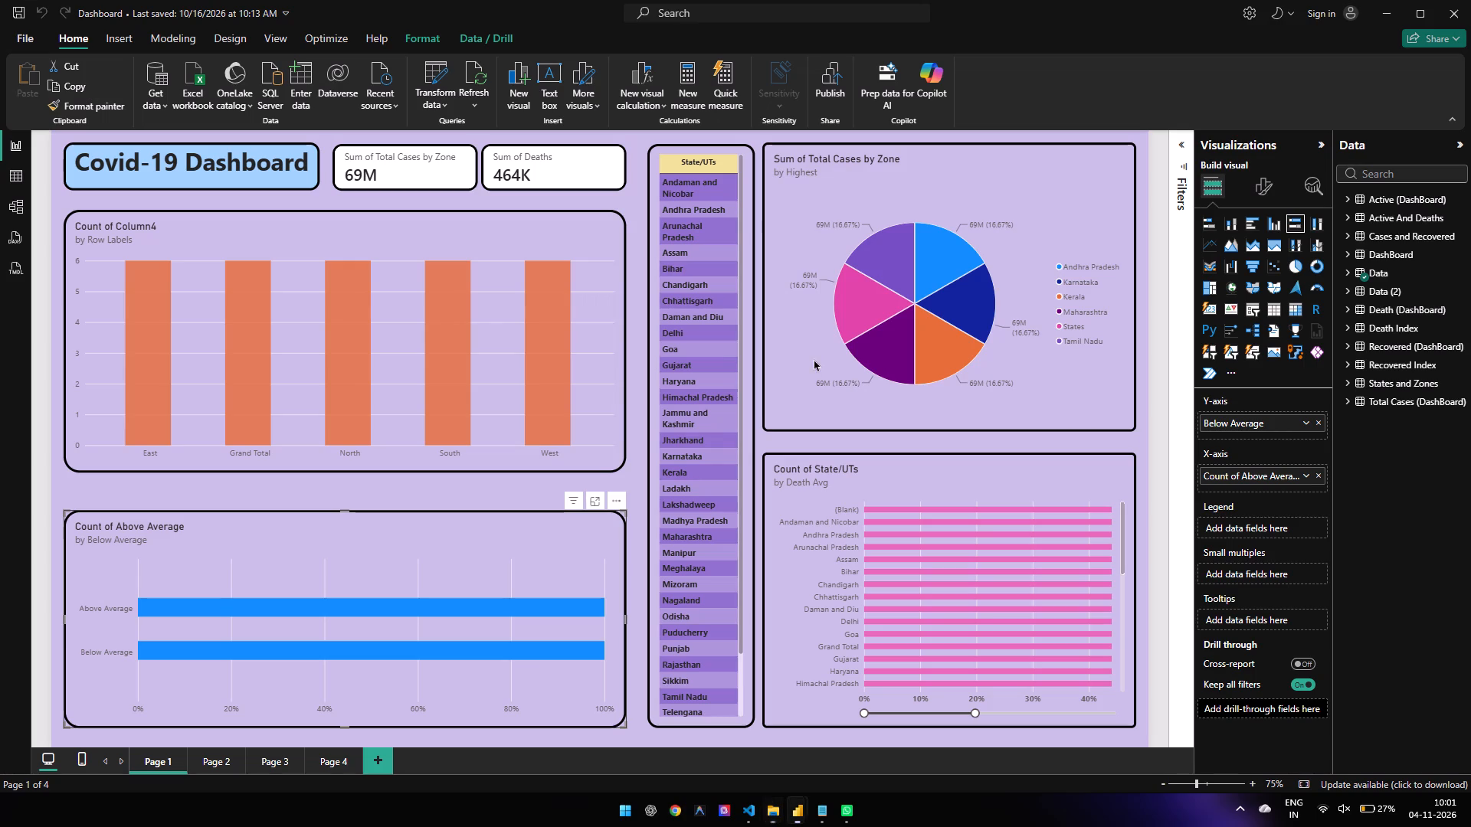
click(1470, 0)
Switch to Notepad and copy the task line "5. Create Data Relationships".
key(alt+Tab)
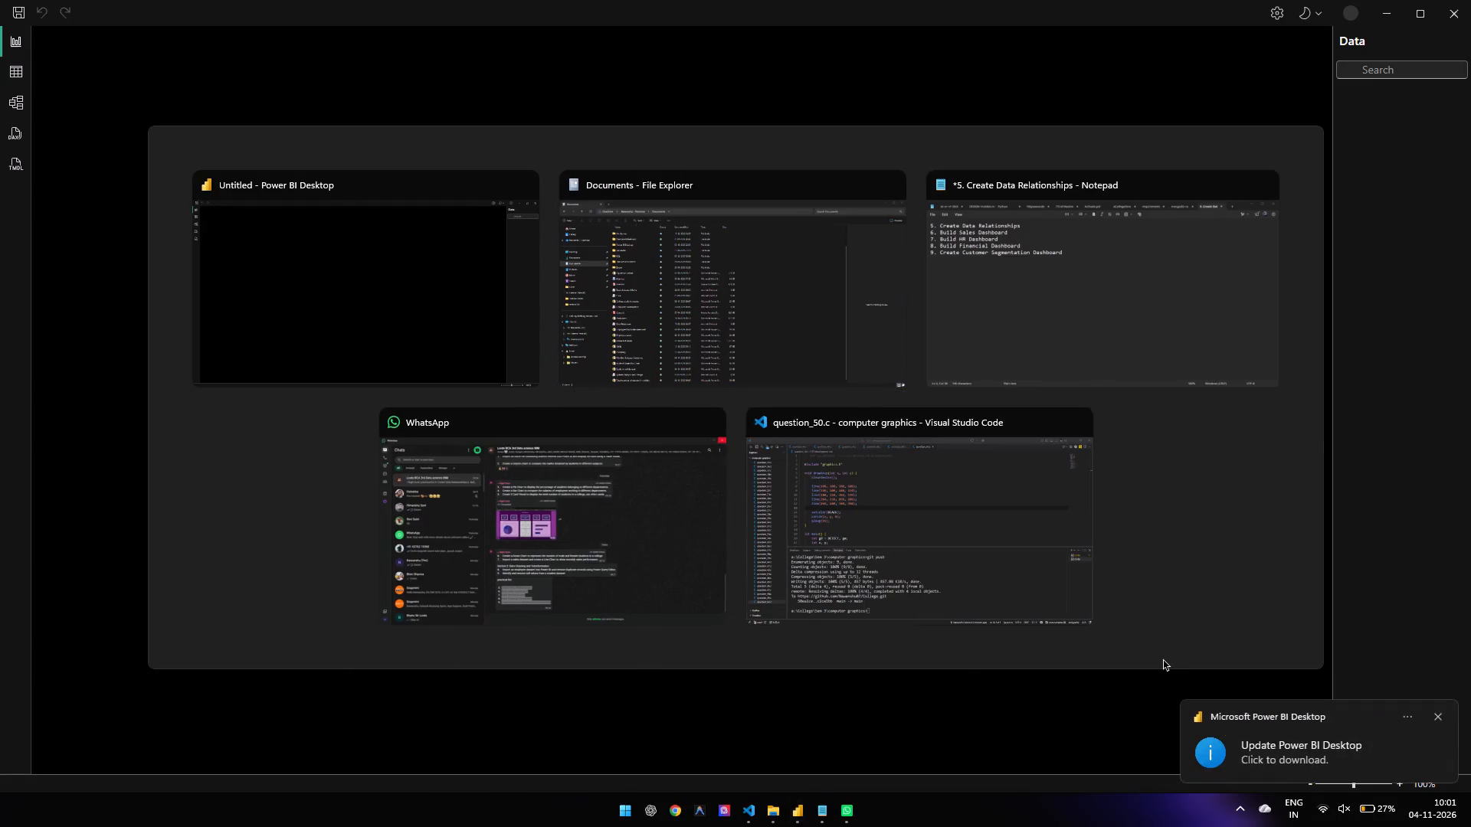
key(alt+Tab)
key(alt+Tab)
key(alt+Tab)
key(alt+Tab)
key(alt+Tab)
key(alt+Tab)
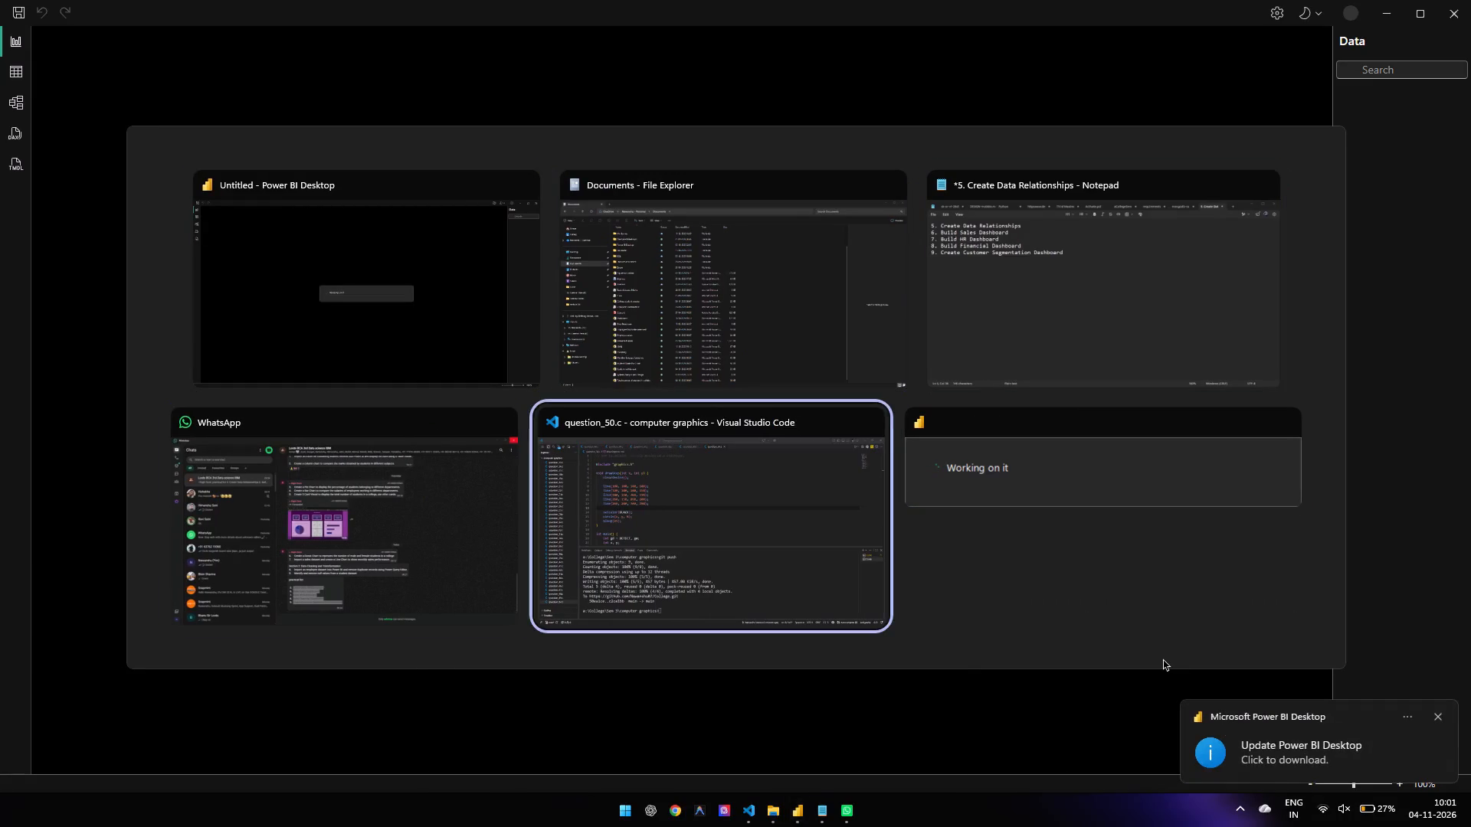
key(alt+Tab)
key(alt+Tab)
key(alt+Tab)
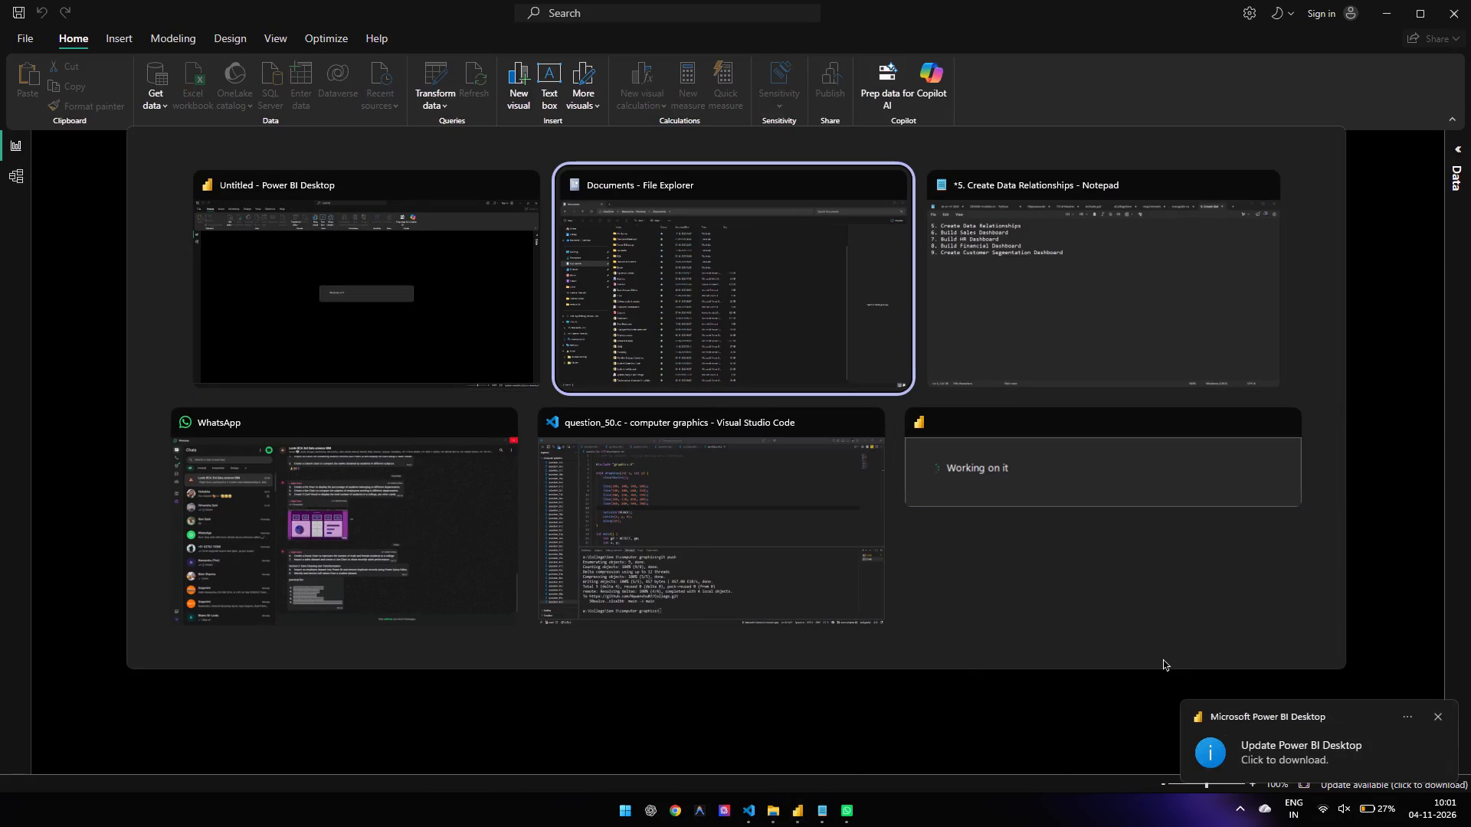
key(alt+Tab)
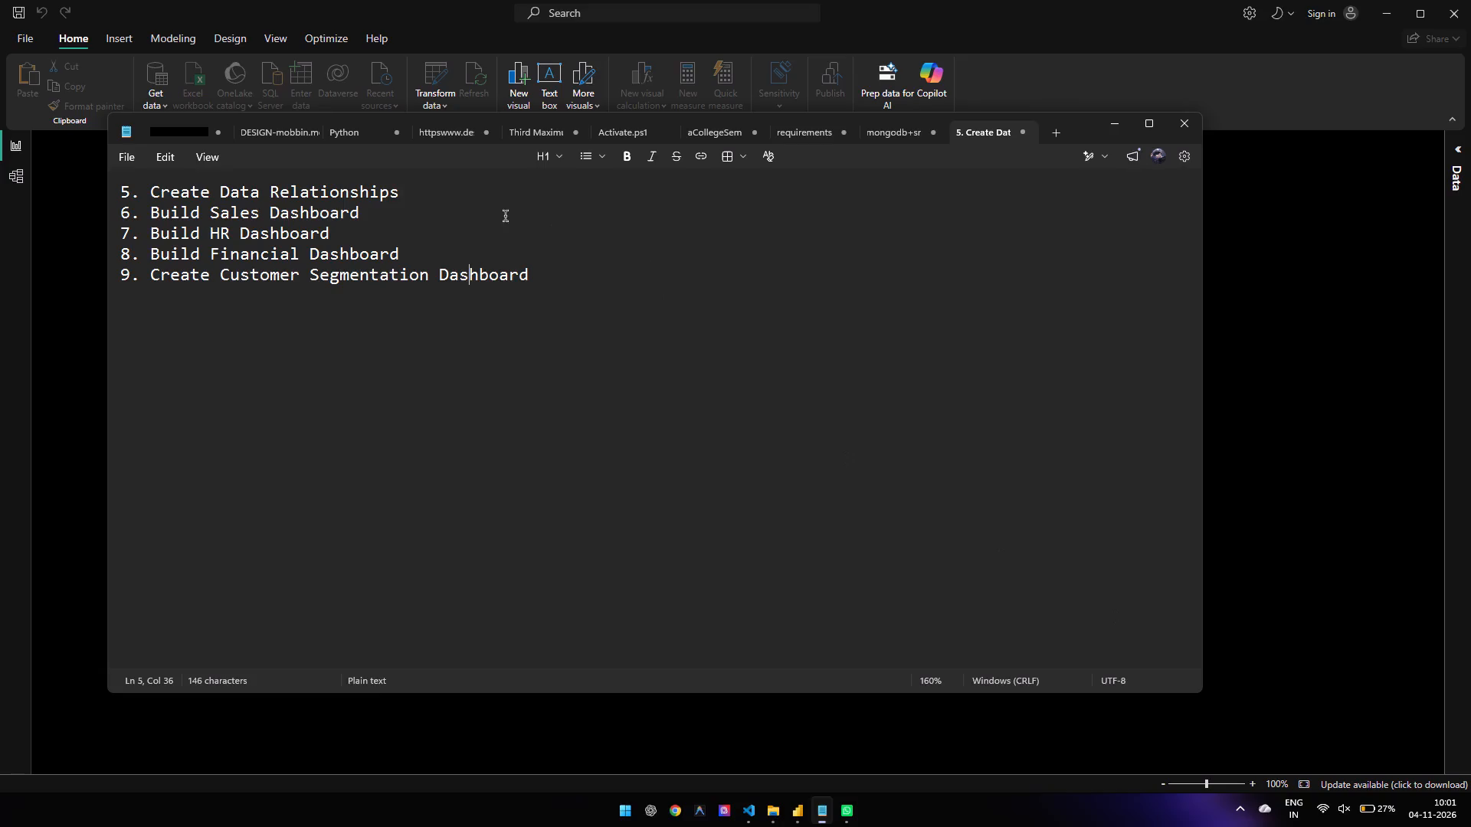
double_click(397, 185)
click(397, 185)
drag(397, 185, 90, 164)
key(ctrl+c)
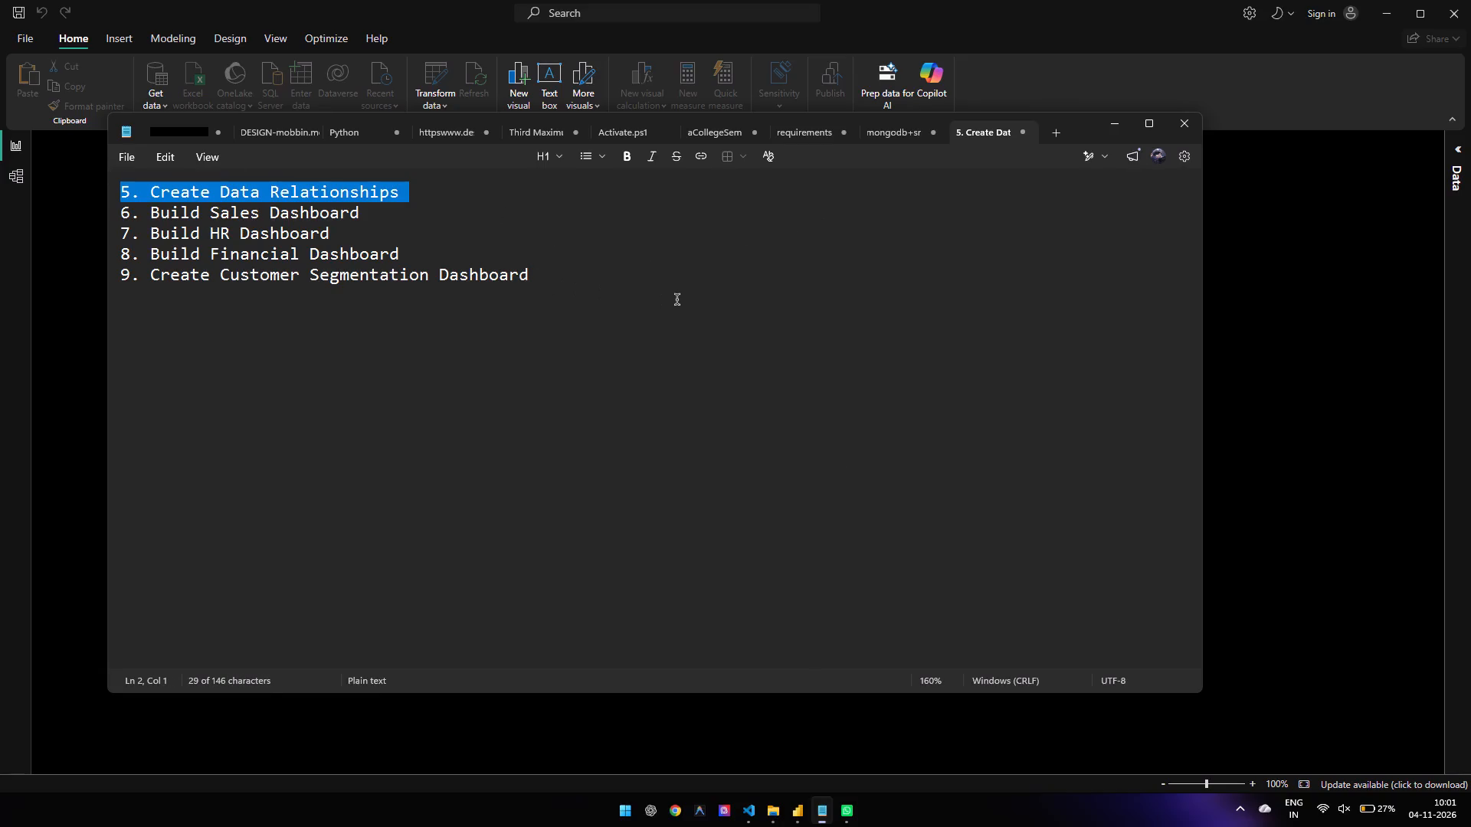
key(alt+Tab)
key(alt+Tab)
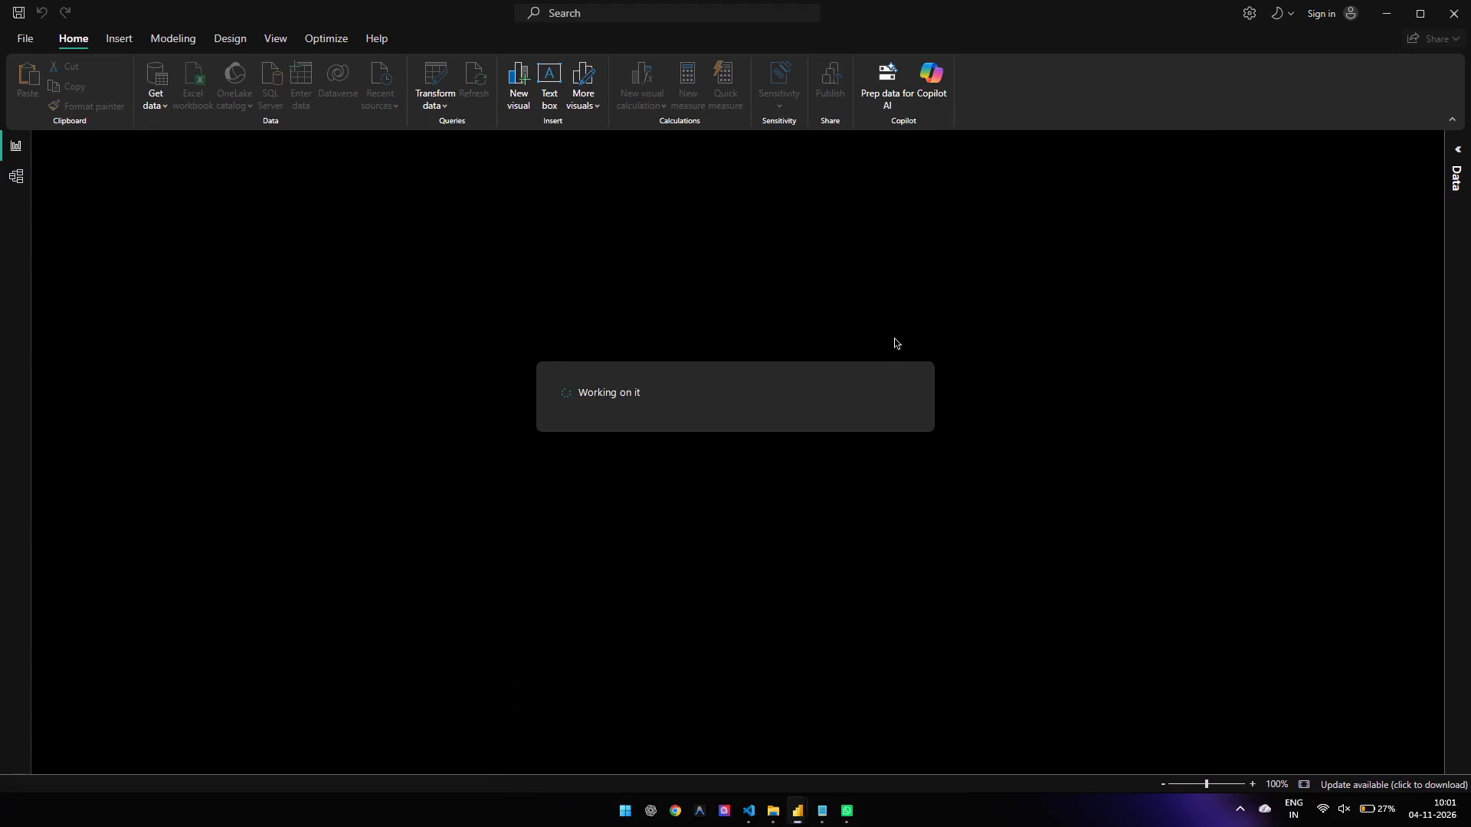
click(834, 338)
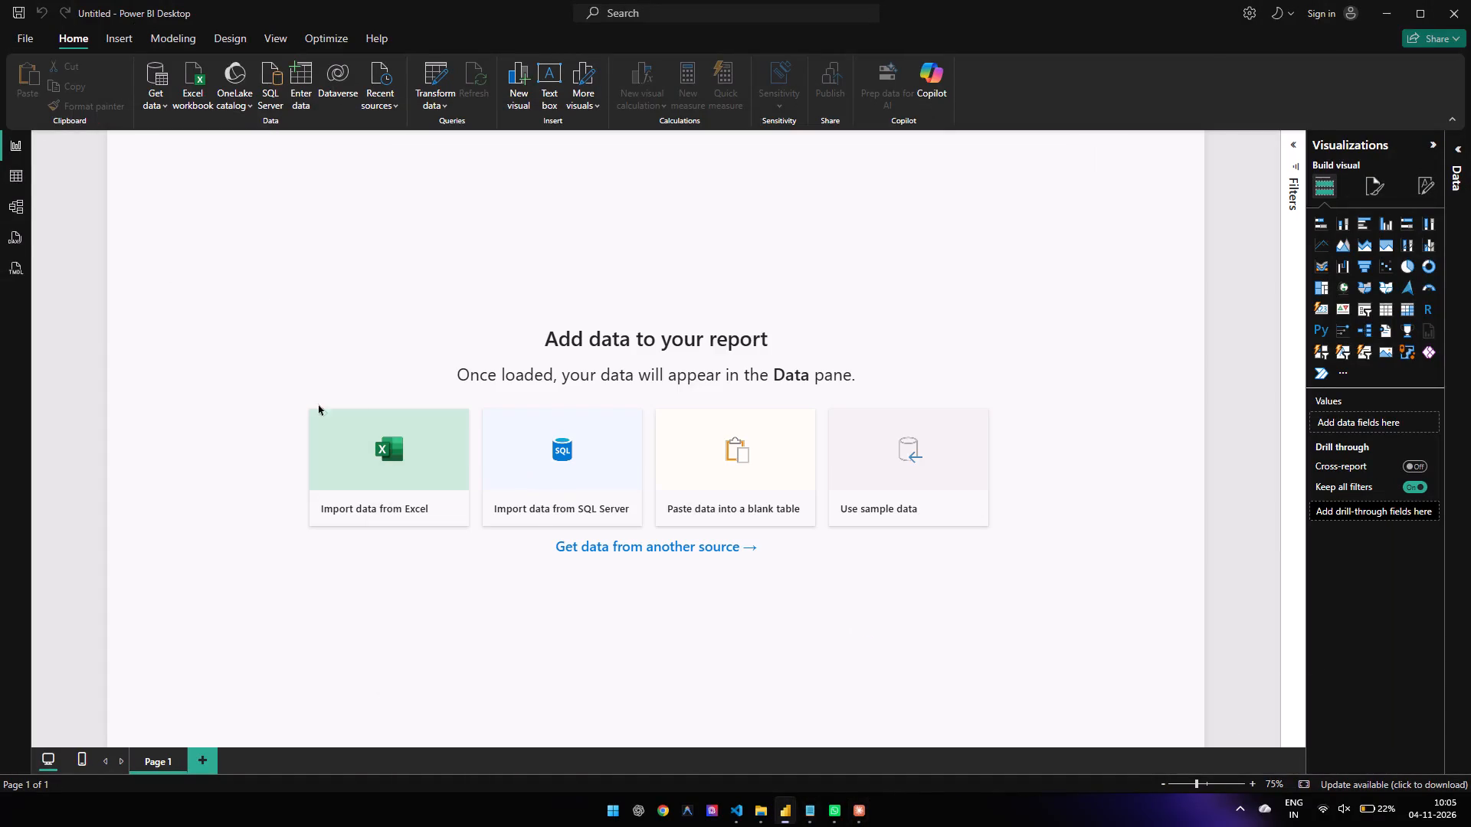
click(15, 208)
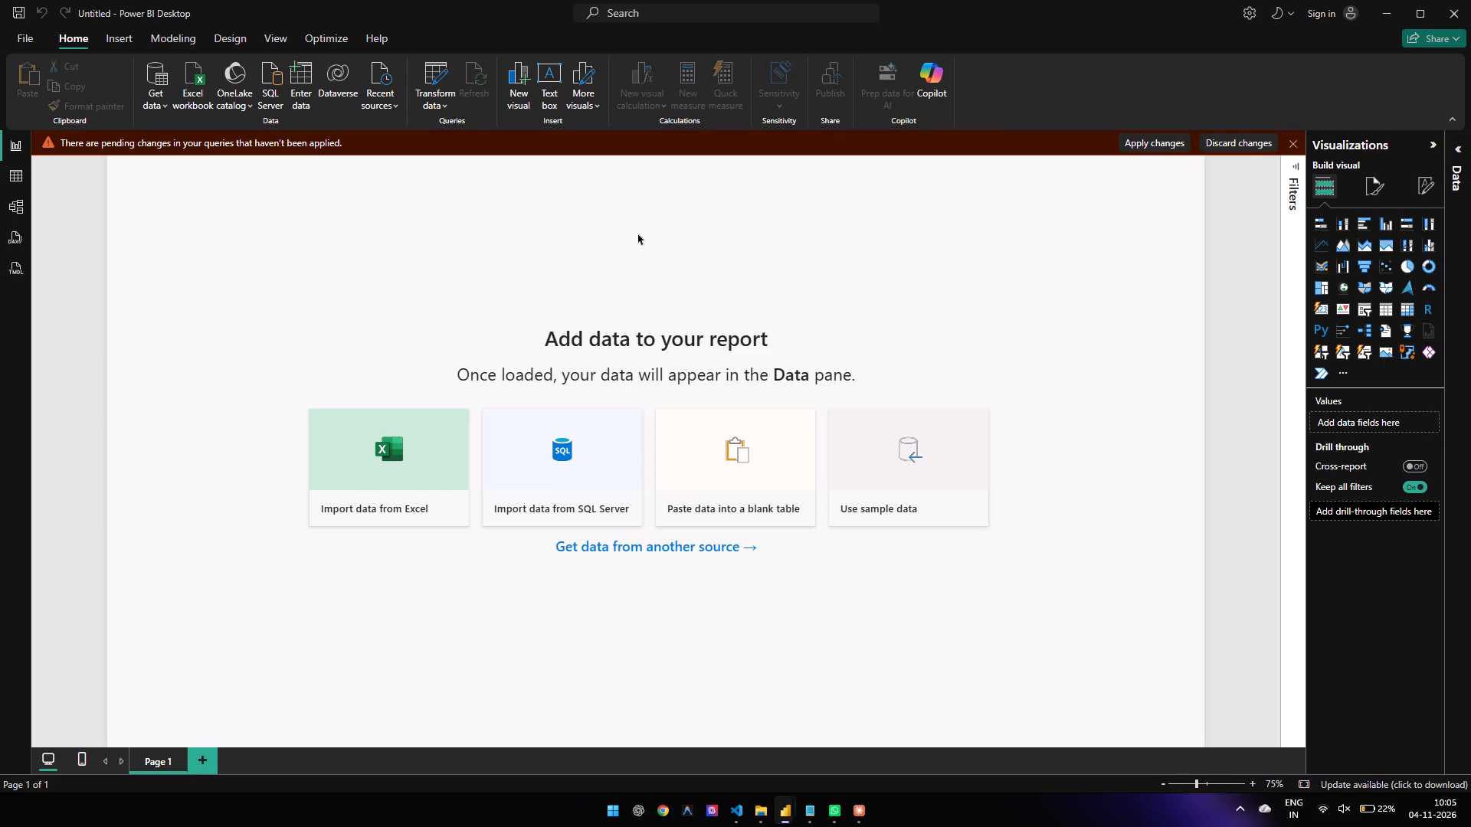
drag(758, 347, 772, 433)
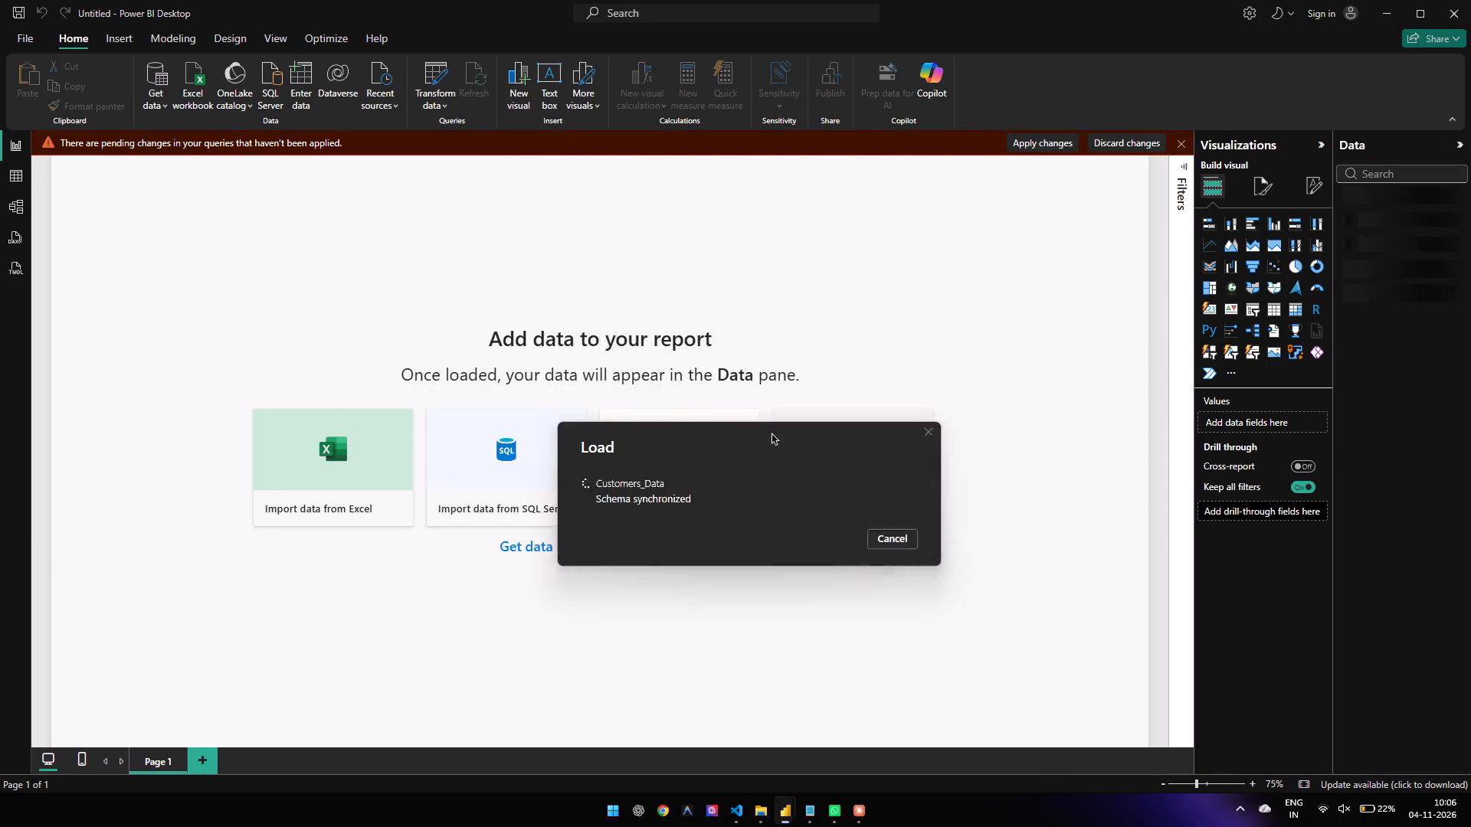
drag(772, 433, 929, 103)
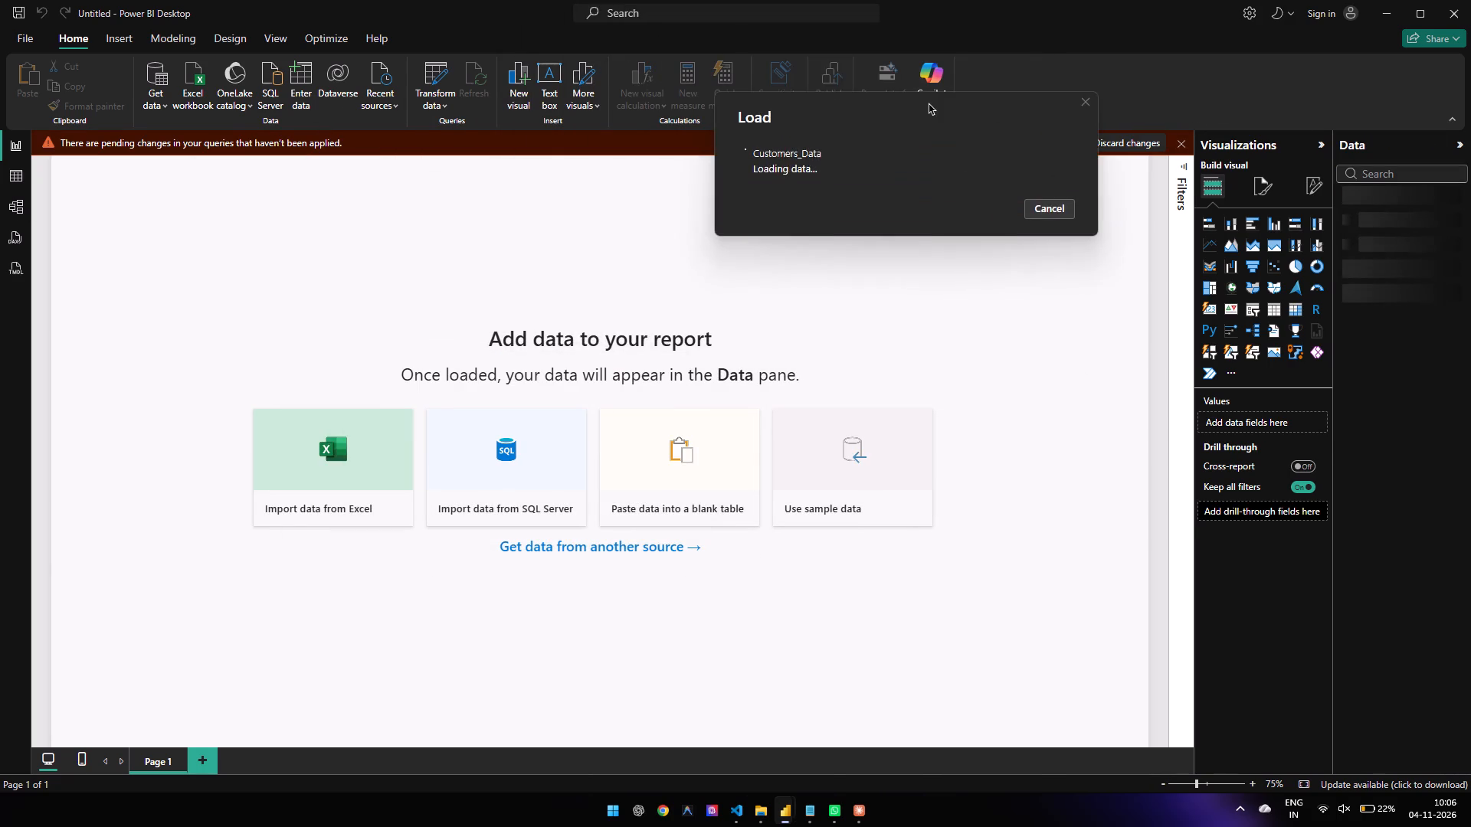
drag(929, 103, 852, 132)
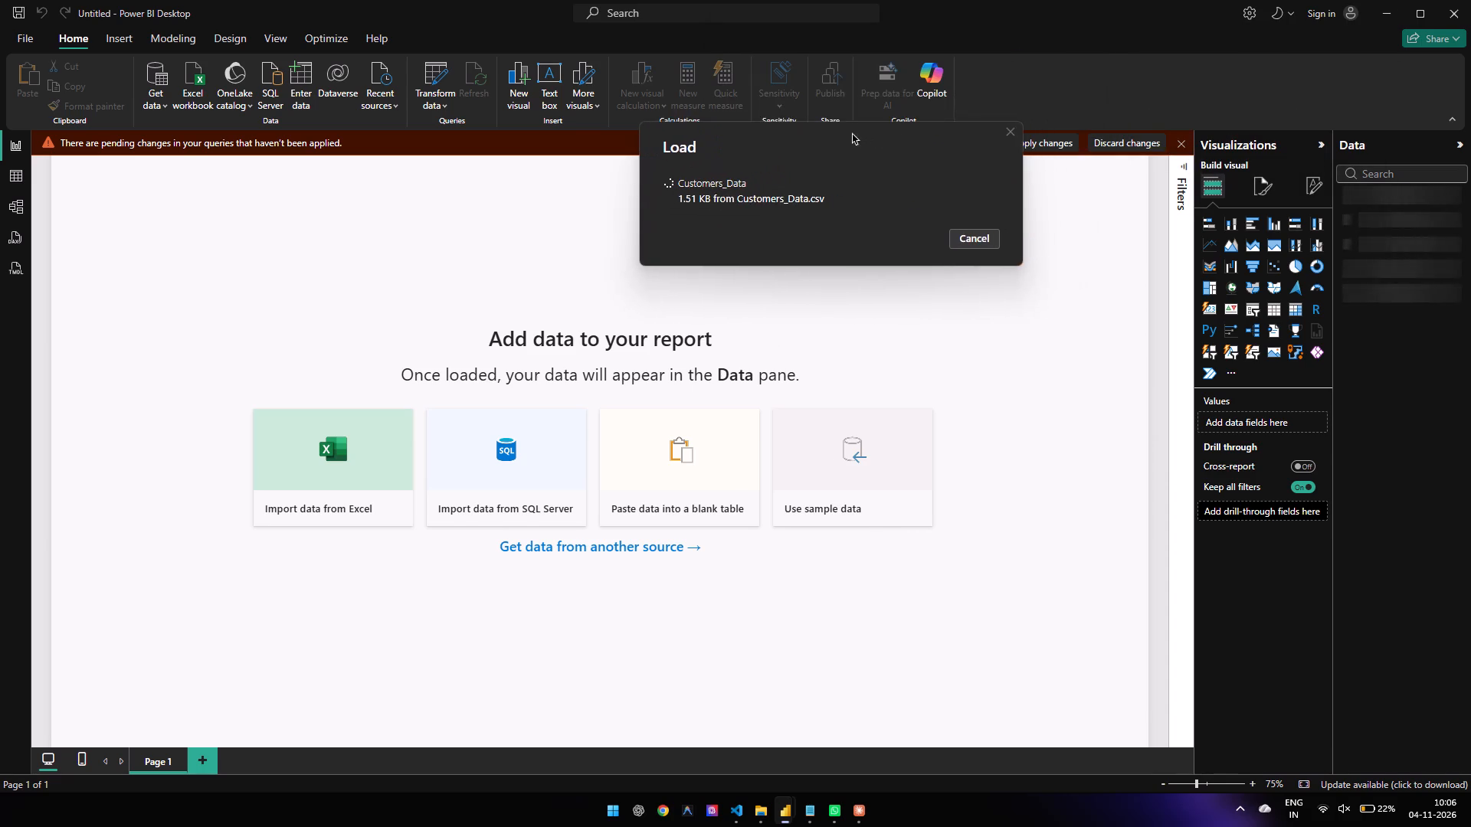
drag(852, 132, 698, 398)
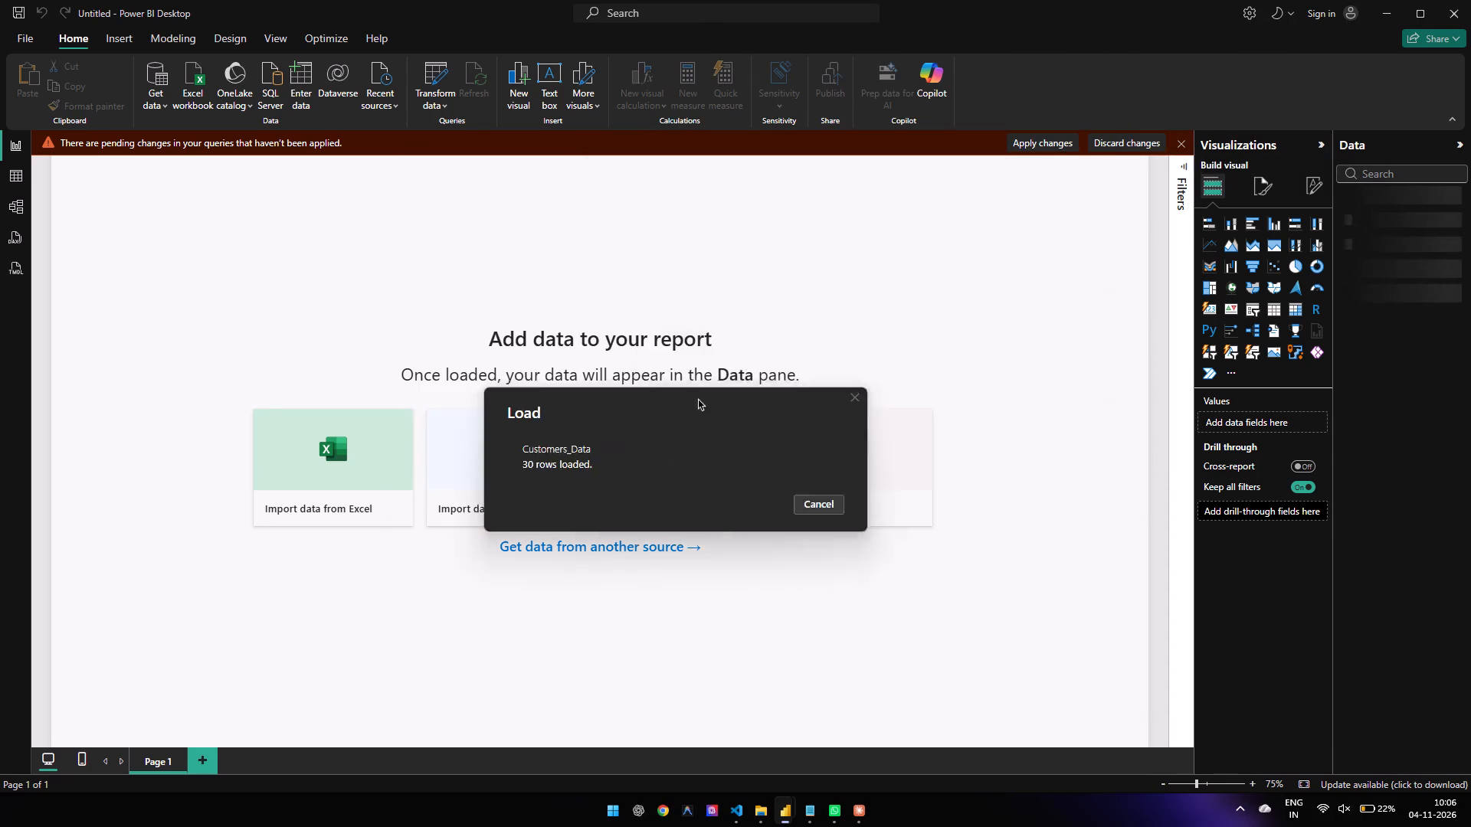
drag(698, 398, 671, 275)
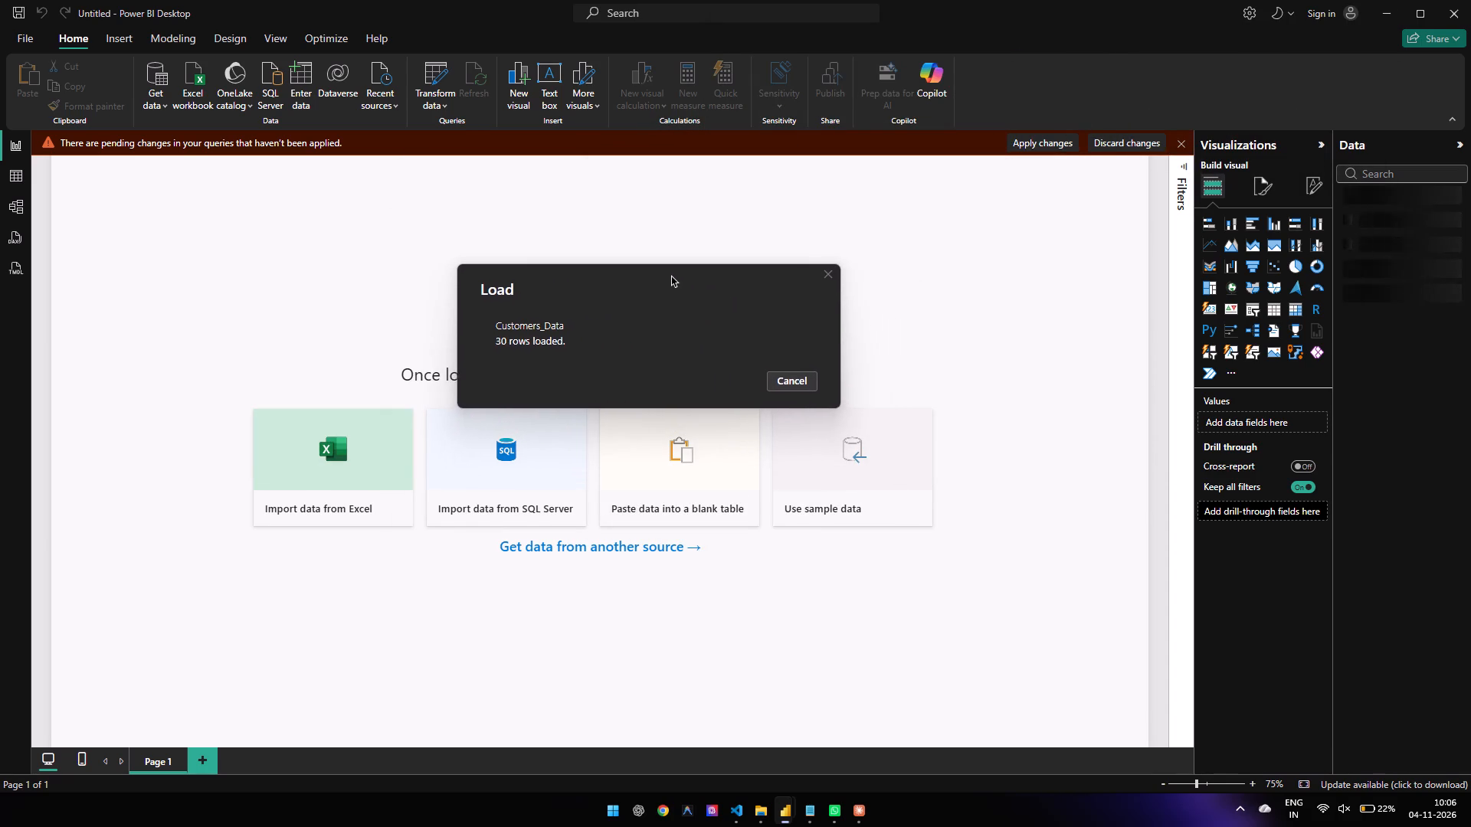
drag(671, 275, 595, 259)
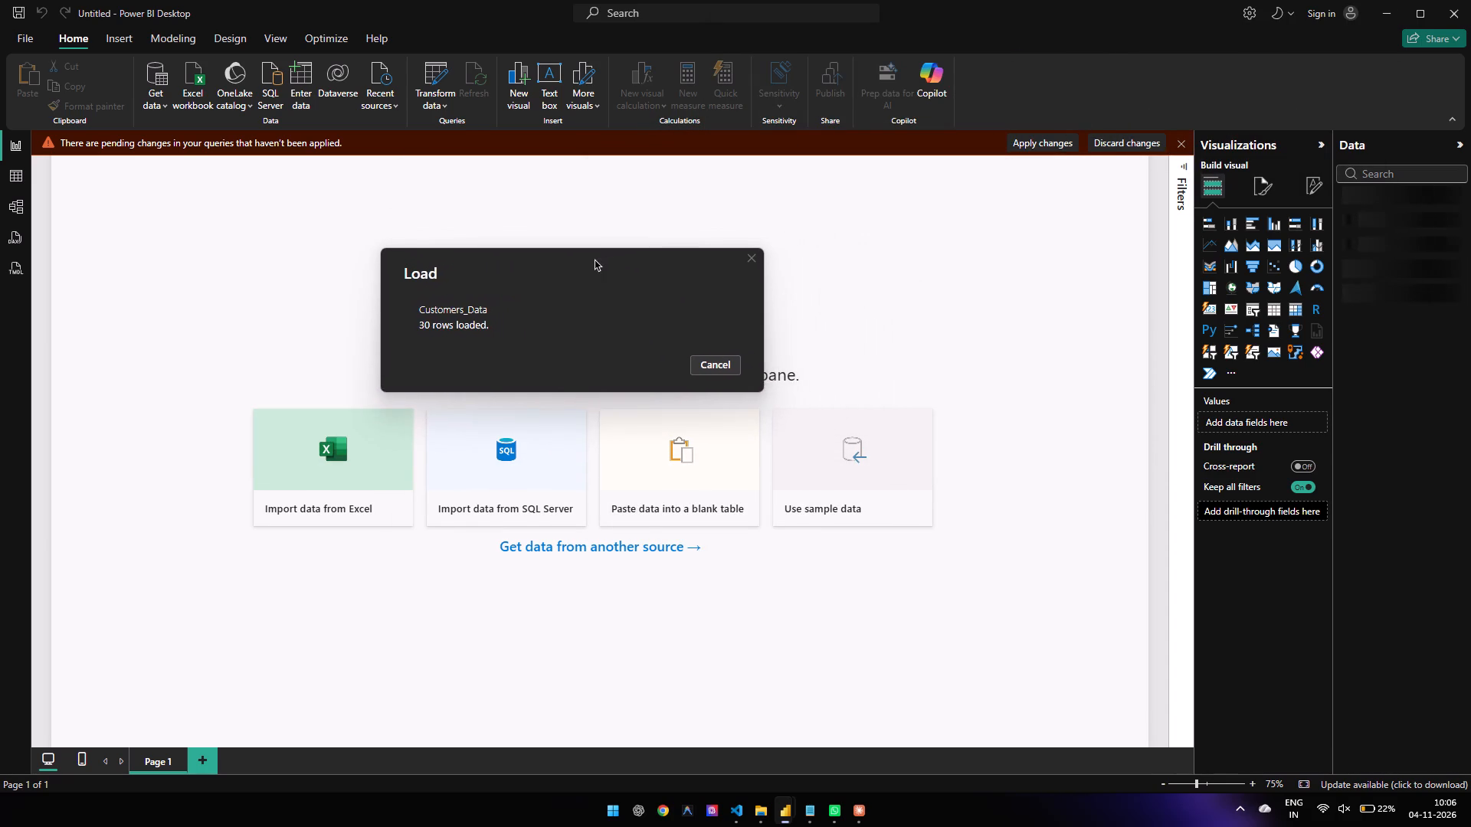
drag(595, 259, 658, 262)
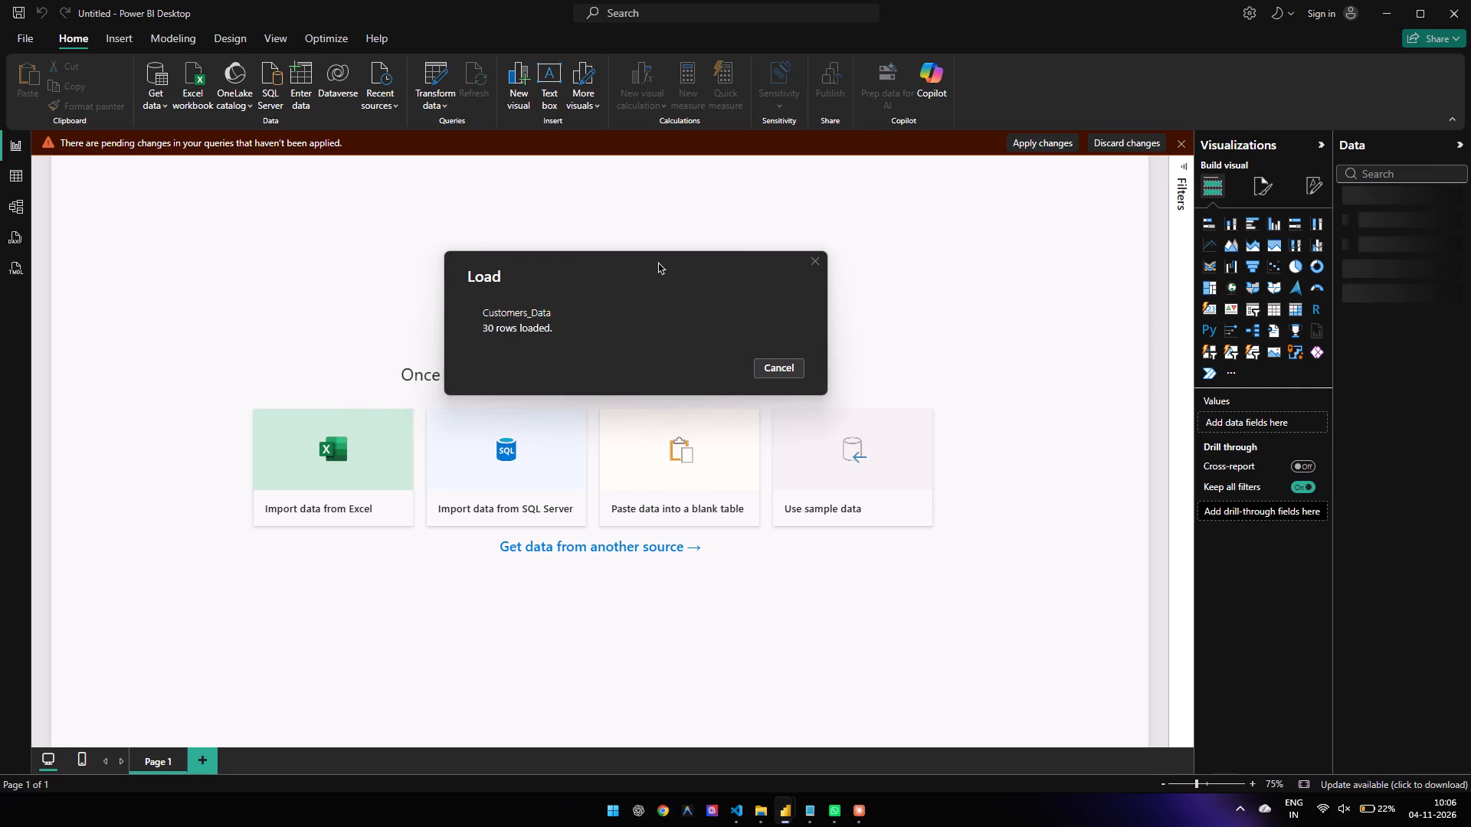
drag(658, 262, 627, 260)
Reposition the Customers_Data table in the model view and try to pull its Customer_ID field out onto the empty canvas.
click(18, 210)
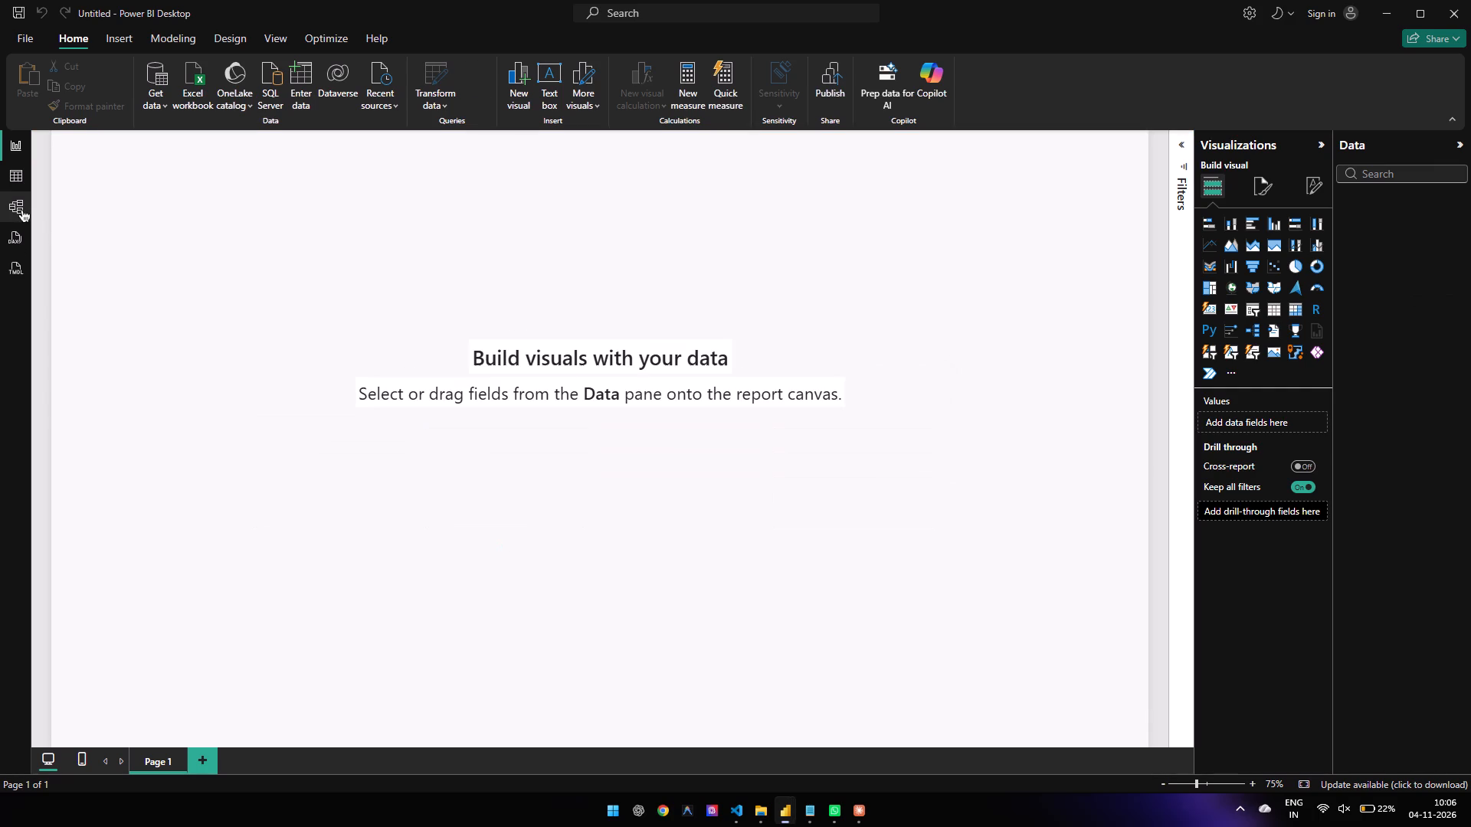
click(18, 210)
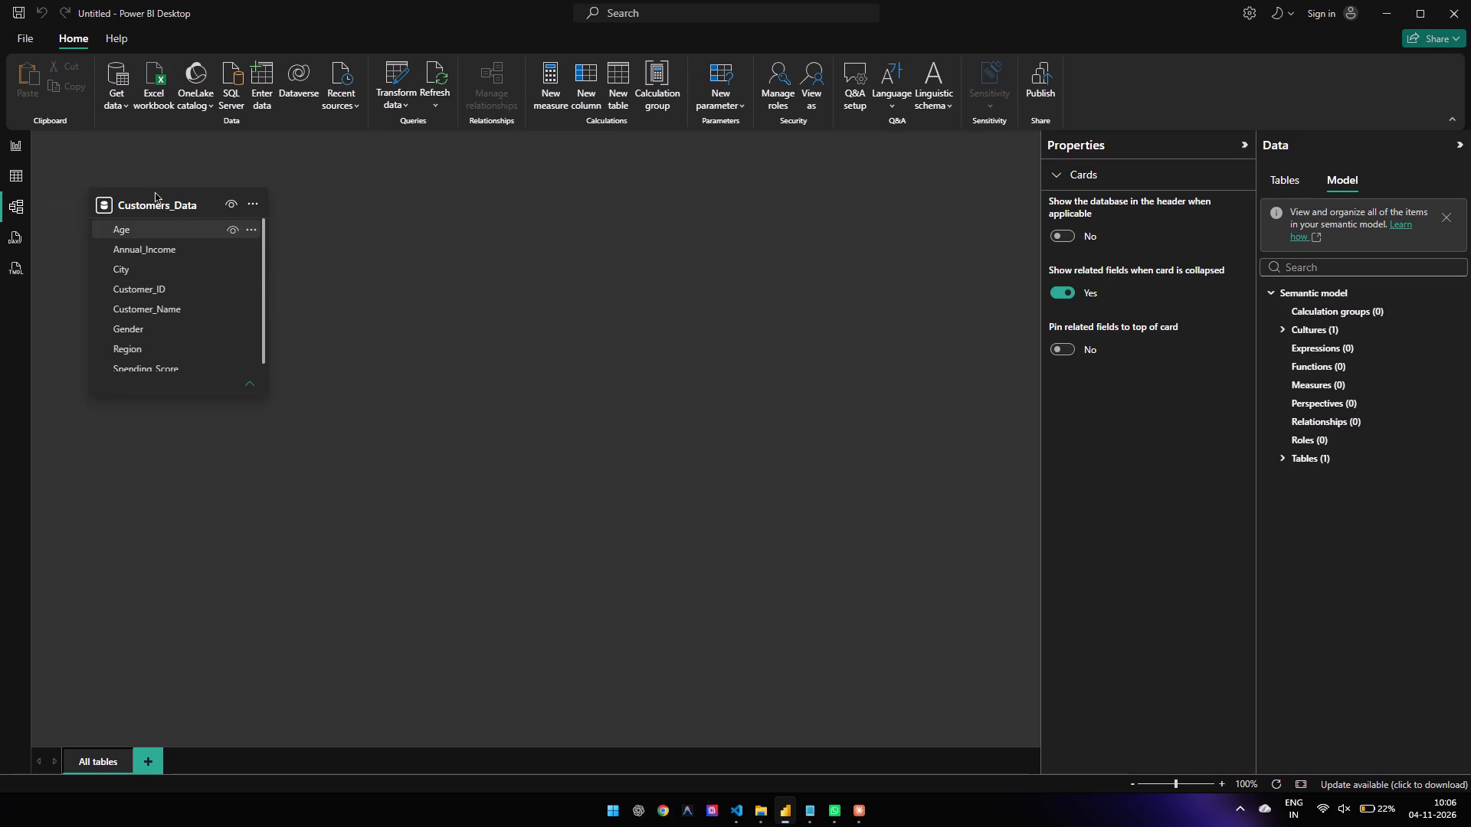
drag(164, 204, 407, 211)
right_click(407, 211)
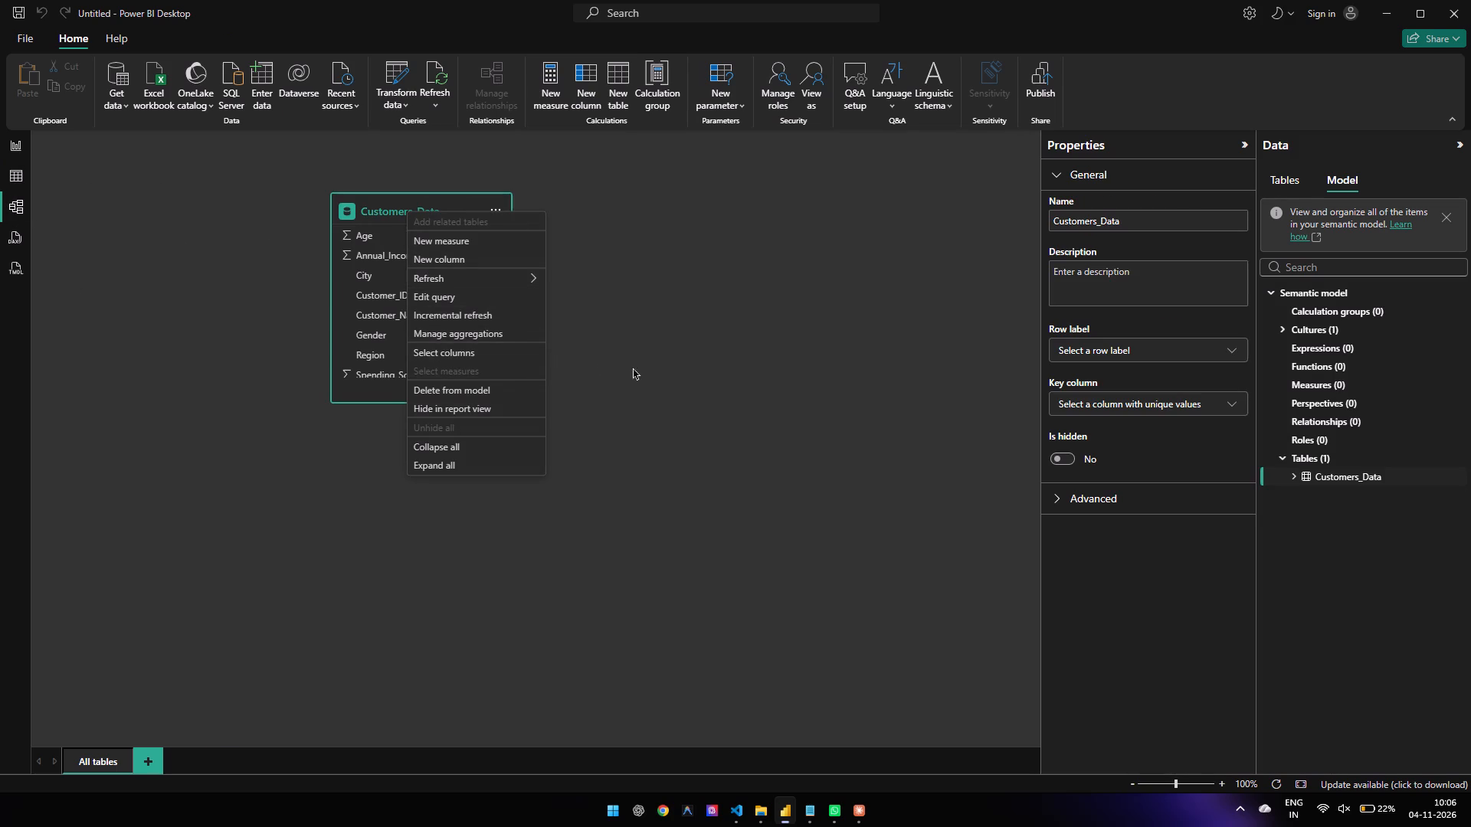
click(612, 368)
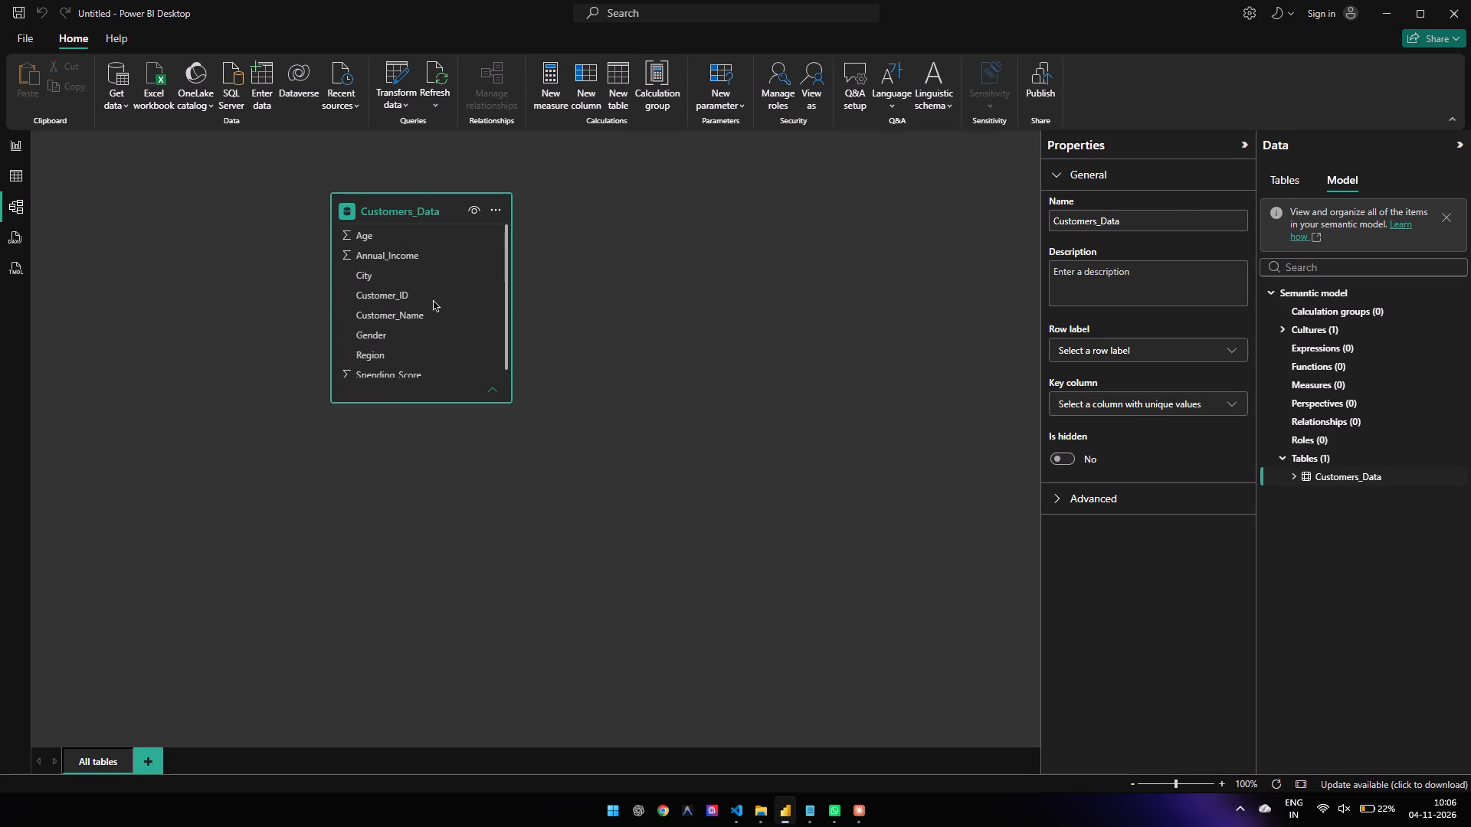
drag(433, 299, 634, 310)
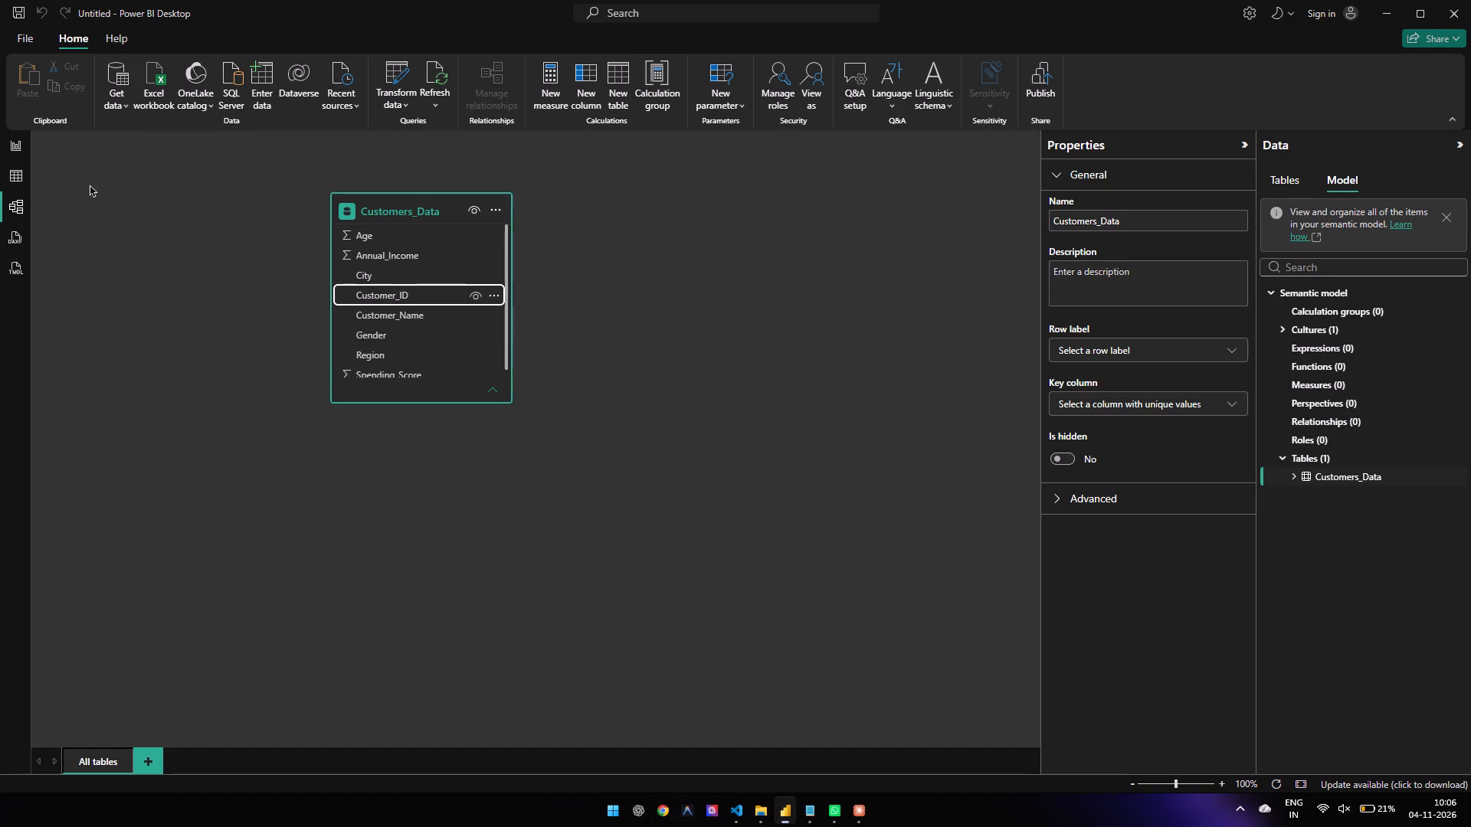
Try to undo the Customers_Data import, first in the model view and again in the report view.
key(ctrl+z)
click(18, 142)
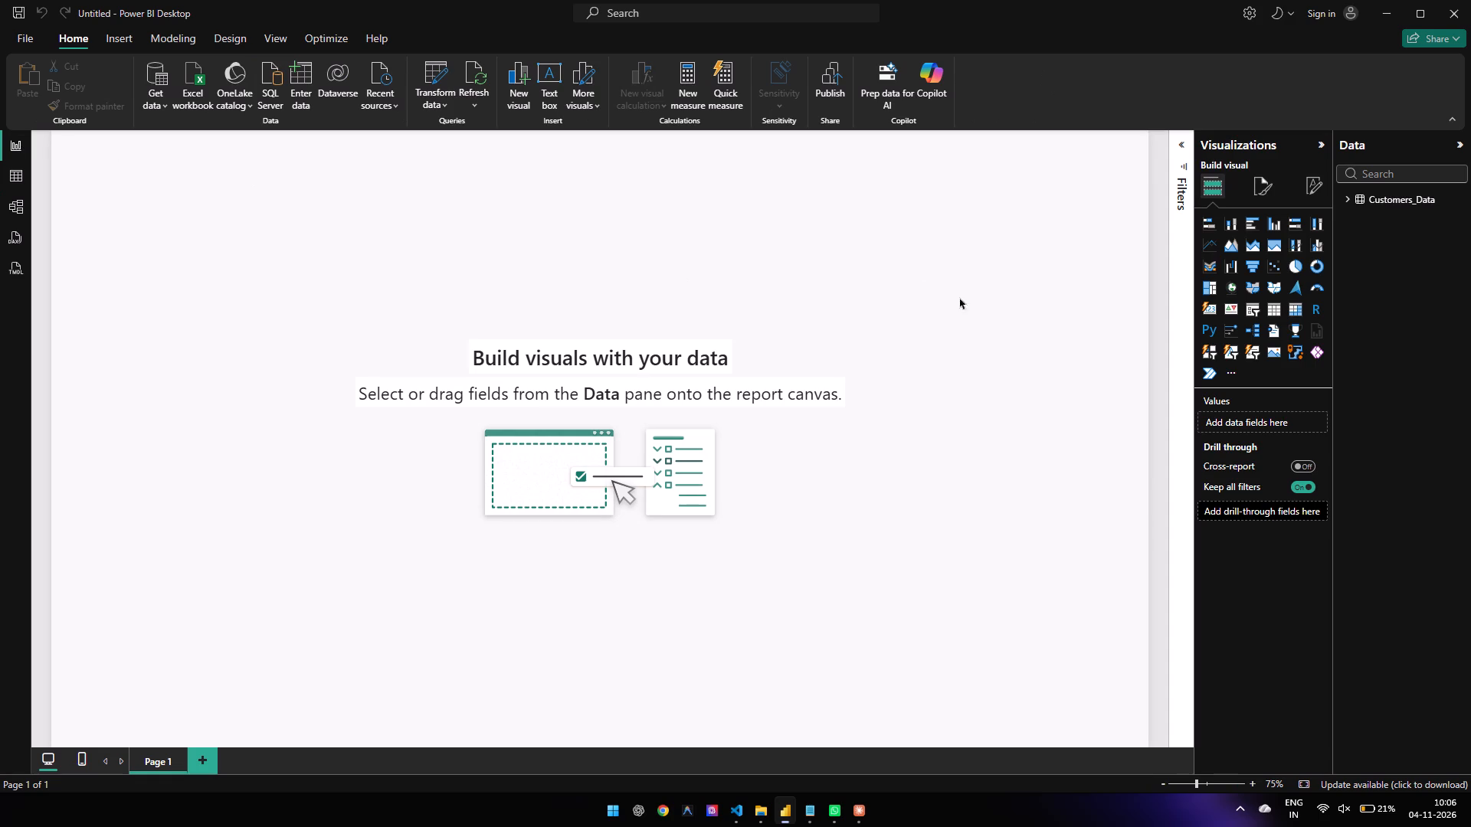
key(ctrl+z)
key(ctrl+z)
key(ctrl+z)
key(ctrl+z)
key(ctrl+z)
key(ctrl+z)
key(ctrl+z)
Create a new blank report and close the report containing Customers_Data without saving it.
click(21, 26)
click(274, 155)
click(1470, 0)
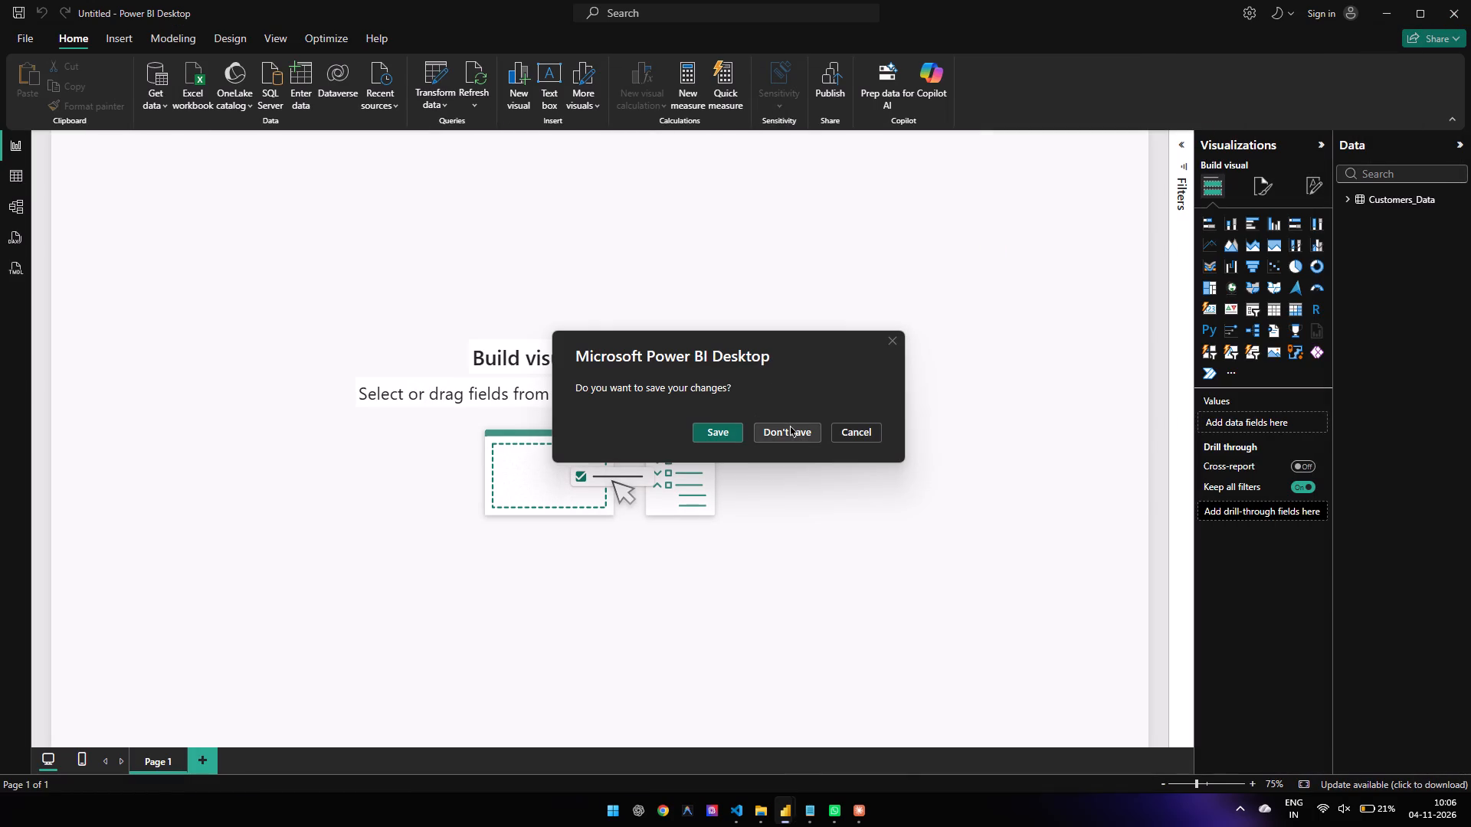
click(790, 425)
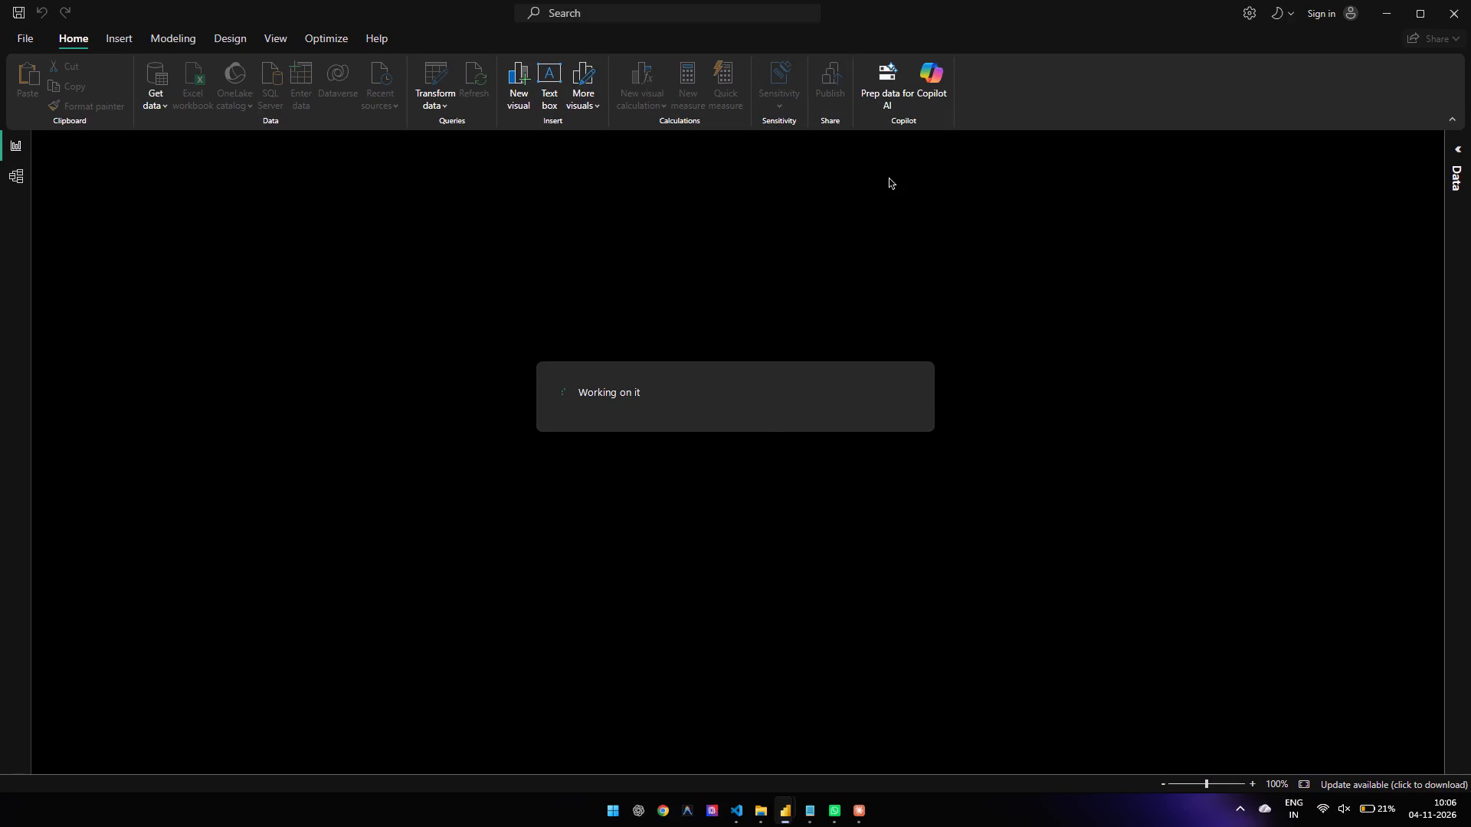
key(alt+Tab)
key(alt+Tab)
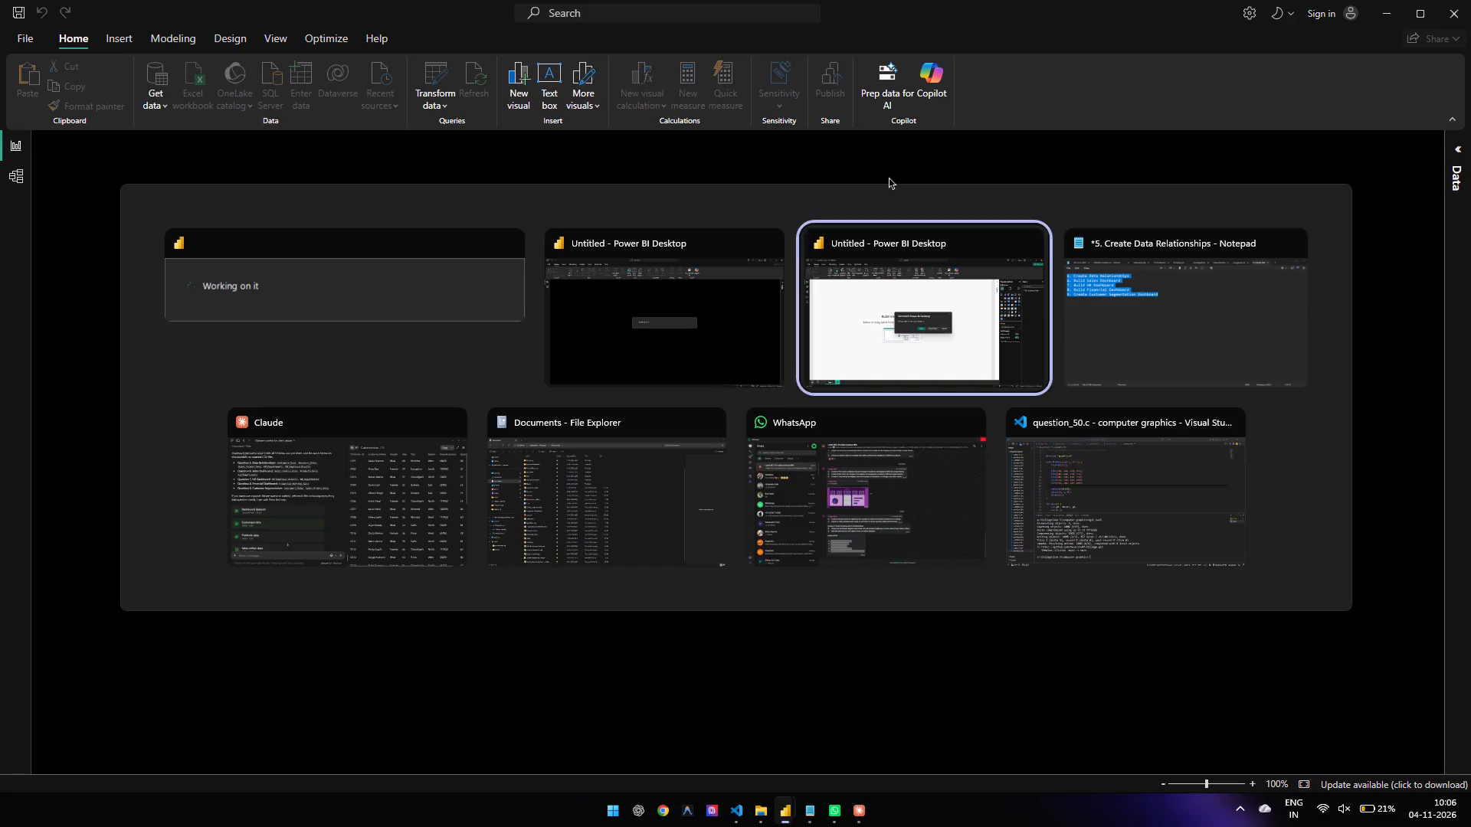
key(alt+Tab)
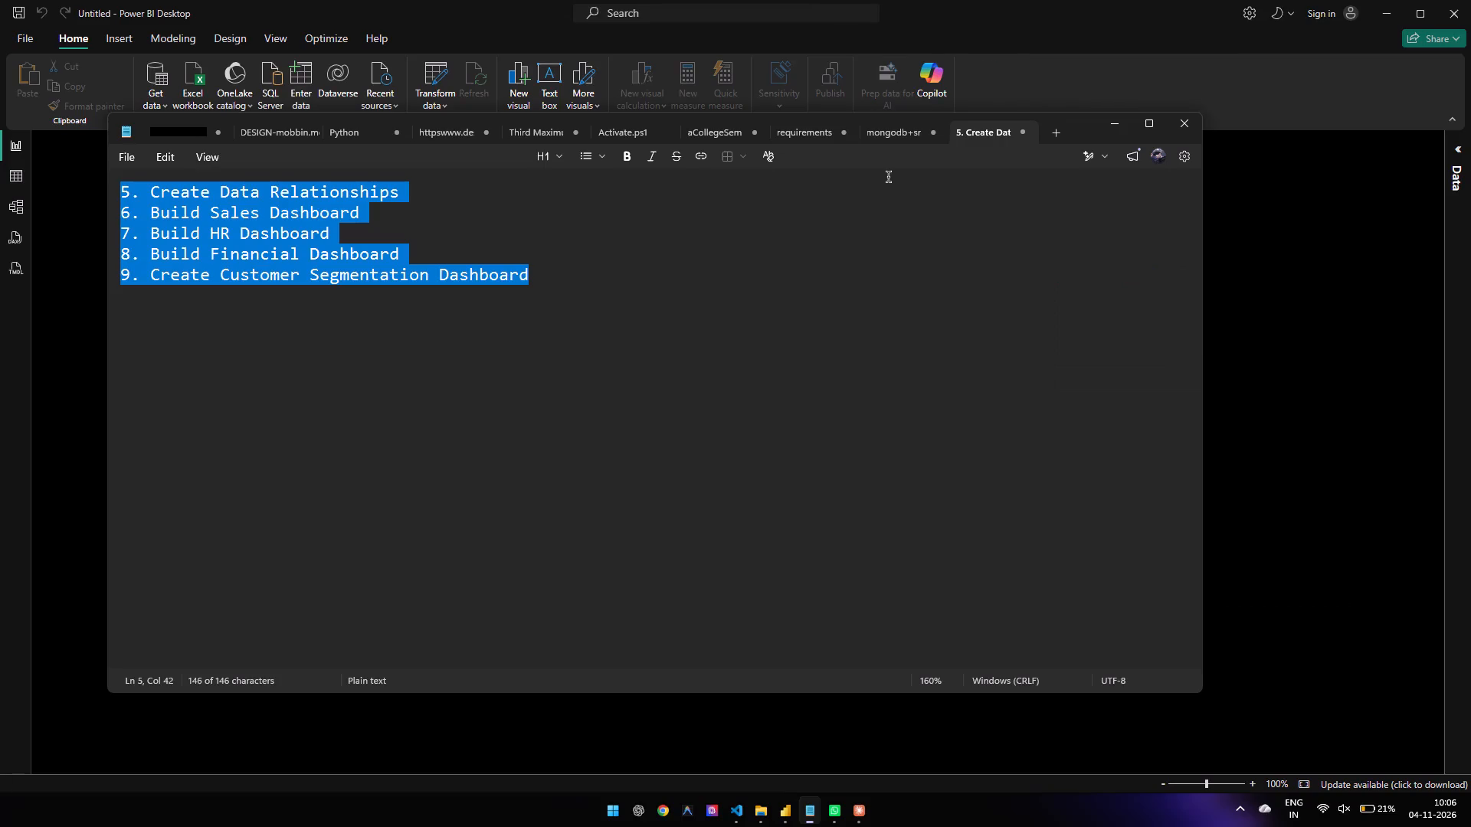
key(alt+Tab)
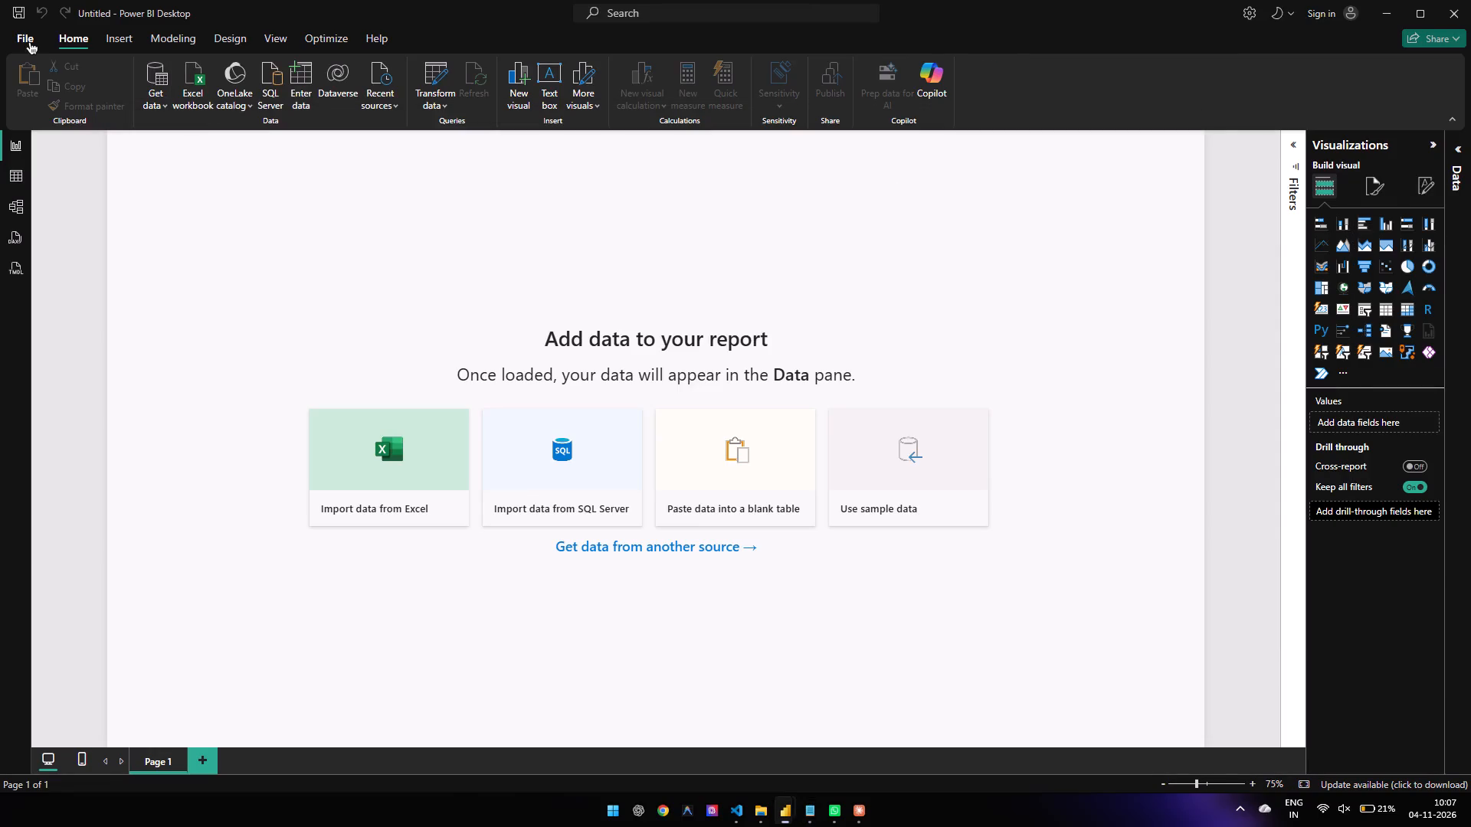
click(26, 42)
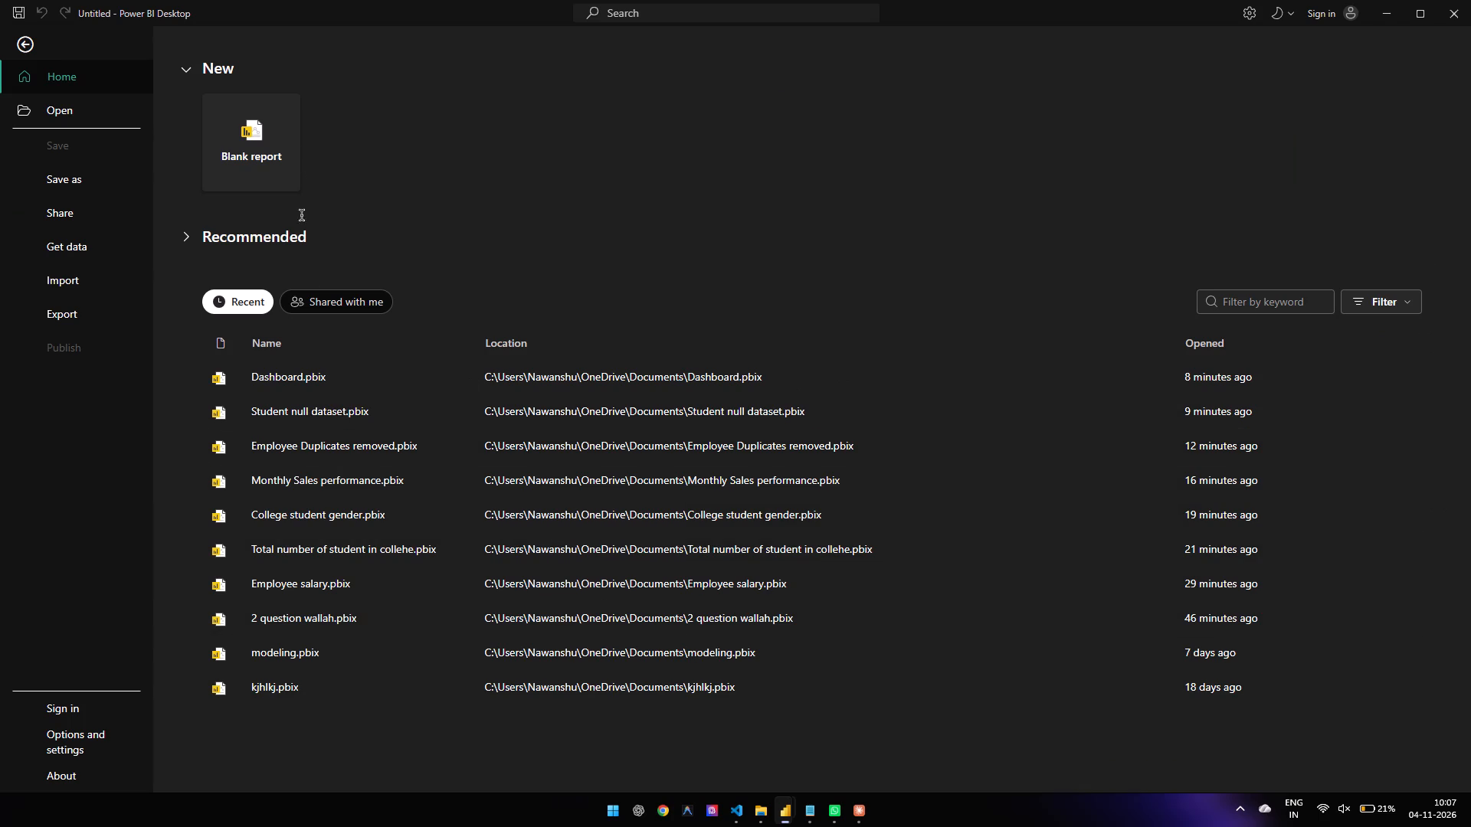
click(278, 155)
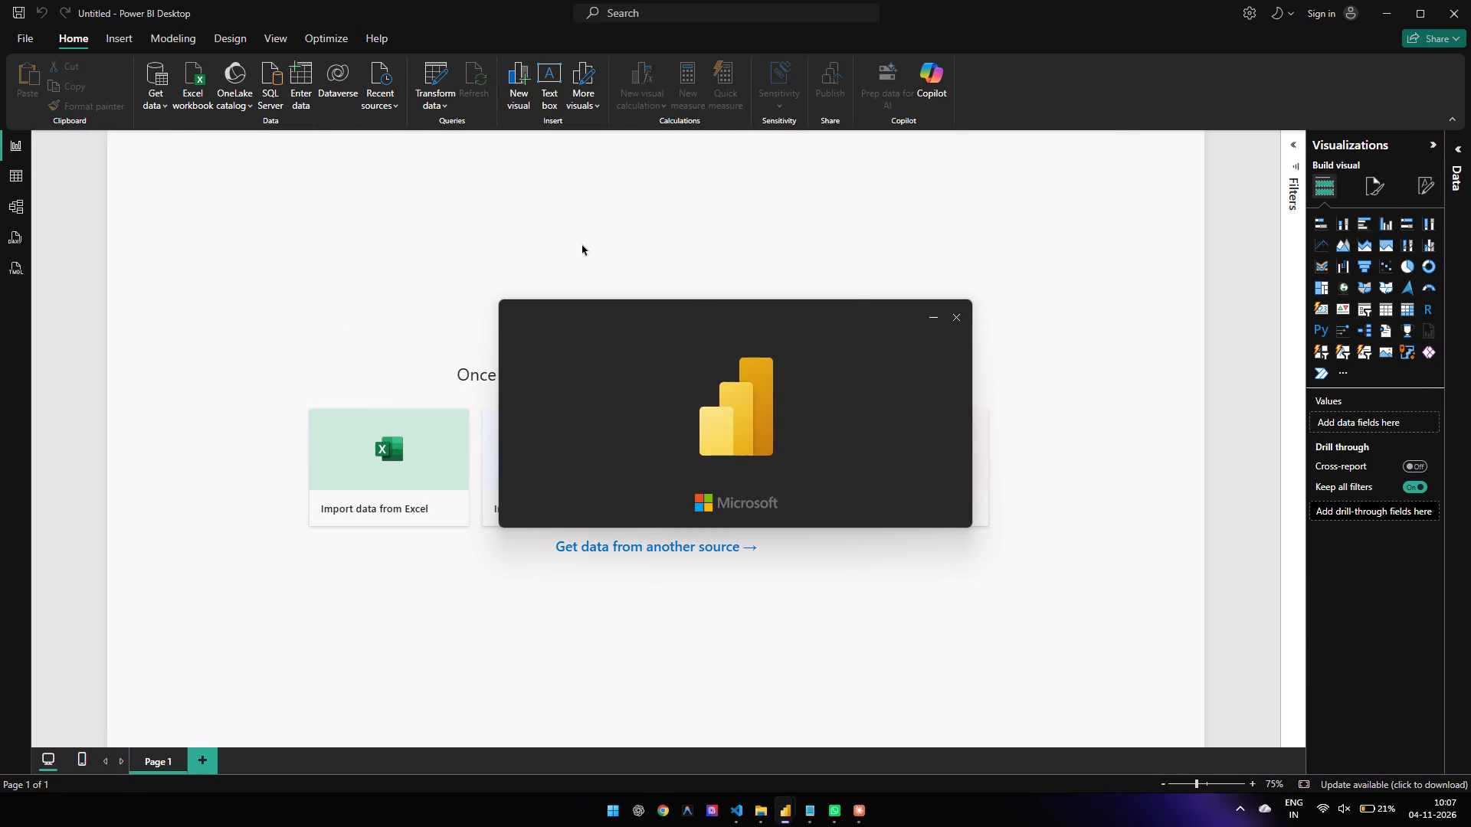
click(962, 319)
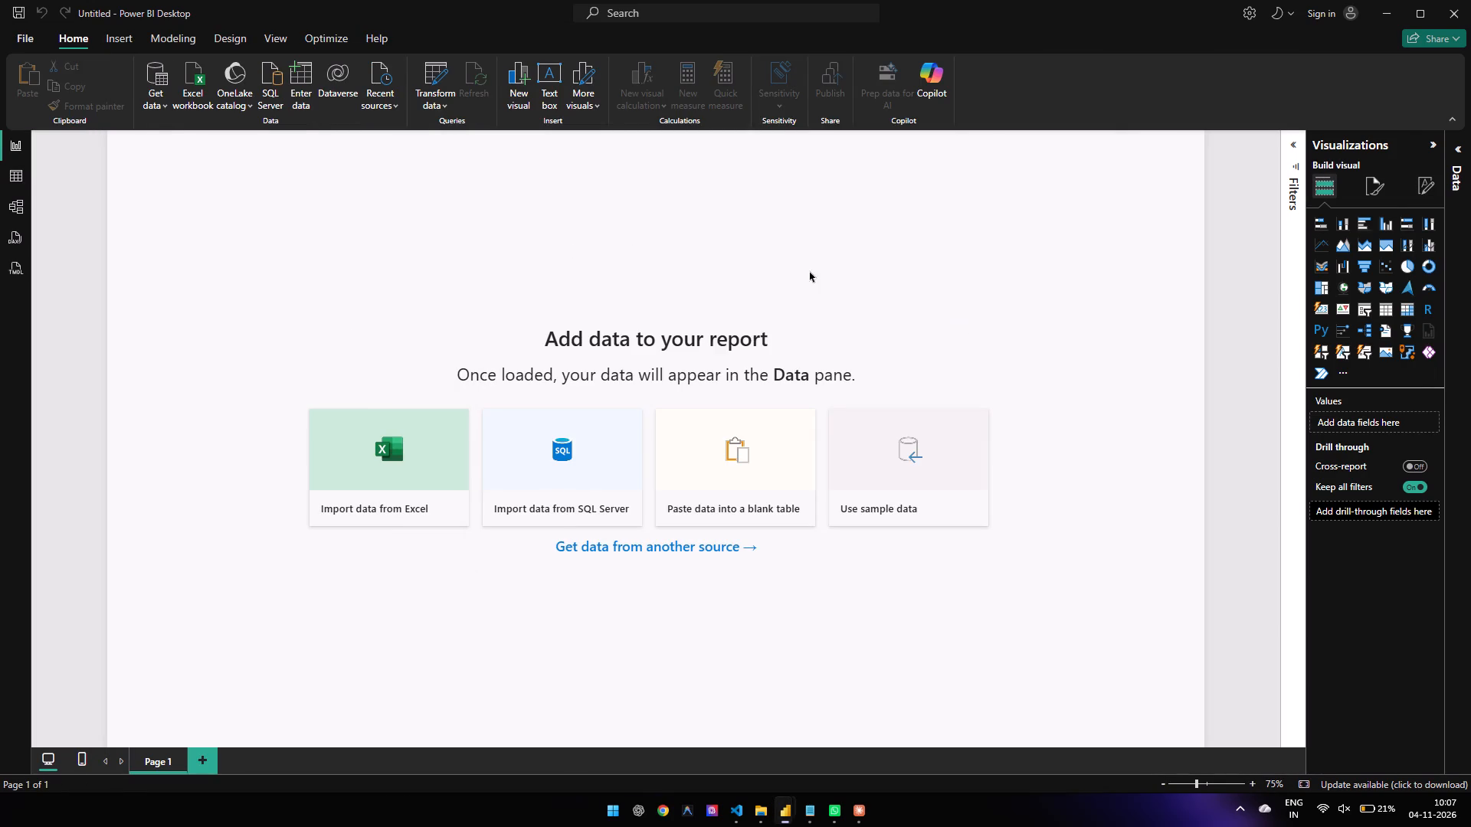
Start a Text/CSV import in the blank report and bring up the file browser.
click(150, 104)
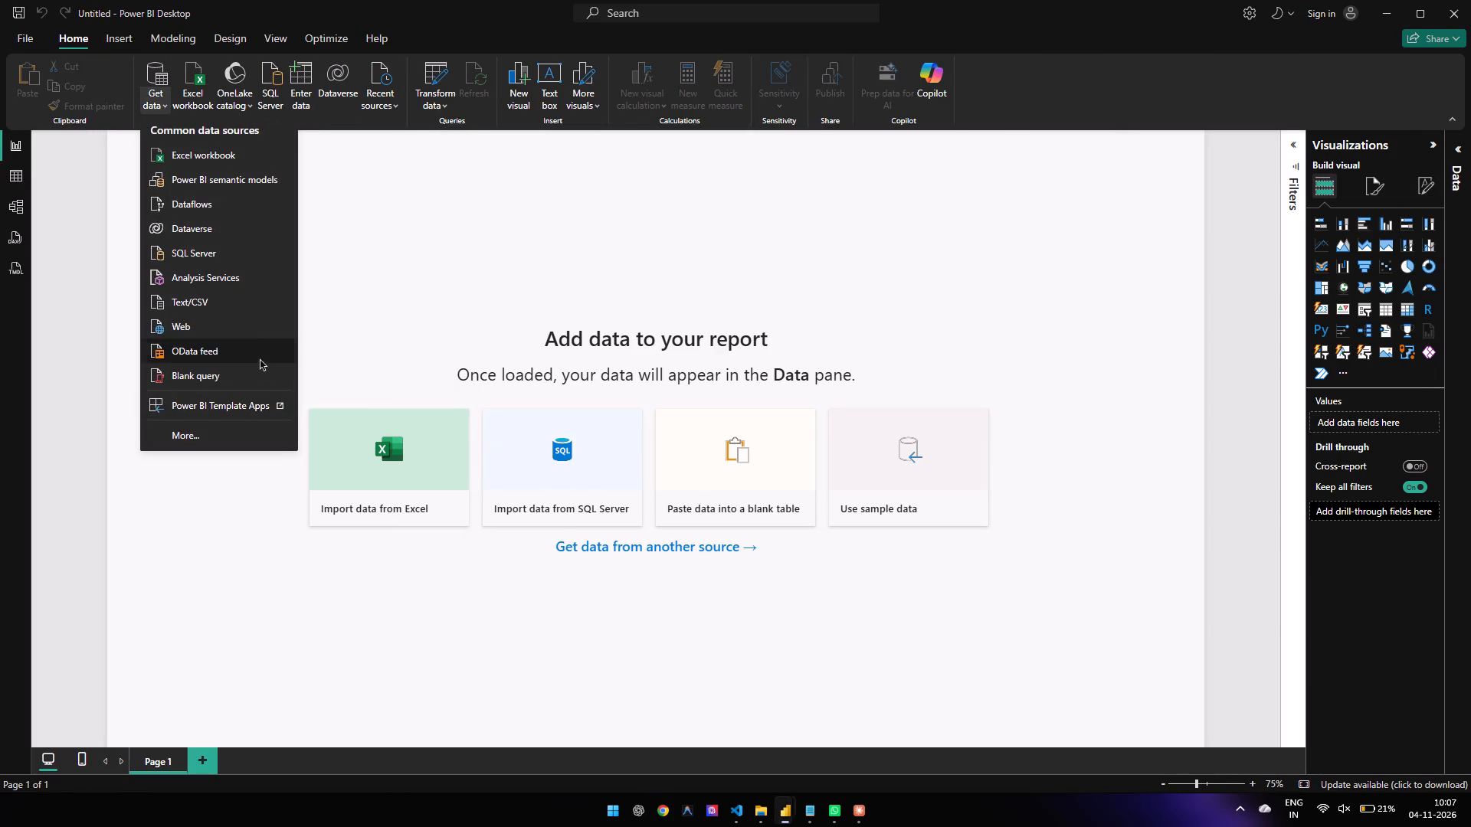
click(259, 309)
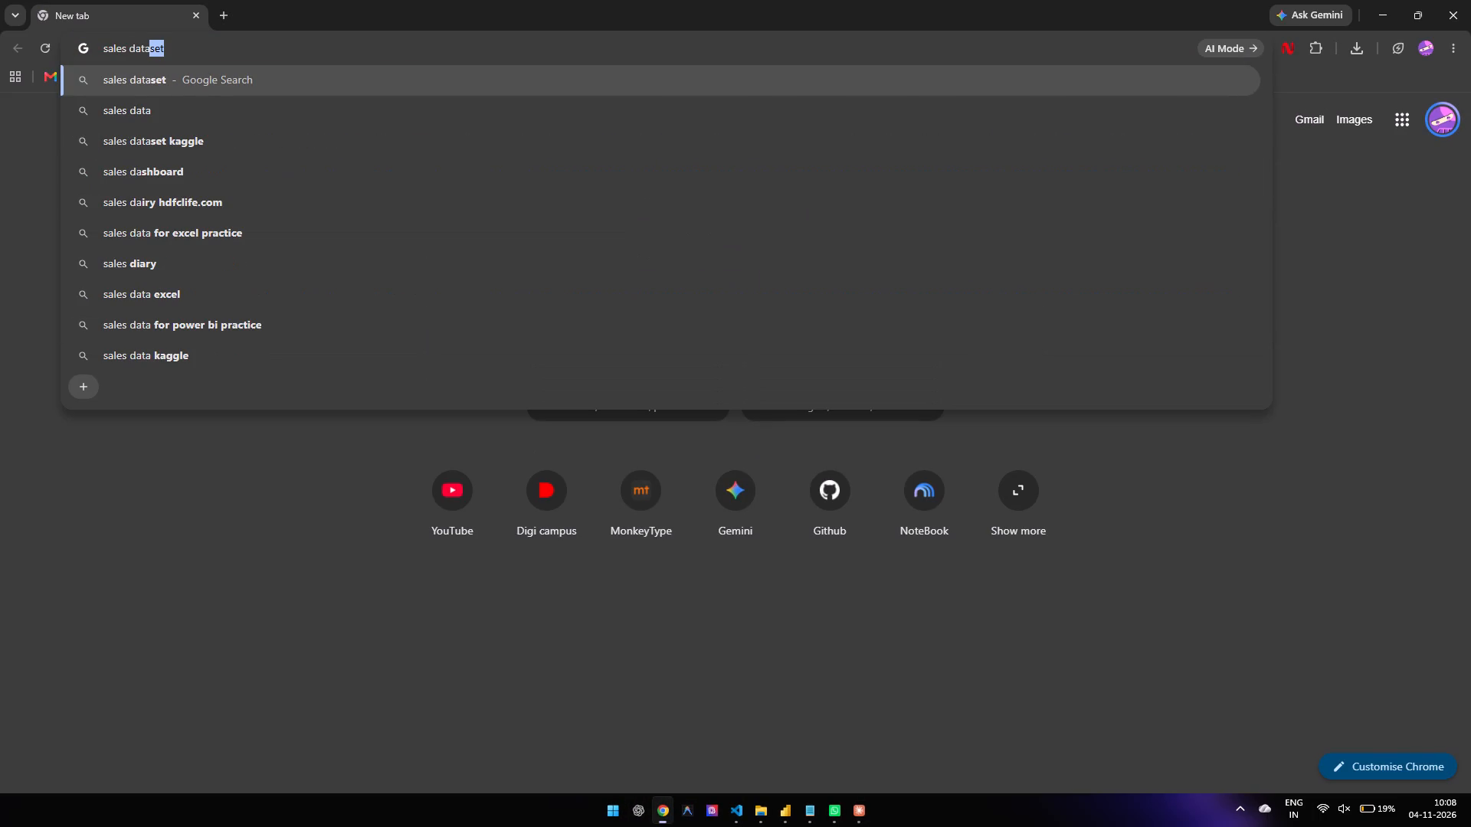
key(ctrl+Right)
key(space)
text(for sales da)
text(shboard)
key(space)
key(Return)
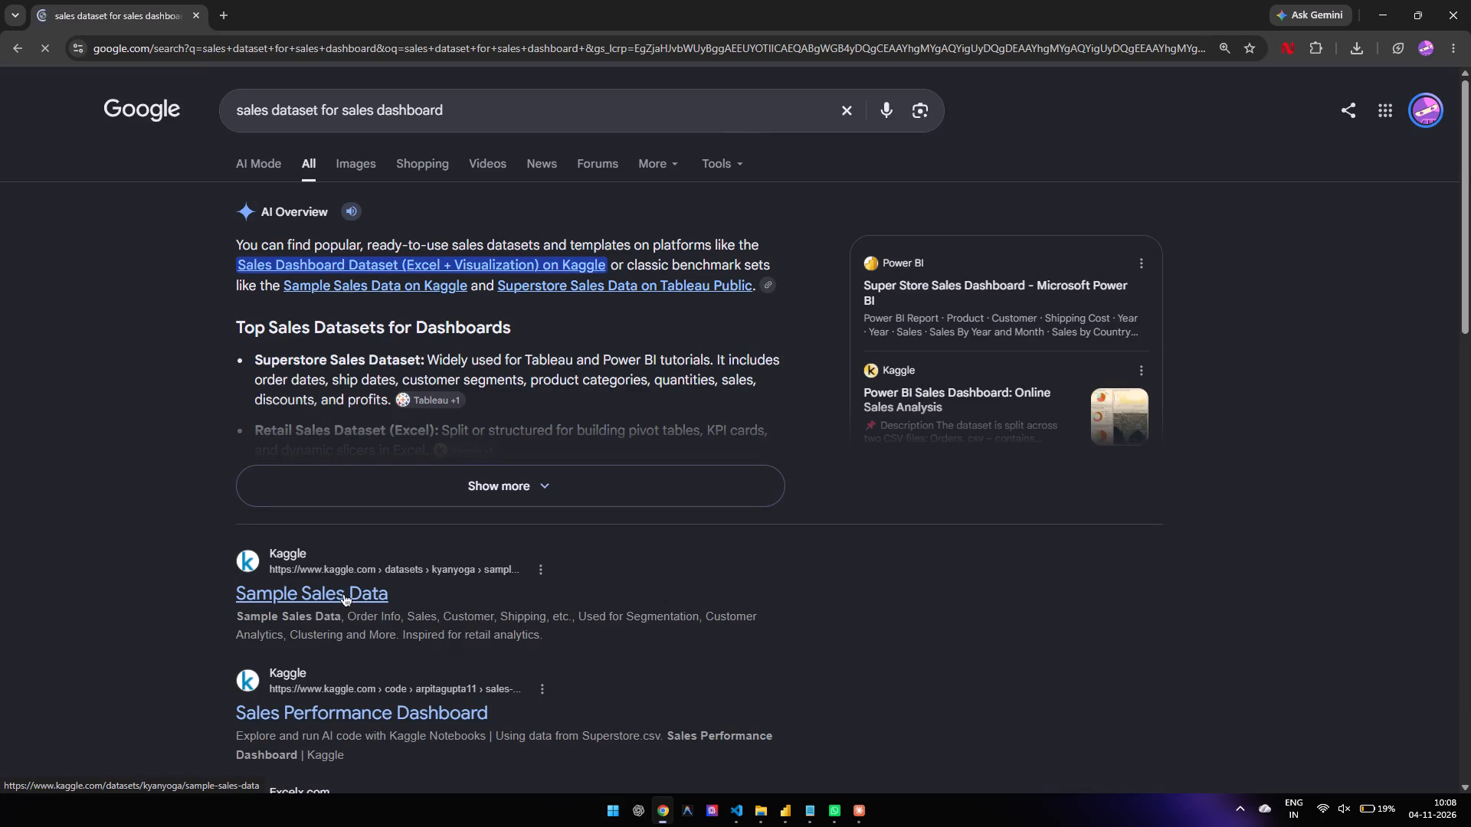
click(390, 716)
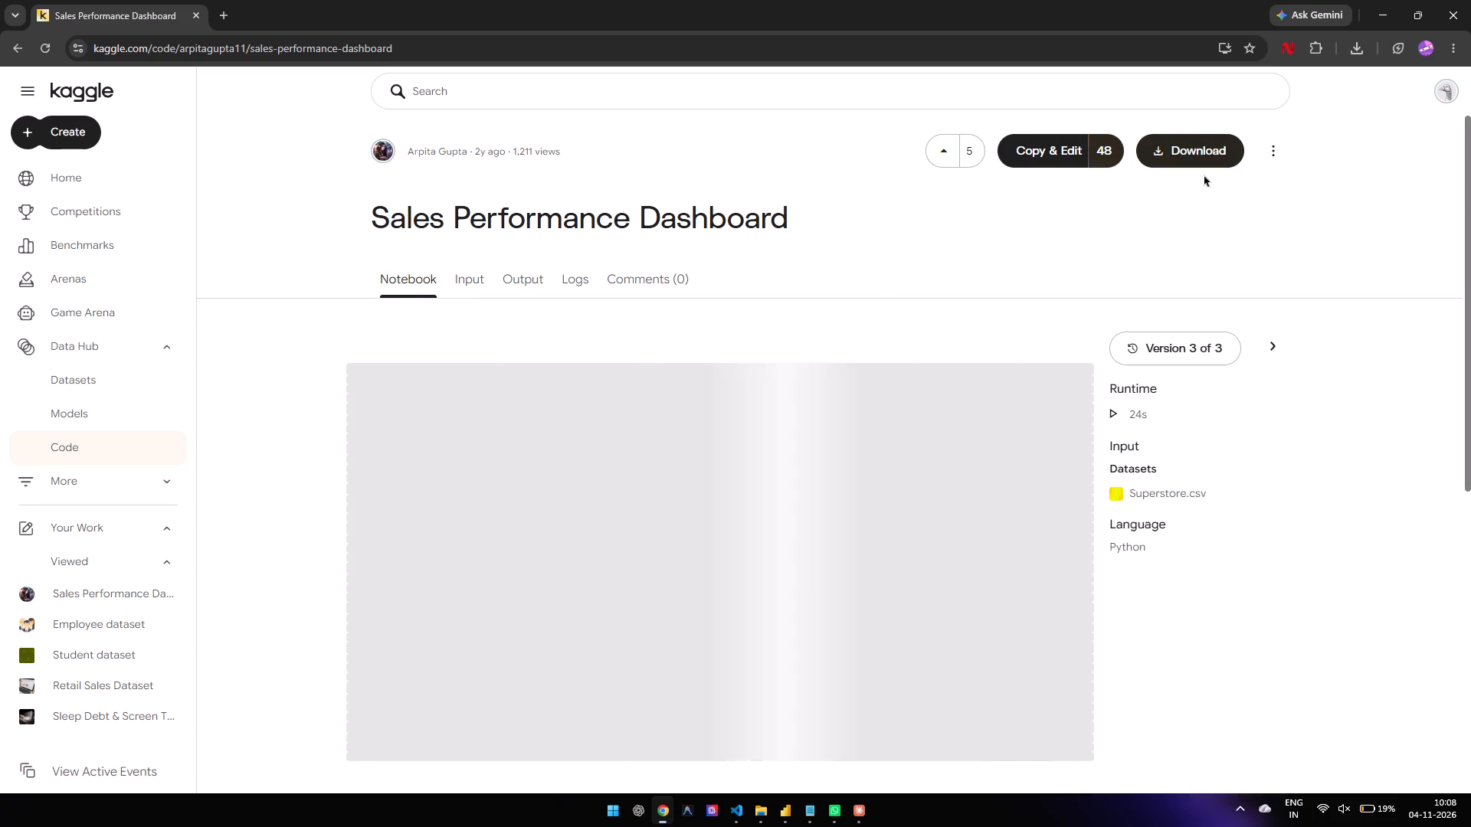
Download the Sales Performance Dashboard notebook as .ipynb and check the recent downloads.
scroll(785, 407, up, 1)
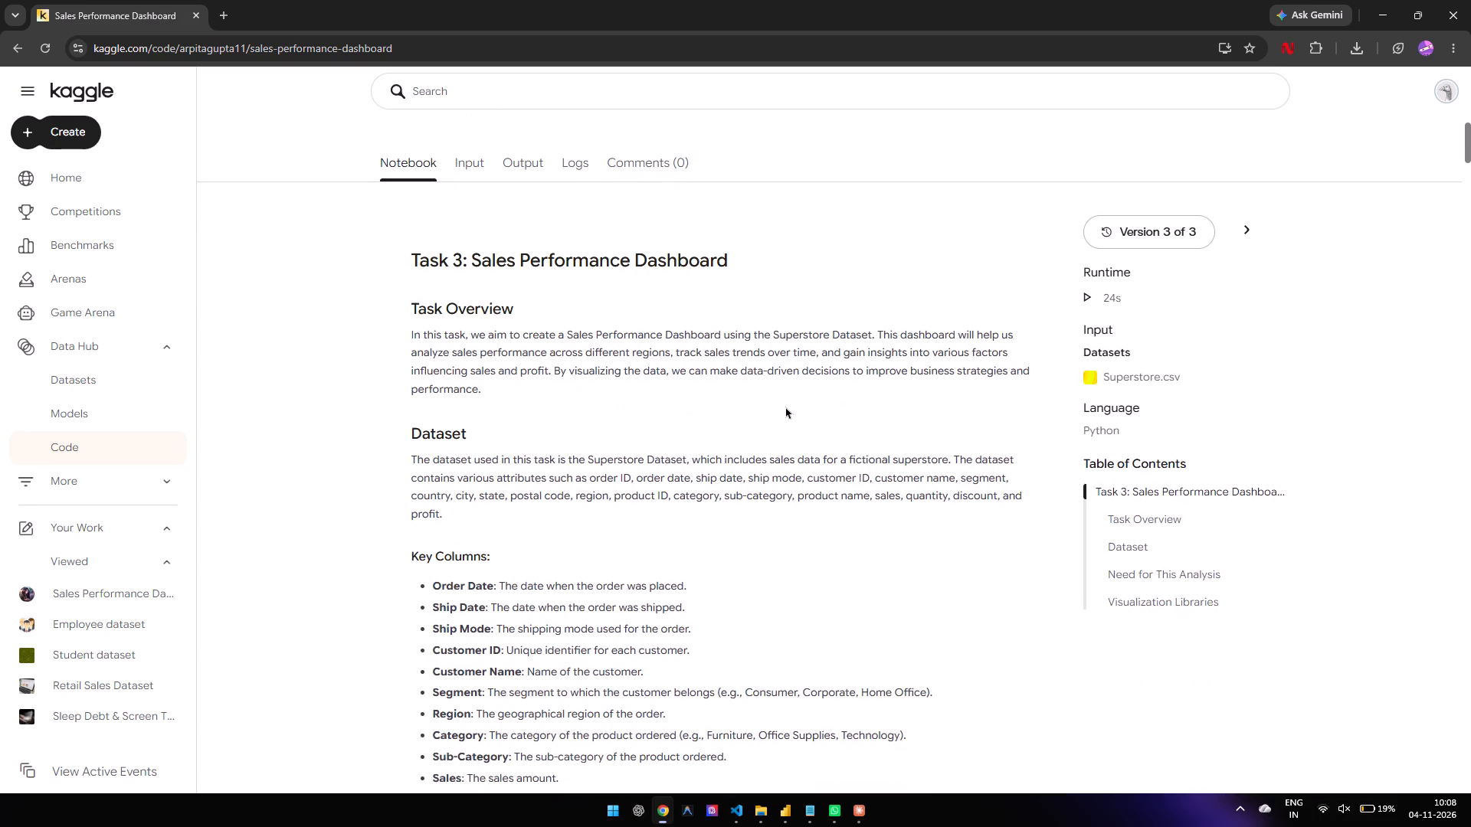
scroll(785, 407, up, 1)
click(1179, 160)
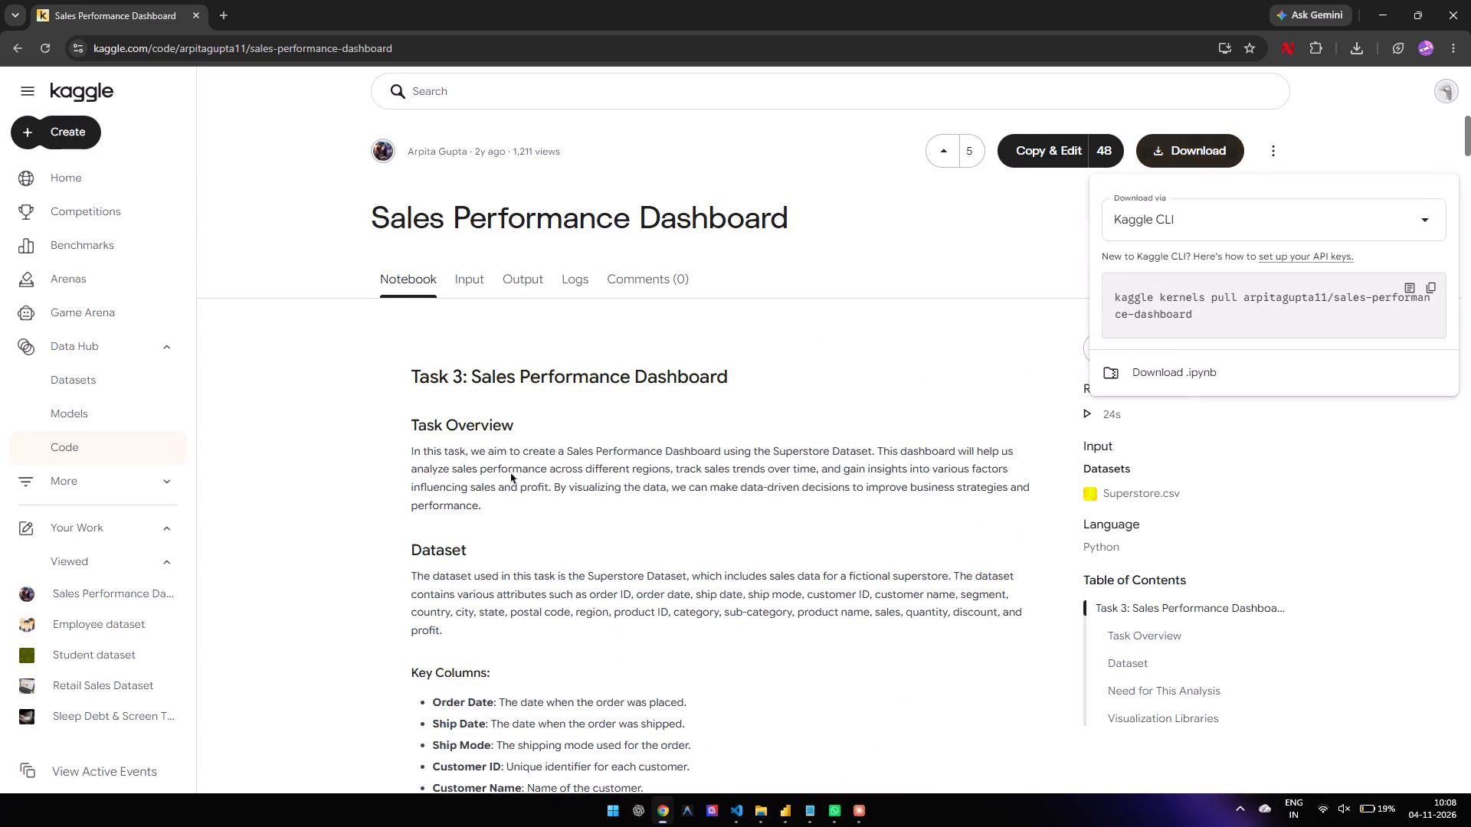
click(1168, 374)
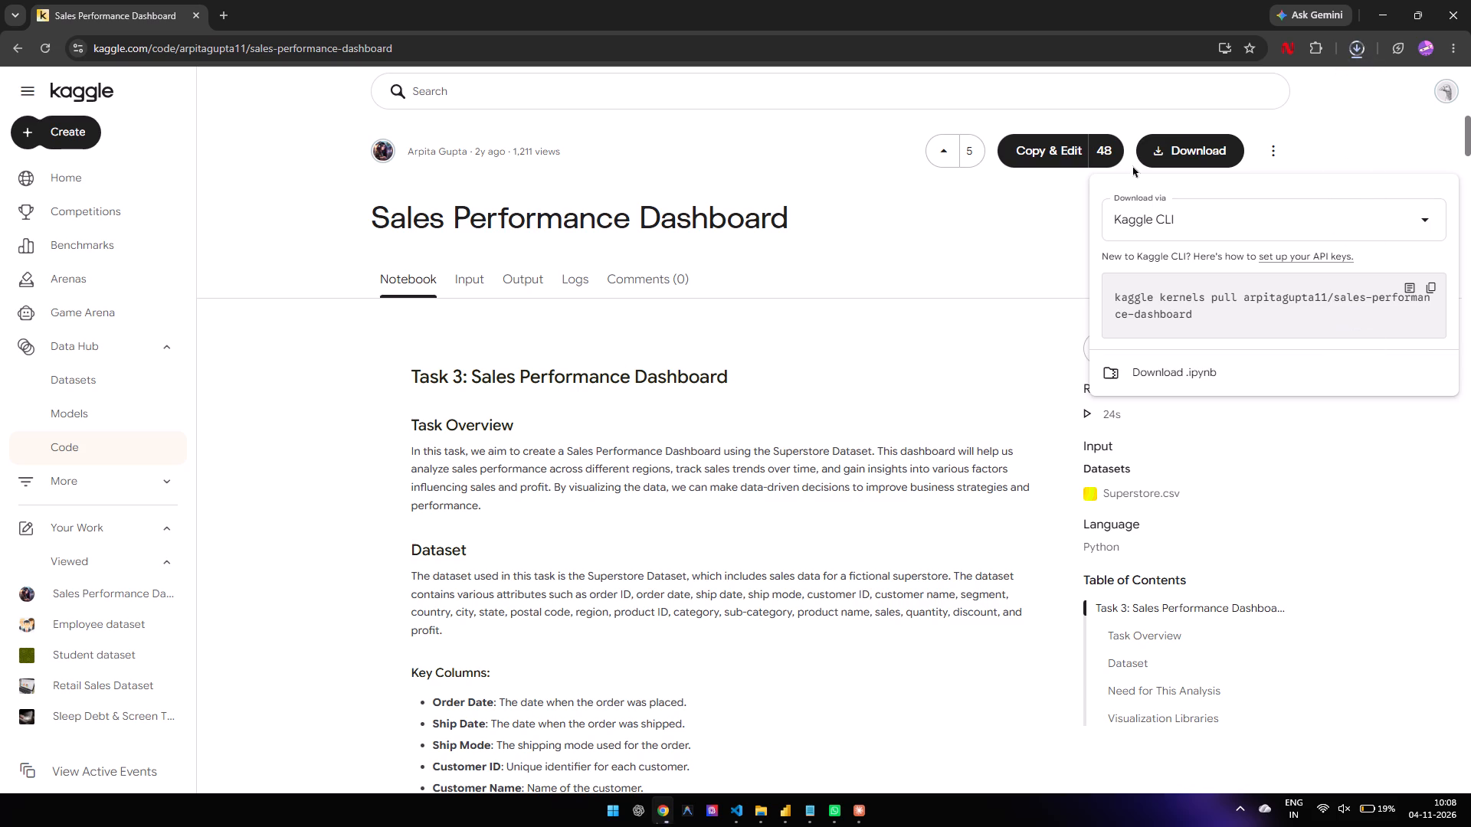
click(1354, 51)
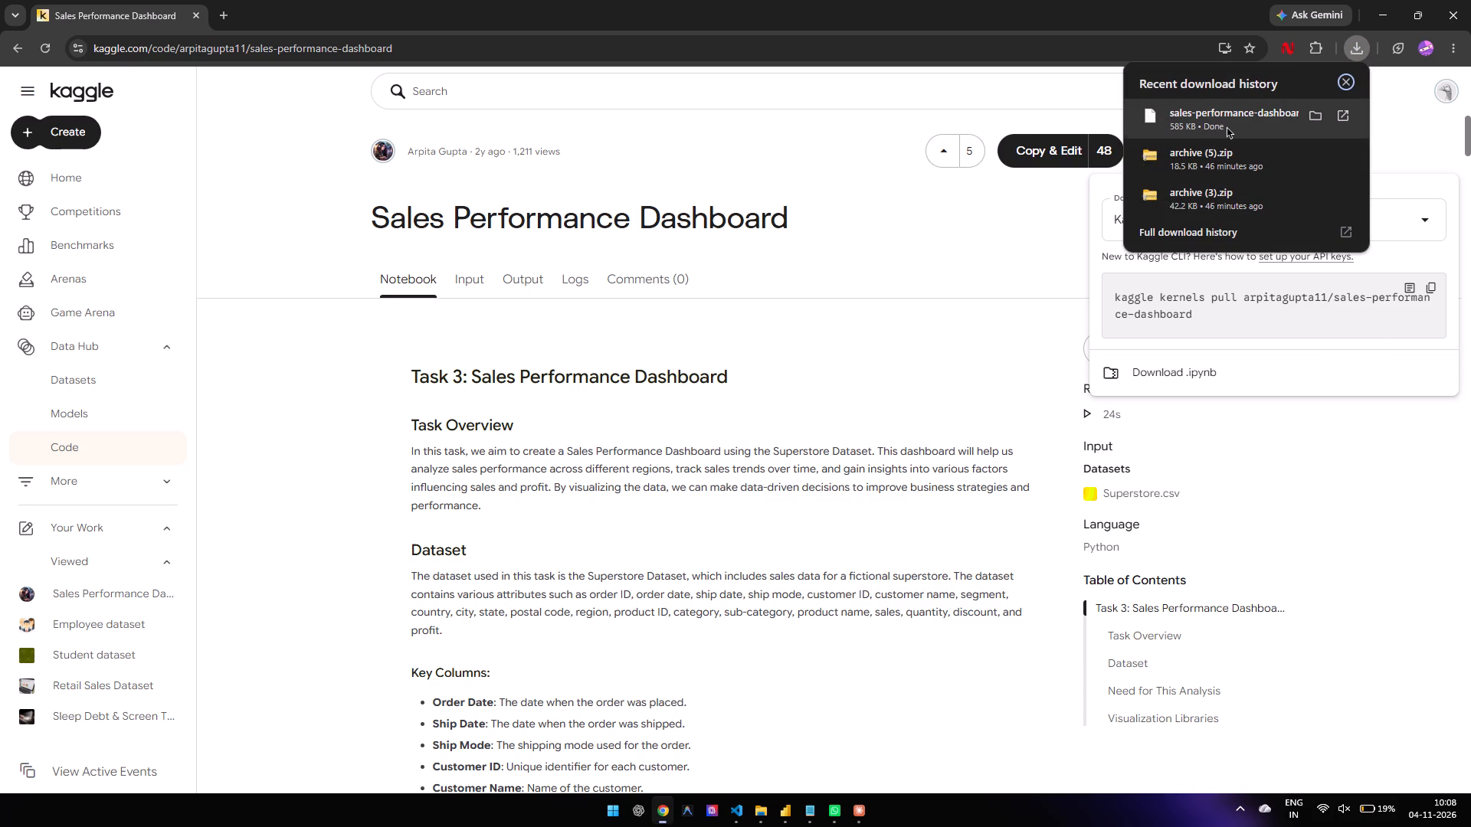
In a new File Explorer window, move sales-performance-dashboard.ipynb from Downloads to Documents.
key(super+e)
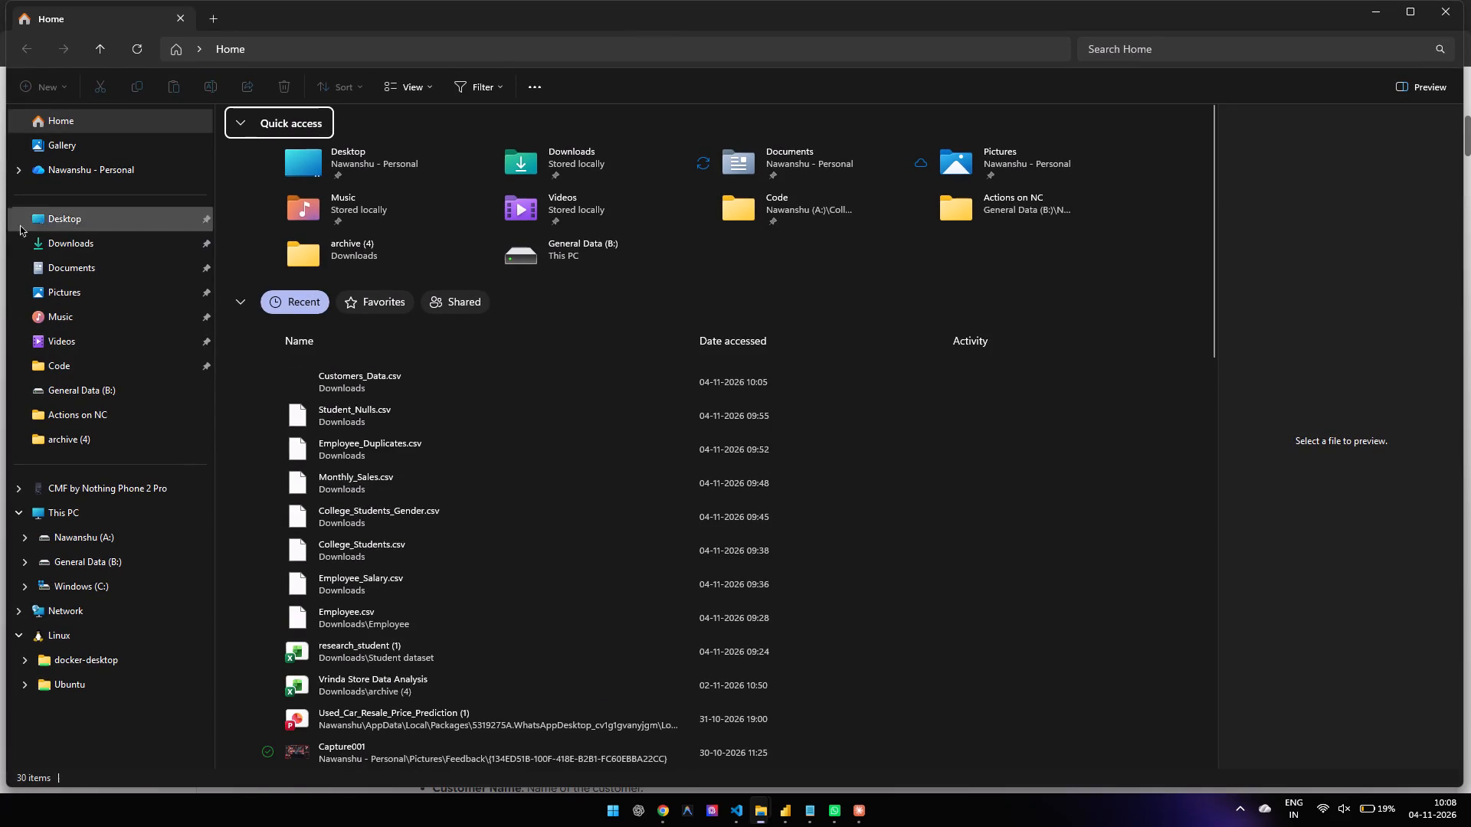
click(95, 244)
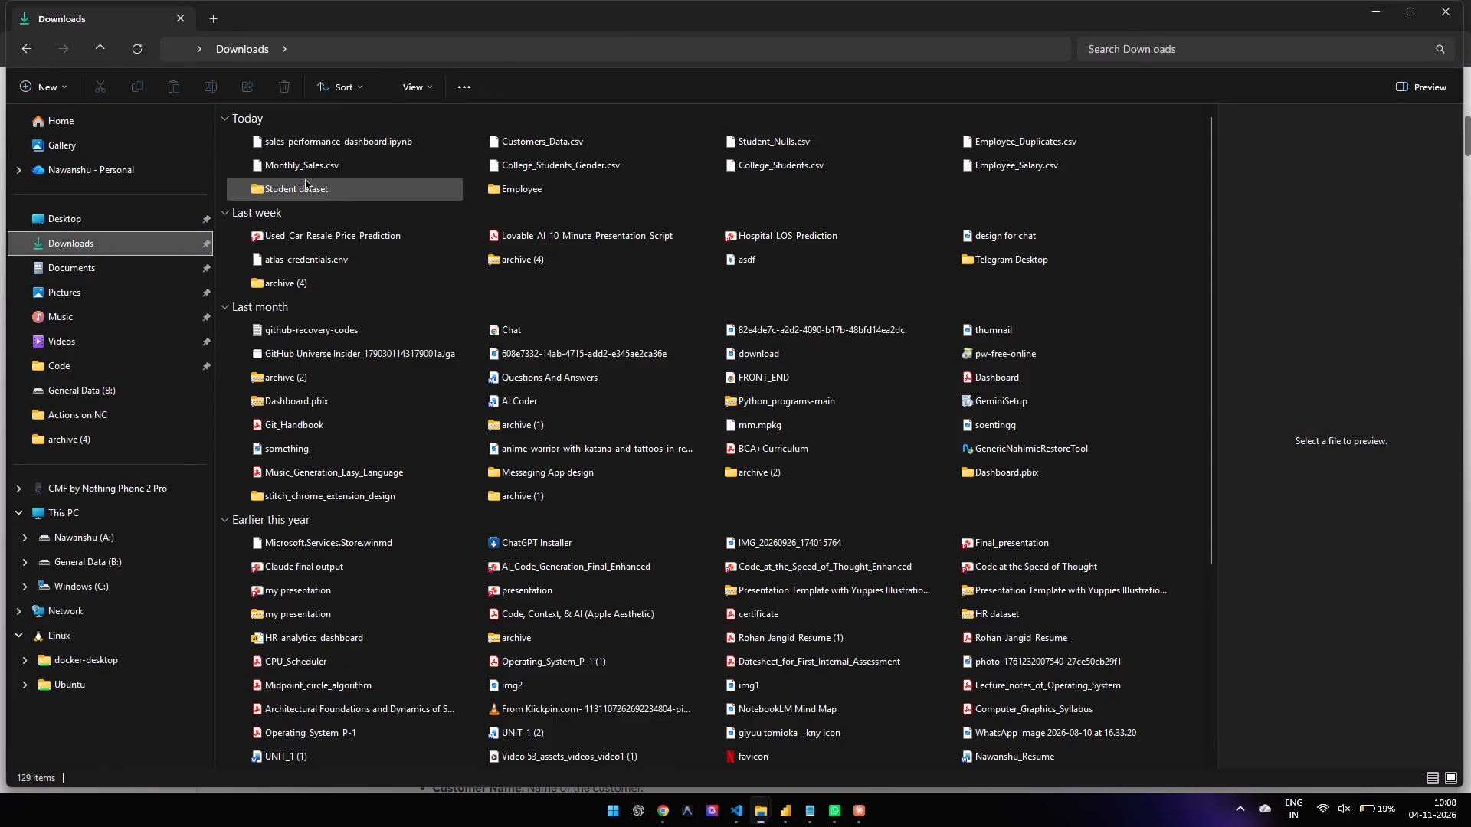
click(397, 145)
key(ctrl+x)
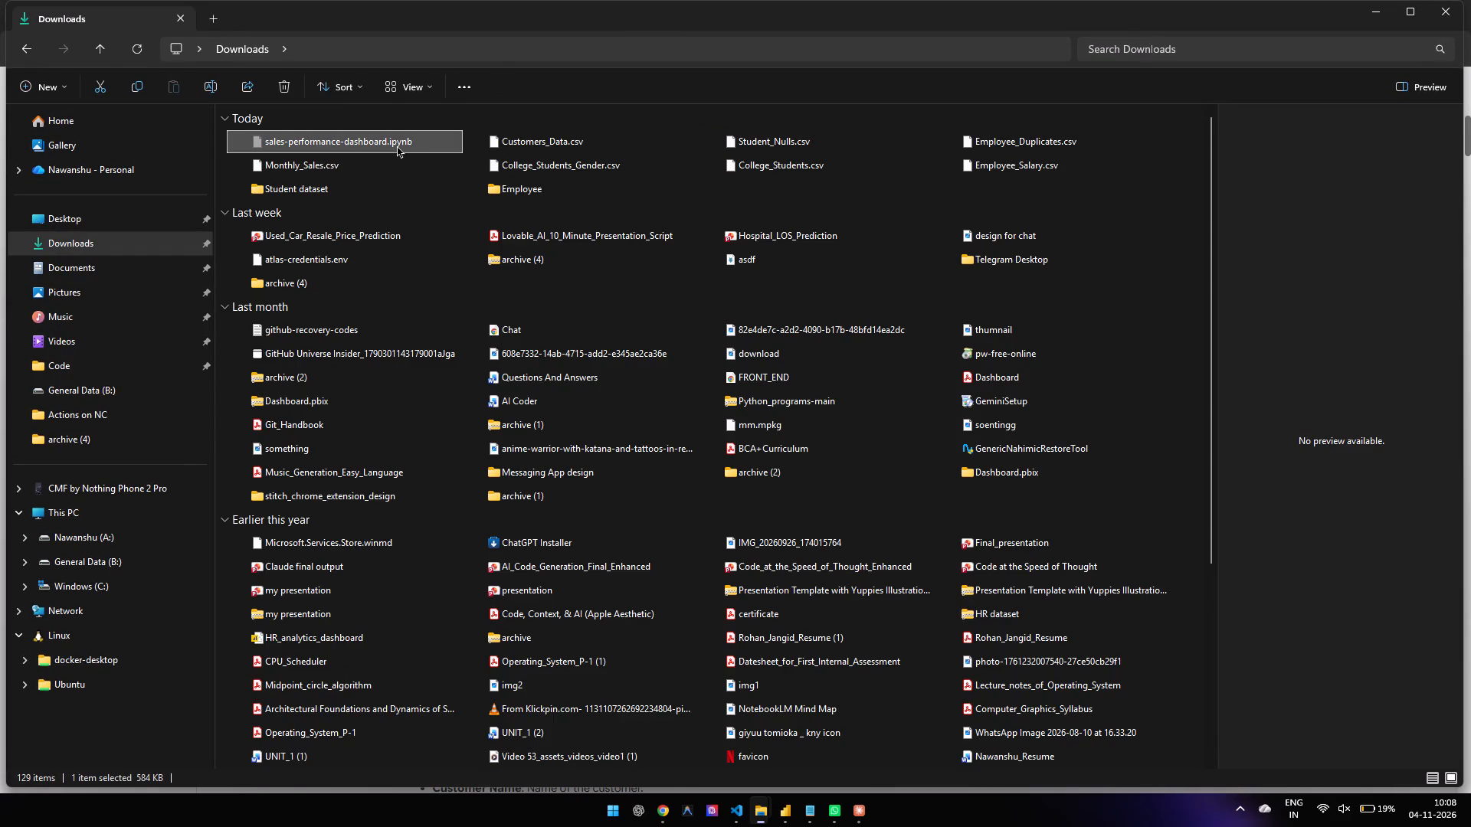
click(111, 277)
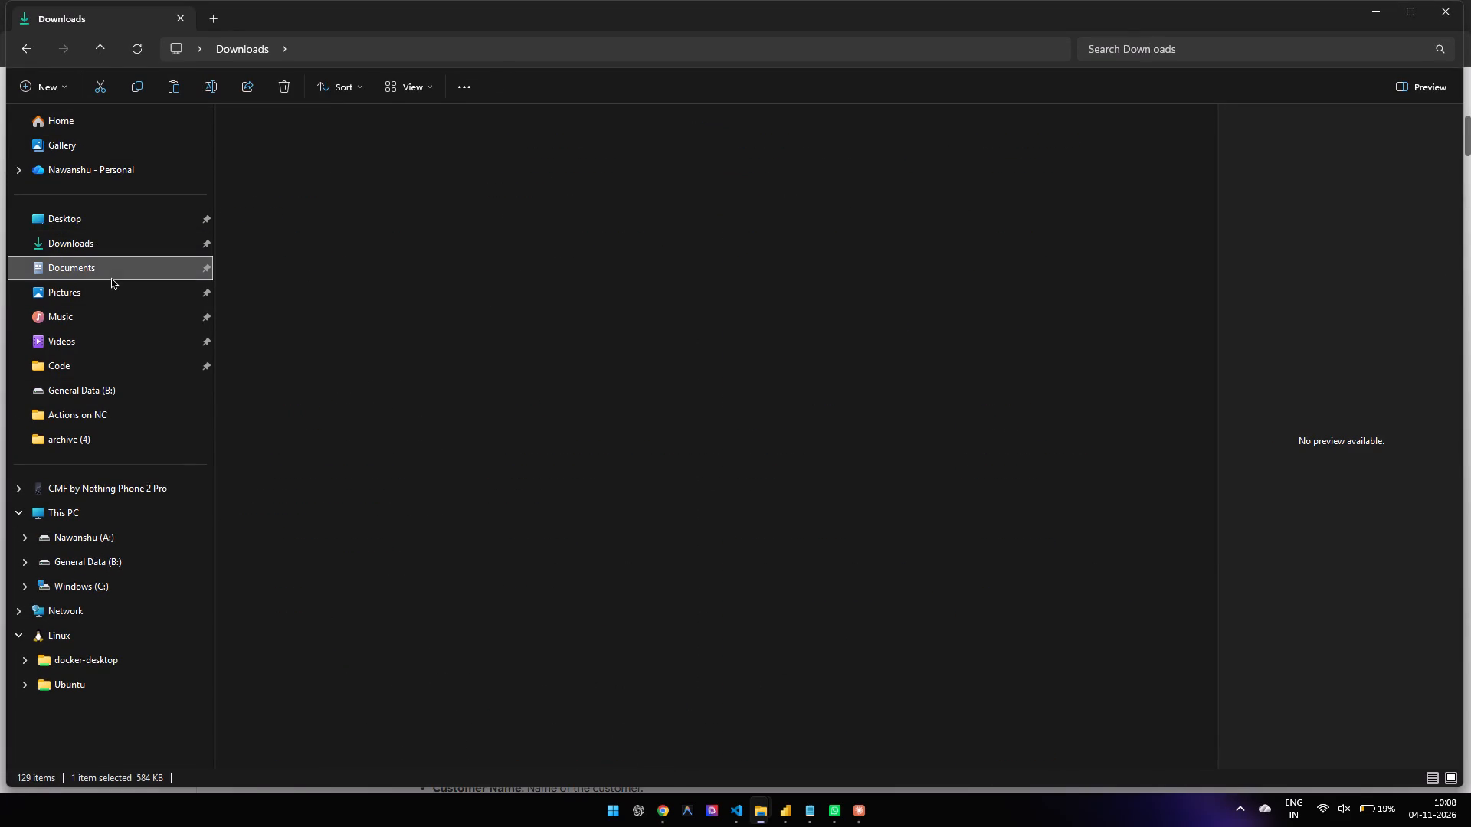
scroll(634, 545, down, 8)
click(1135, 652)
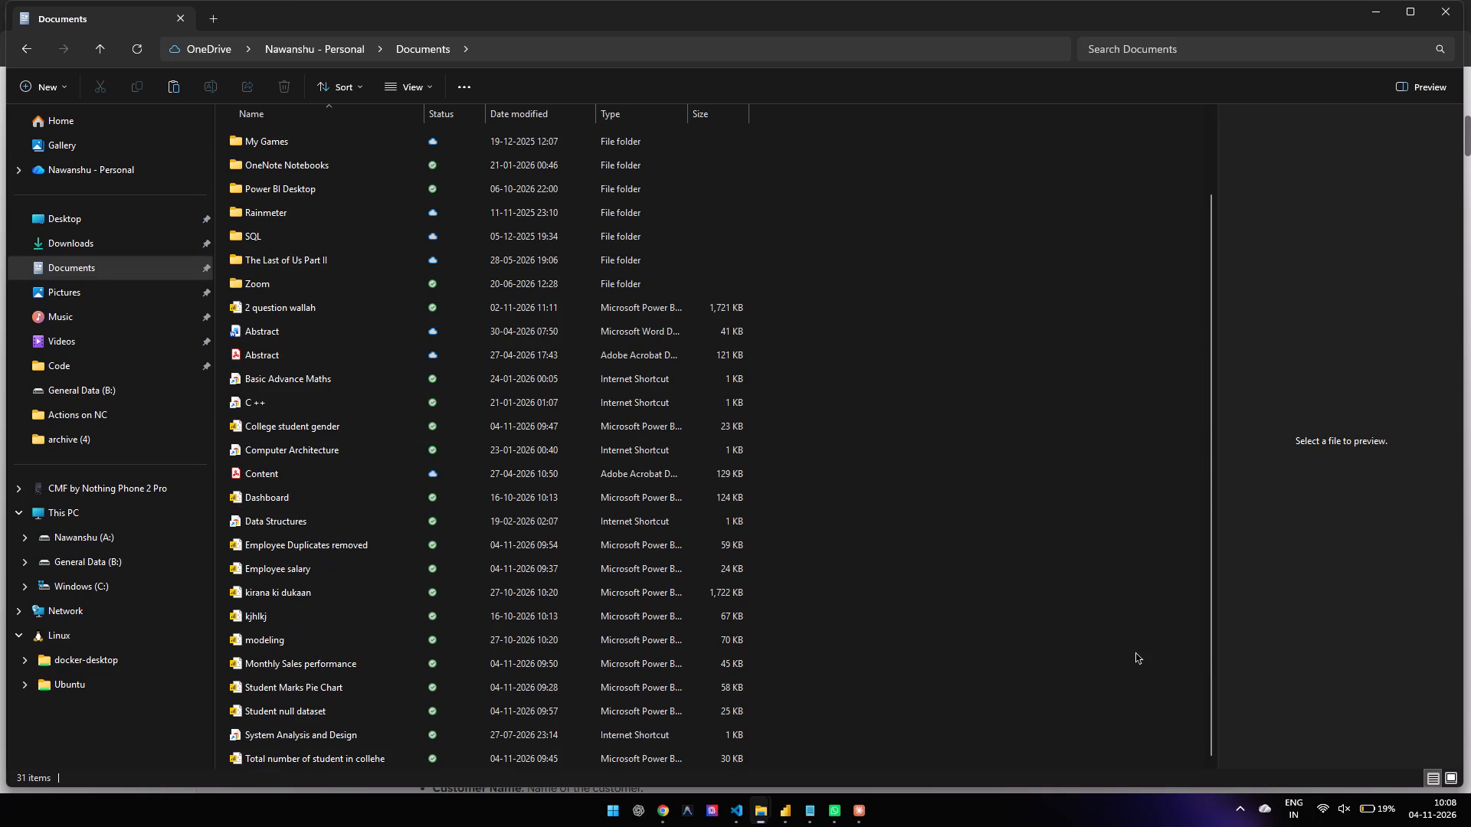
click(1135, 652)
key(ctrl+v)
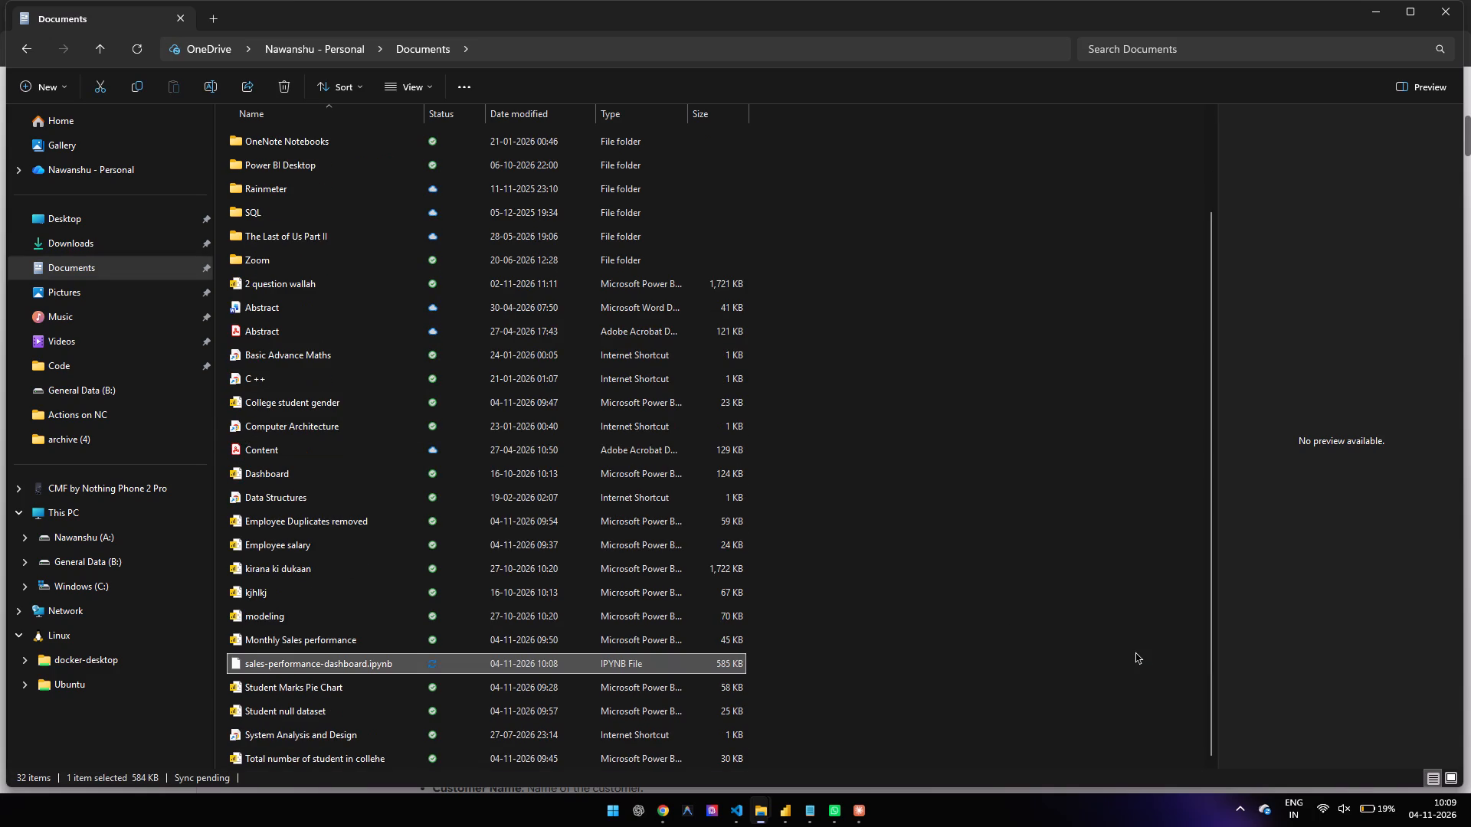
Rename the moved notebook file as sales_dashboard.ipynb.
key(F2)
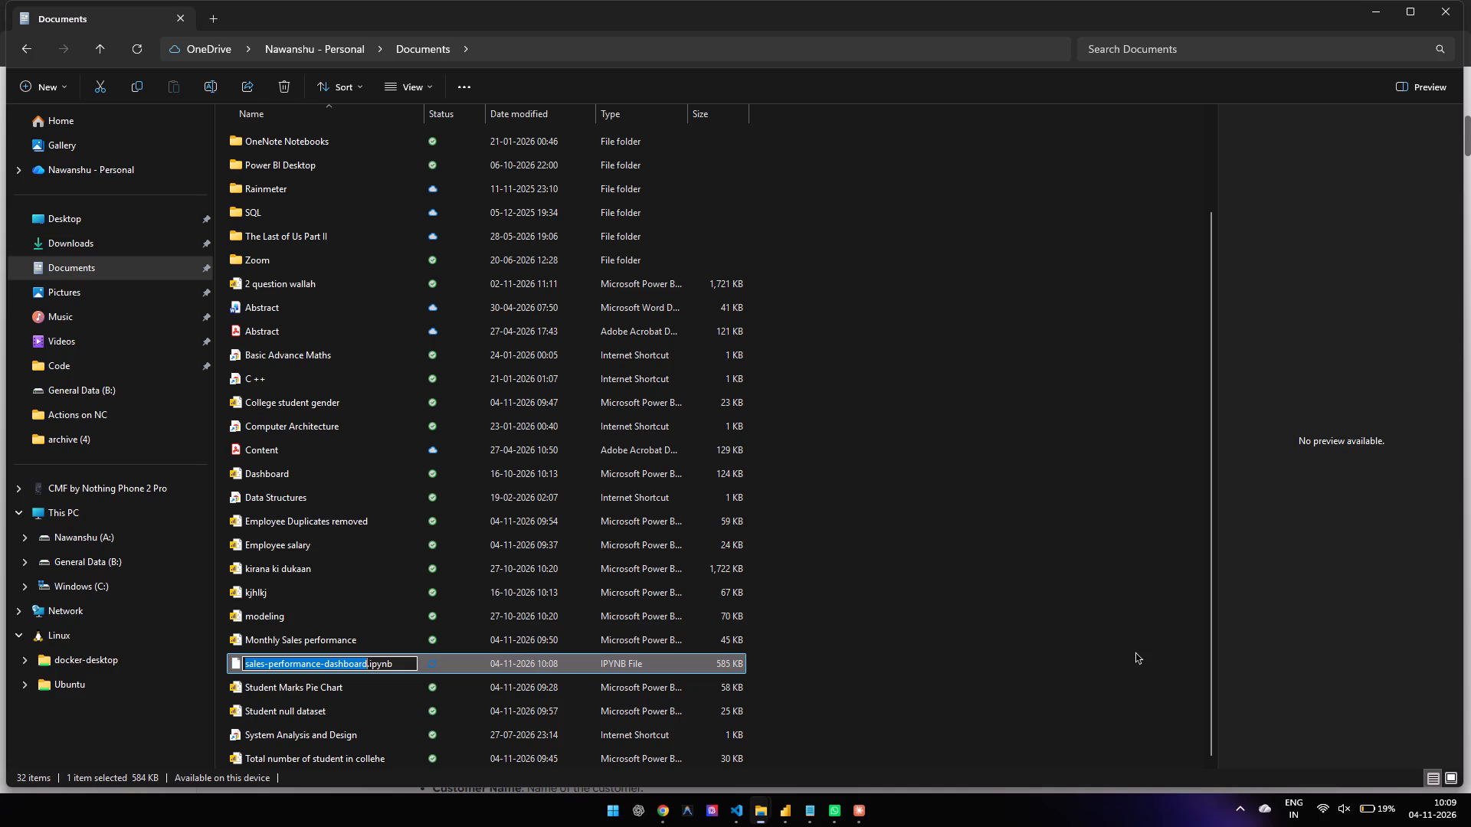
key(BackSpace)
text(sales)
text(_dashboard)
key(Return)
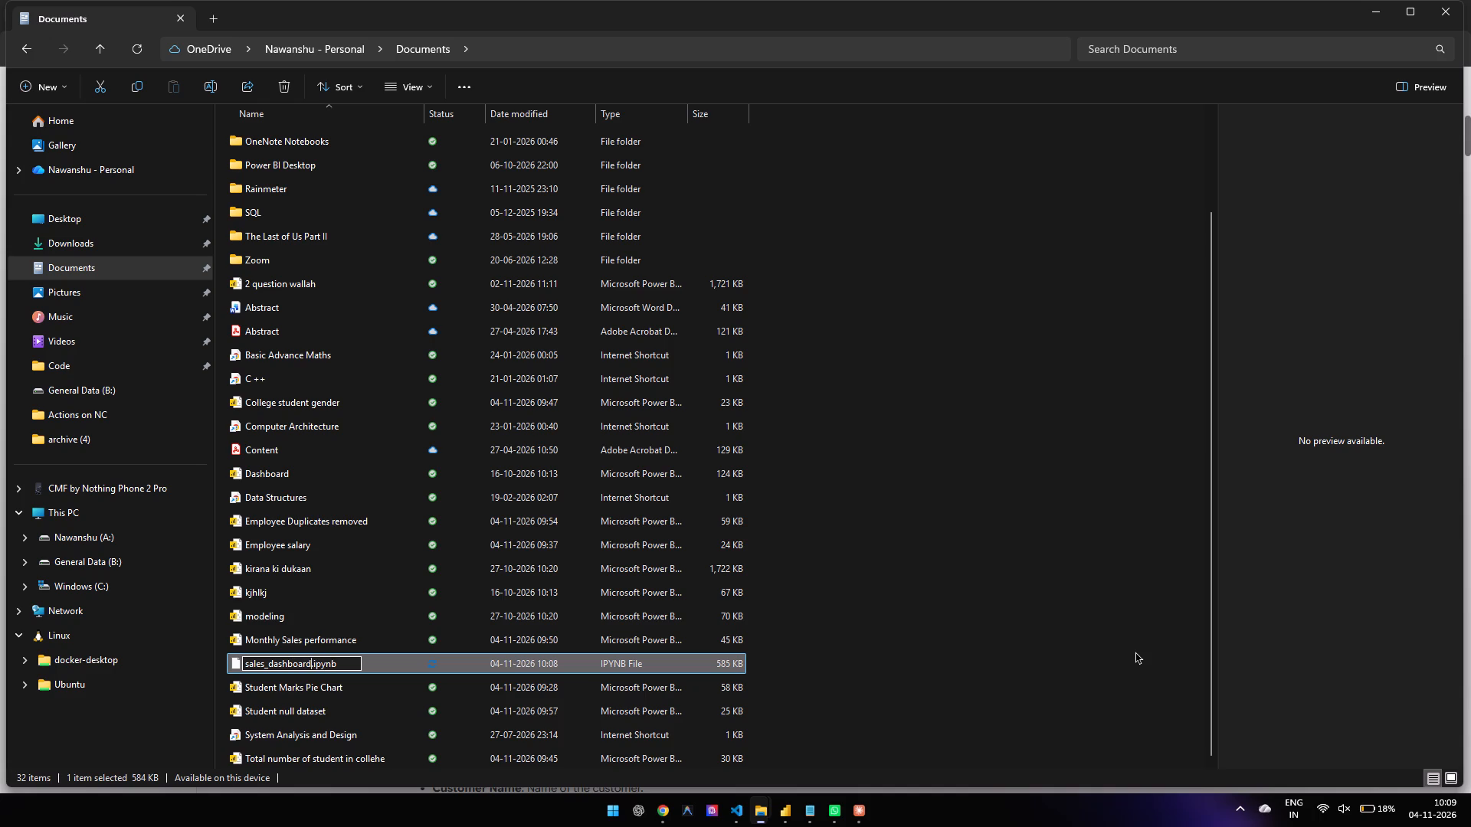
In a new Chrome tab, search Google for "ipynb full form", read the answer and close the tab.
key(alt+Tab)
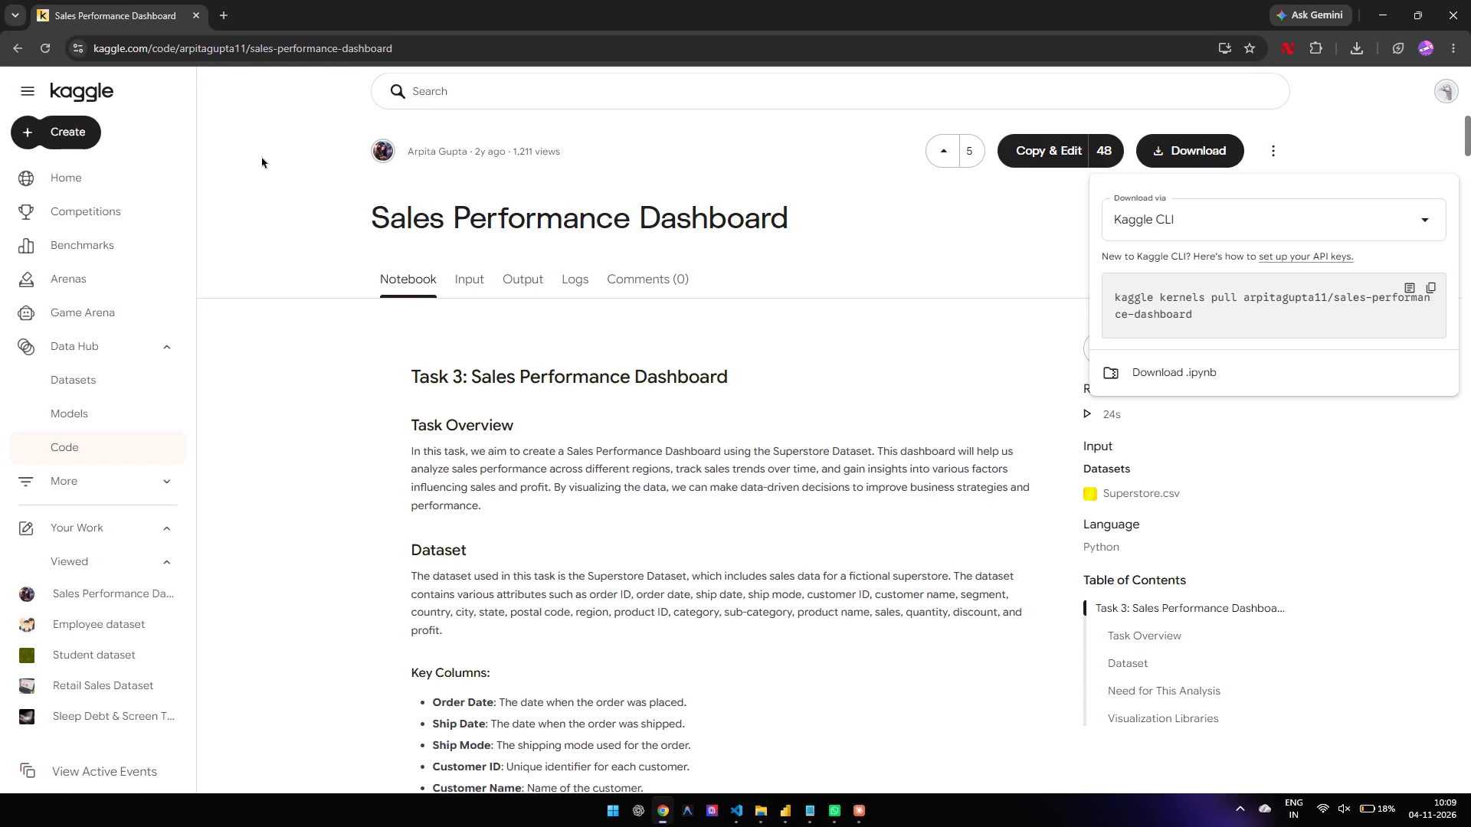
key(alt+Tab)
key(alt+Tab)
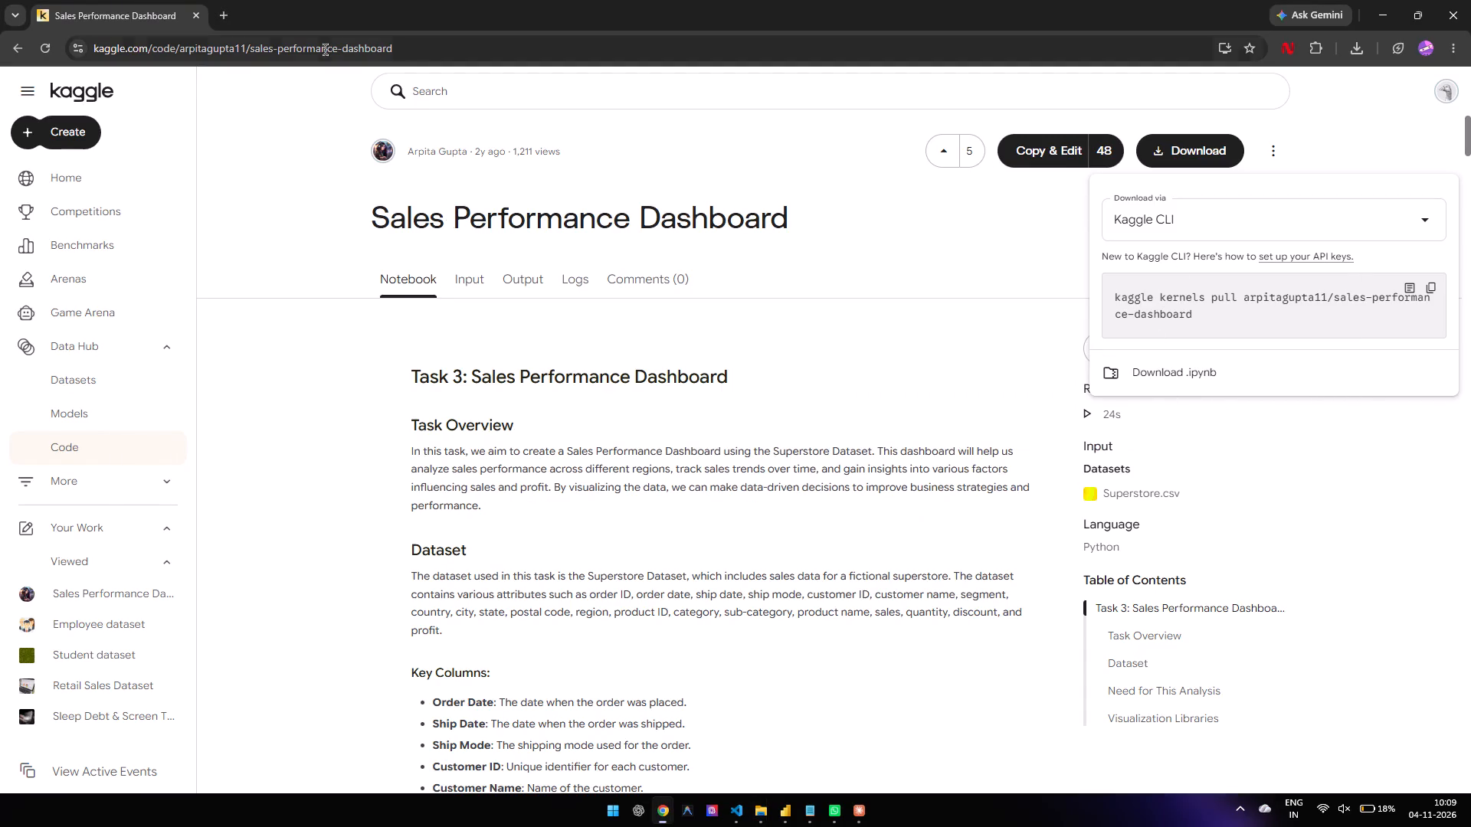
click(228, 0)
text(ipynb)
key(space)
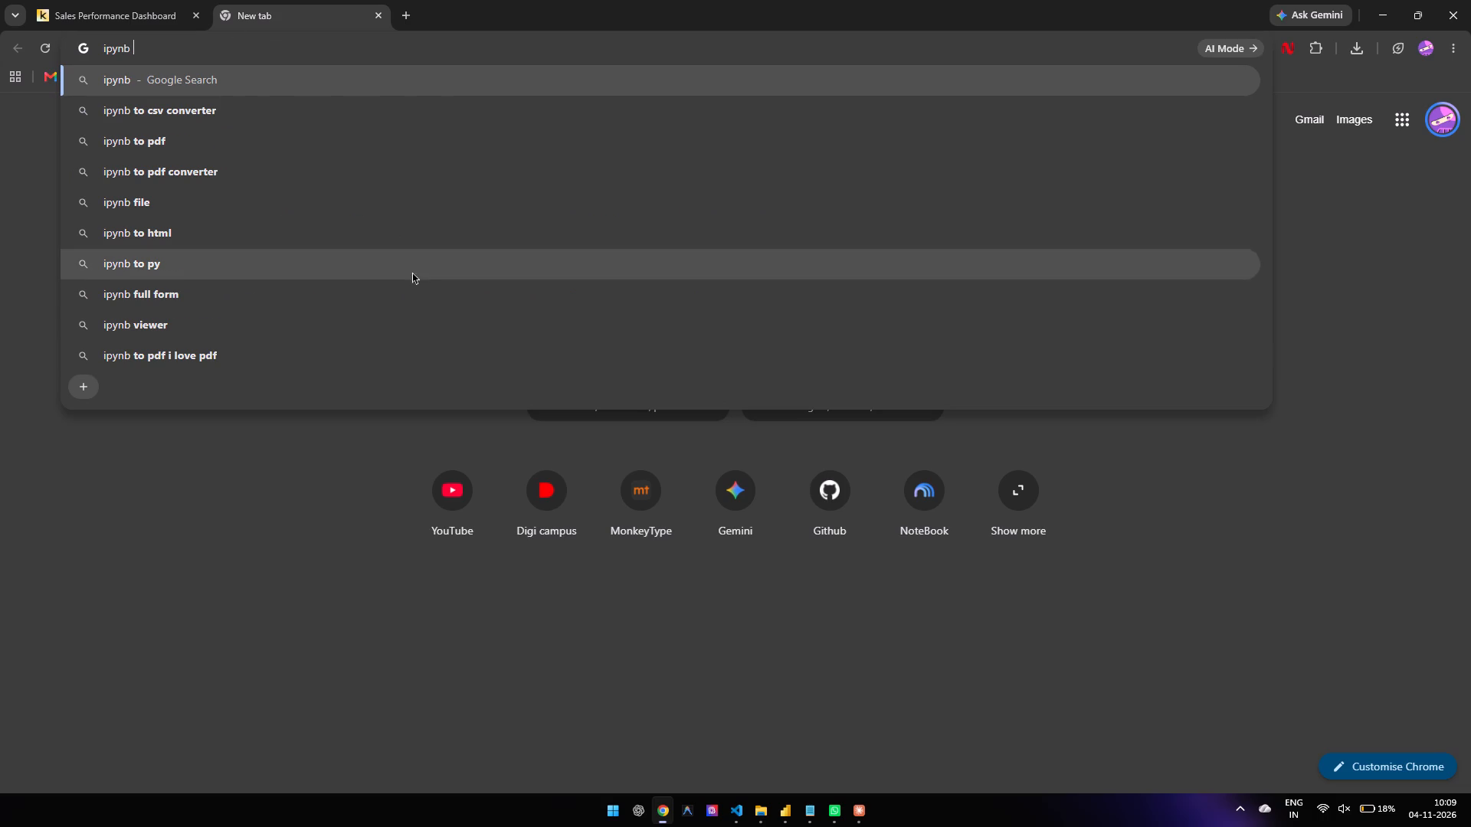
click(414, 288)
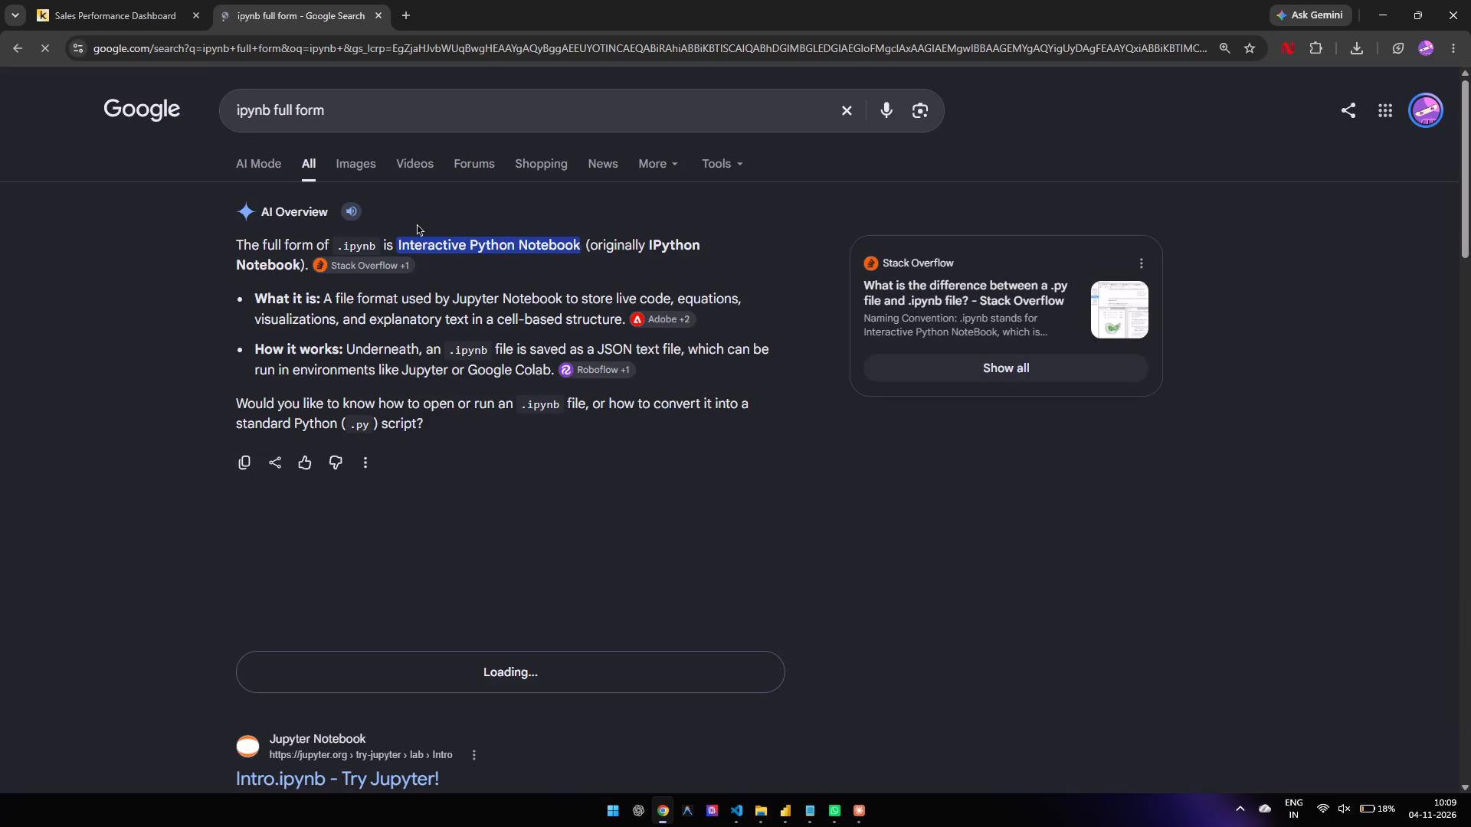
drag(459, 238, 539, 240)
click(539, 240)
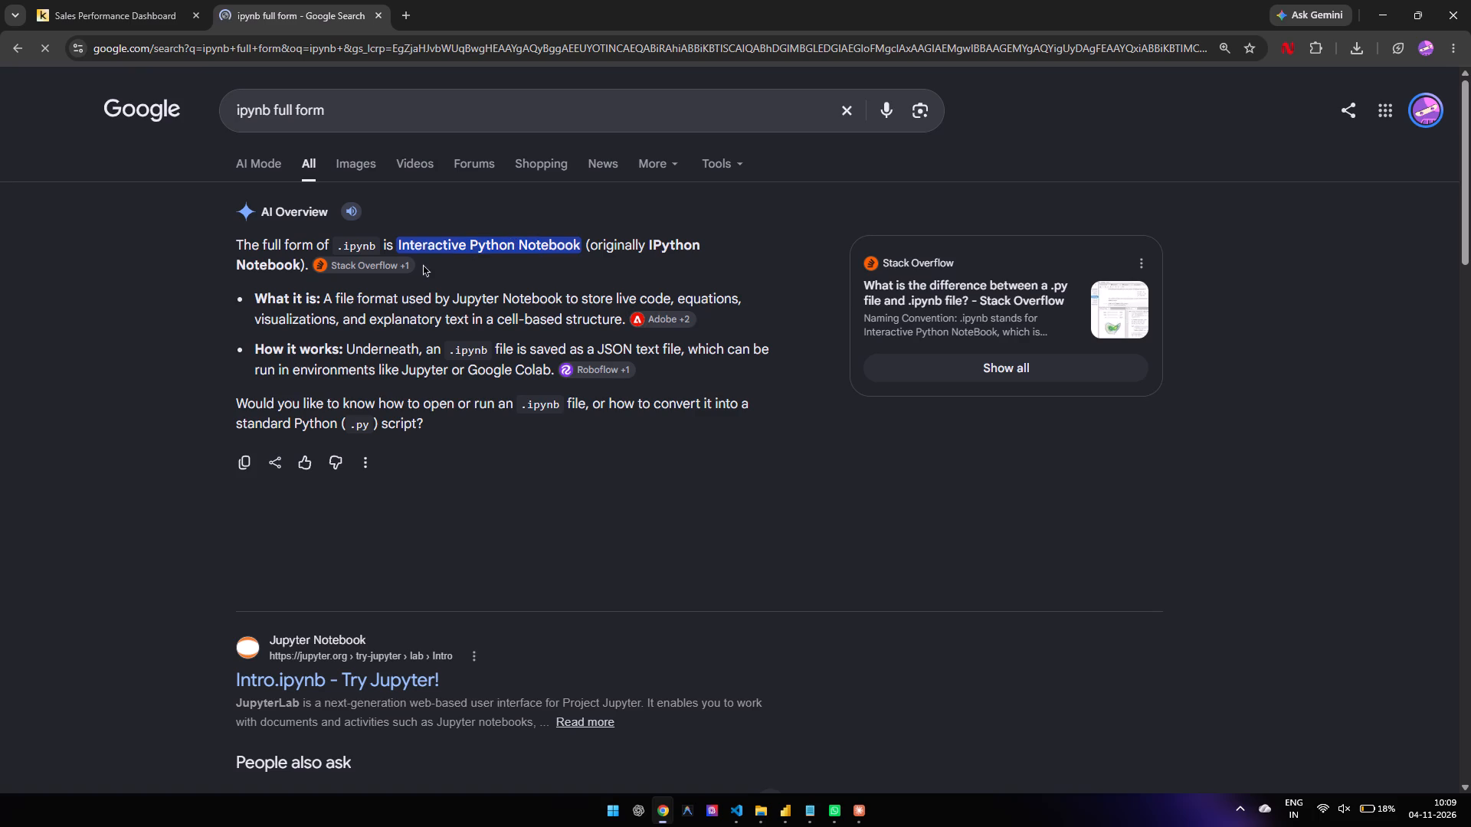
click(377, 17)
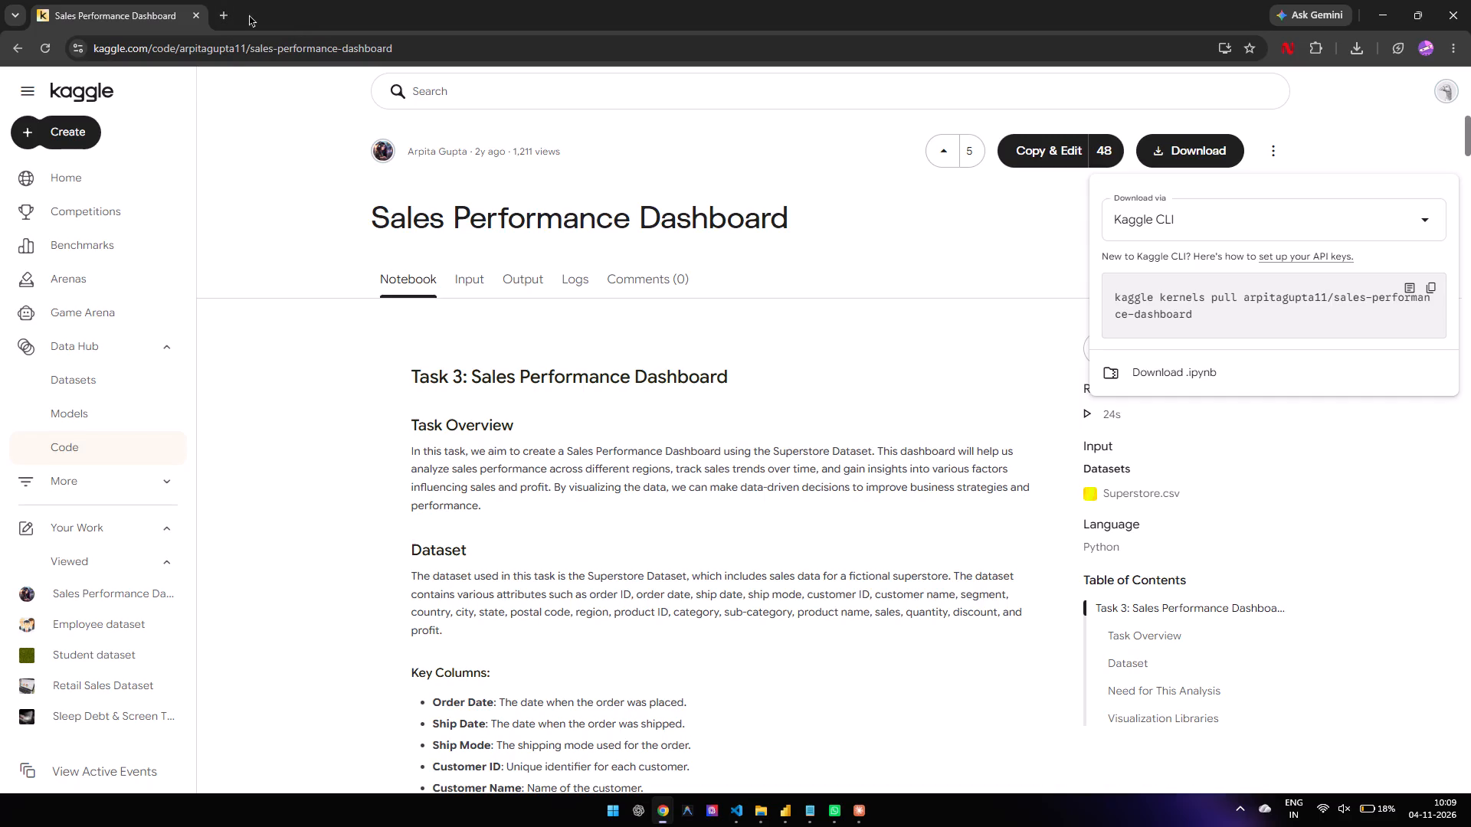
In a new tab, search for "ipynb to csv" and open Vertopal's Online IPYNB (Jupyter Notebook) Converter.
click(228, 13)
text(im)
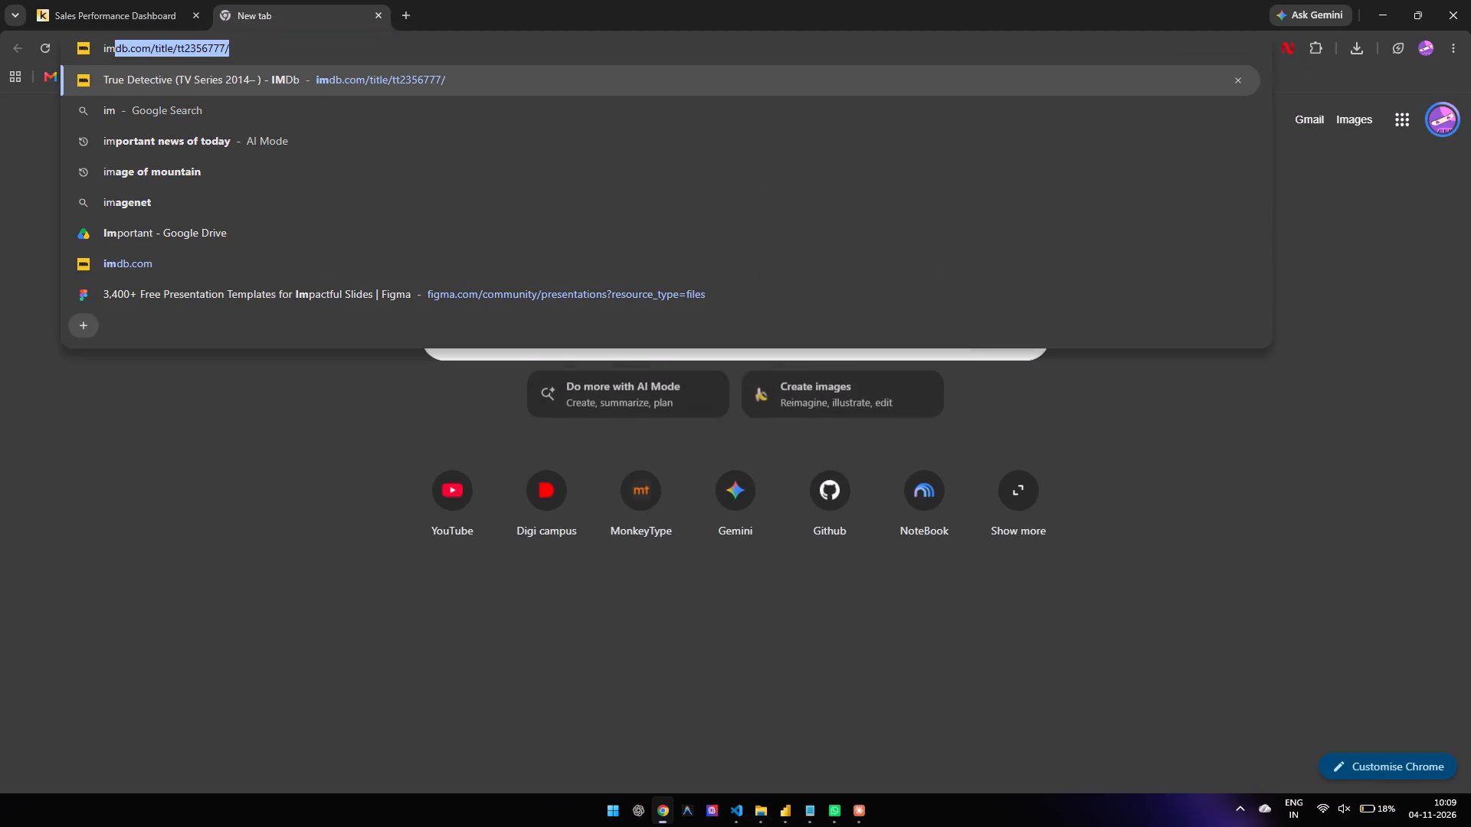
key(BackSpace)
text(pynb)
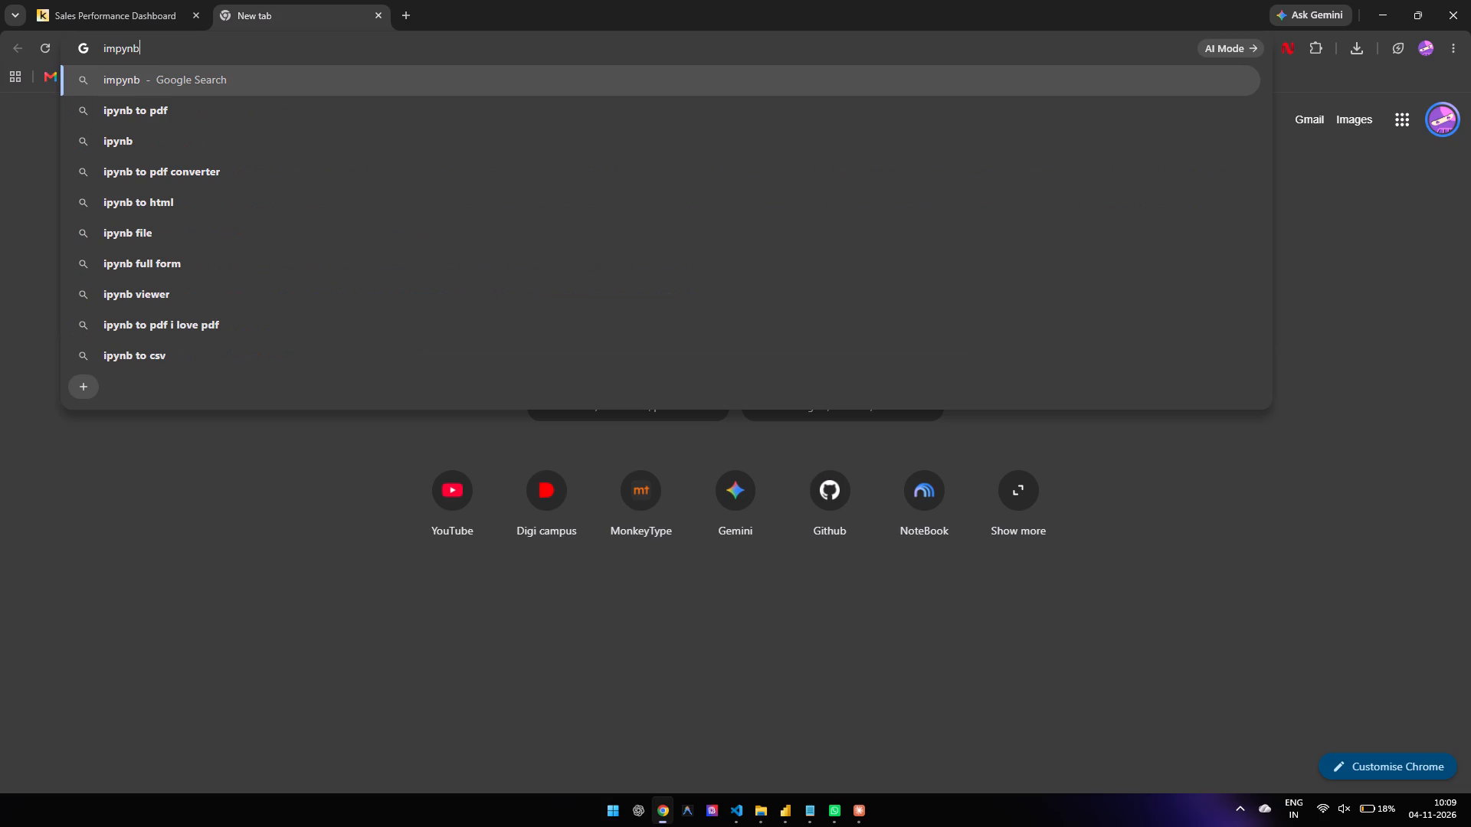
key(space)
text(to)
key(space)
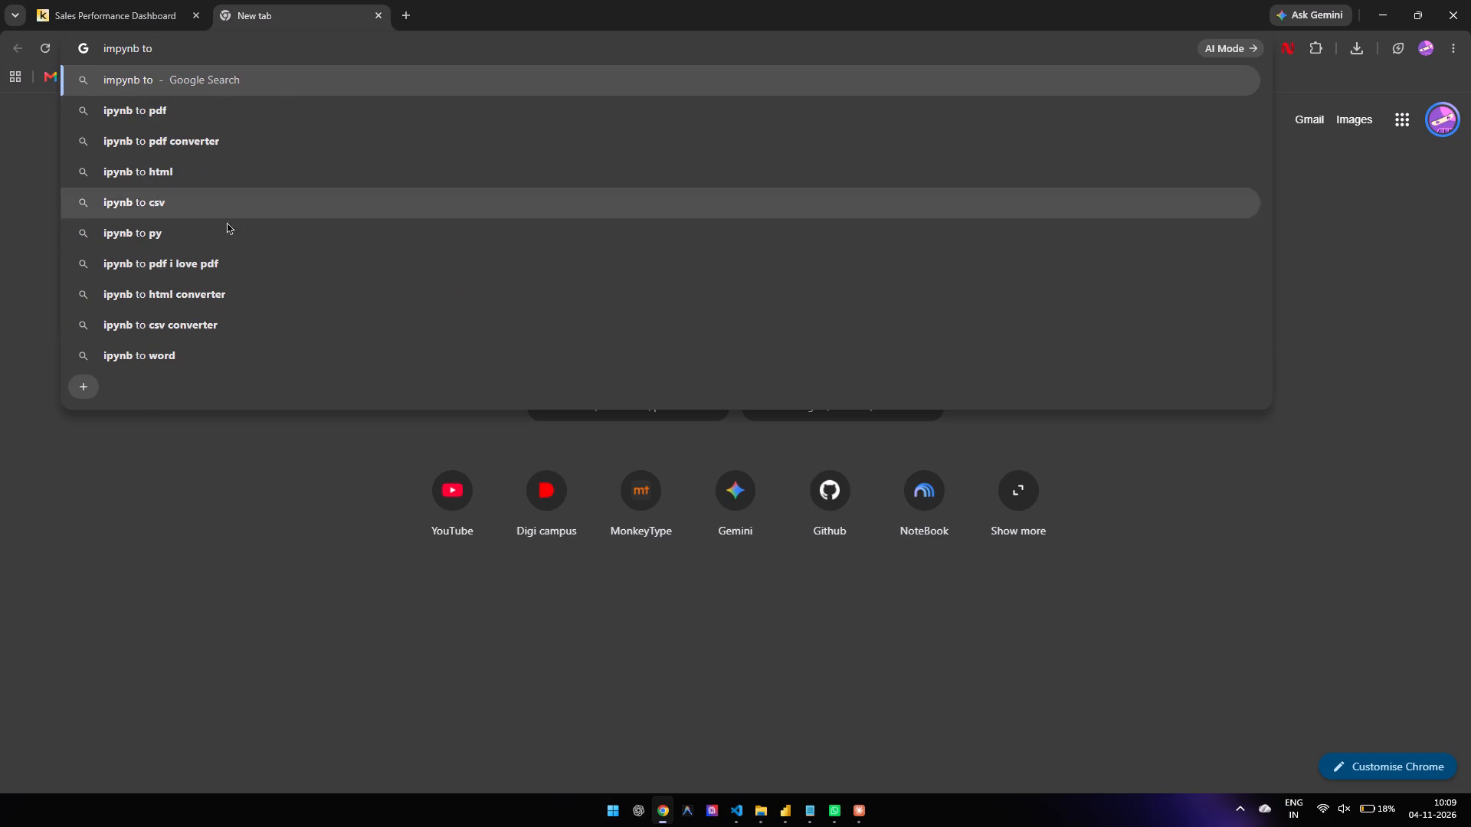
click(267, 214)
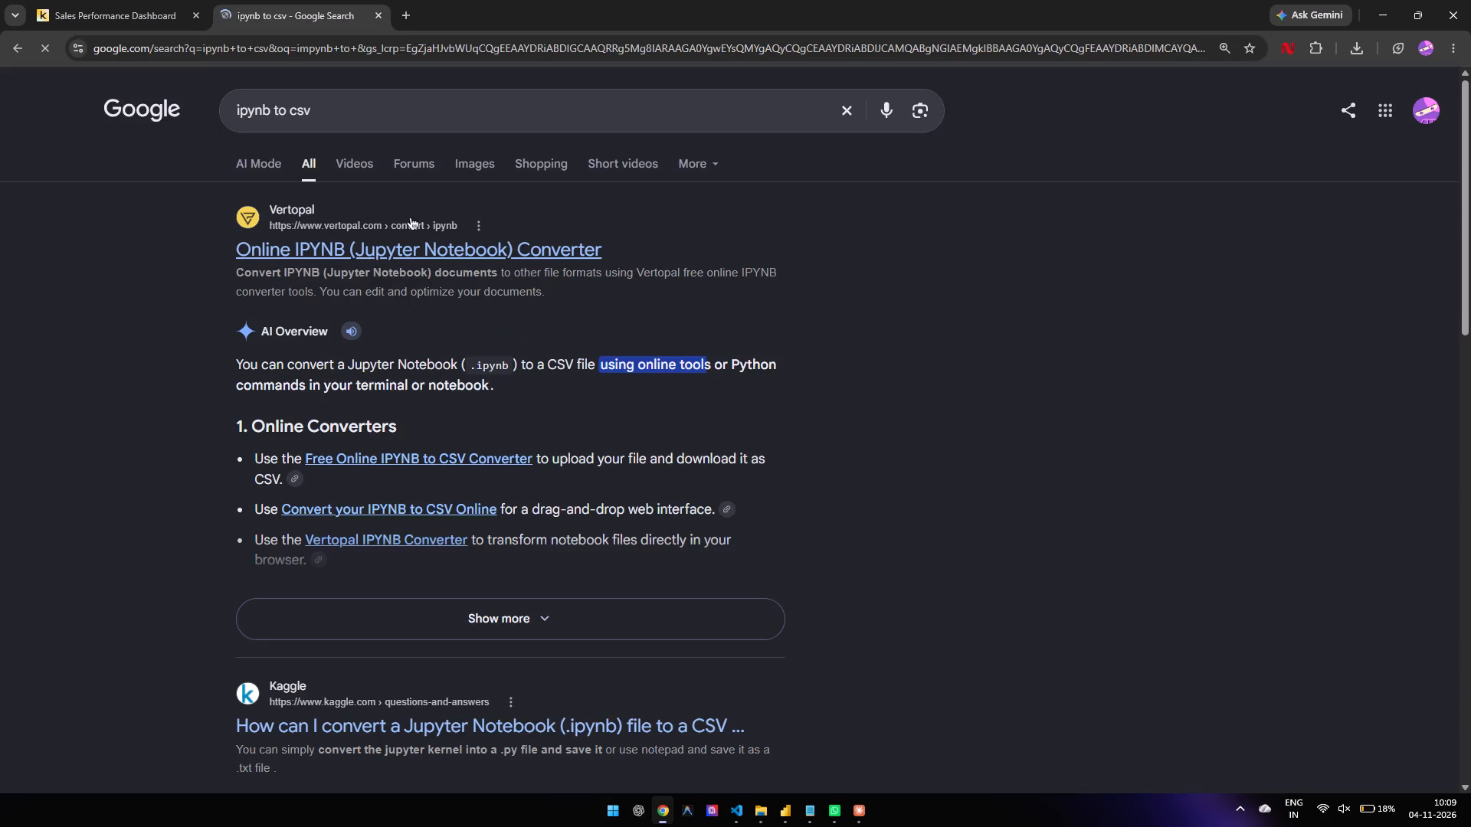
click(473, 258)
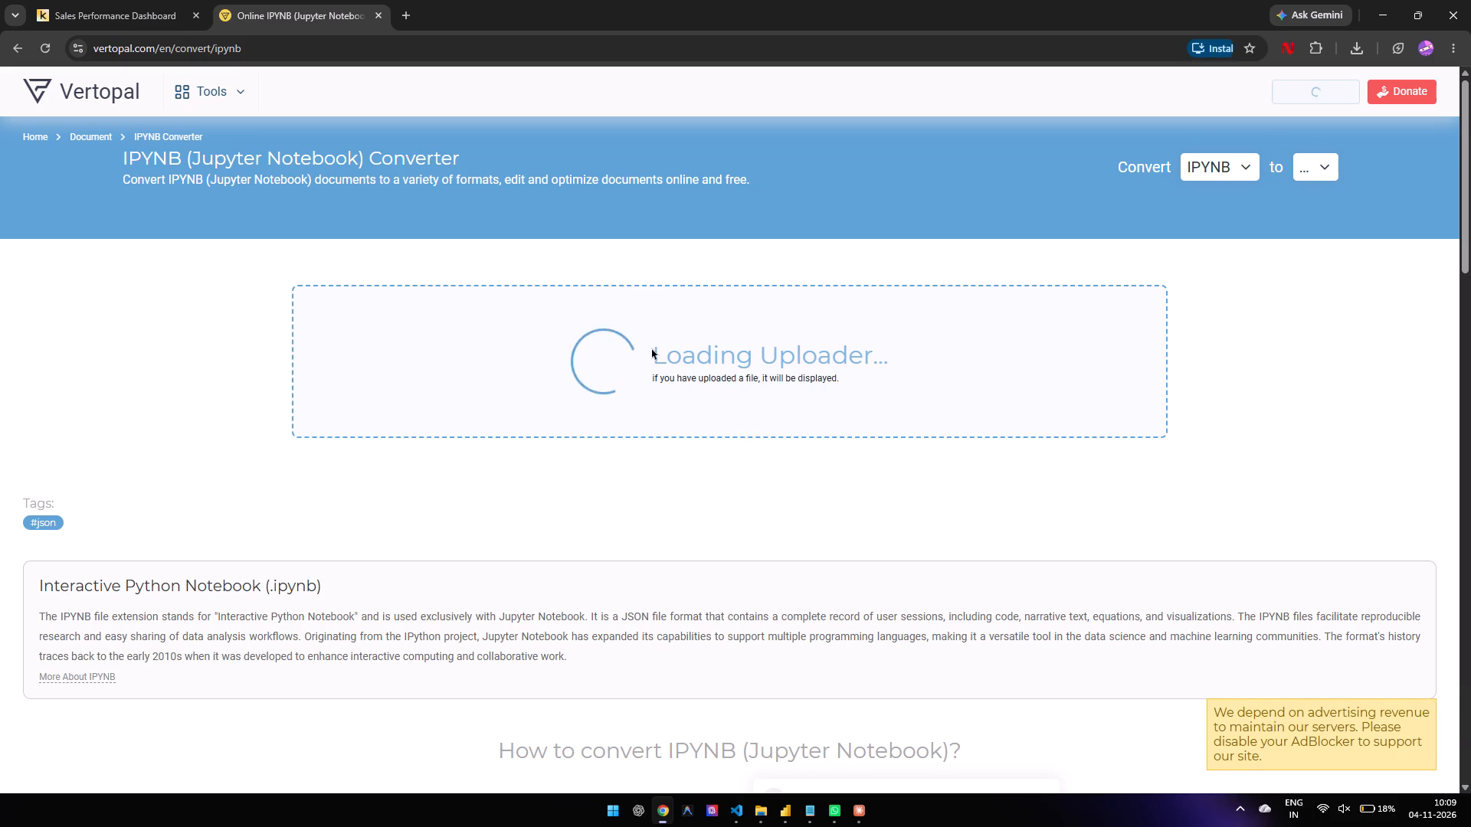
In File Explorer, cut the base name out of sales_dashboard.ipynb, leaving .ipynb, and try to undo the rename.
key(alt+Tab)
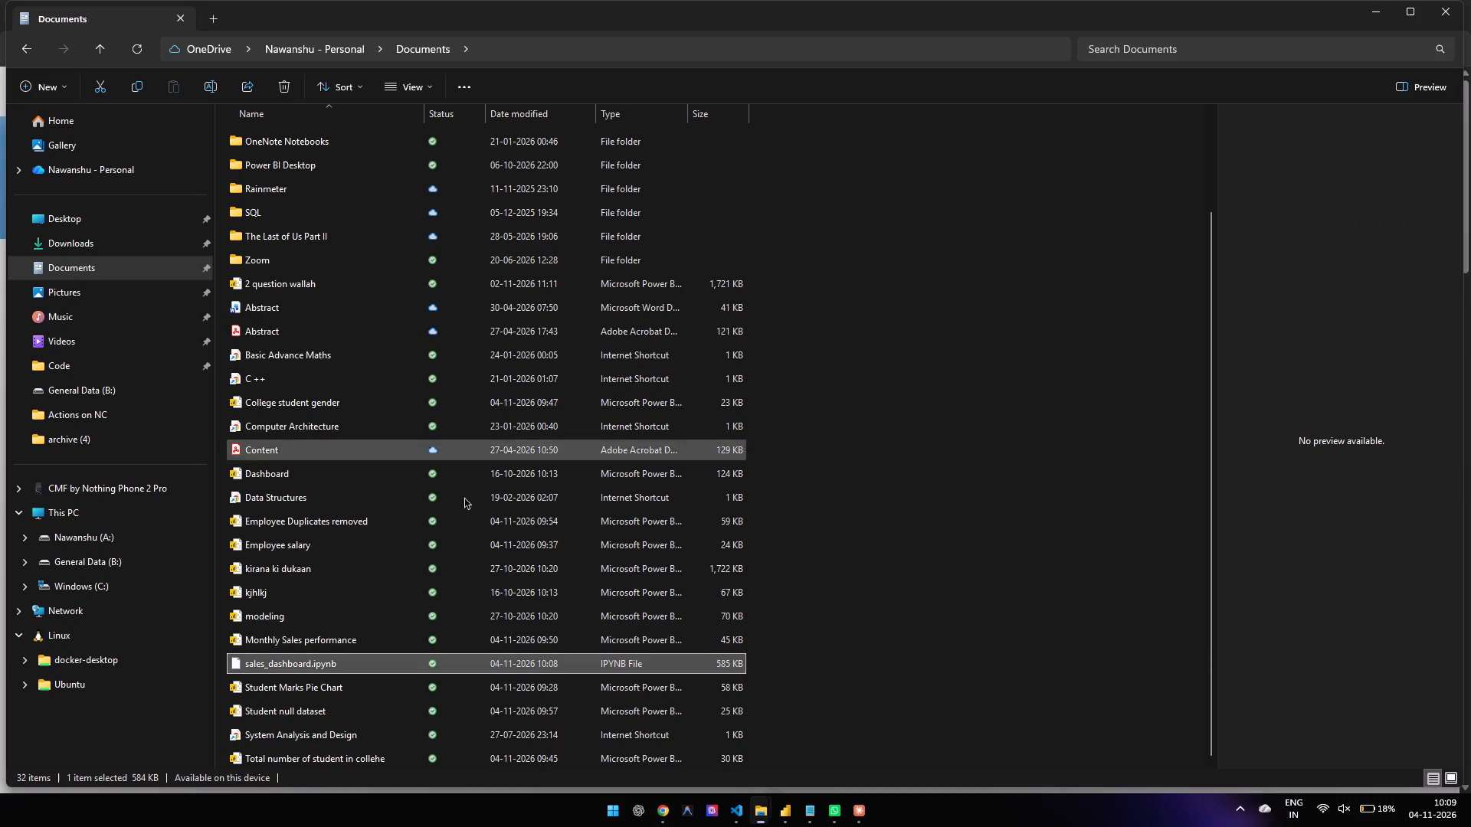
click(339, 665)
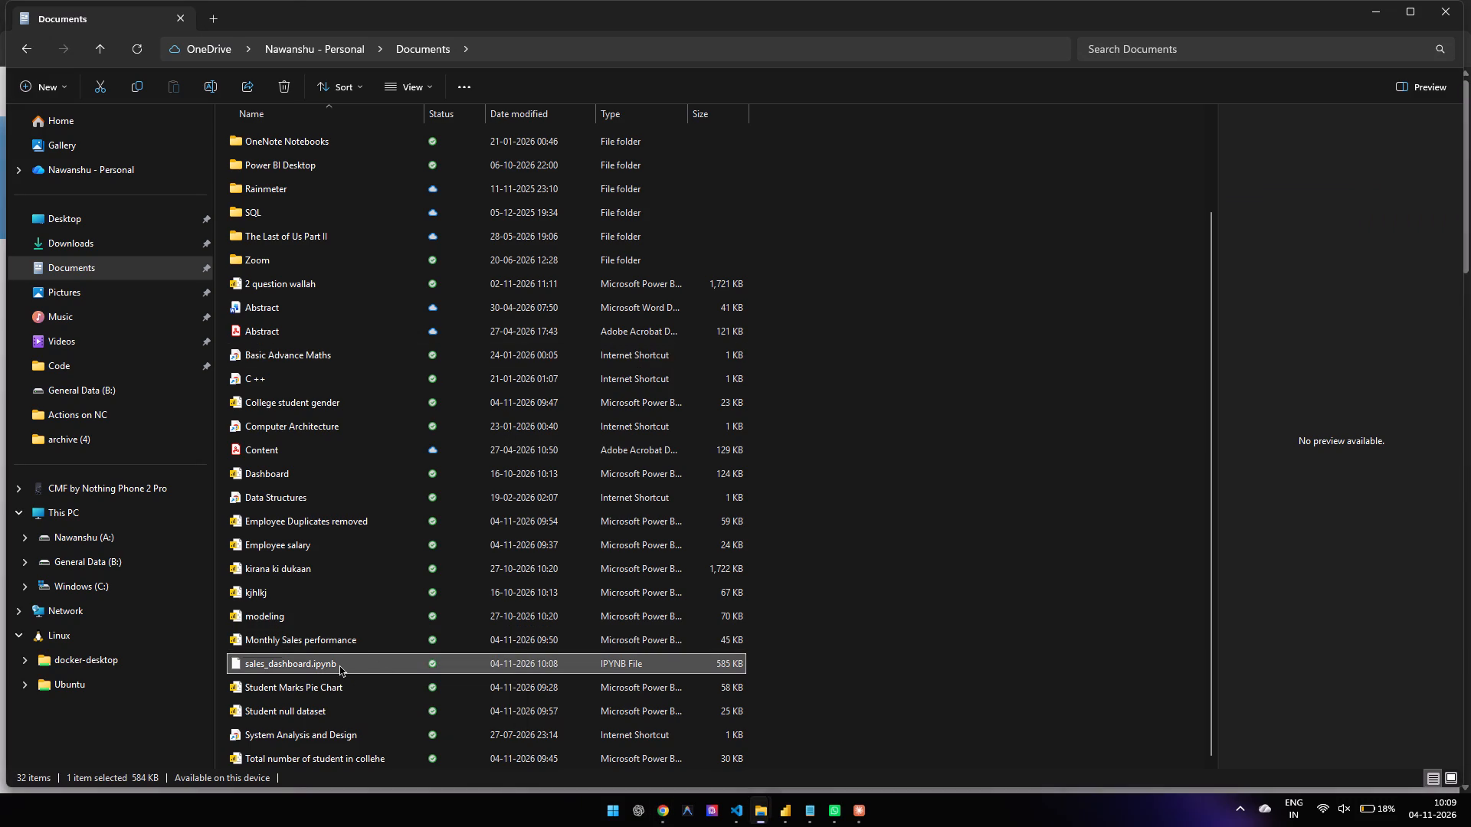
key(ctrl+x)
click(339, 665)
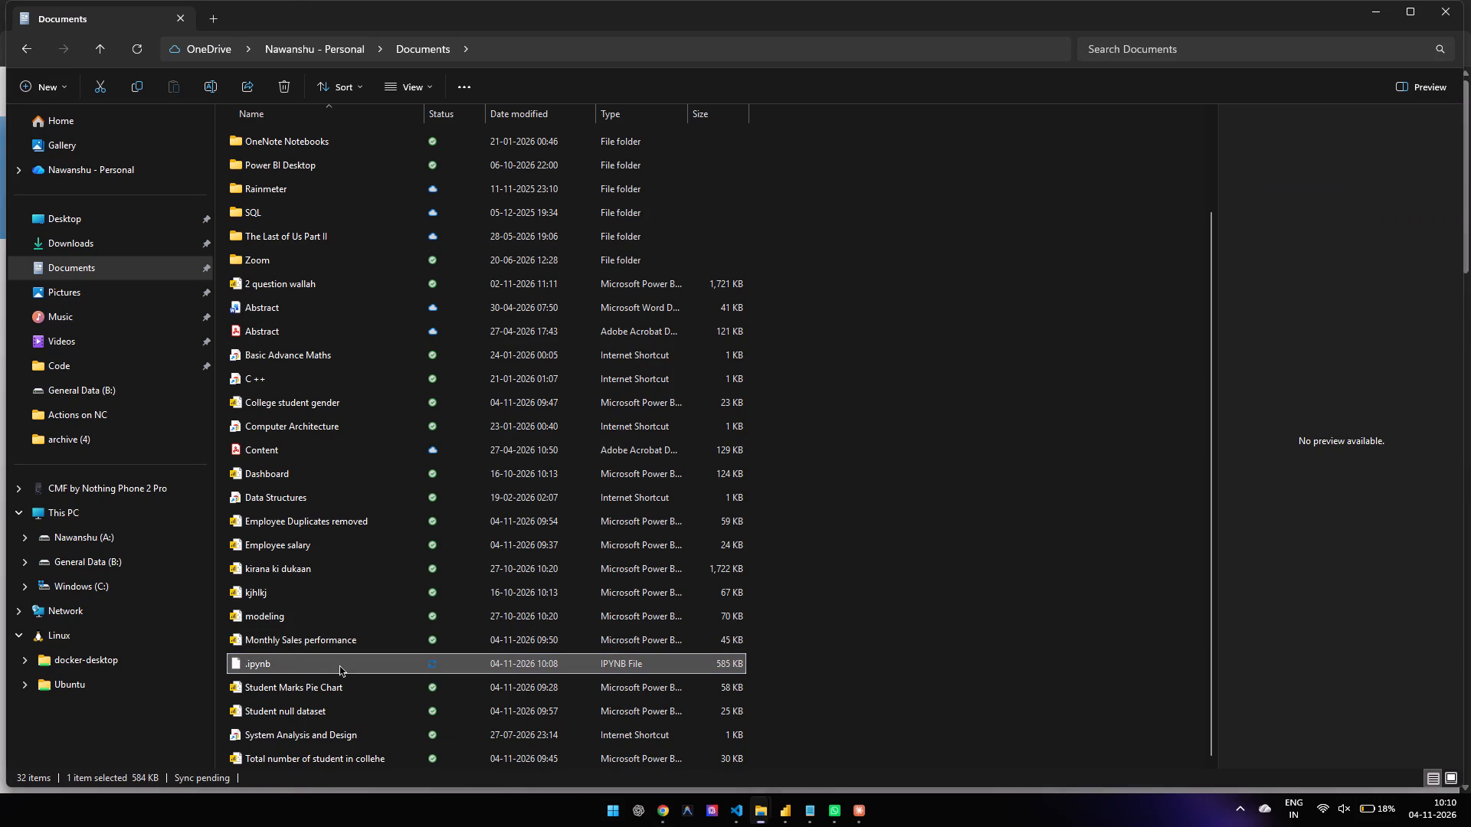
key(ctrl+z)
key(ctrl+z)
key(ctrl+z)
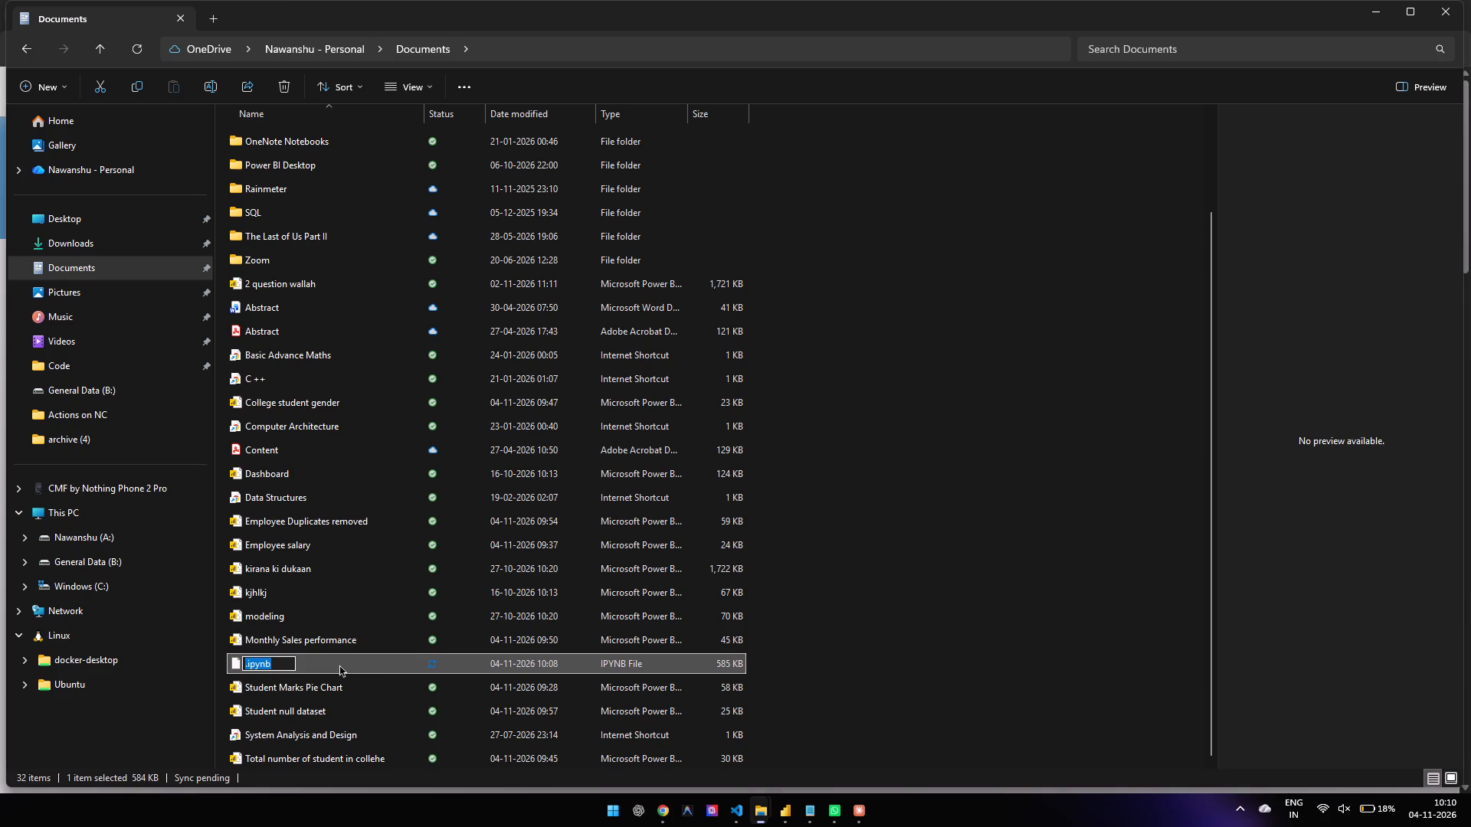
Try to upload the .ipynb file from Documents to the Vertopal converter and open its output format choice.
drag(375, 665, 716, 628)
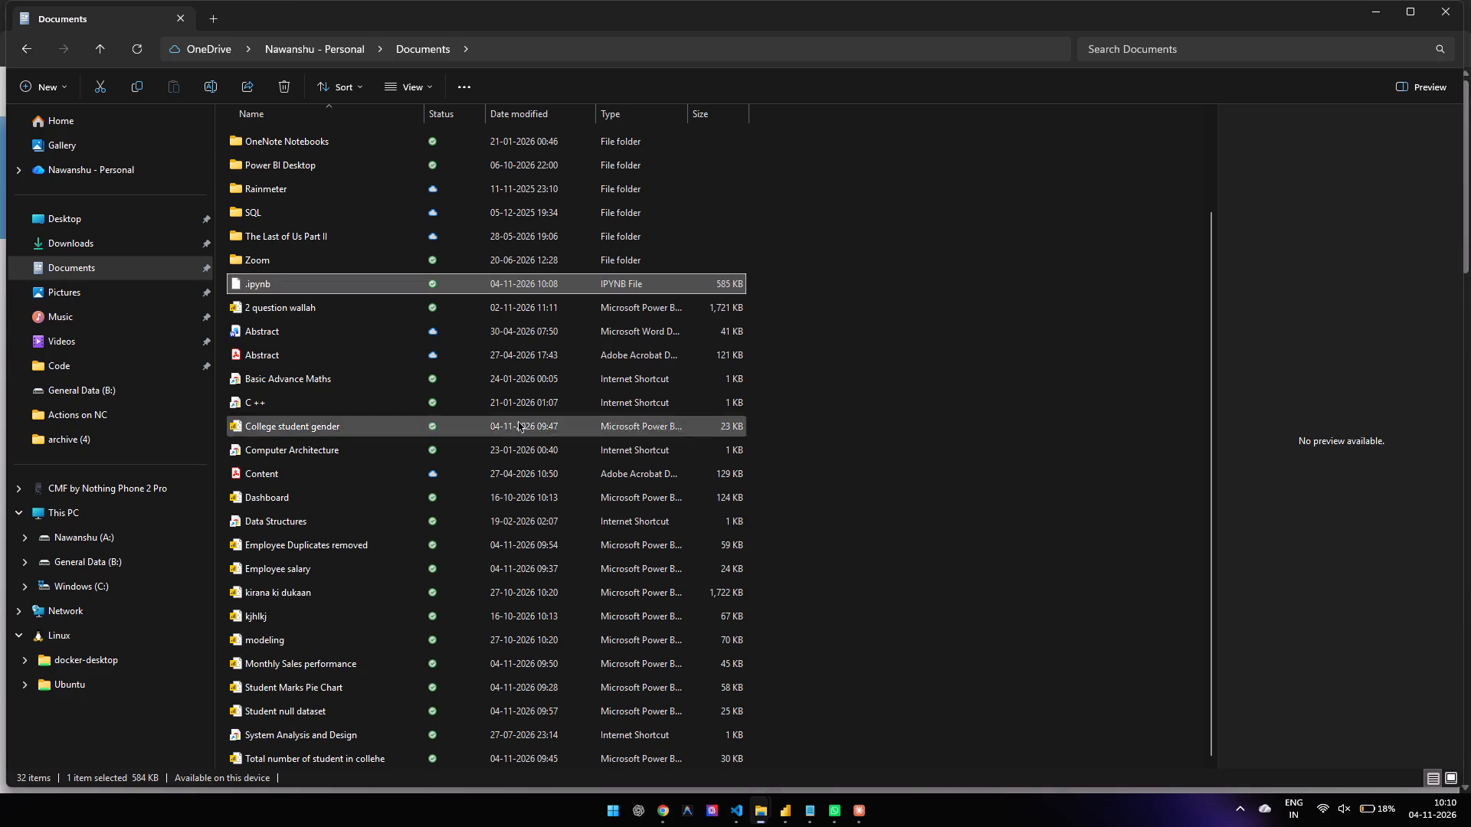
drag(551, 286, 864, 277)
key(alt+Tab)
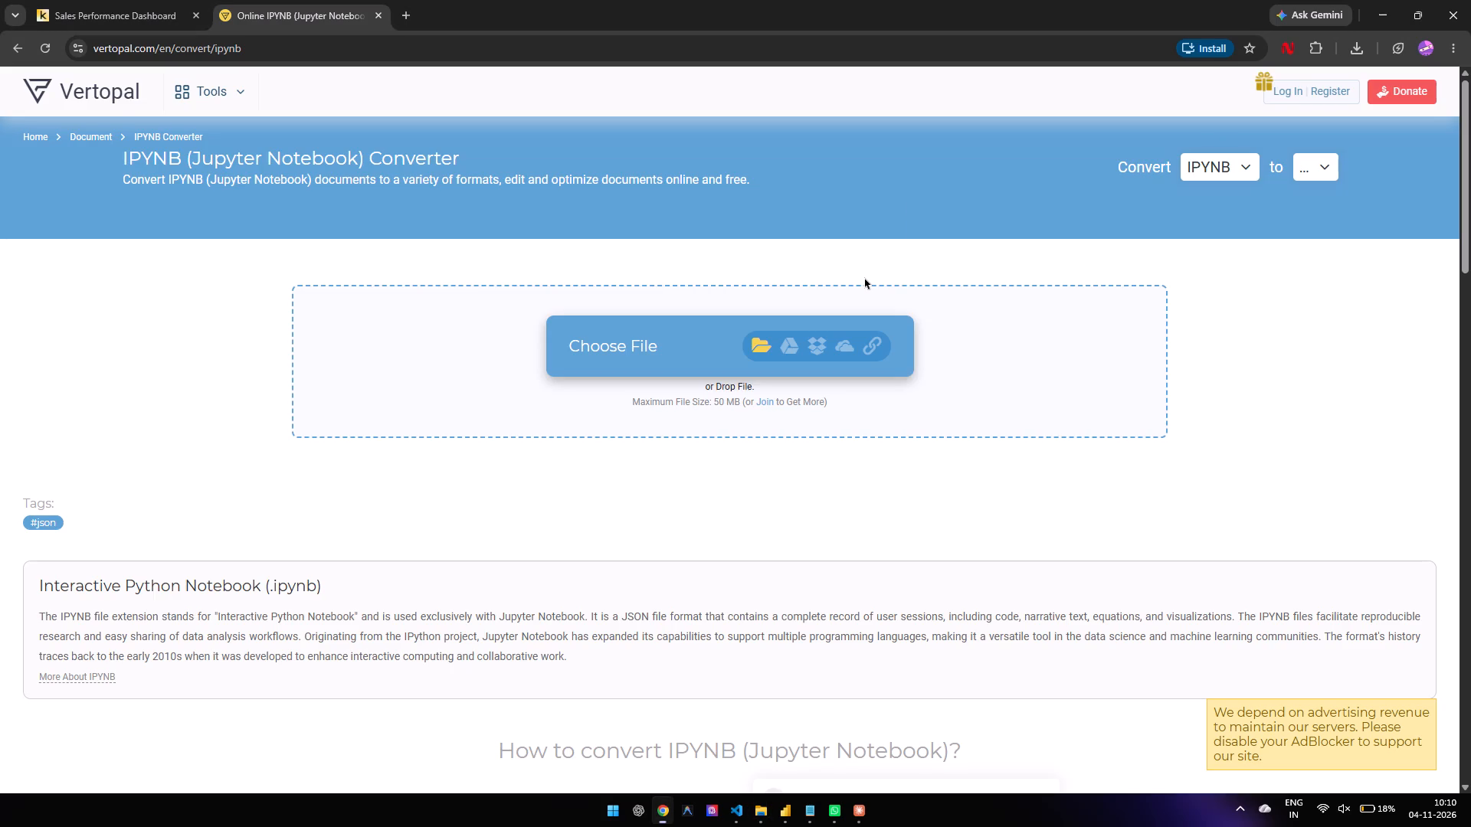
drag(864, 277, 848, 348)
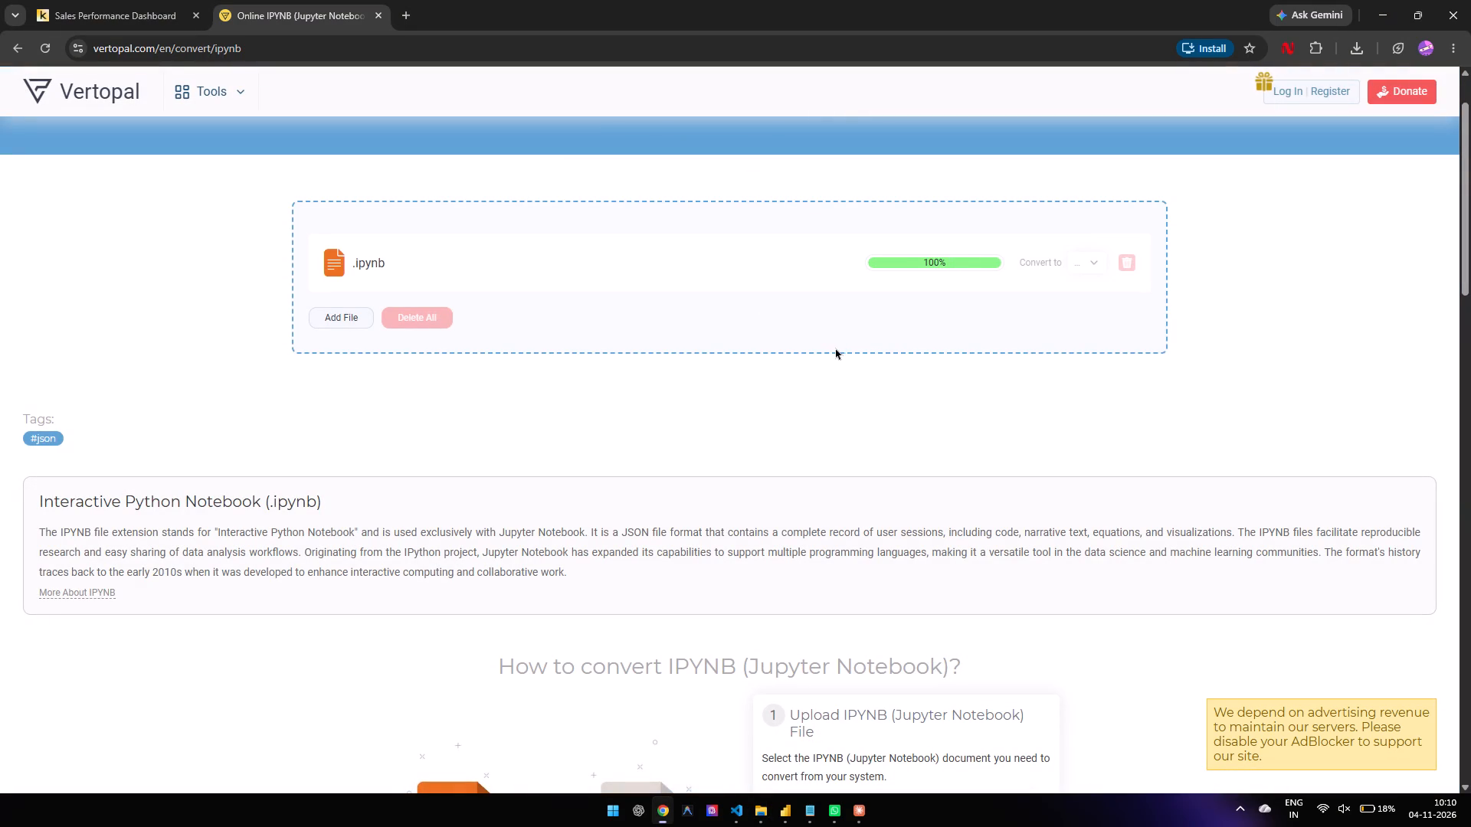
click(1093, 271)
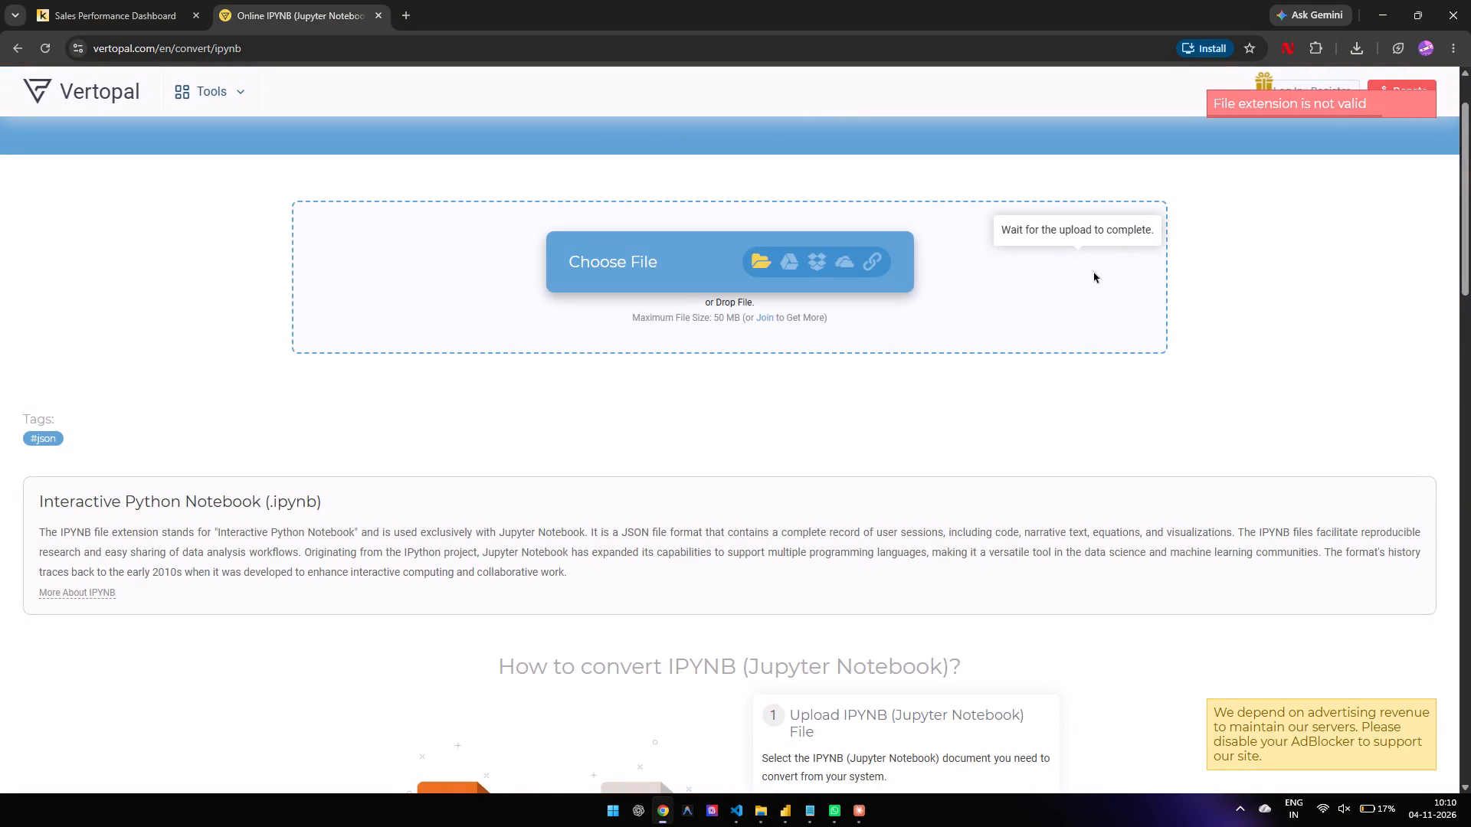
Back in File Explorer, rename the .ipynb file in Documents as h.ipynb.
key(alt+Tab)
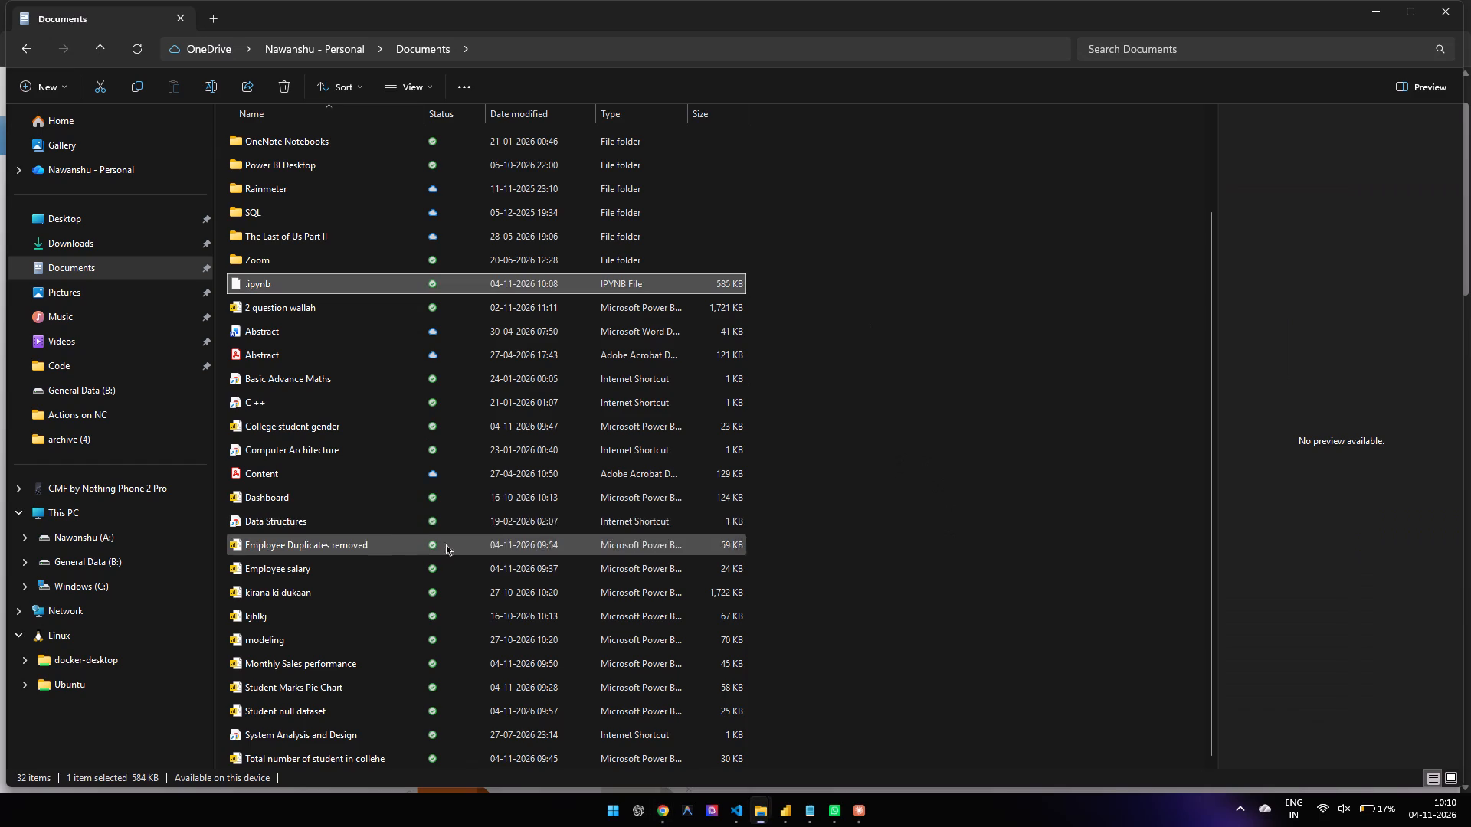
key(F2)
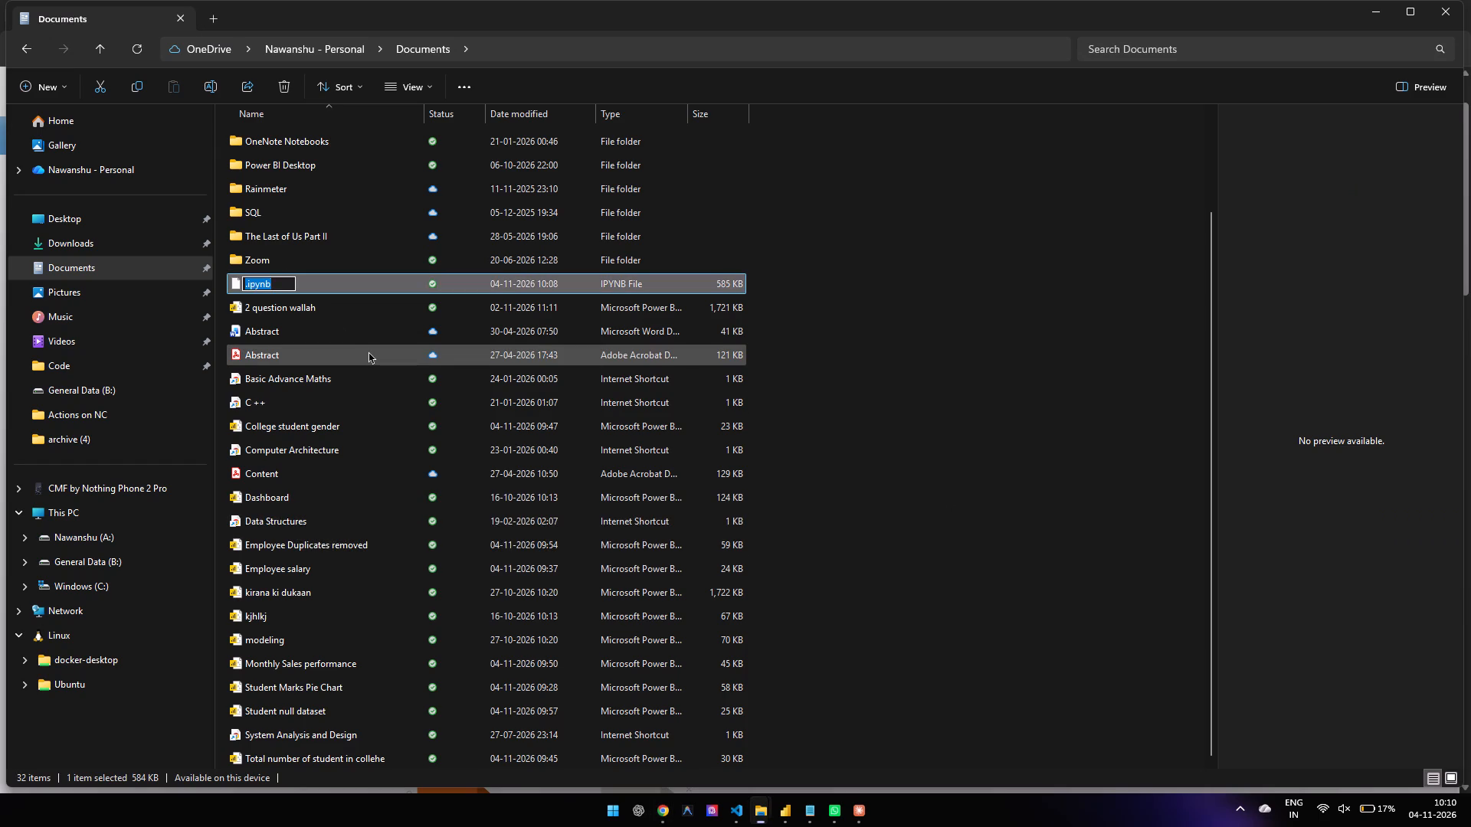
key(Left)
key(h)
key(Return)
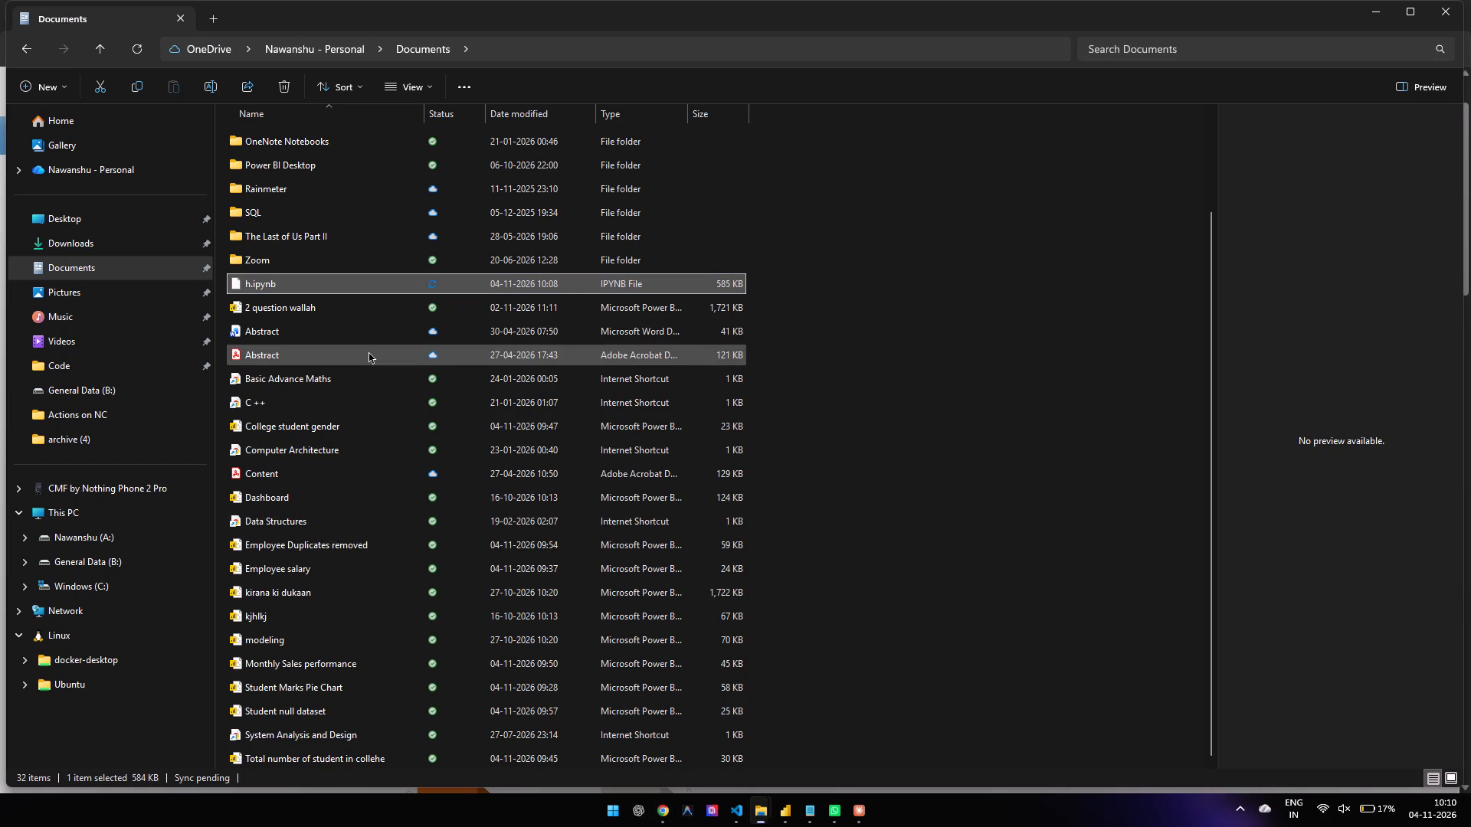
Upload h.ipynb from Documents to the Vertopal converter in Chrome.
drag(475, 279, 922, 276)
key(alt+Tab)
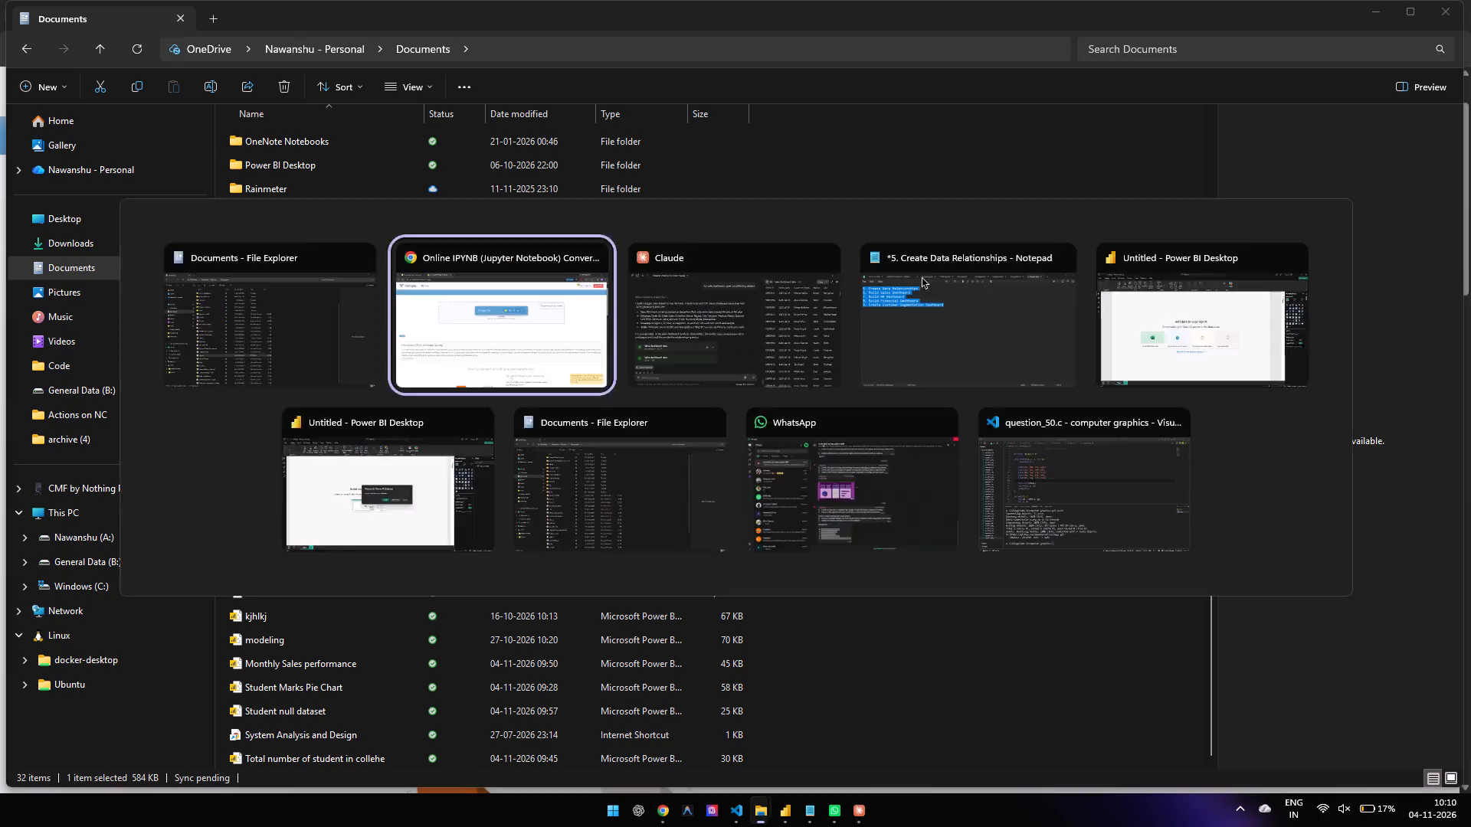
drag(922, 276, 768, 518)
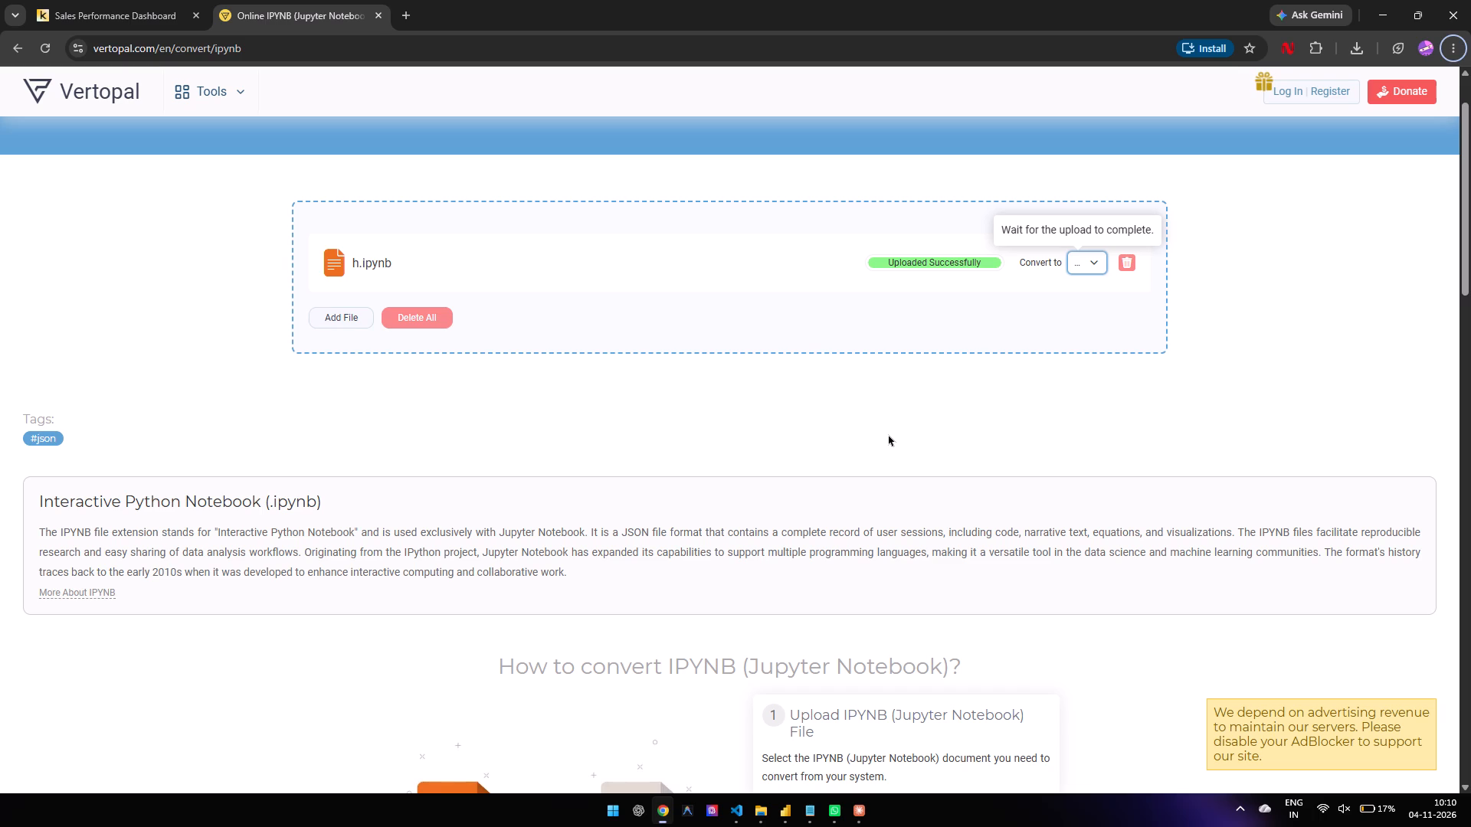
Look through the converter's document output formats for h.ipynb and close the converter tab.
click(1102, 260)
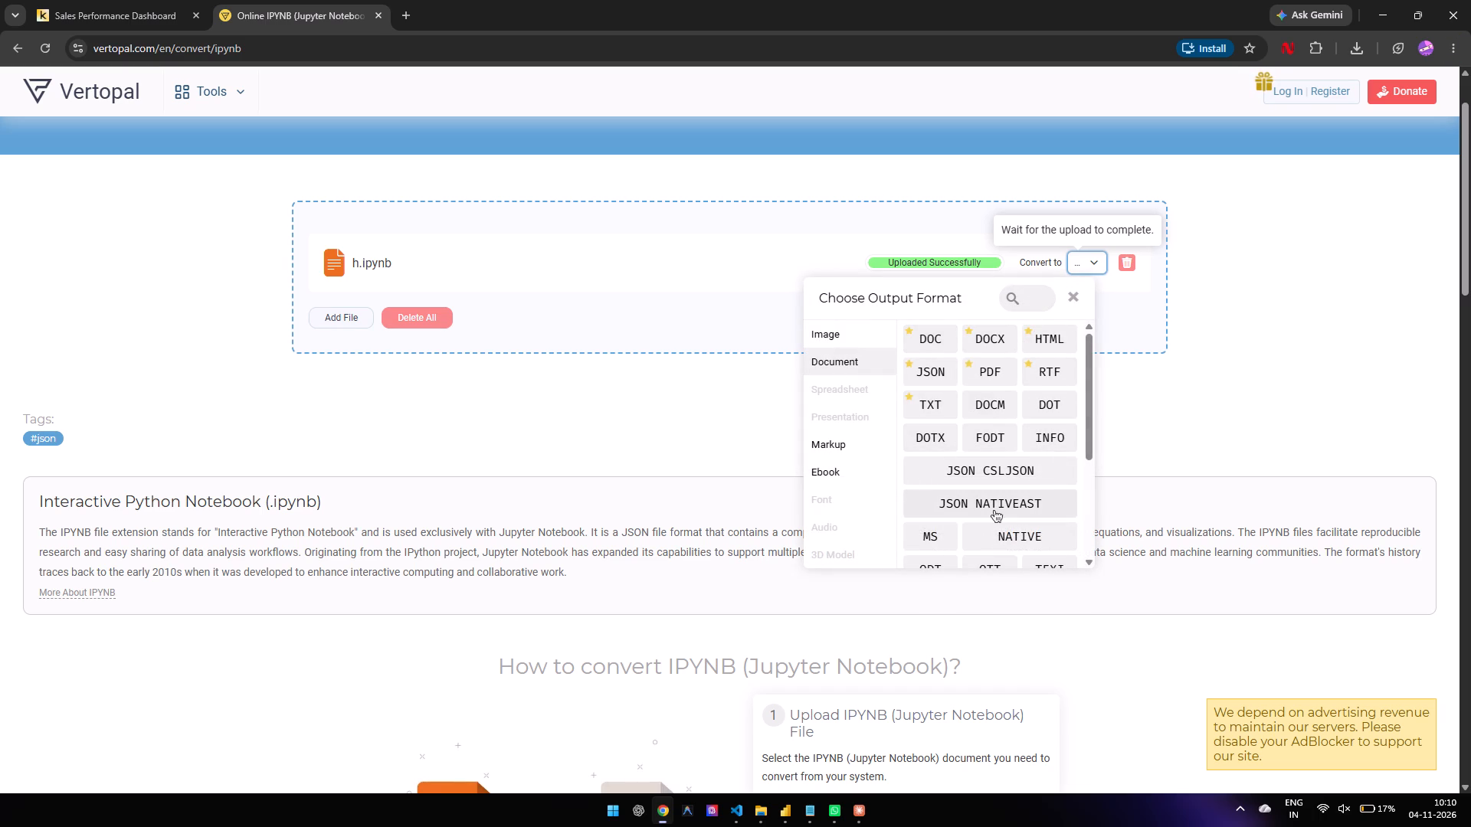
scroll(991, 510, down, 6)
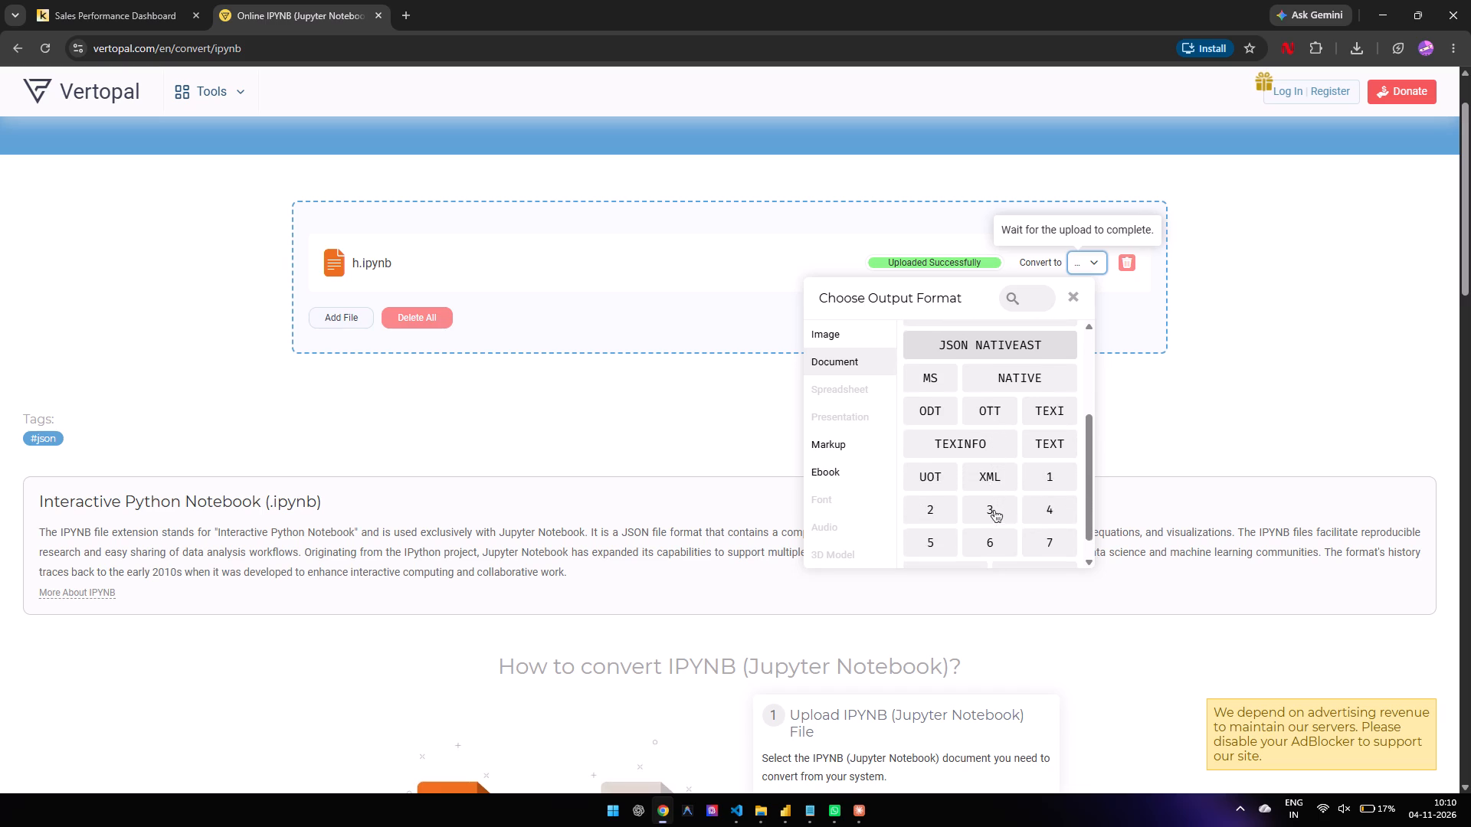
scroll(991, 510, down, 2)
scroll(991, 510, up, 1)
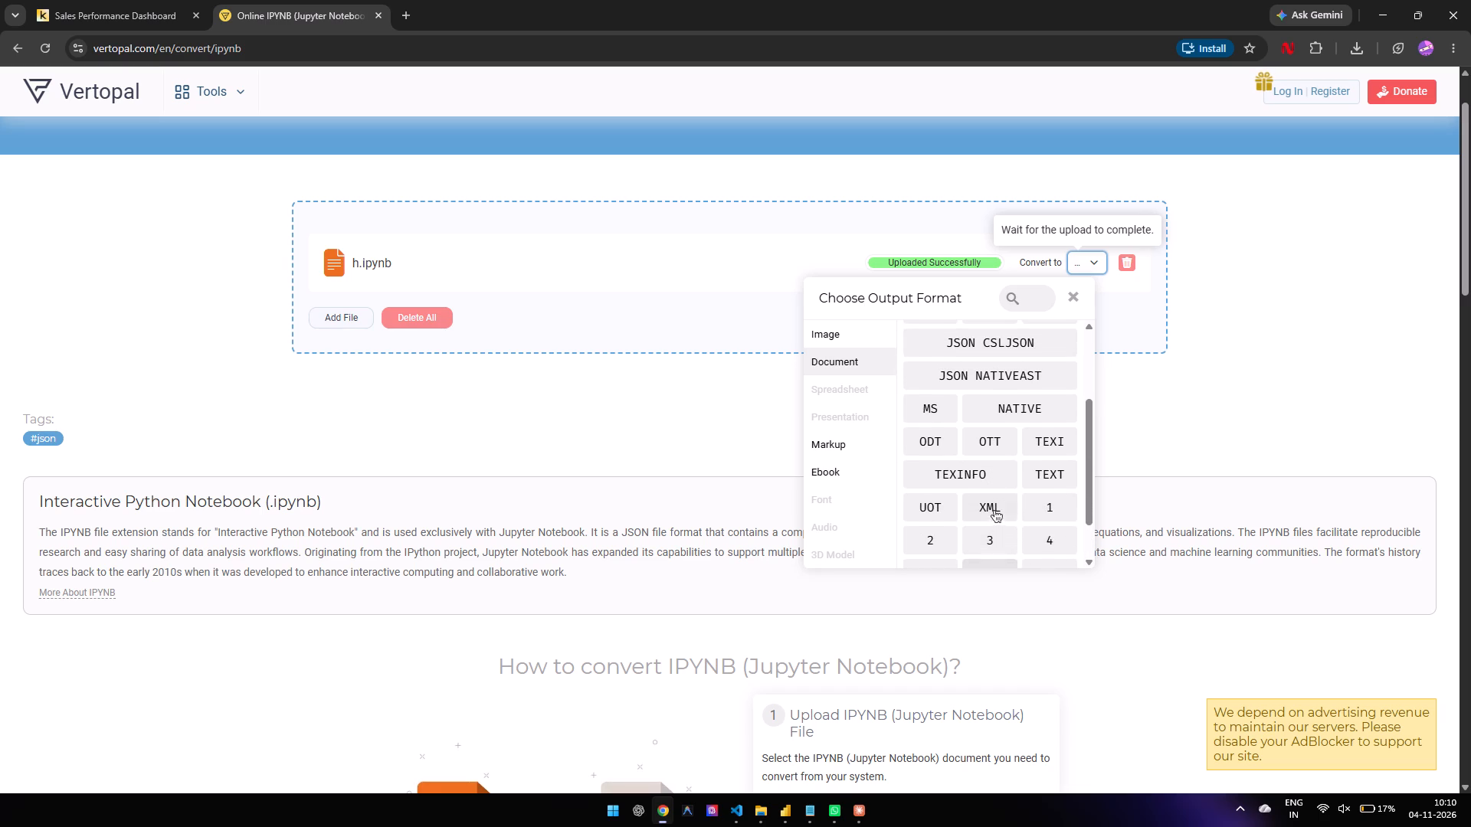
scroll(980, 372, up, 2)
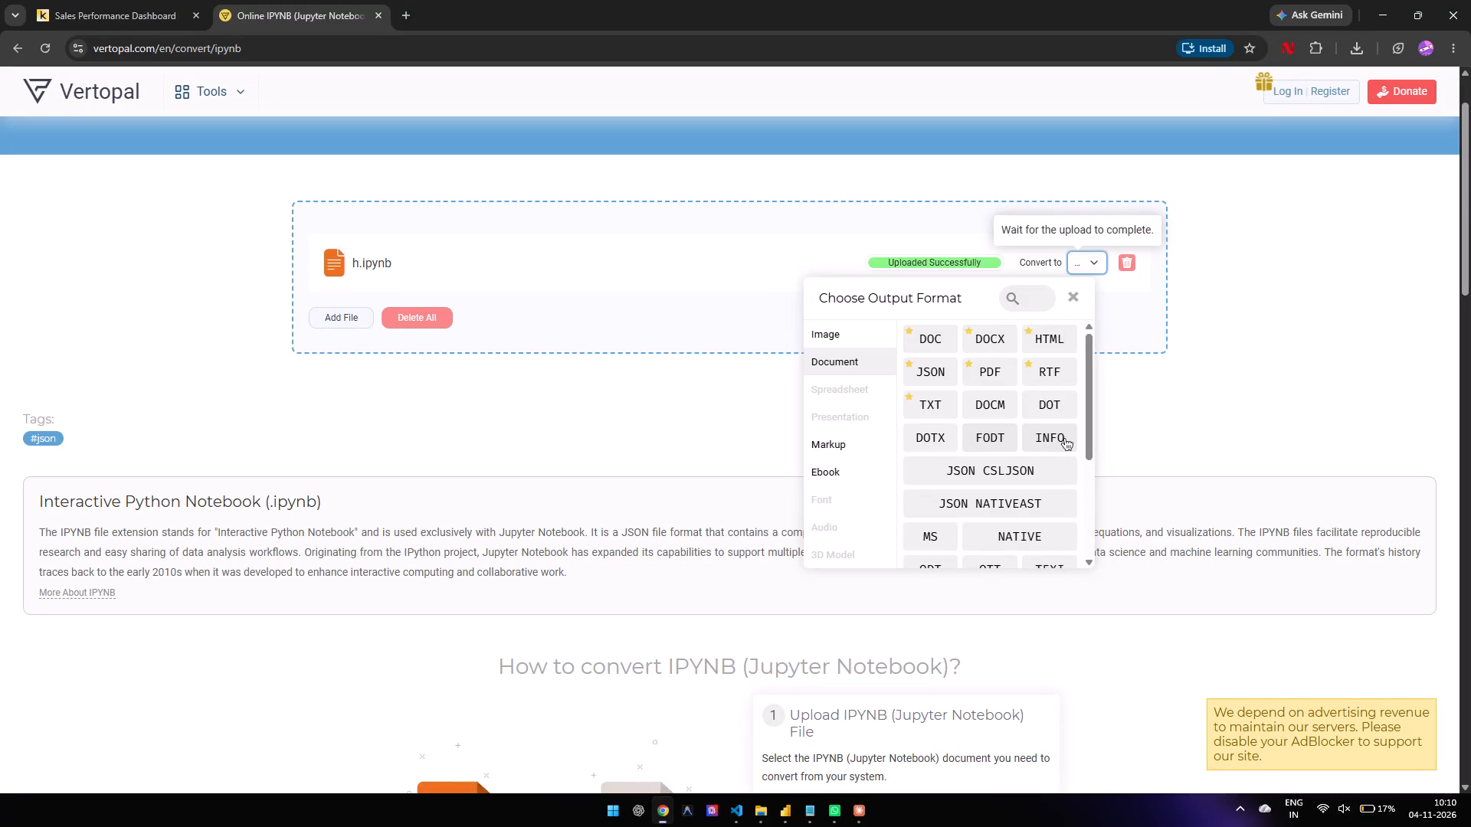
scroll(1059, 422, down, 4)
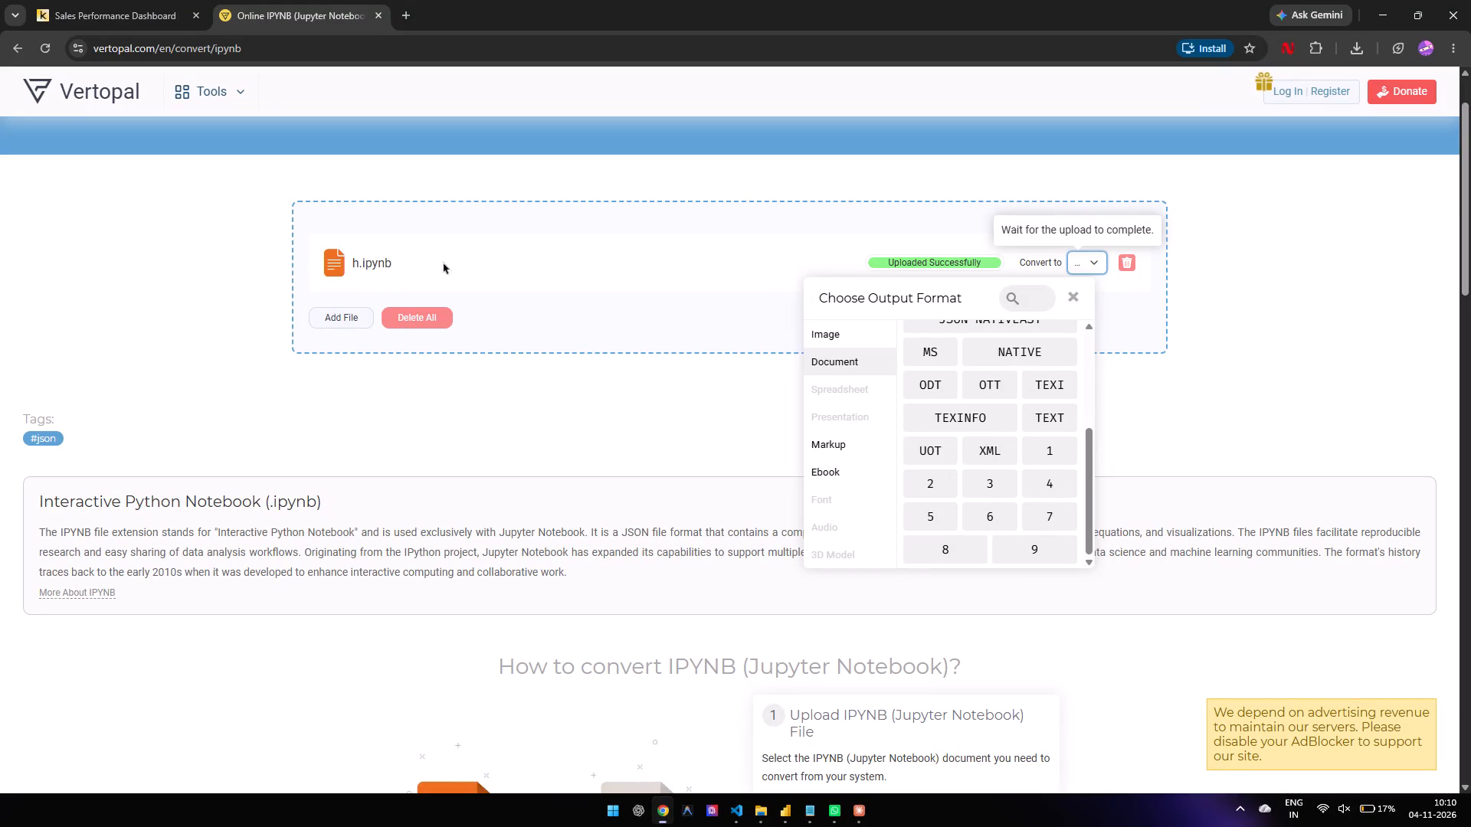
click(374, 18)
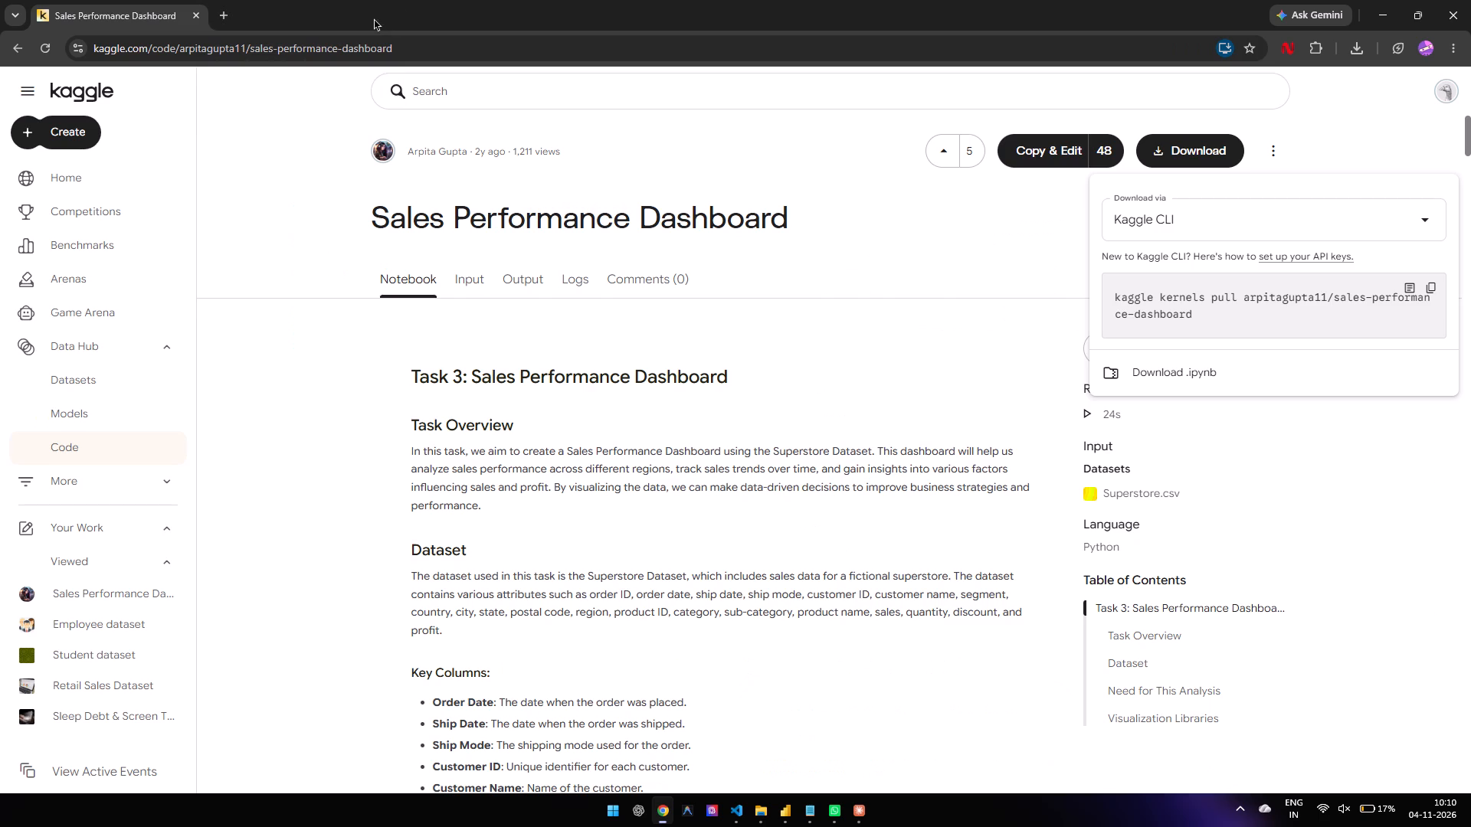
Return from the Kaggle notebook to the Google results for "sales dataset for sales dashboard".
scroll(695, 502, right, 11)
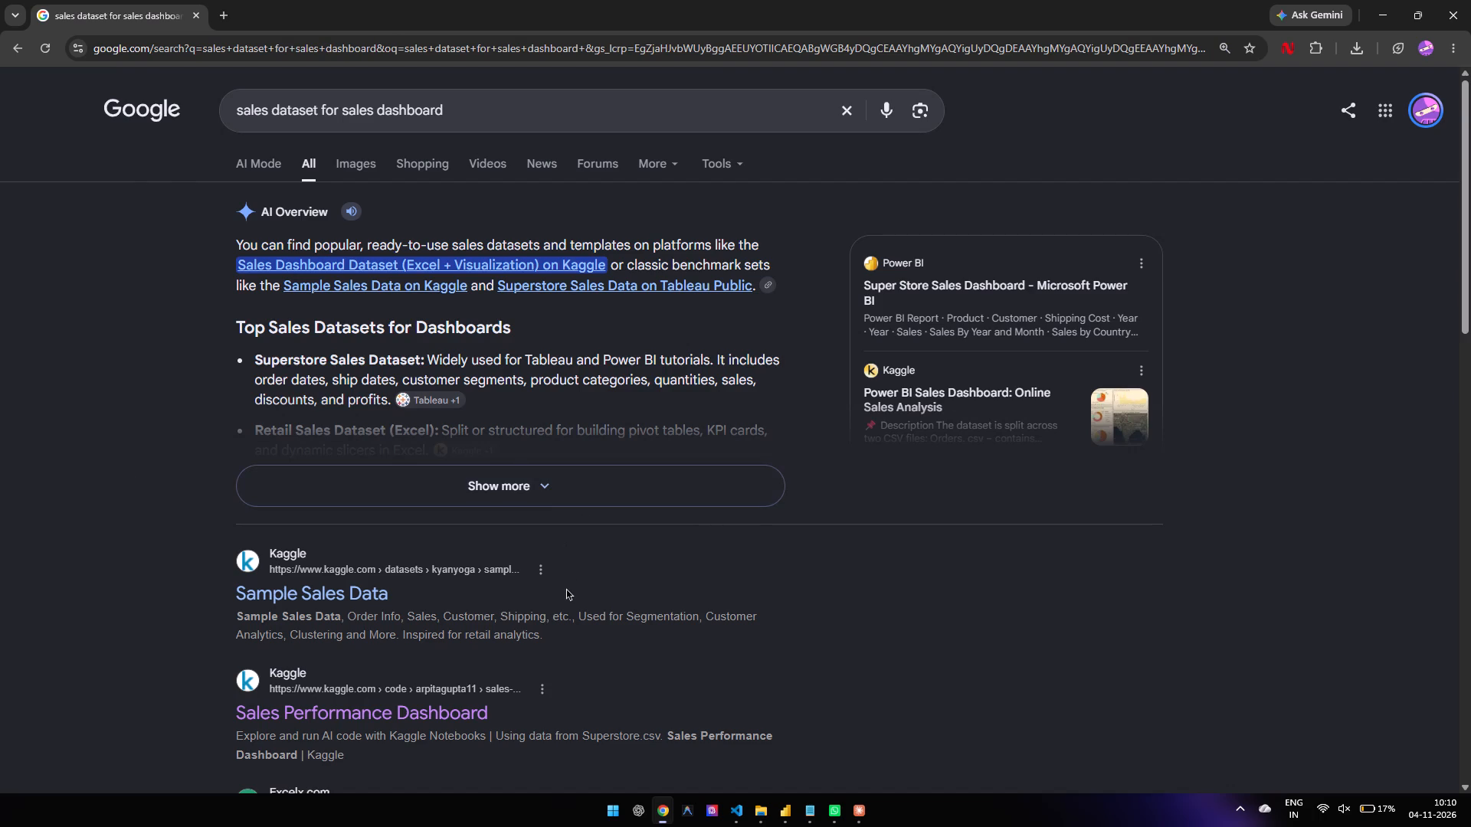
In File Explorer, permanently delete h.ipynb from Documents.
key(alt+Tab)
key(shift+Delete)
key(Return)
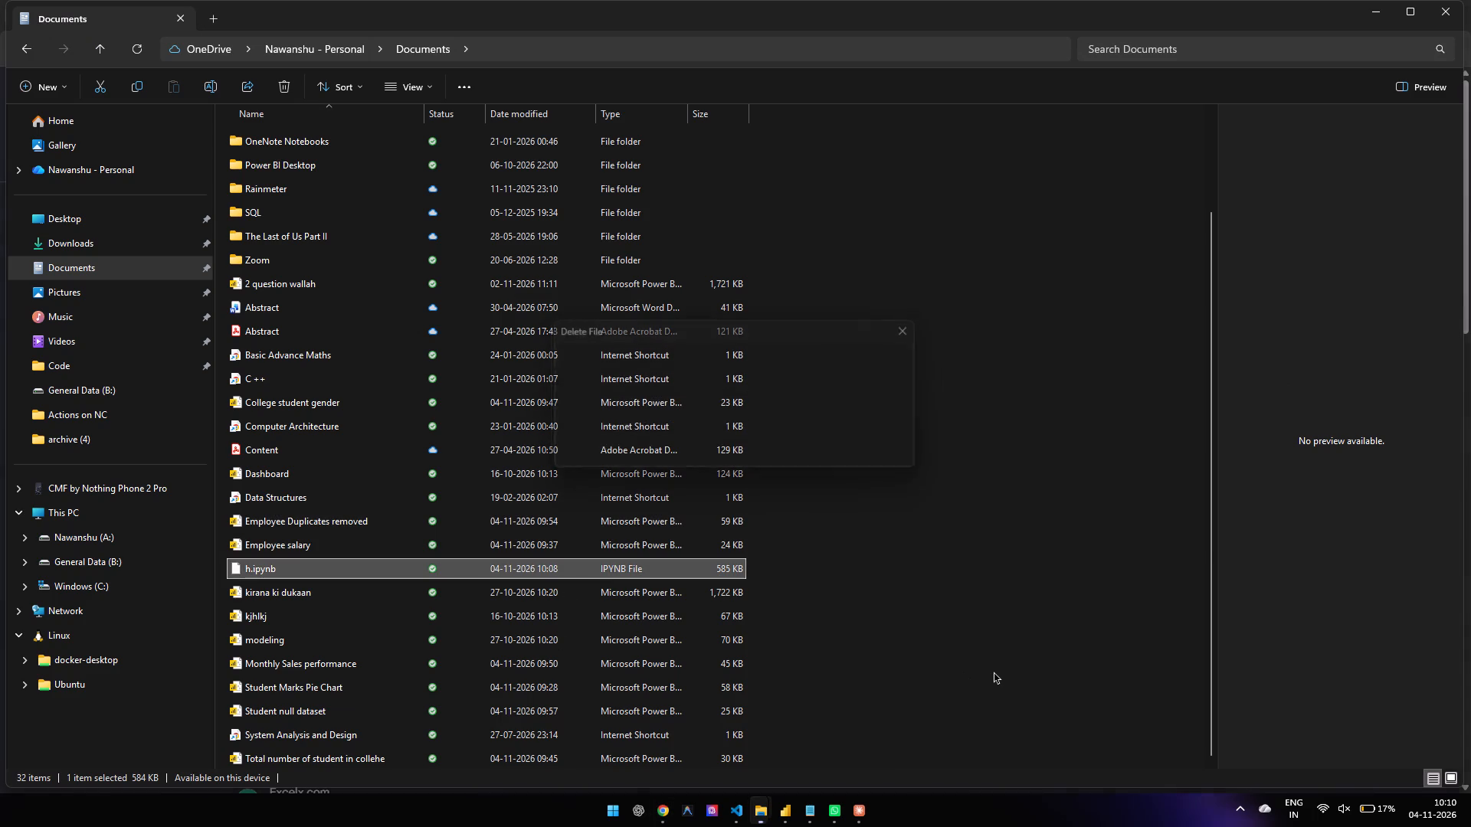
Back in Chrome, open Kaggle's Sample Sales Data result and download the dataset as a zip.
key(alt+Tab)
click(335, 596)
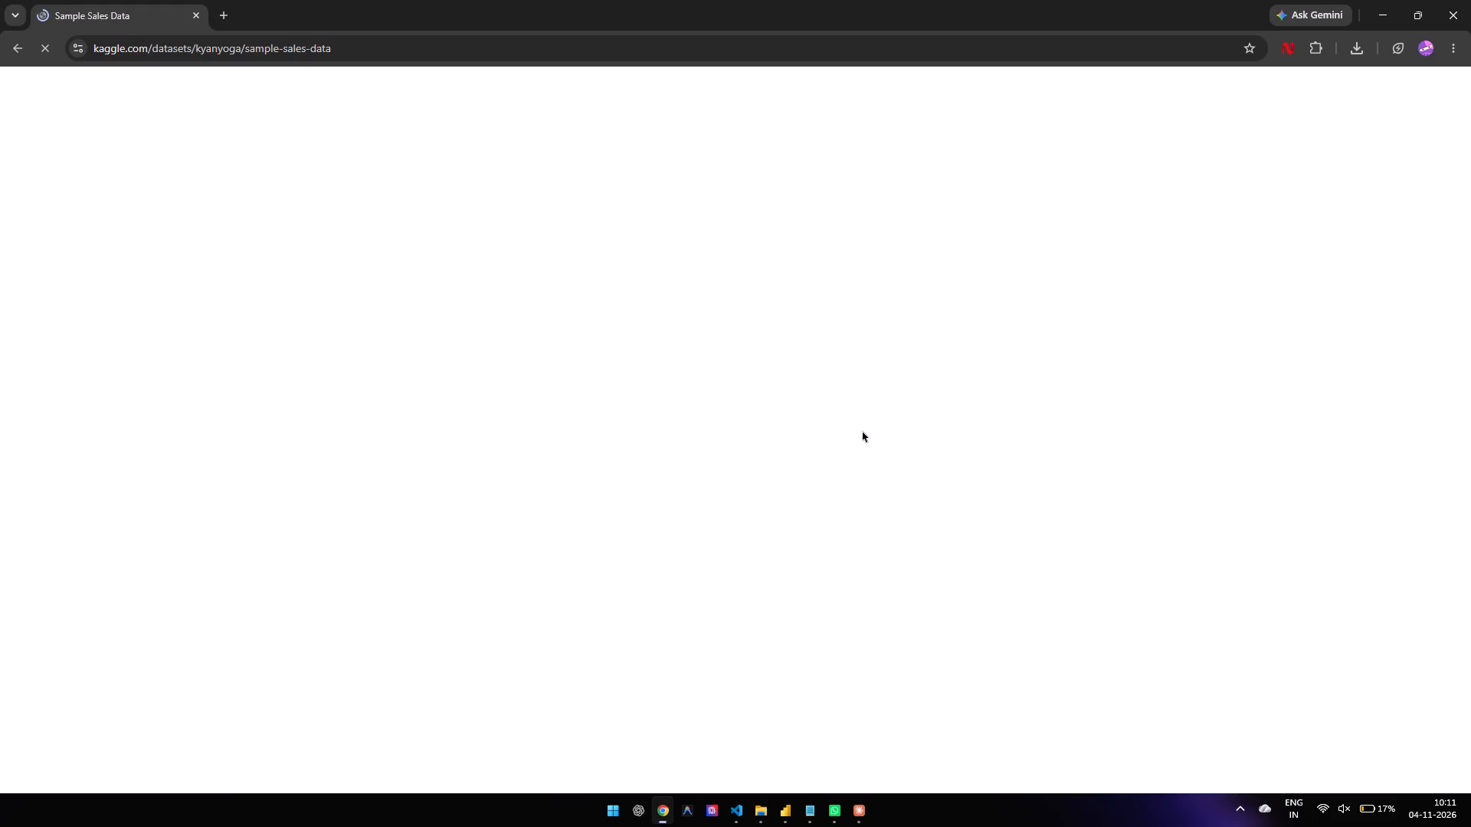
click(1176, 148)
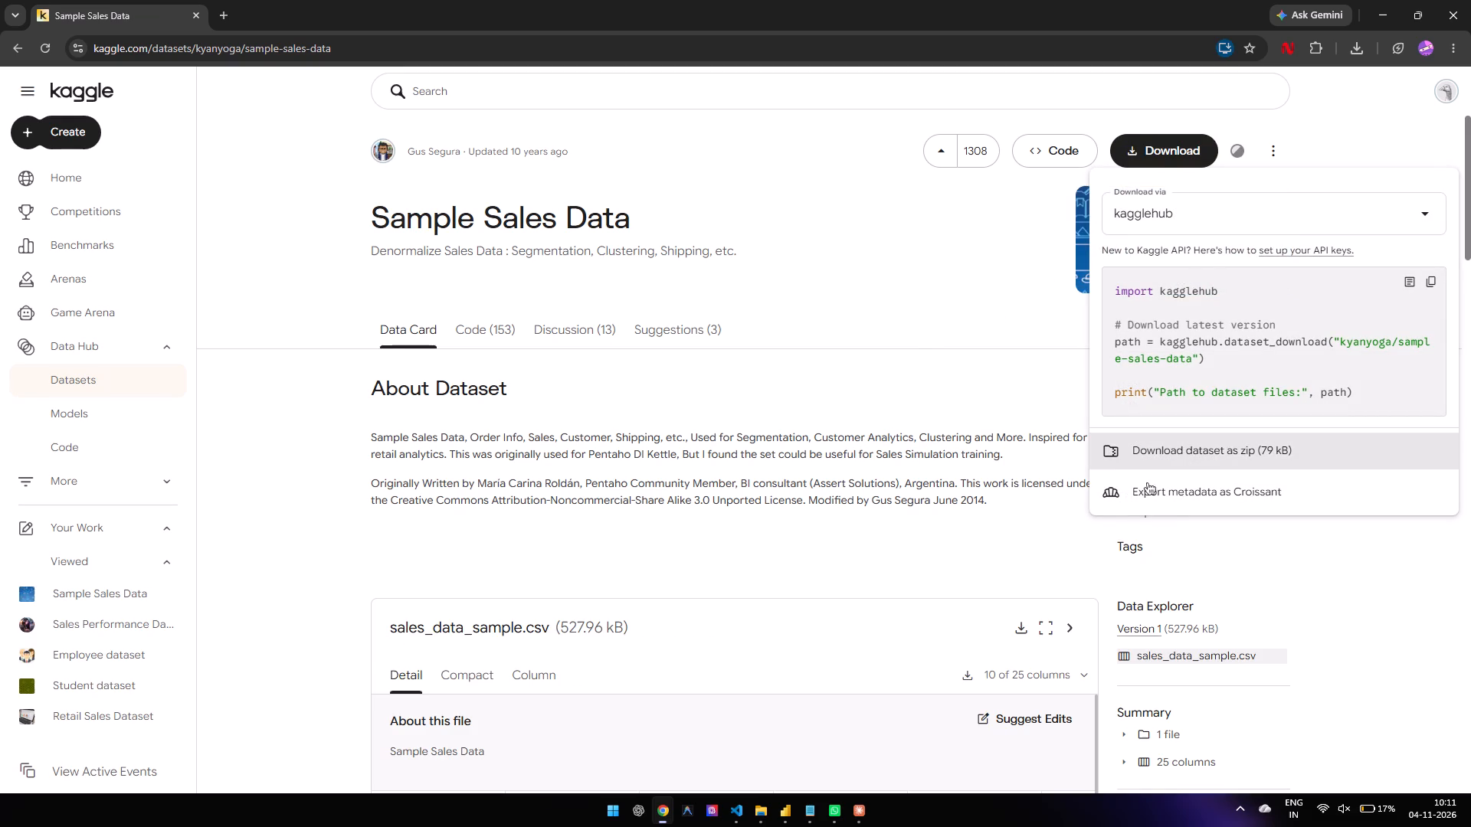
click(1265, 447)
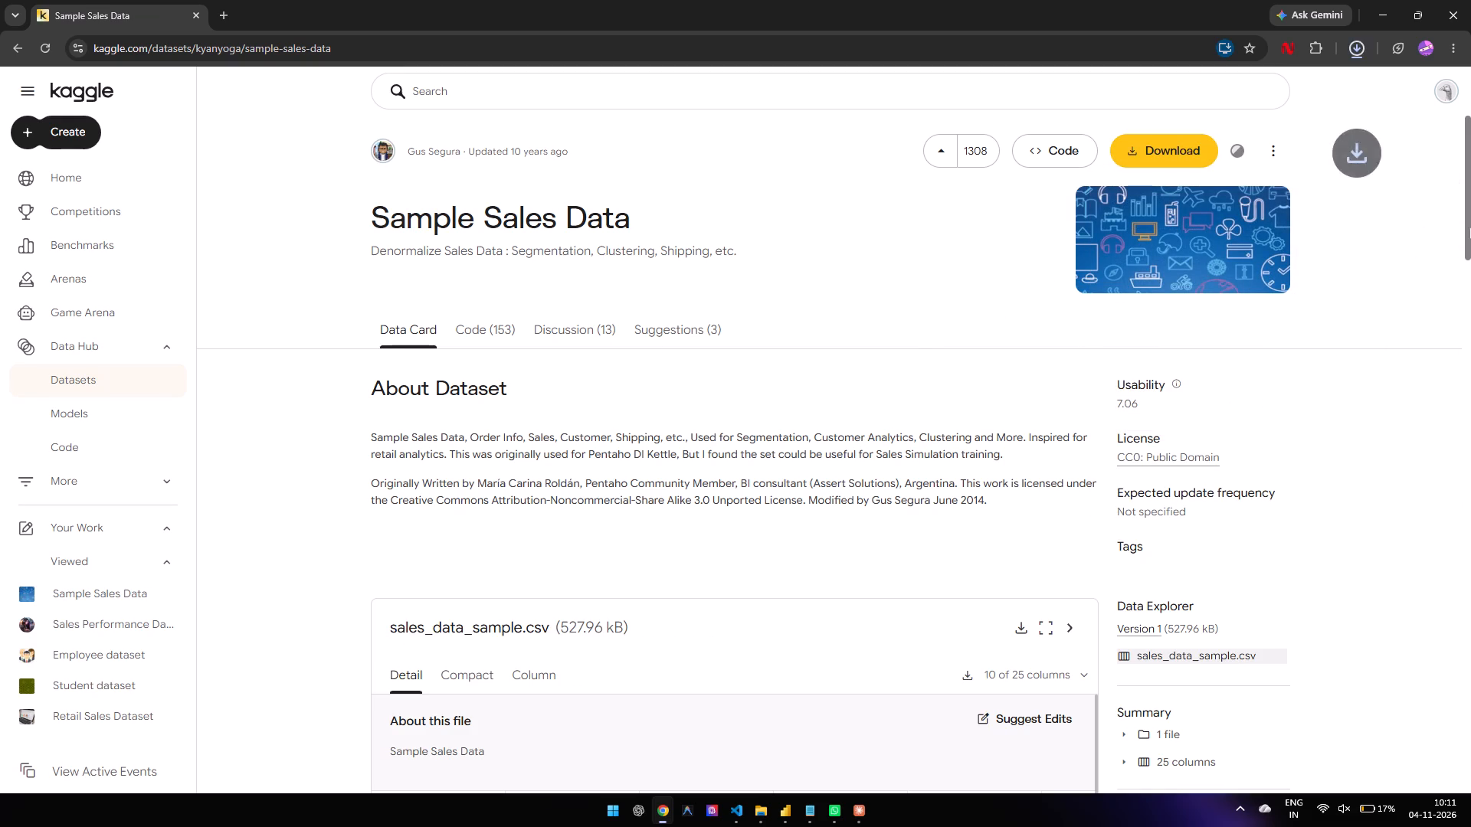
In File Explorer, rename the newly downloaded archive (3) zip in Downloads to sales_dashboard.
click(1359, 41)
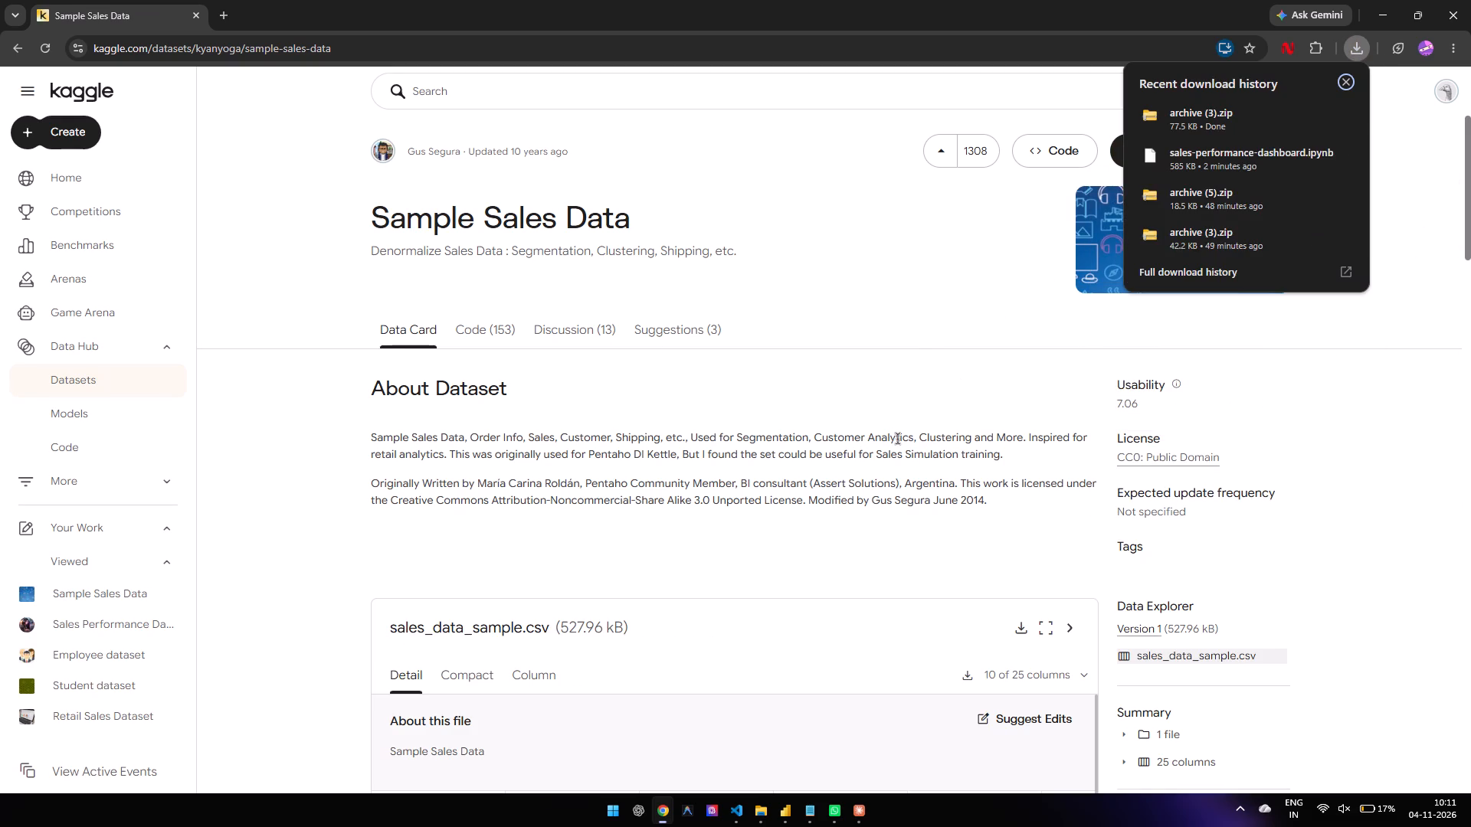
click(898, 439)
key(super+e)
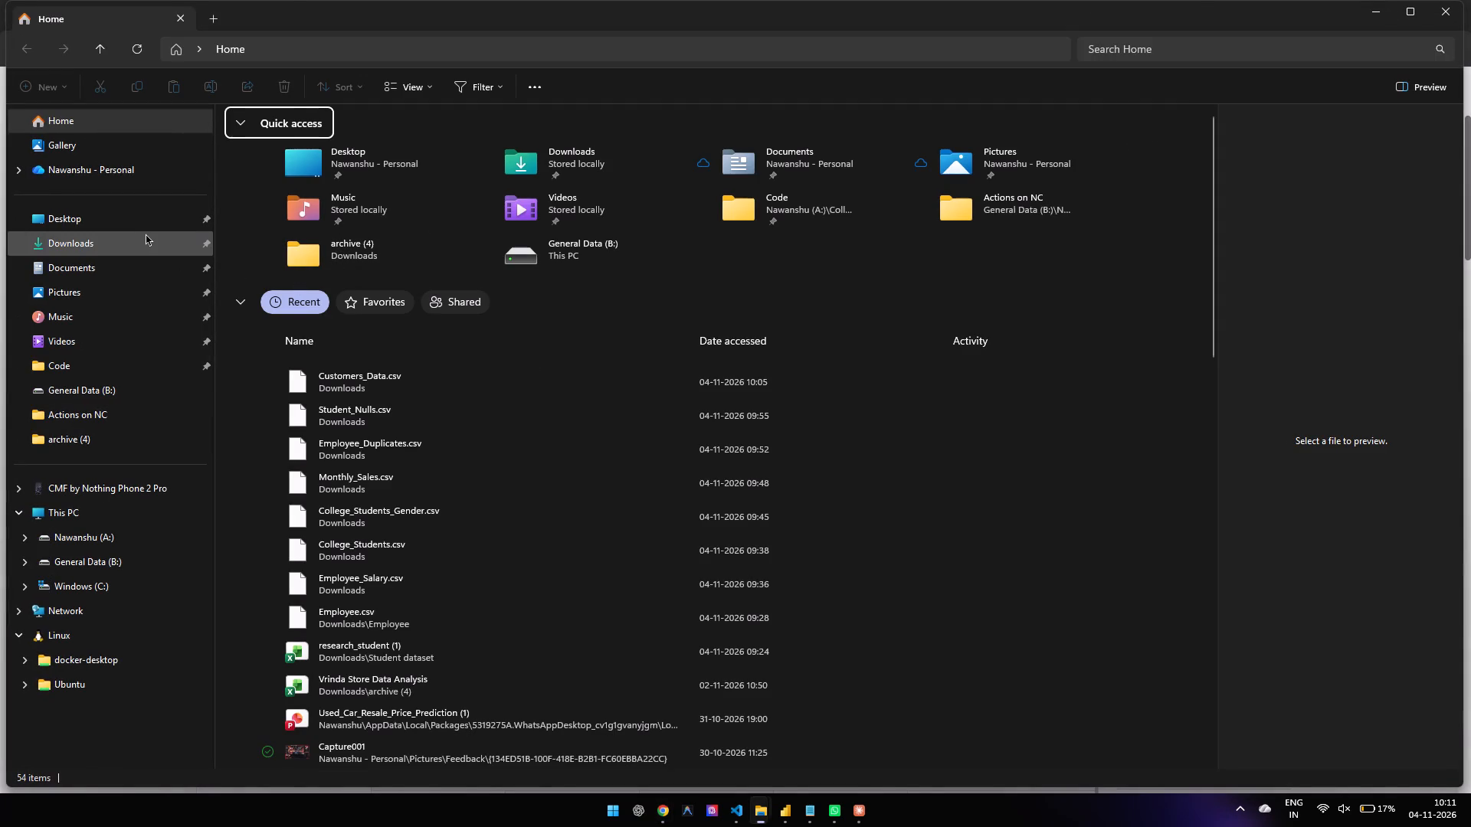
click(146, 234)
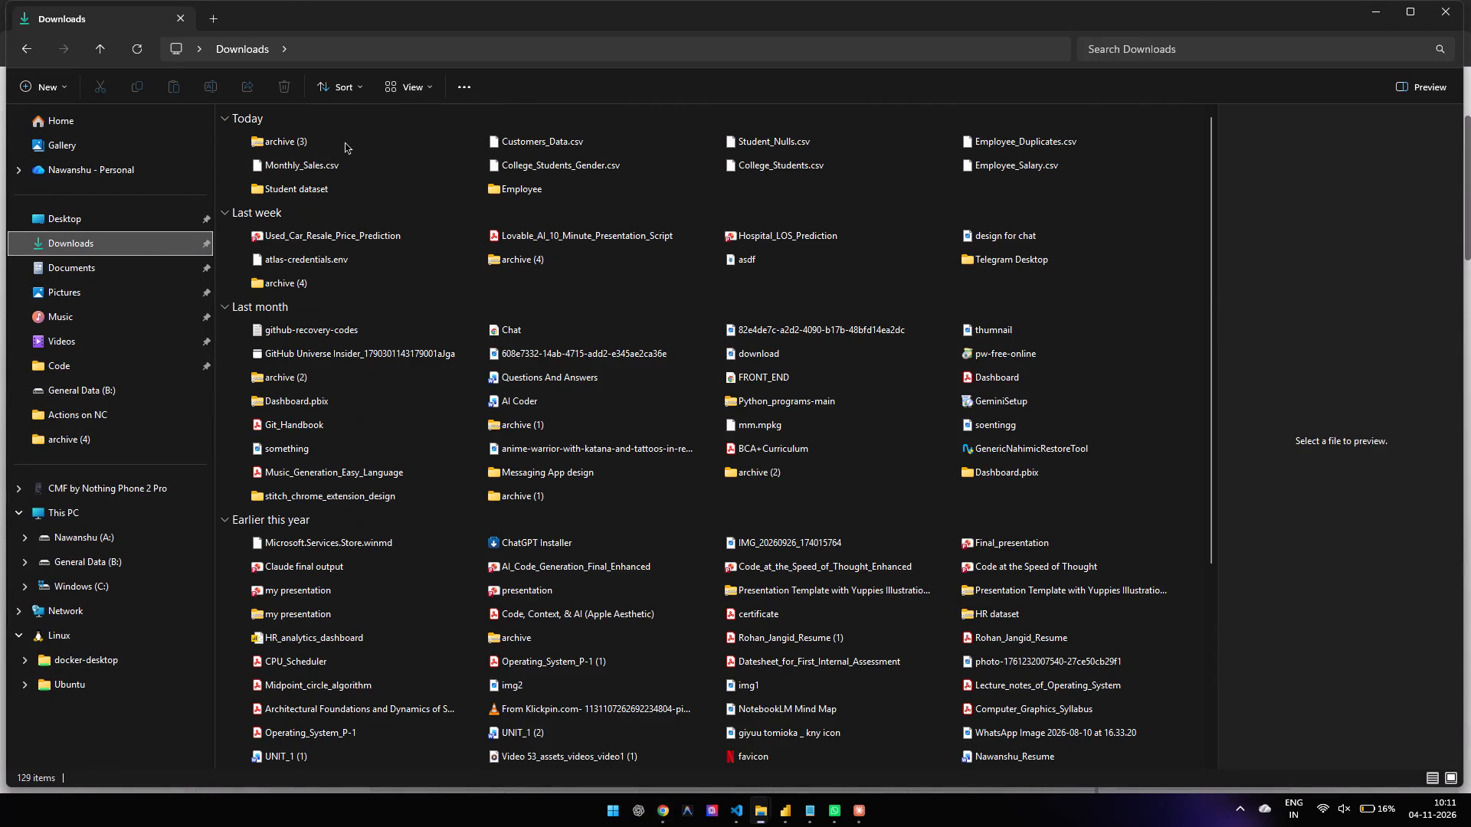
click(345, 142)
key(F2)
key(BackSpace)
text(sales)
text(_dashboard)
key(Return)
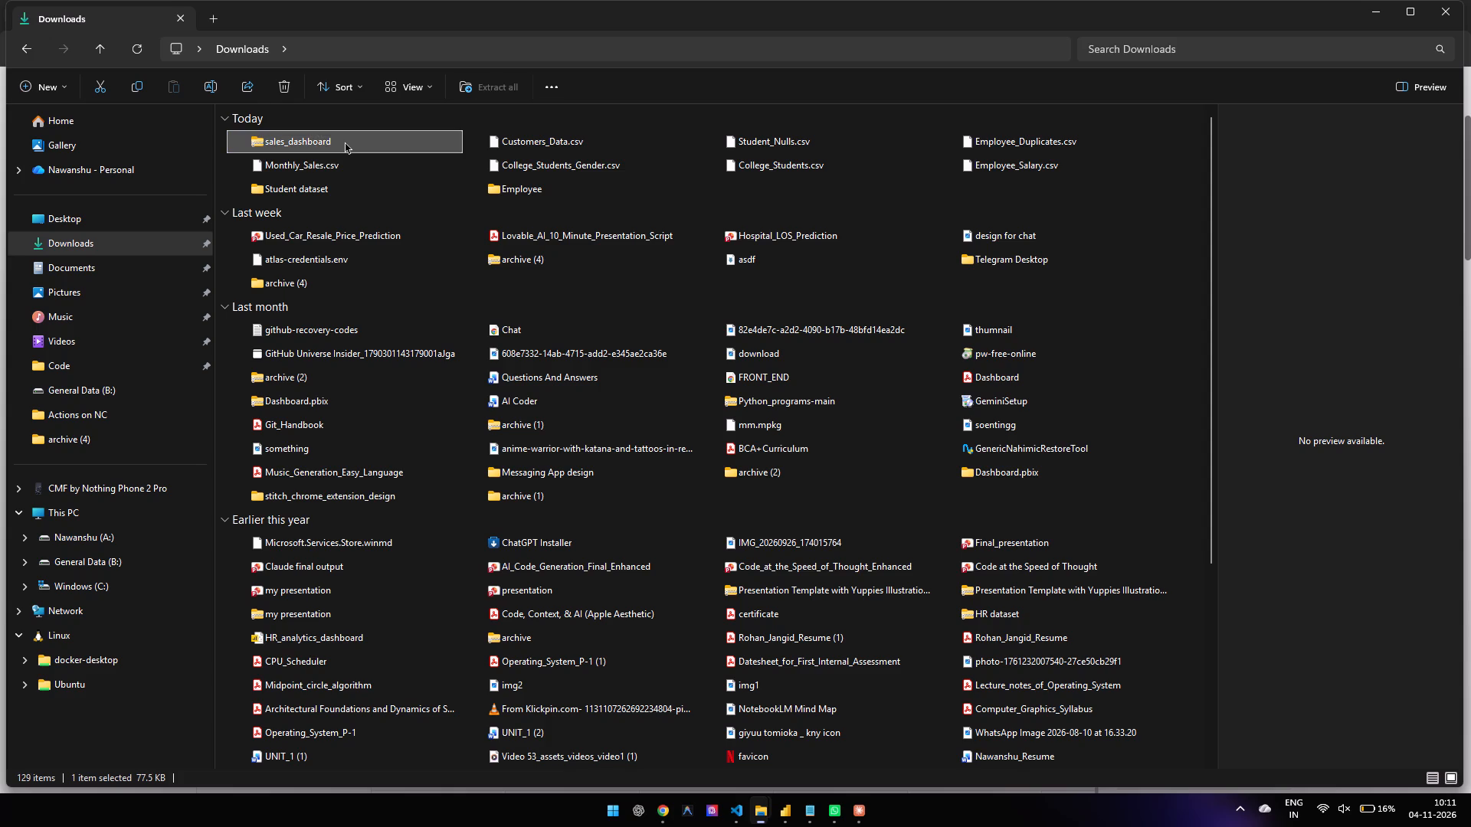
Extract the sales_dashboard zip into its own folder in Downloads and delete the zip.
right_click(345, 142)
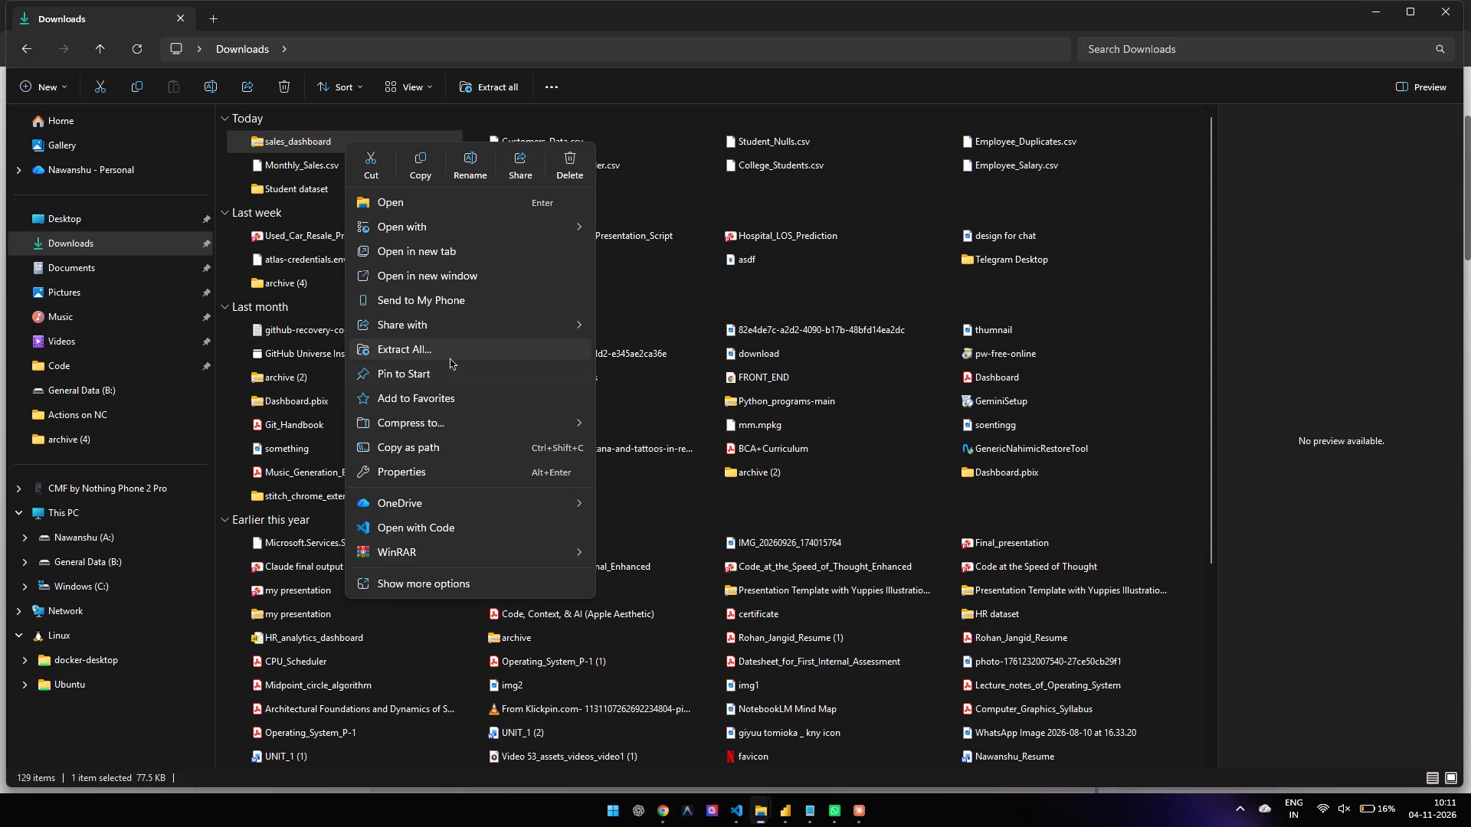
click(450, 358)
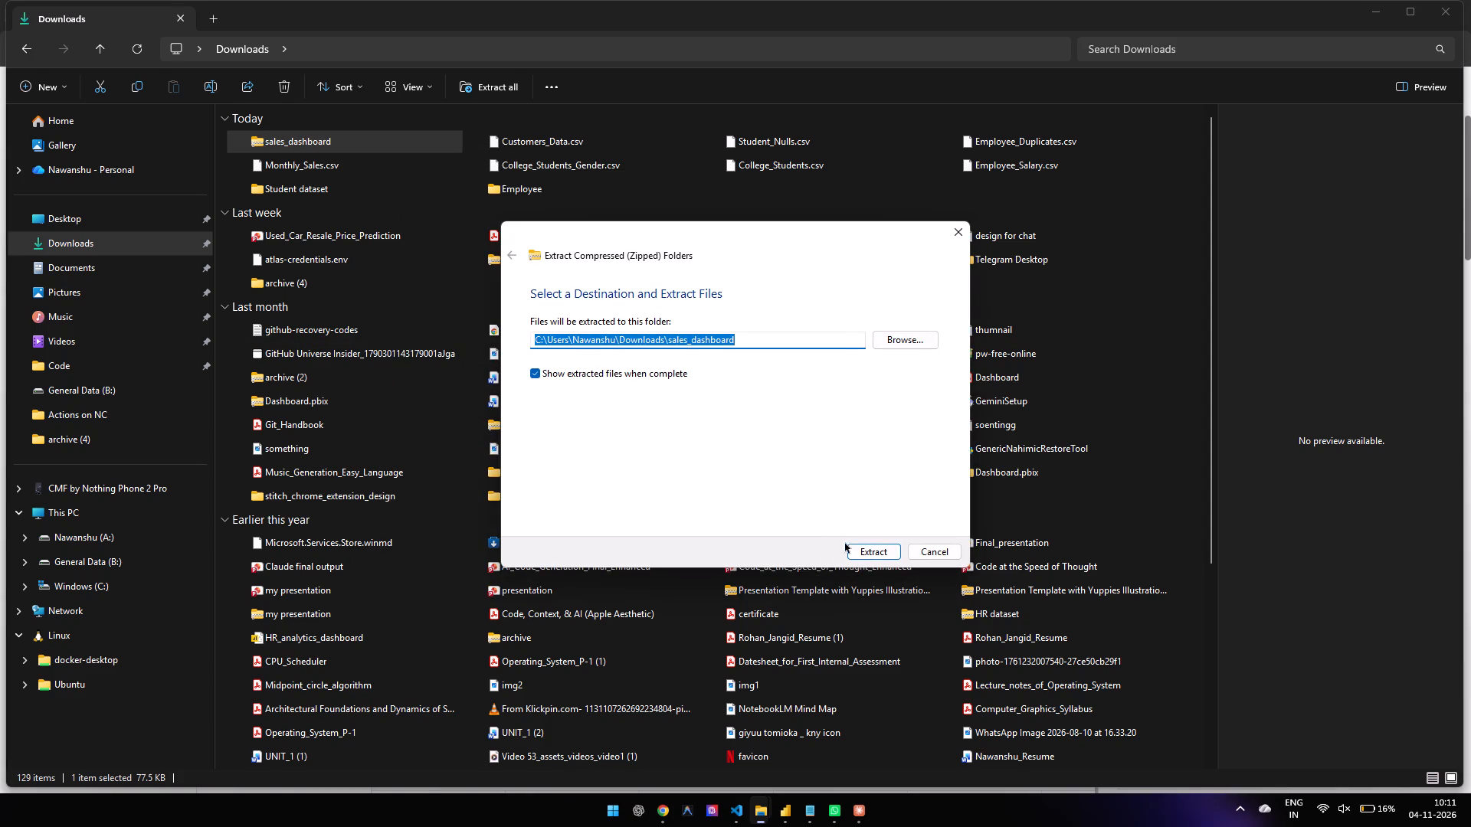
click(867, 552)
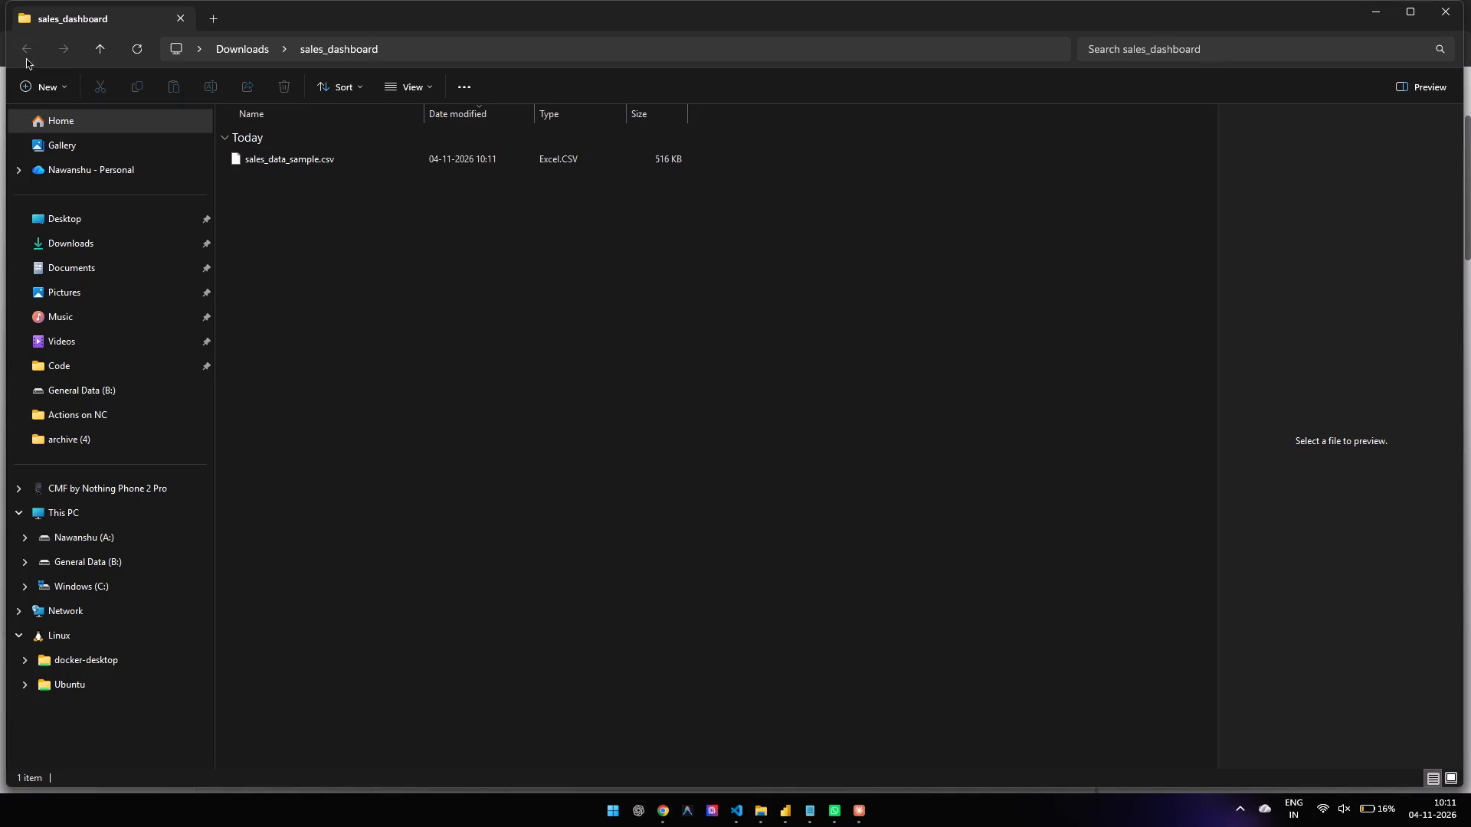
click(1444, 21)
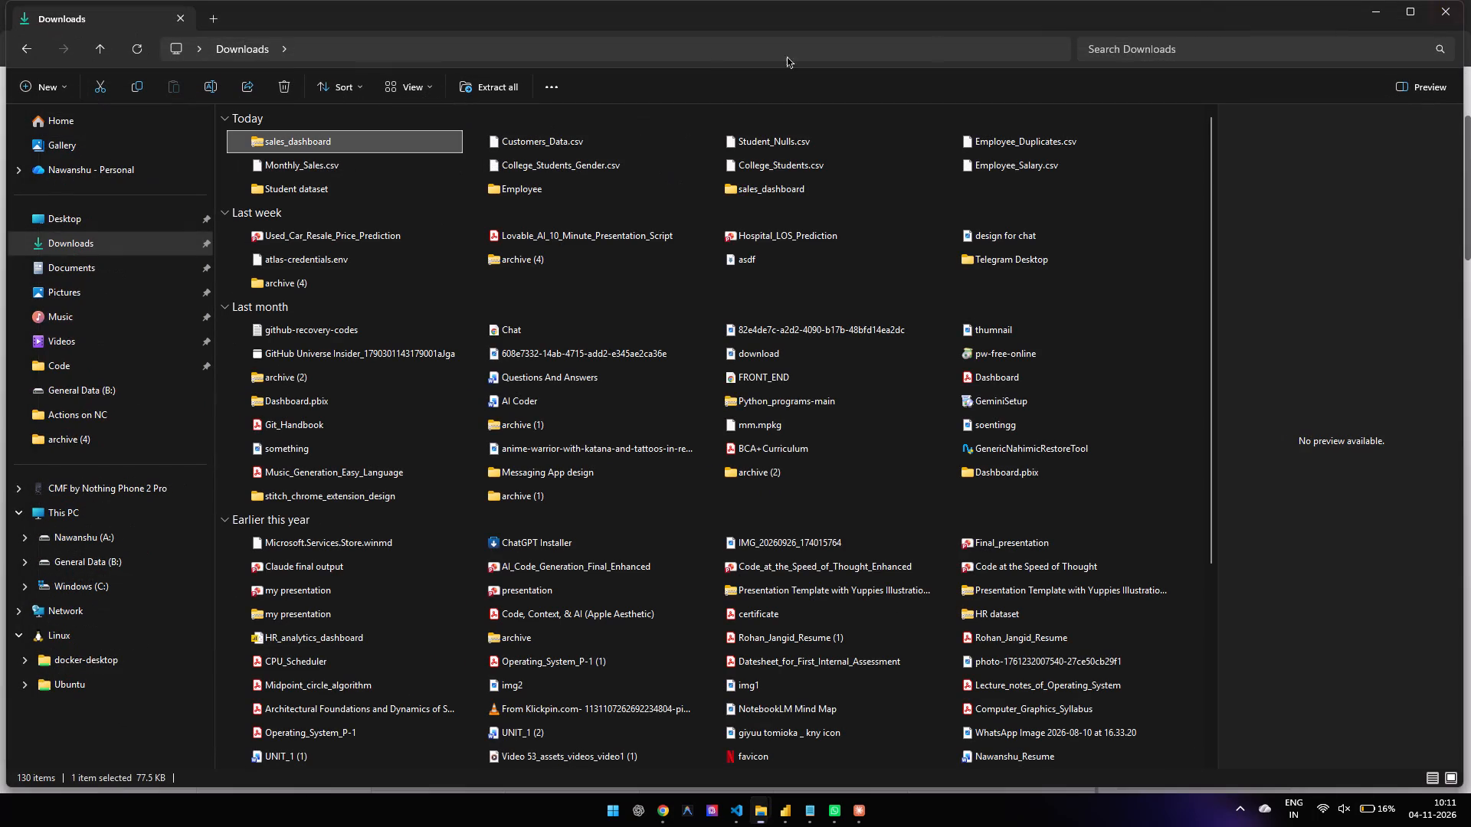
key(Delete)
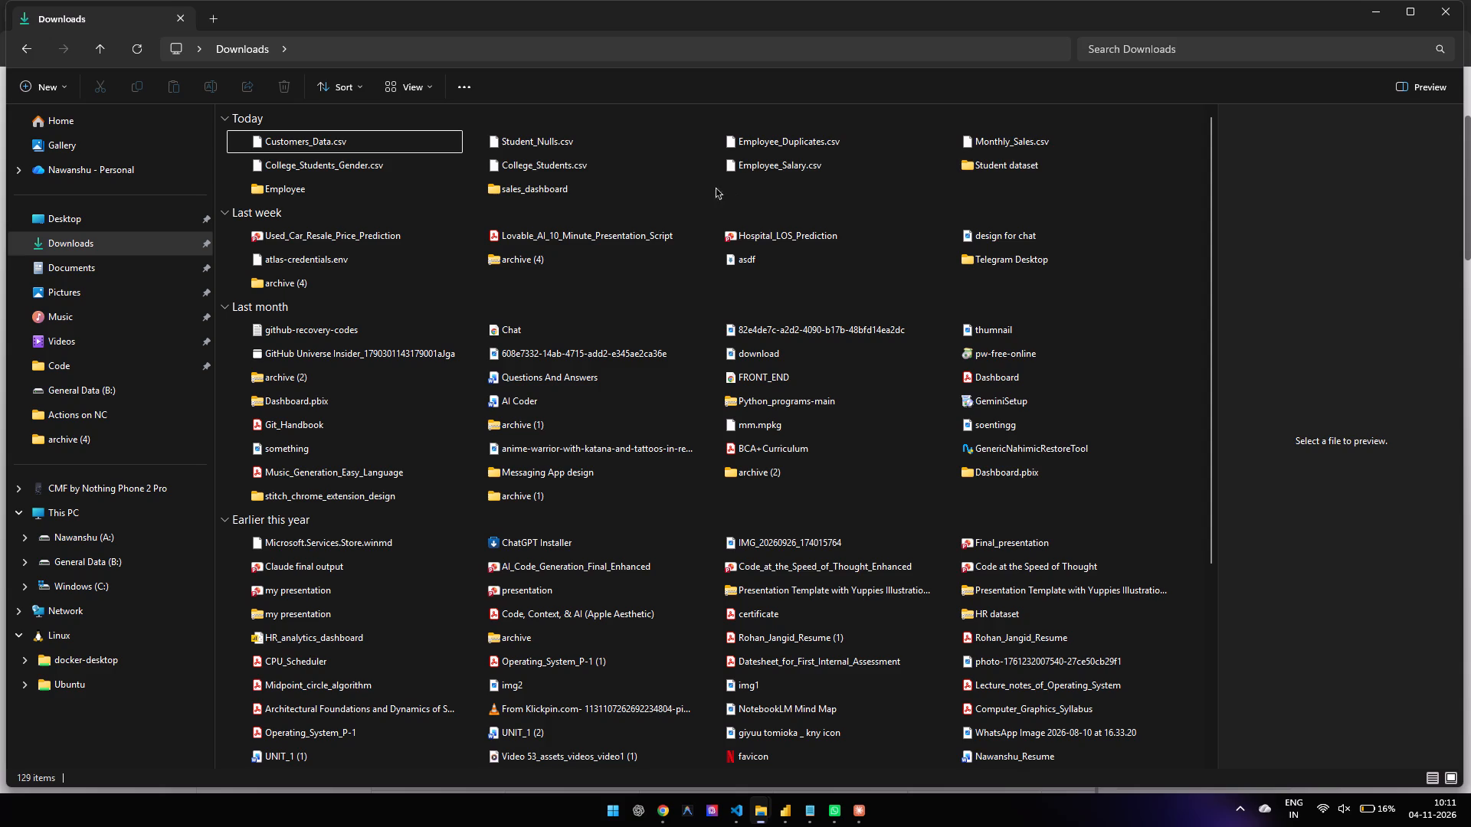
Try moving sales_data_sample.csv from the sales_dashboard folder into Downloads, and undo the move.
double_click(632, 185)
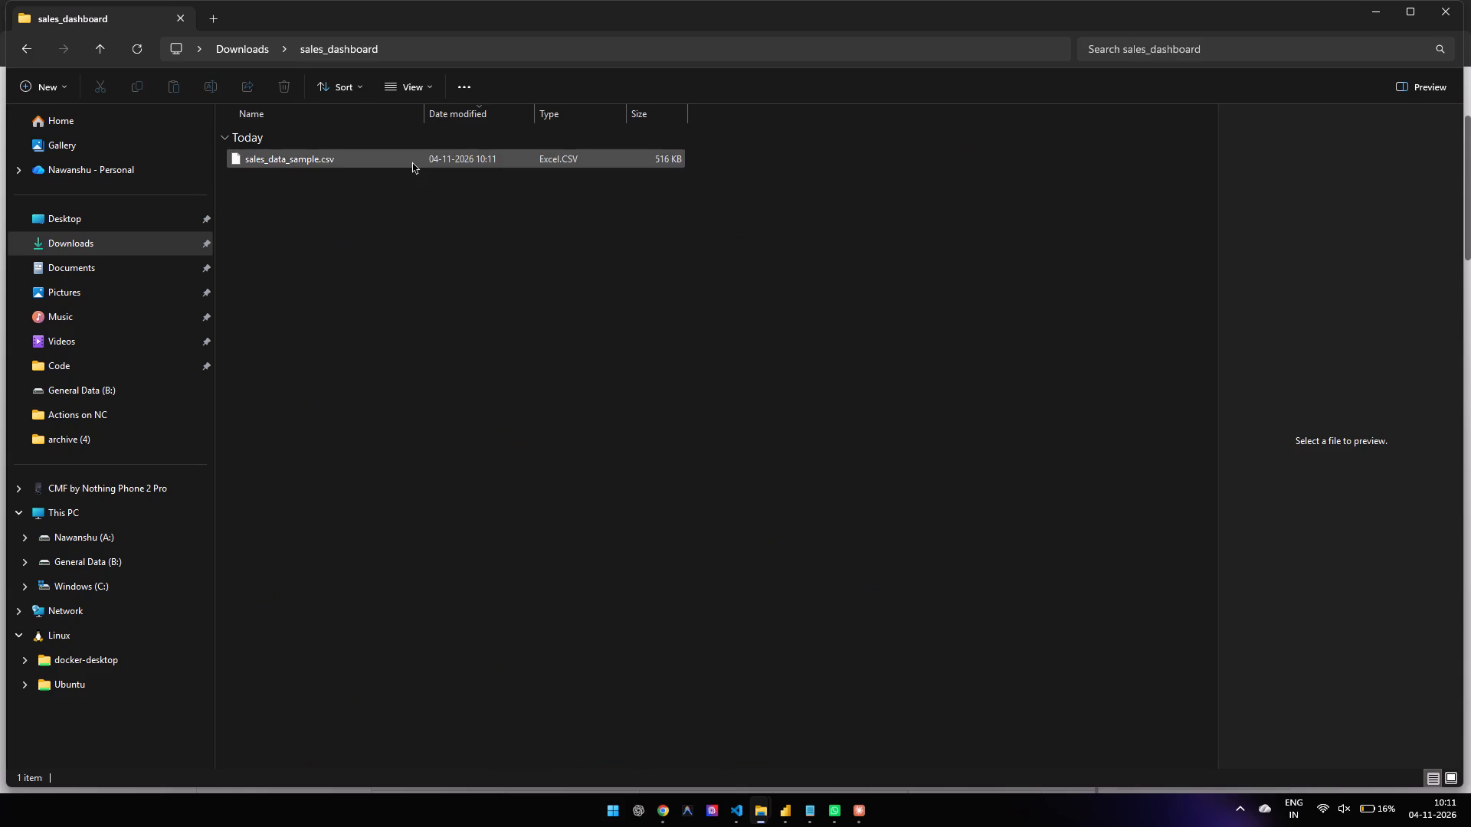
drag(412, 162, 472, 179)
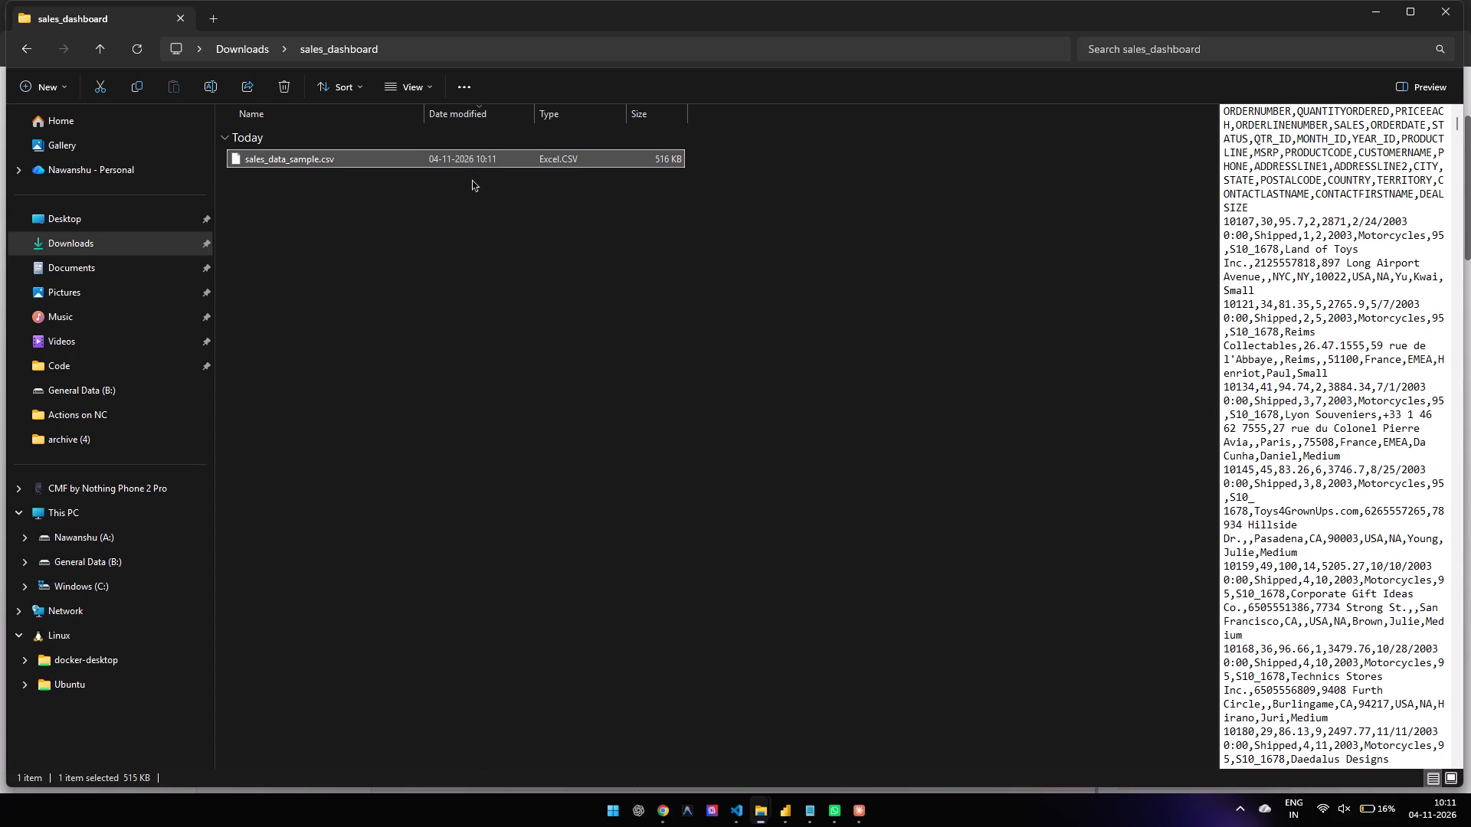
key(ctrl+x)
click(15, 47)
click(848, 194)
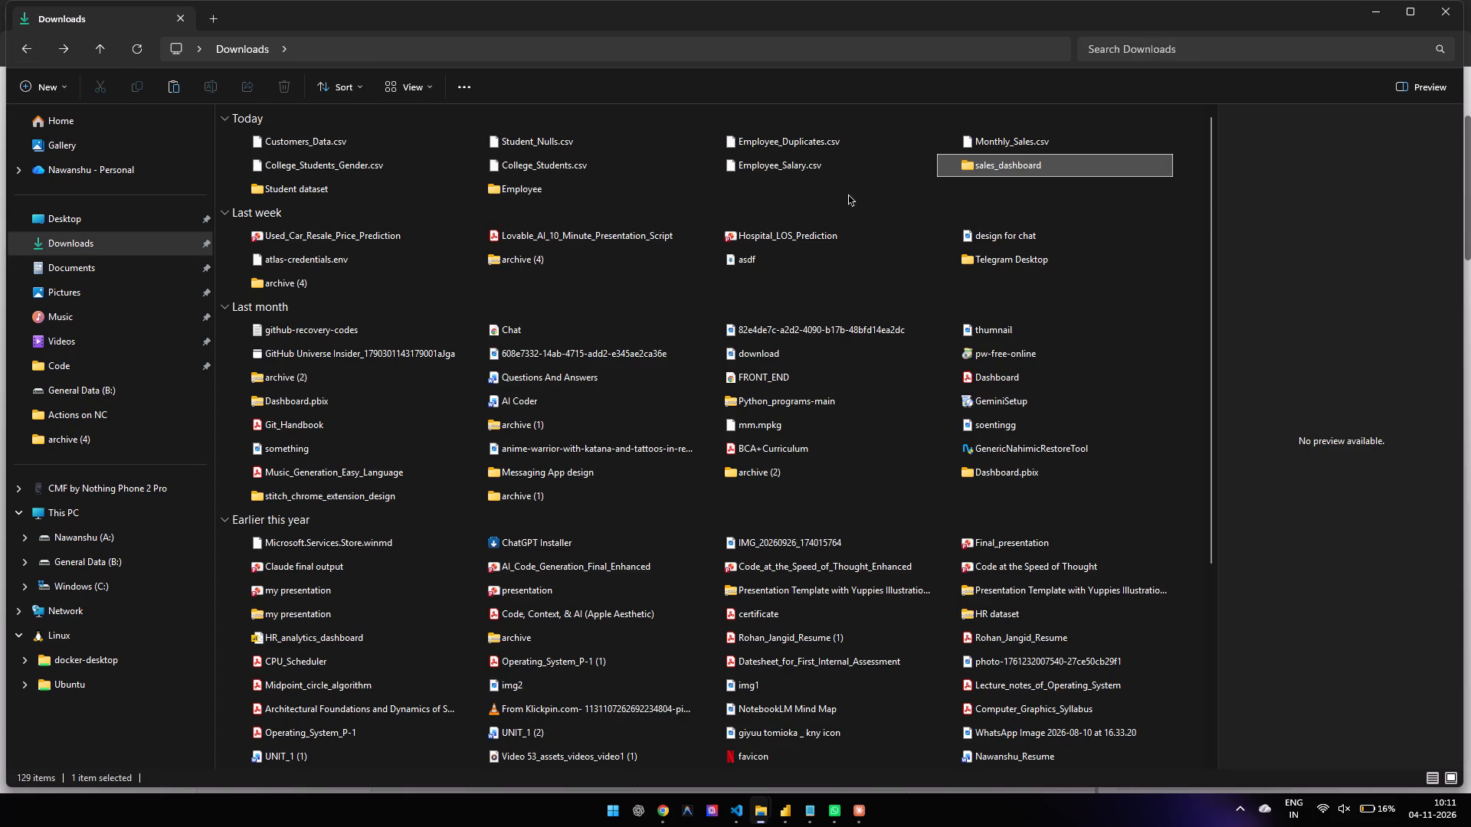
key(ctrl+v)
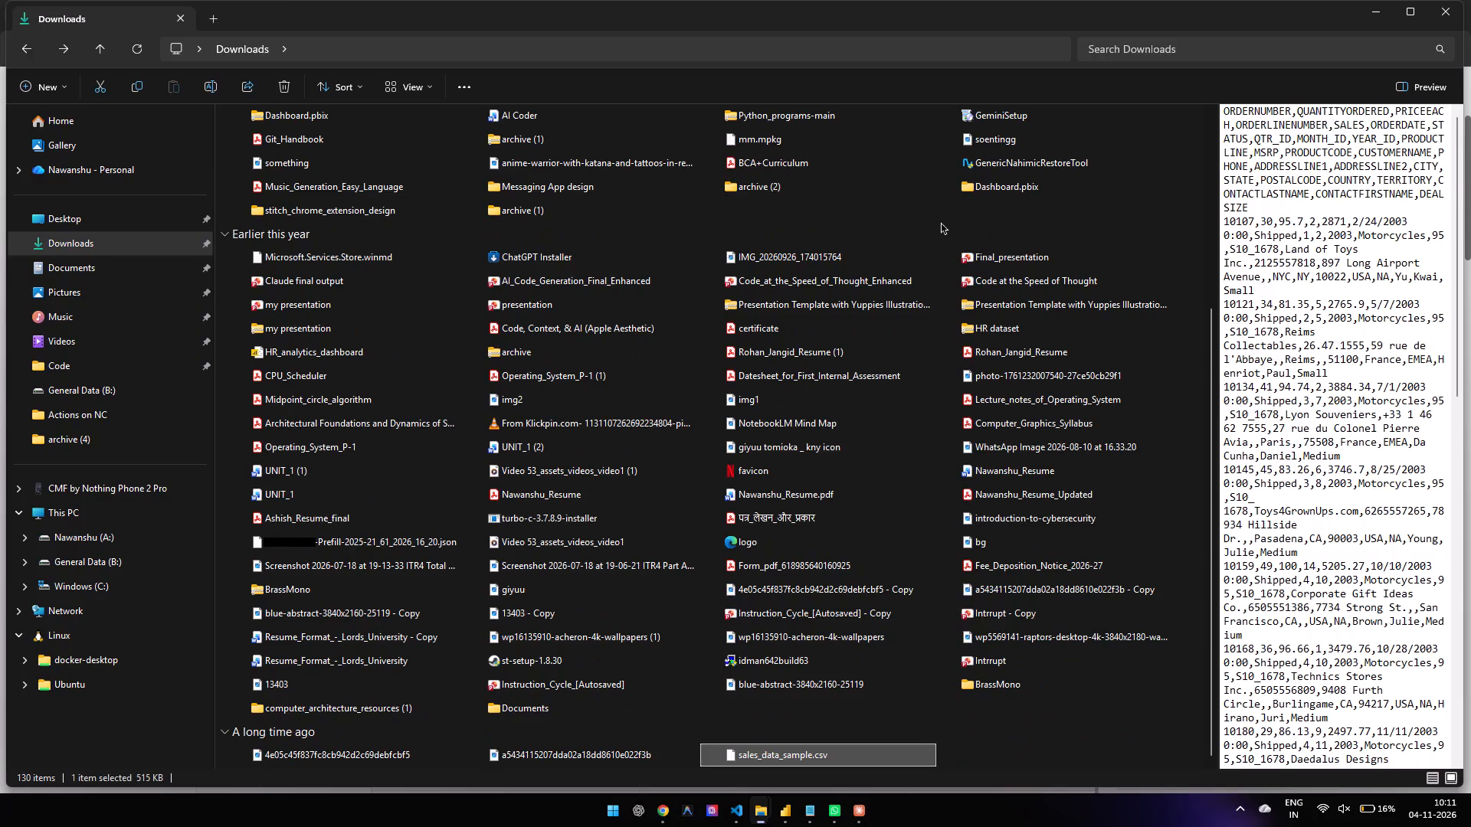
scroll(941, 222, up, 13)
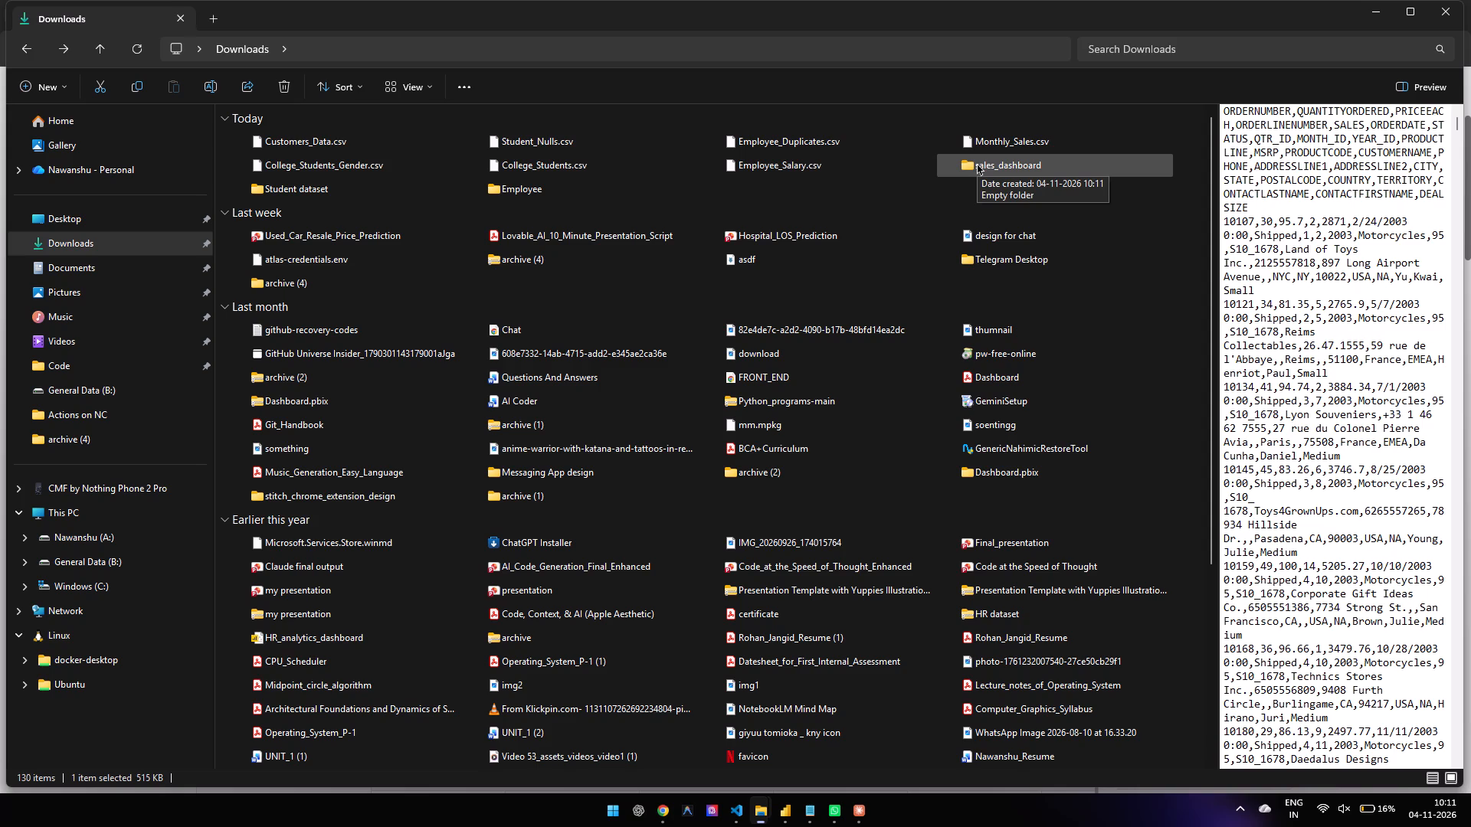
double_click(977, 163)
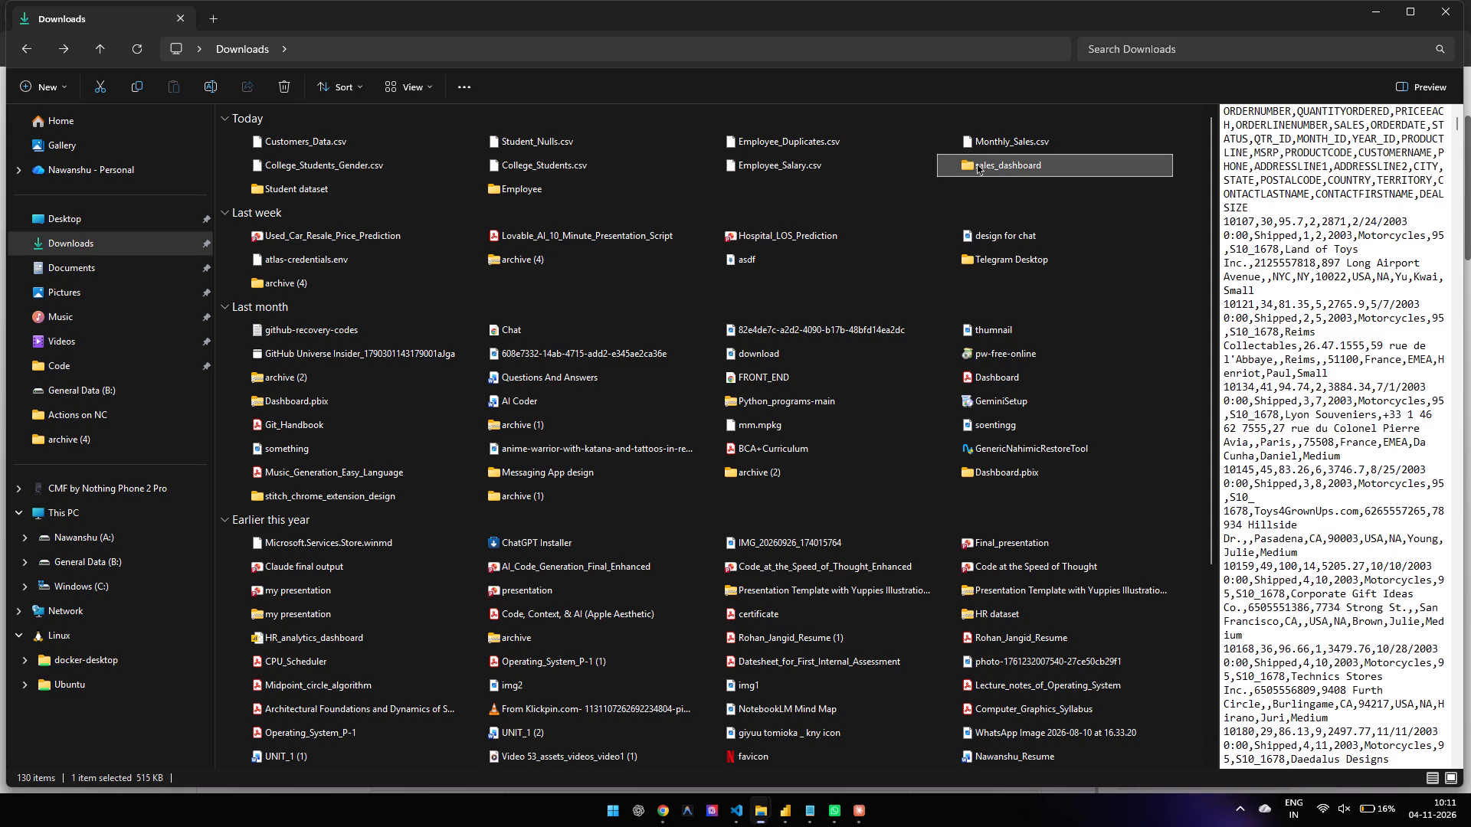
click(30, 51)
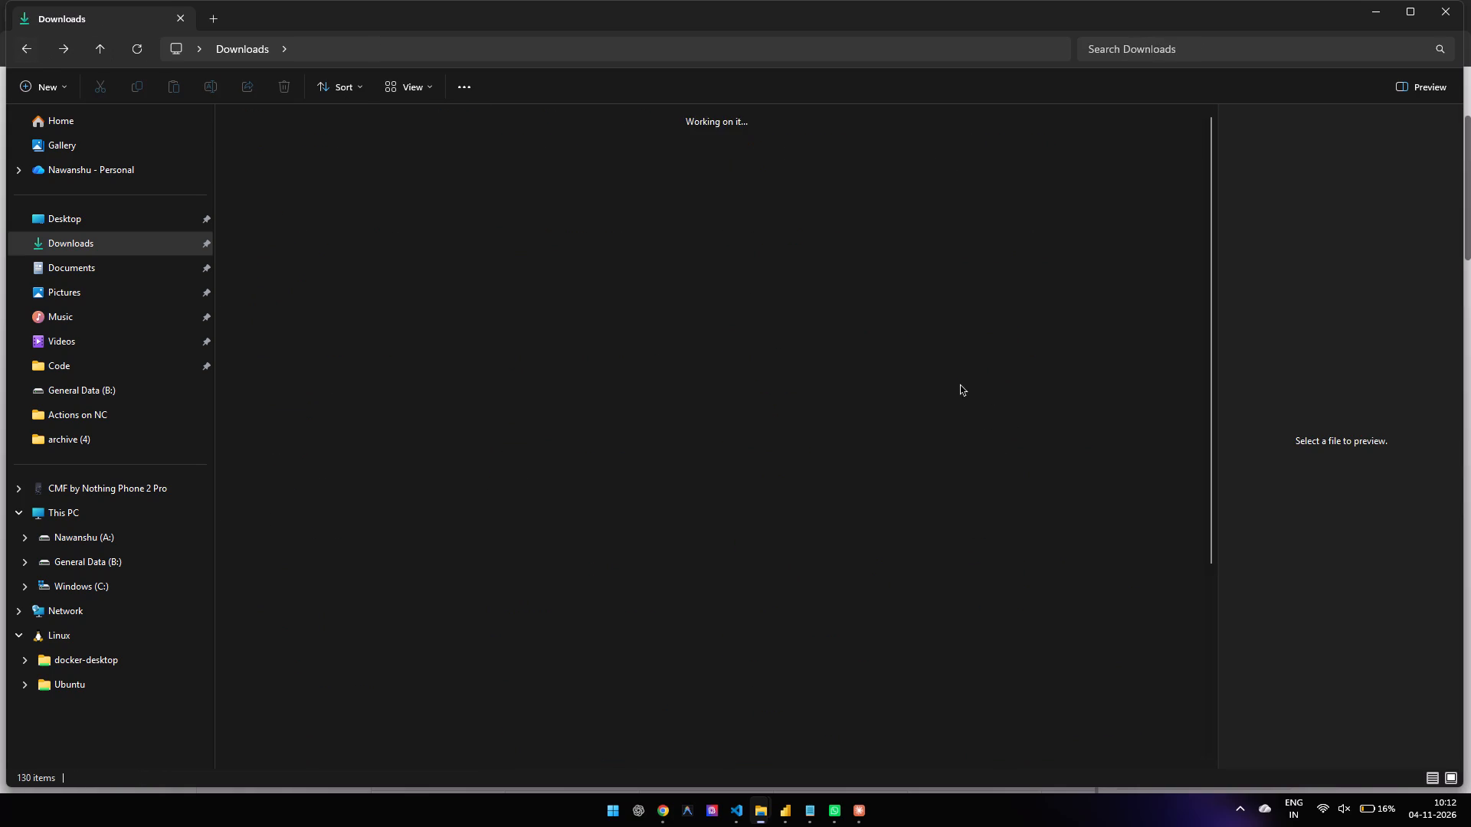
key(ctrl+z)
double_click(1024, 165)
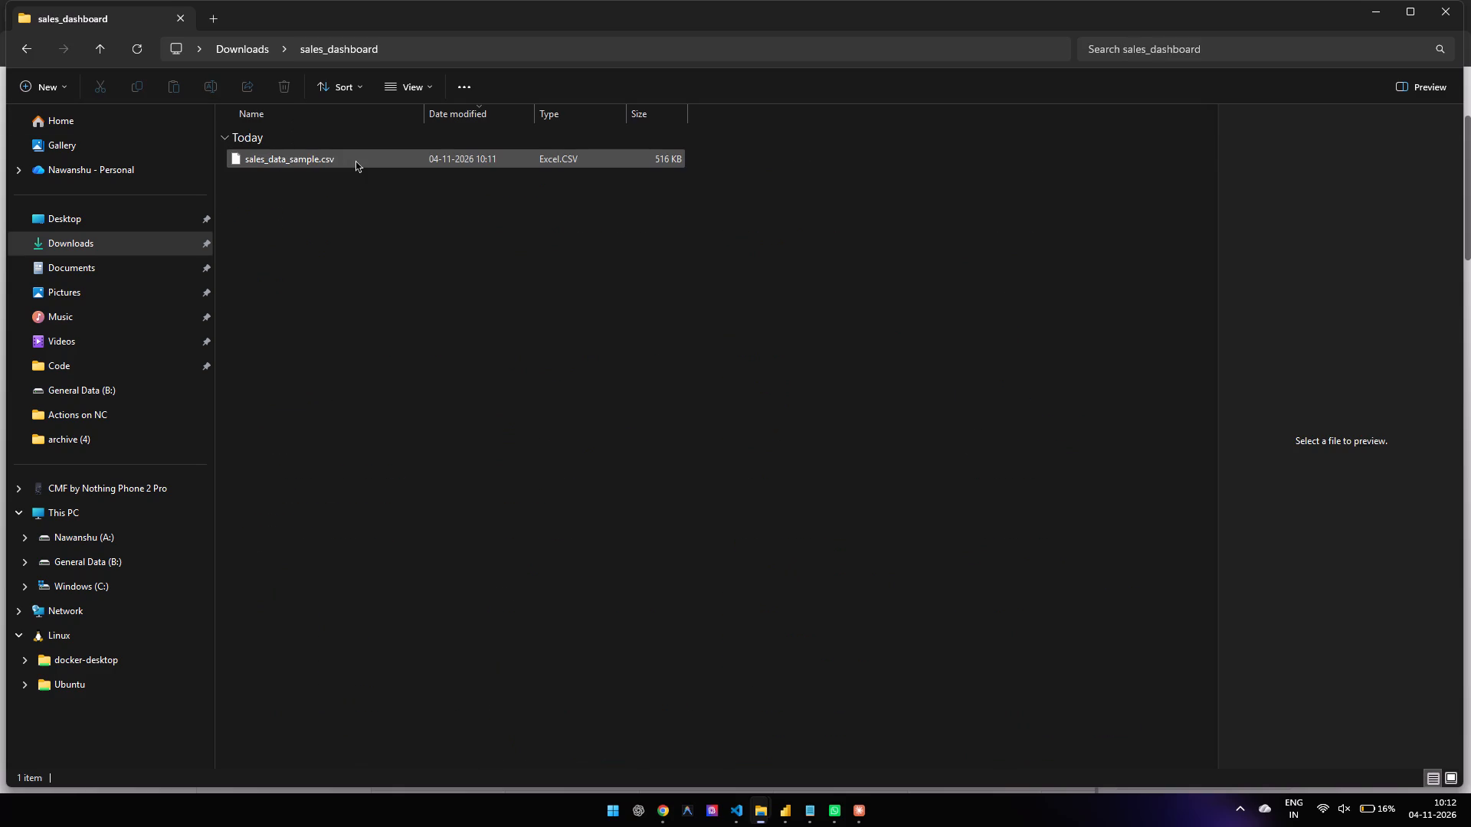
Switch to the Power BI Desktop window containing Customers_Data and close it without saving.
key(alt+Tab)
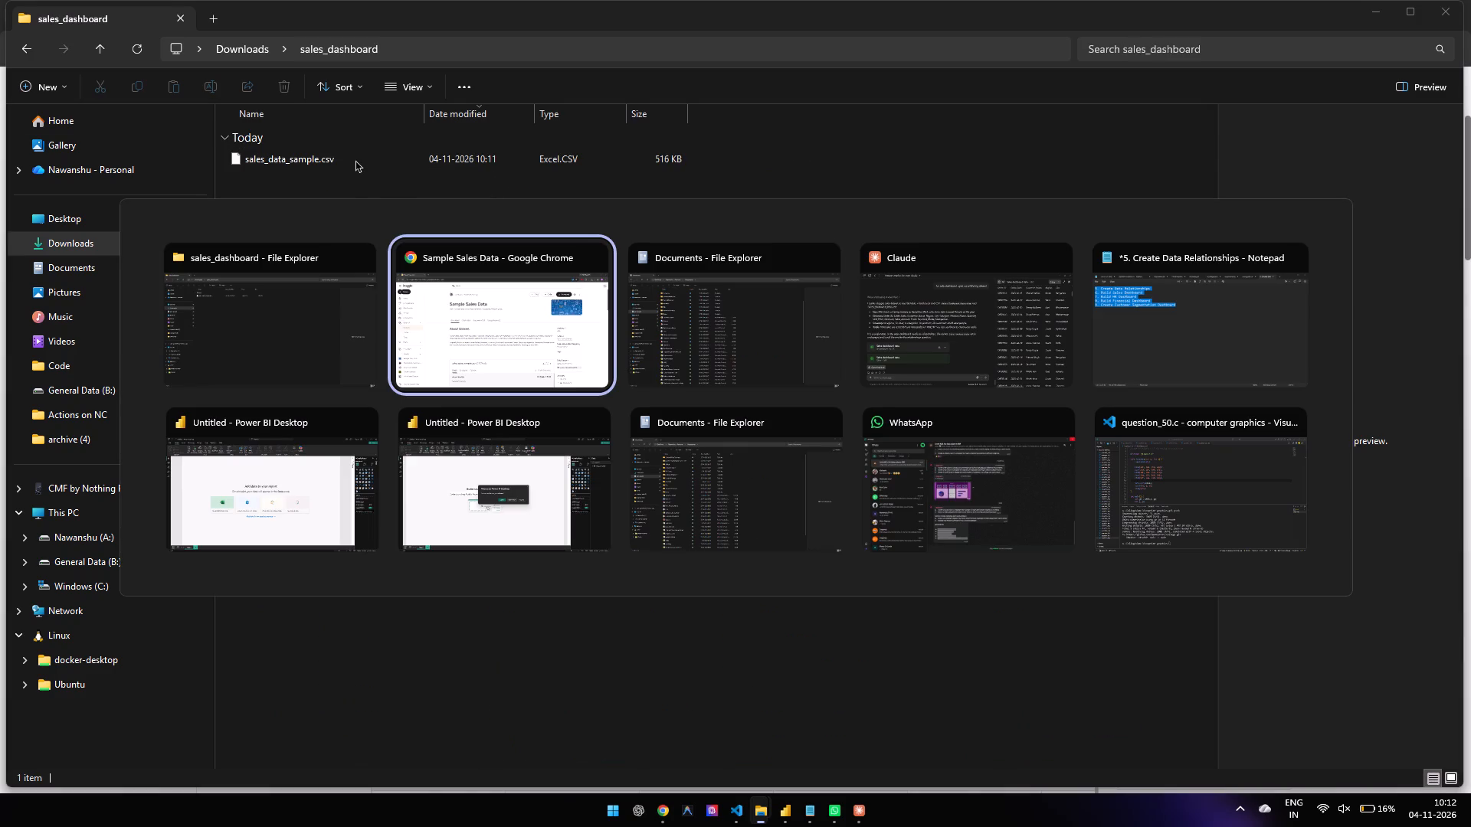
key(alt+Tab)
key(alt+Tab)
key(alt+Tab)
key(alt+Tab)
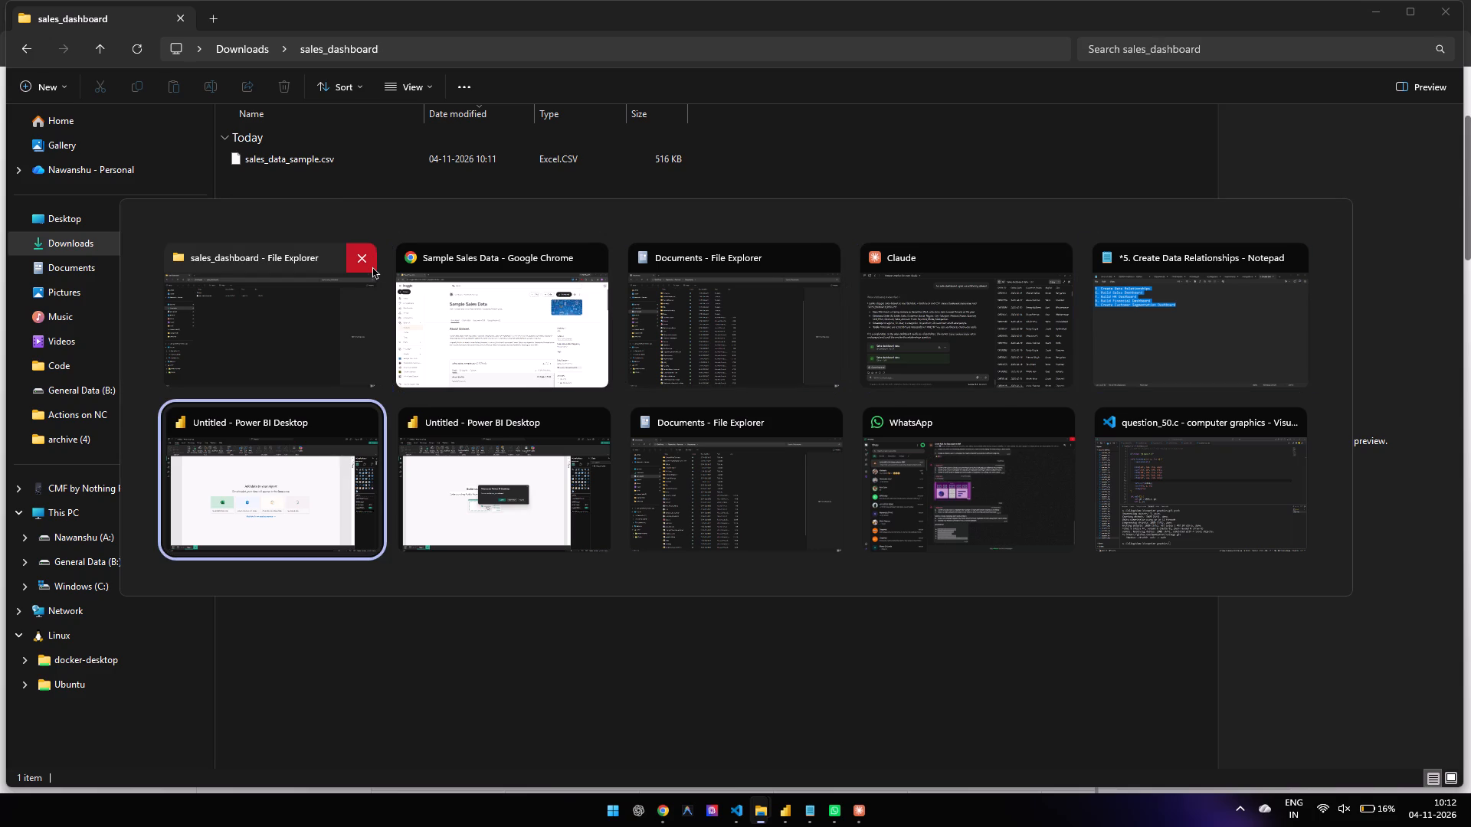
key(alt+Tab)
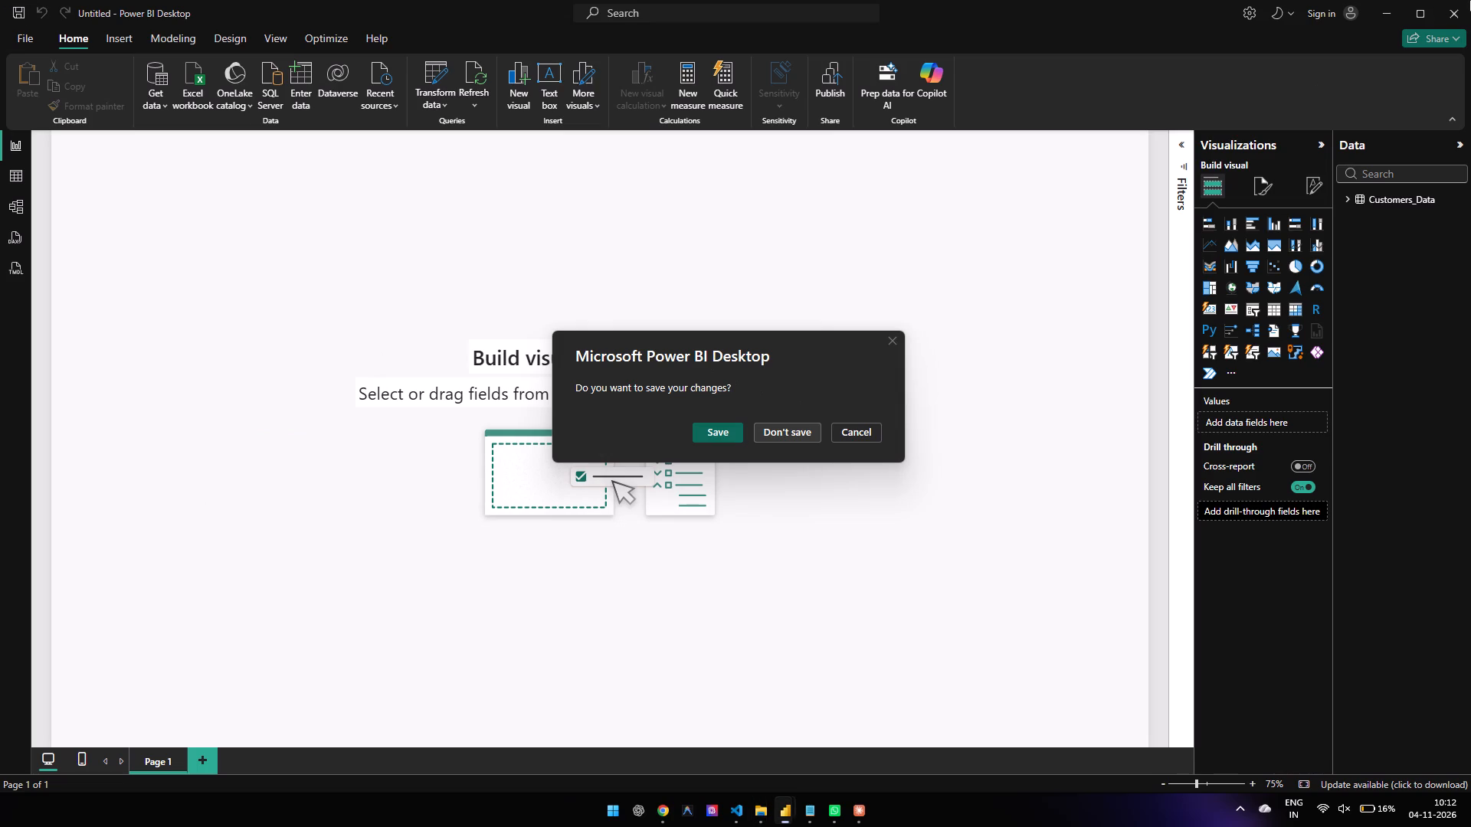
click(807, 436)
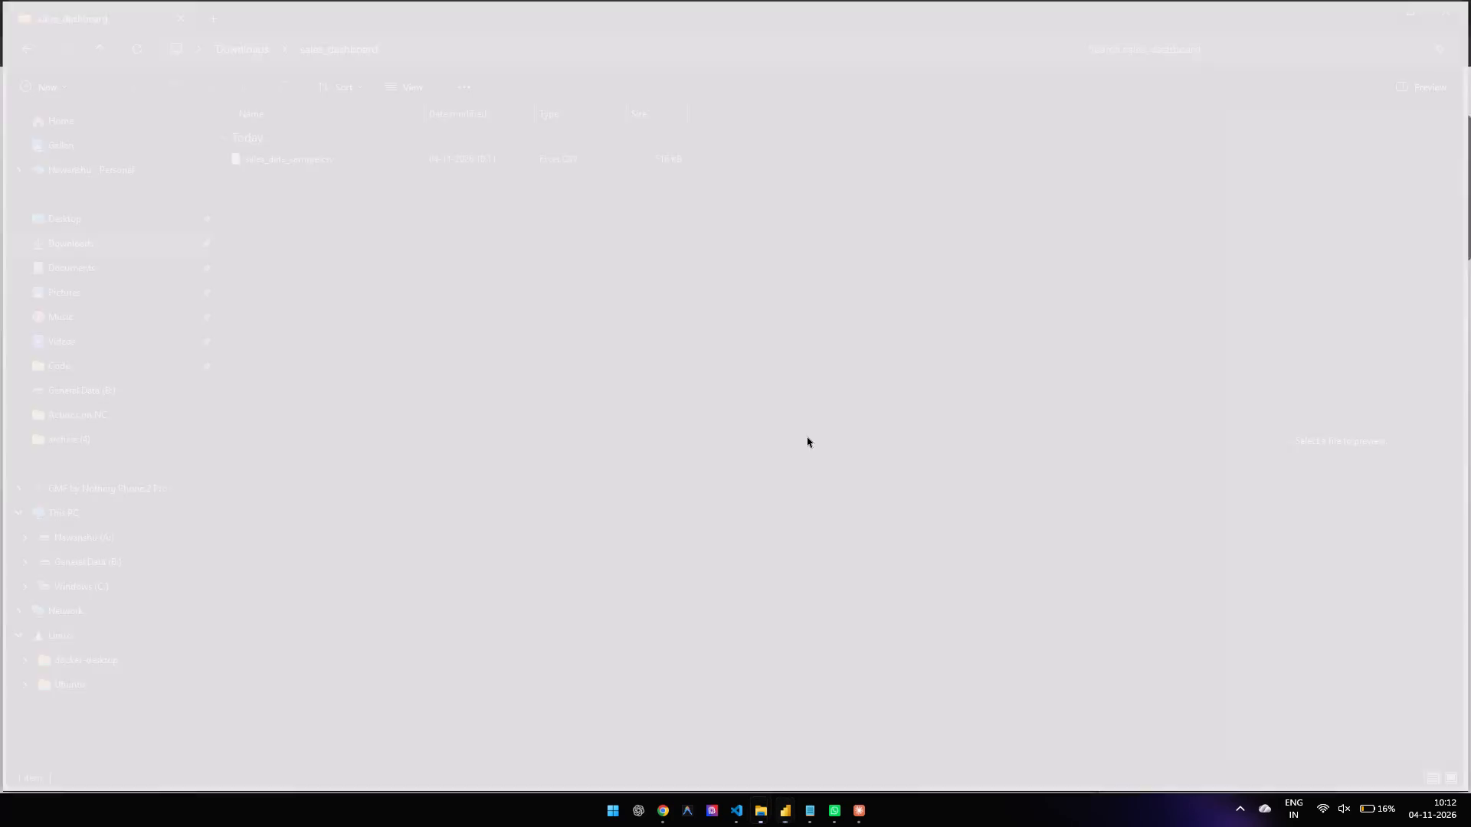
In the other Power BI Desktop window, load sales_data_sample.csv from the sales_dashboard folder in Downloads.
key(alt+Tab)
key(alt+Tab)
key(alt+Tab)
key(alt+Tab)
key(alt+Tab)
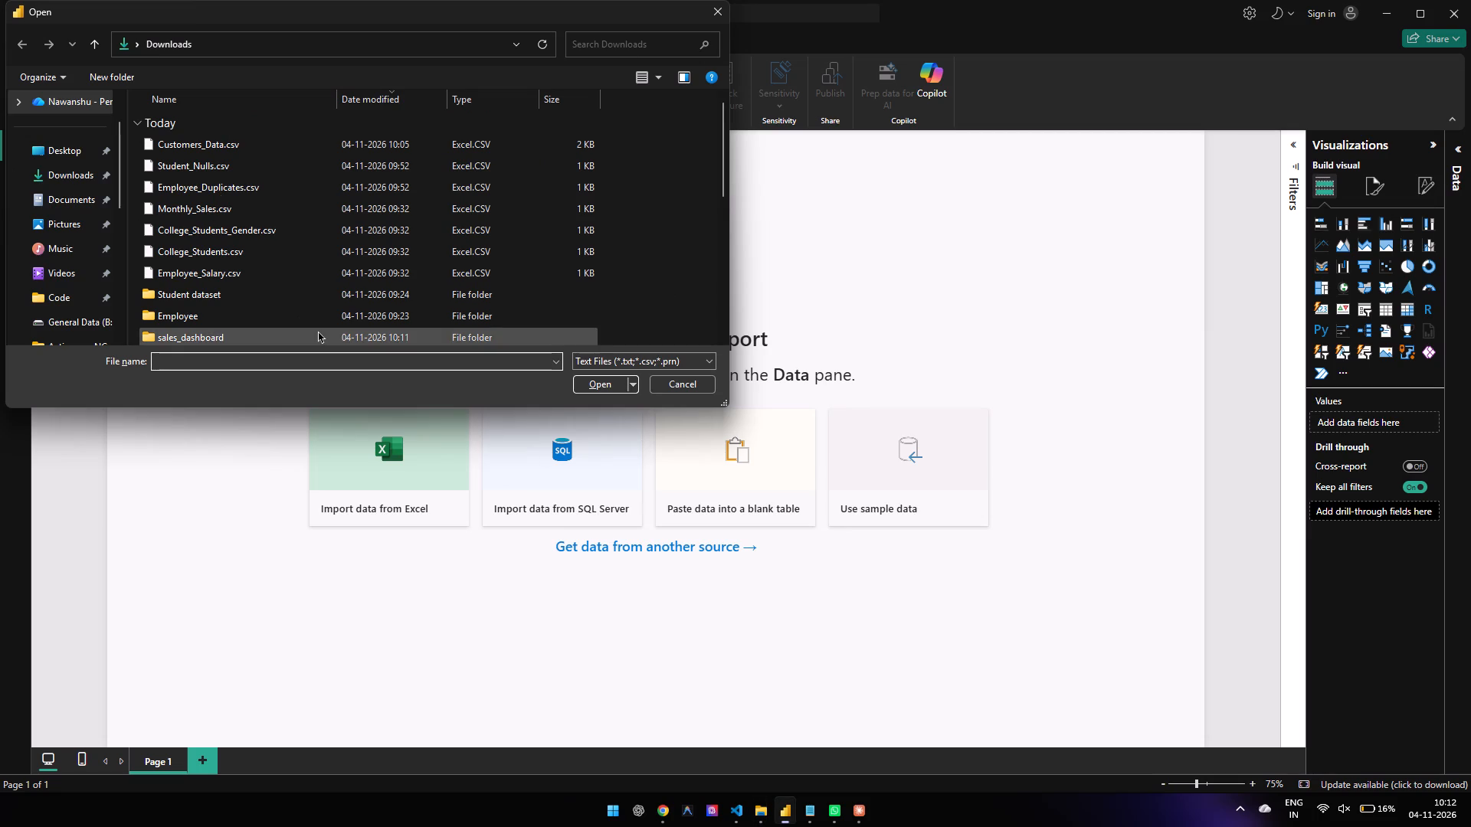
scroll(318, 331, down, 1)
double_click(276, 249)
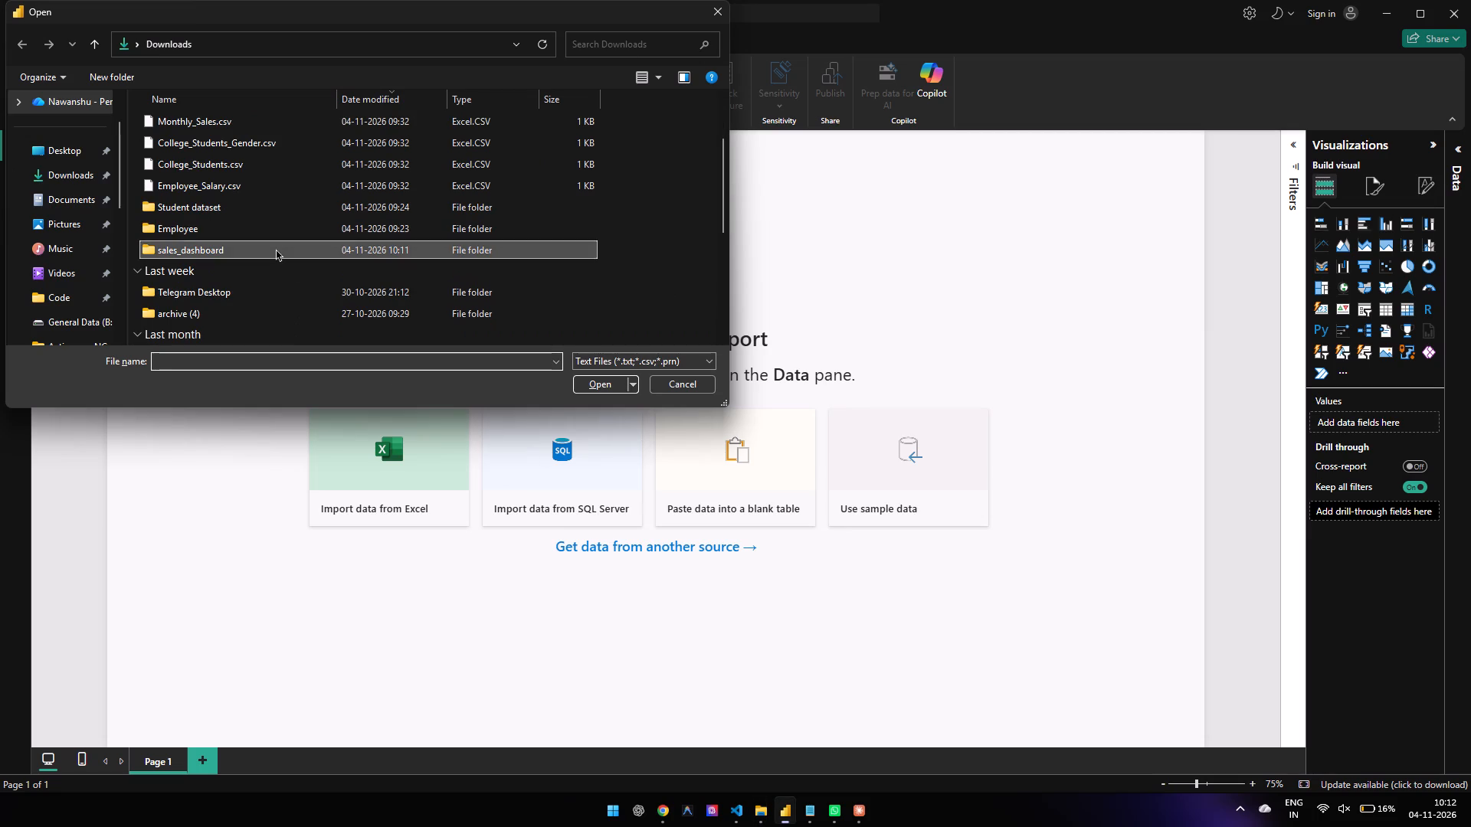
click(395, 145)
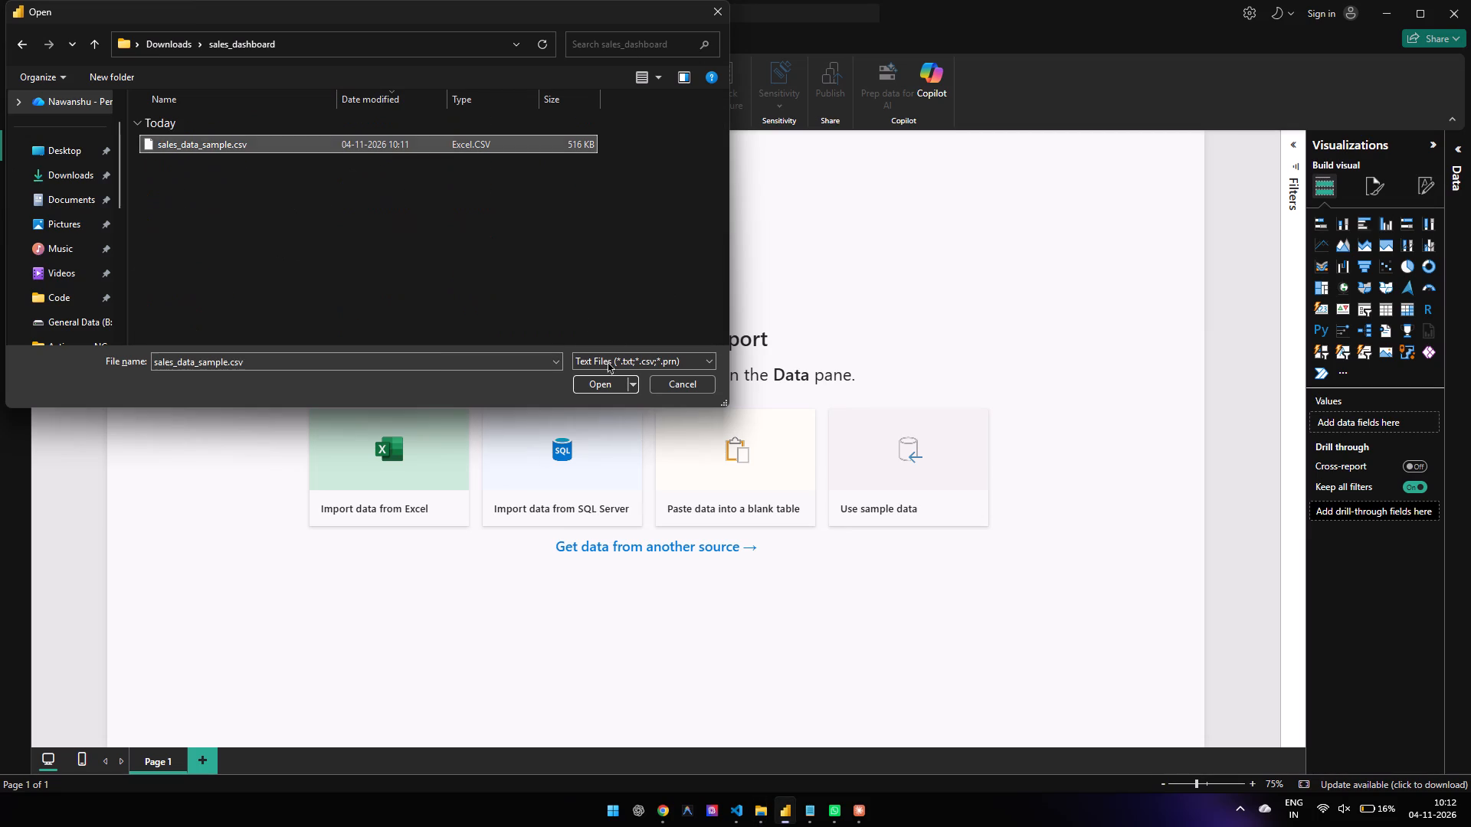
click(603, 384)
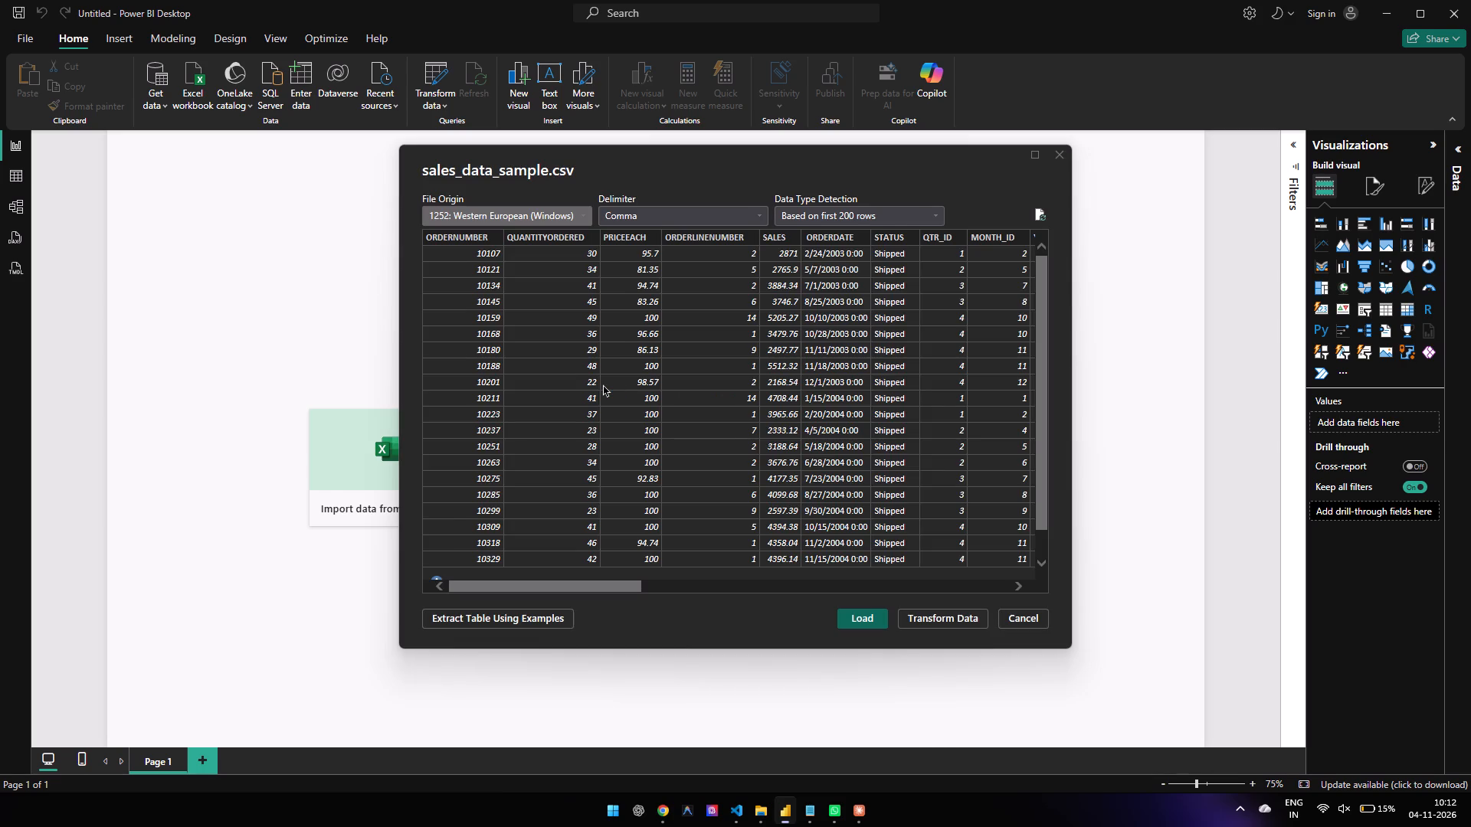
scroll(603, 384, down, 4)
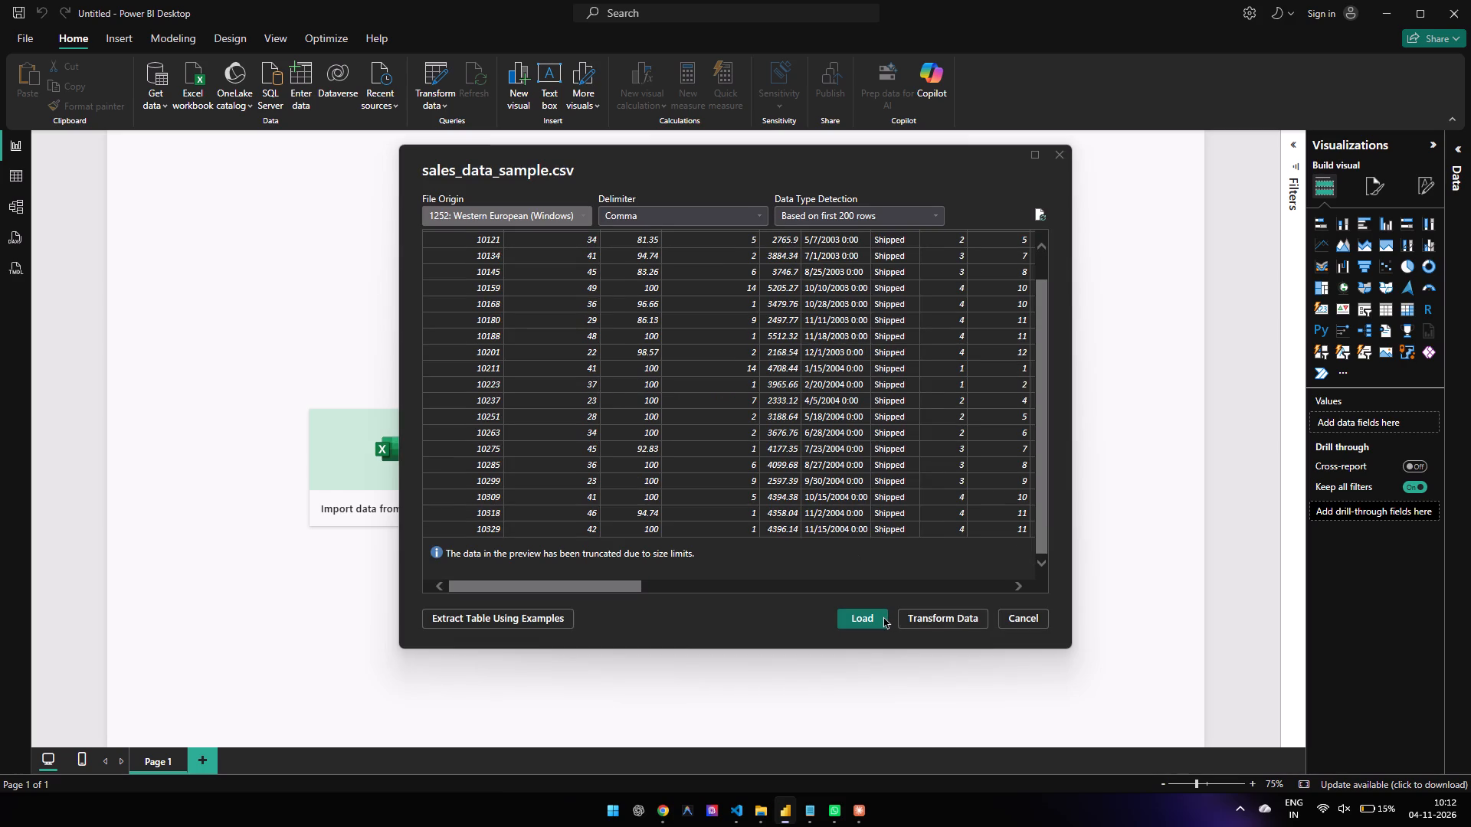
click(883, 616)
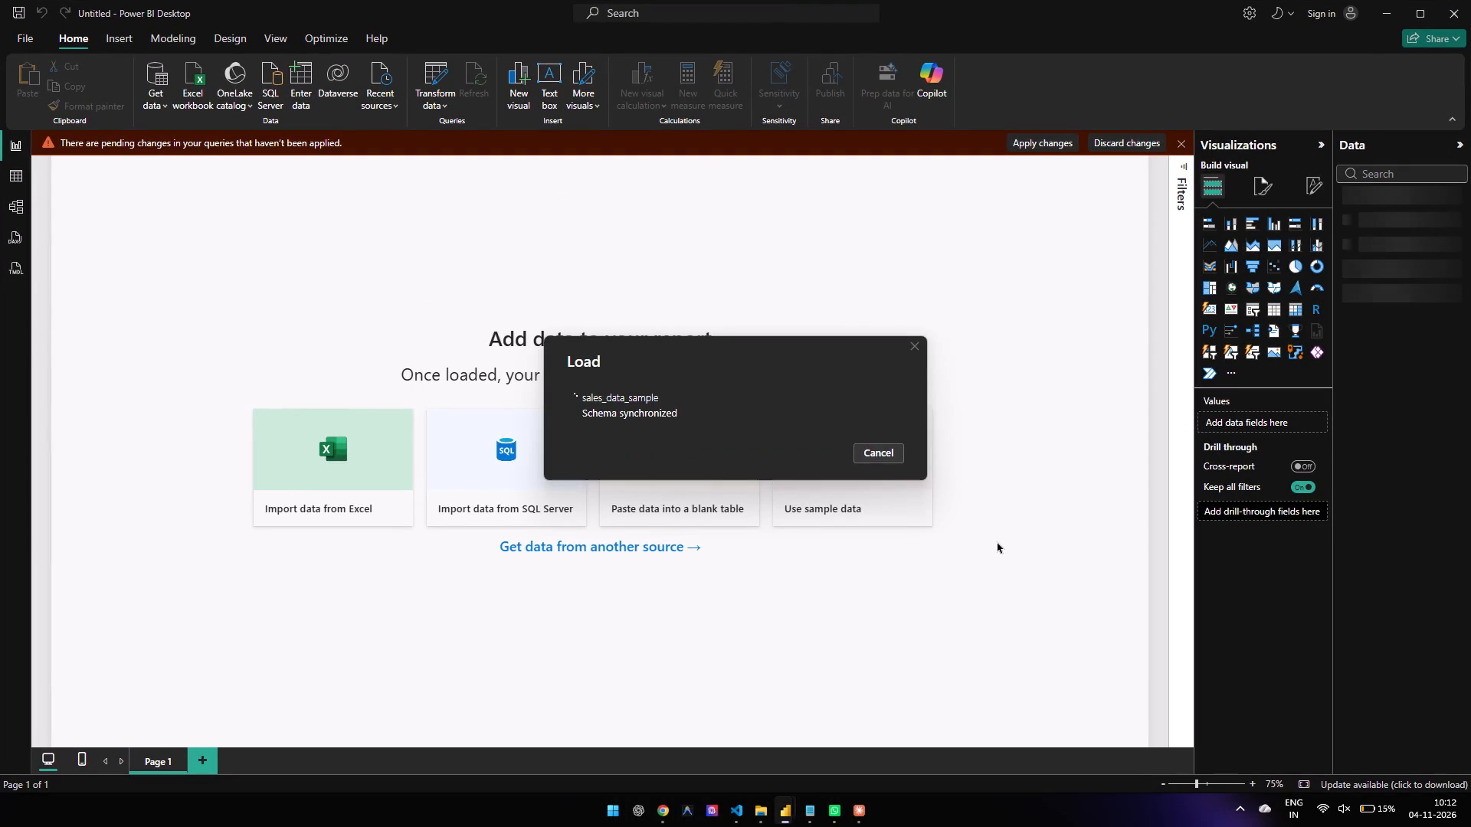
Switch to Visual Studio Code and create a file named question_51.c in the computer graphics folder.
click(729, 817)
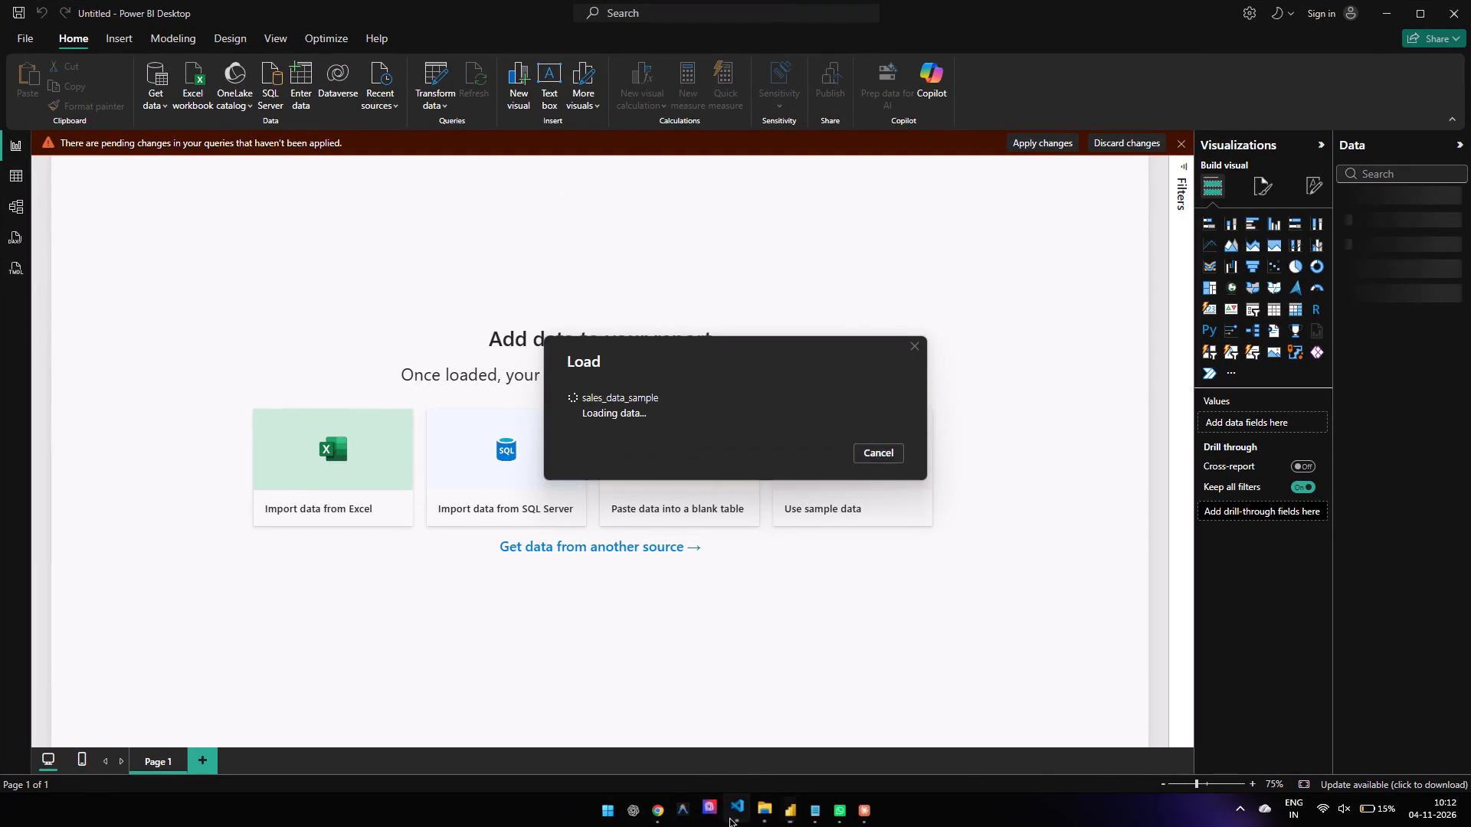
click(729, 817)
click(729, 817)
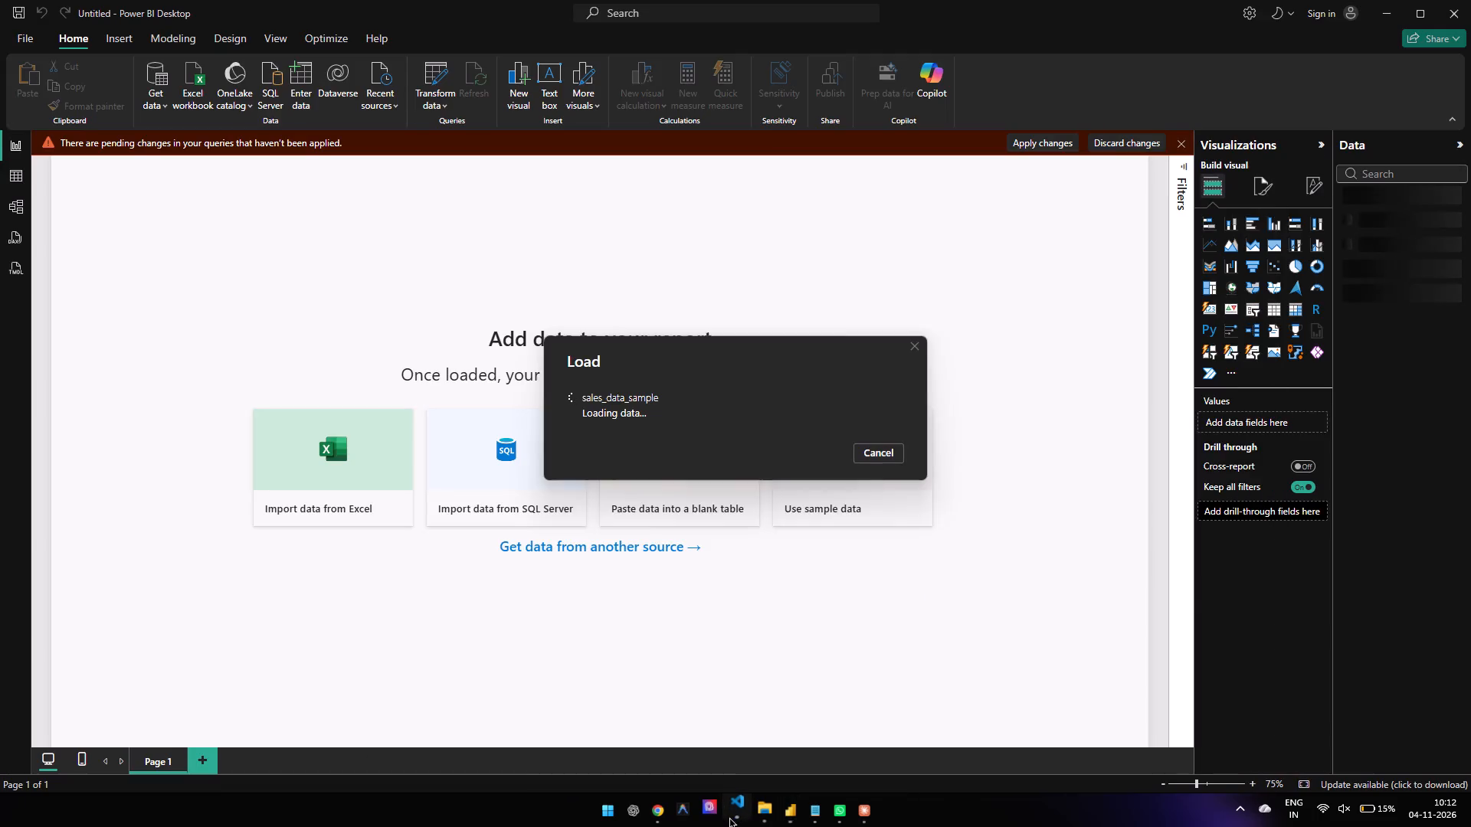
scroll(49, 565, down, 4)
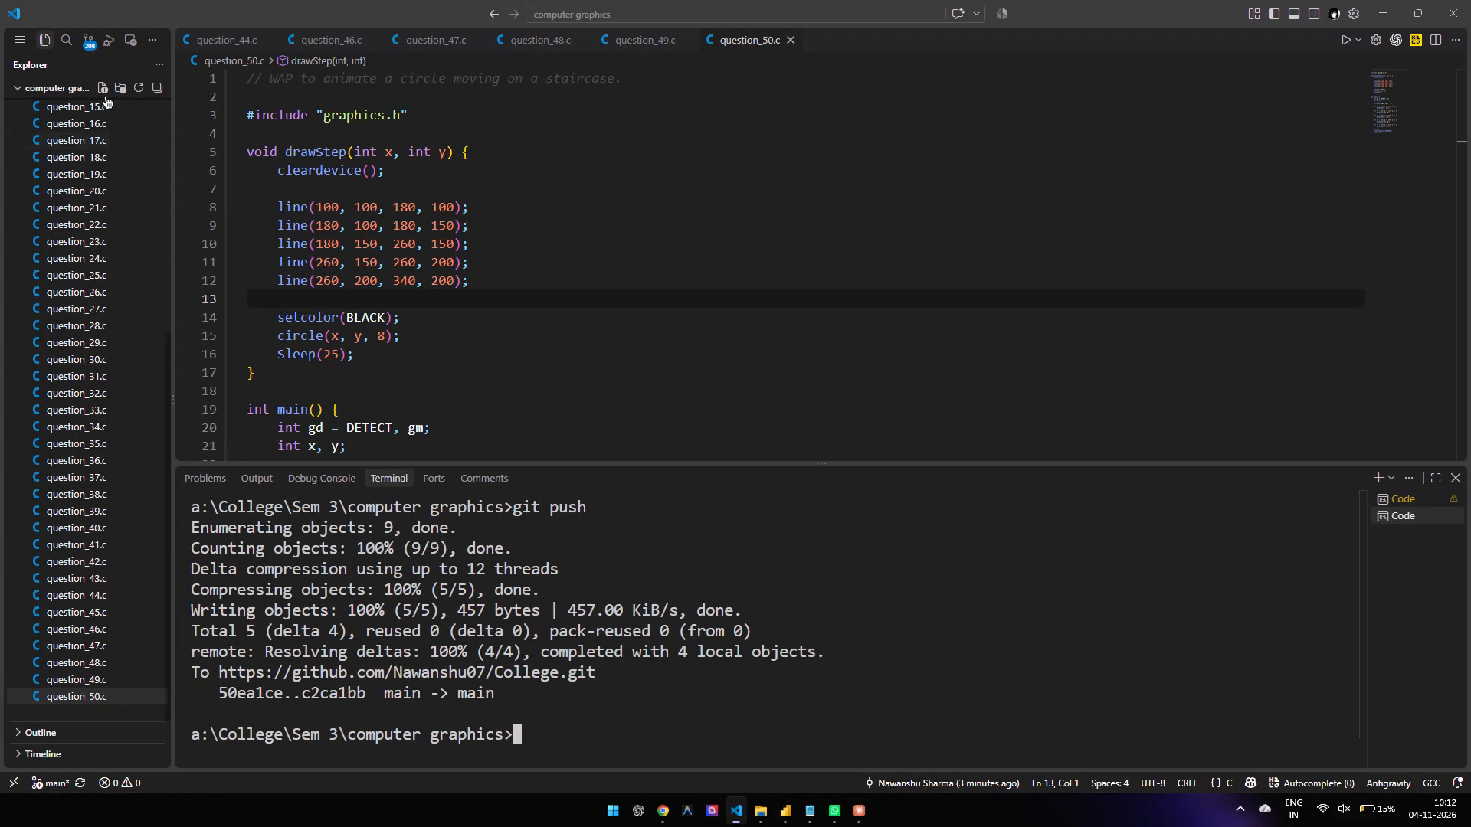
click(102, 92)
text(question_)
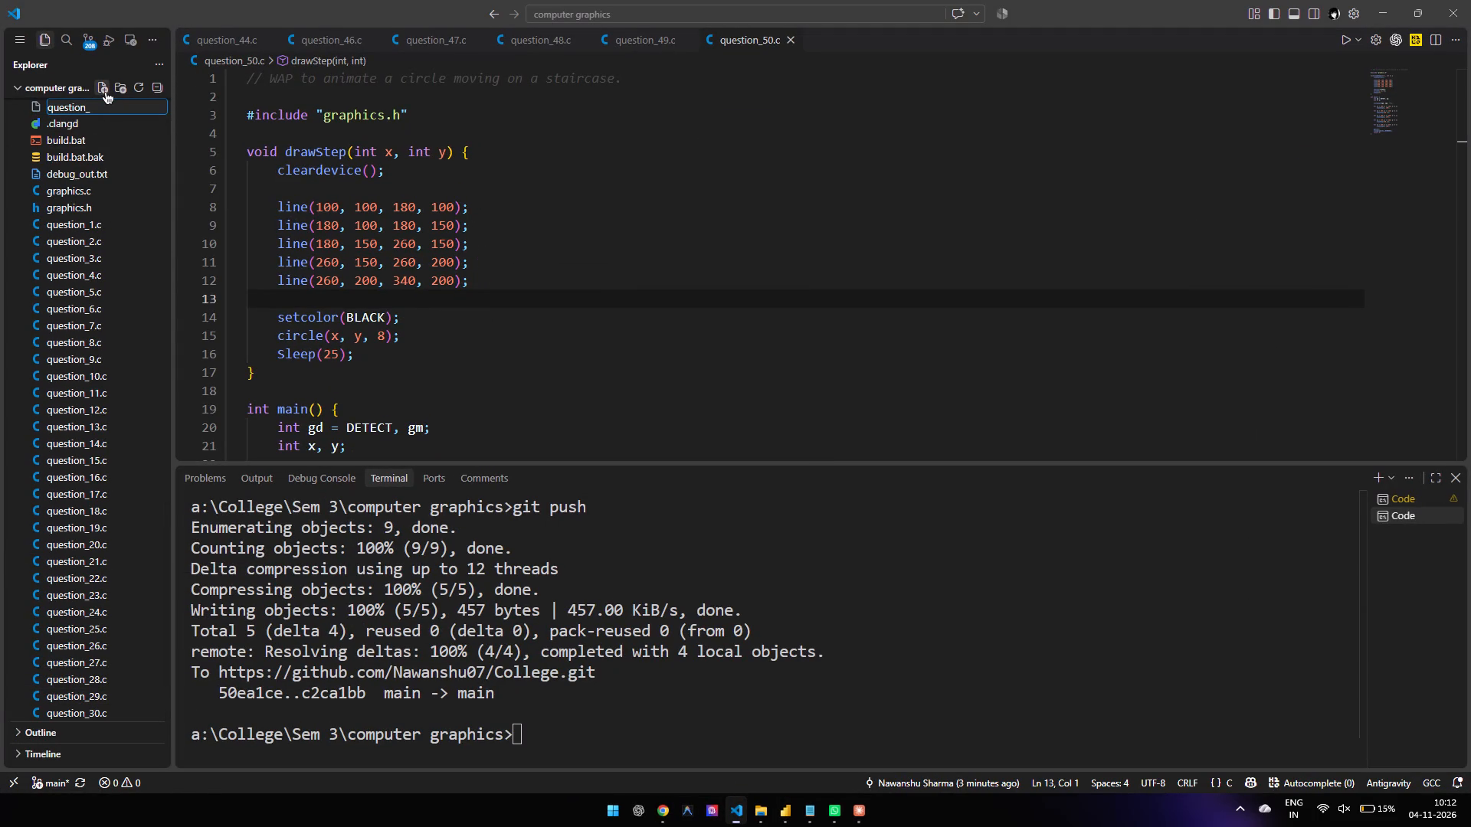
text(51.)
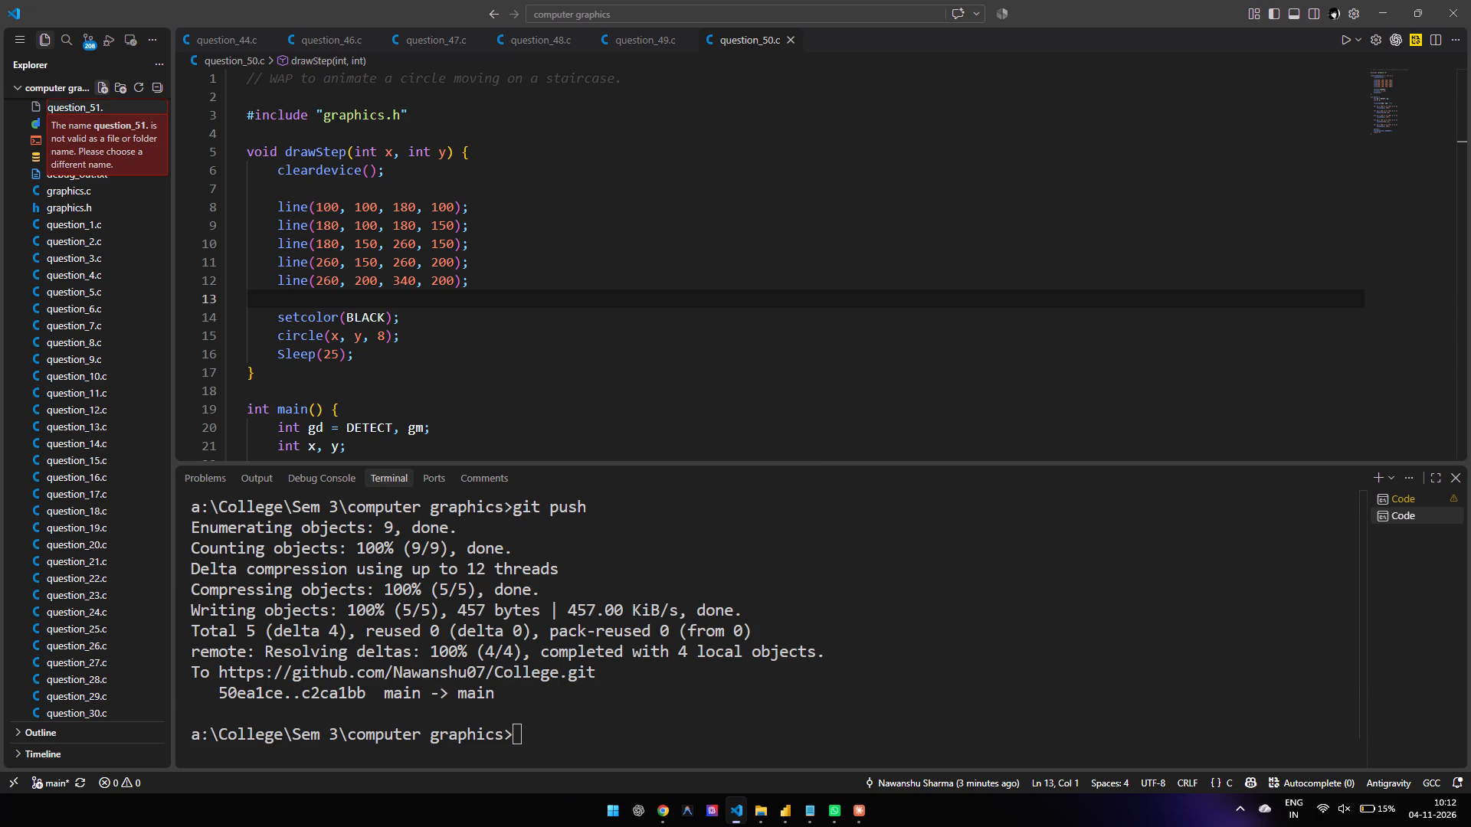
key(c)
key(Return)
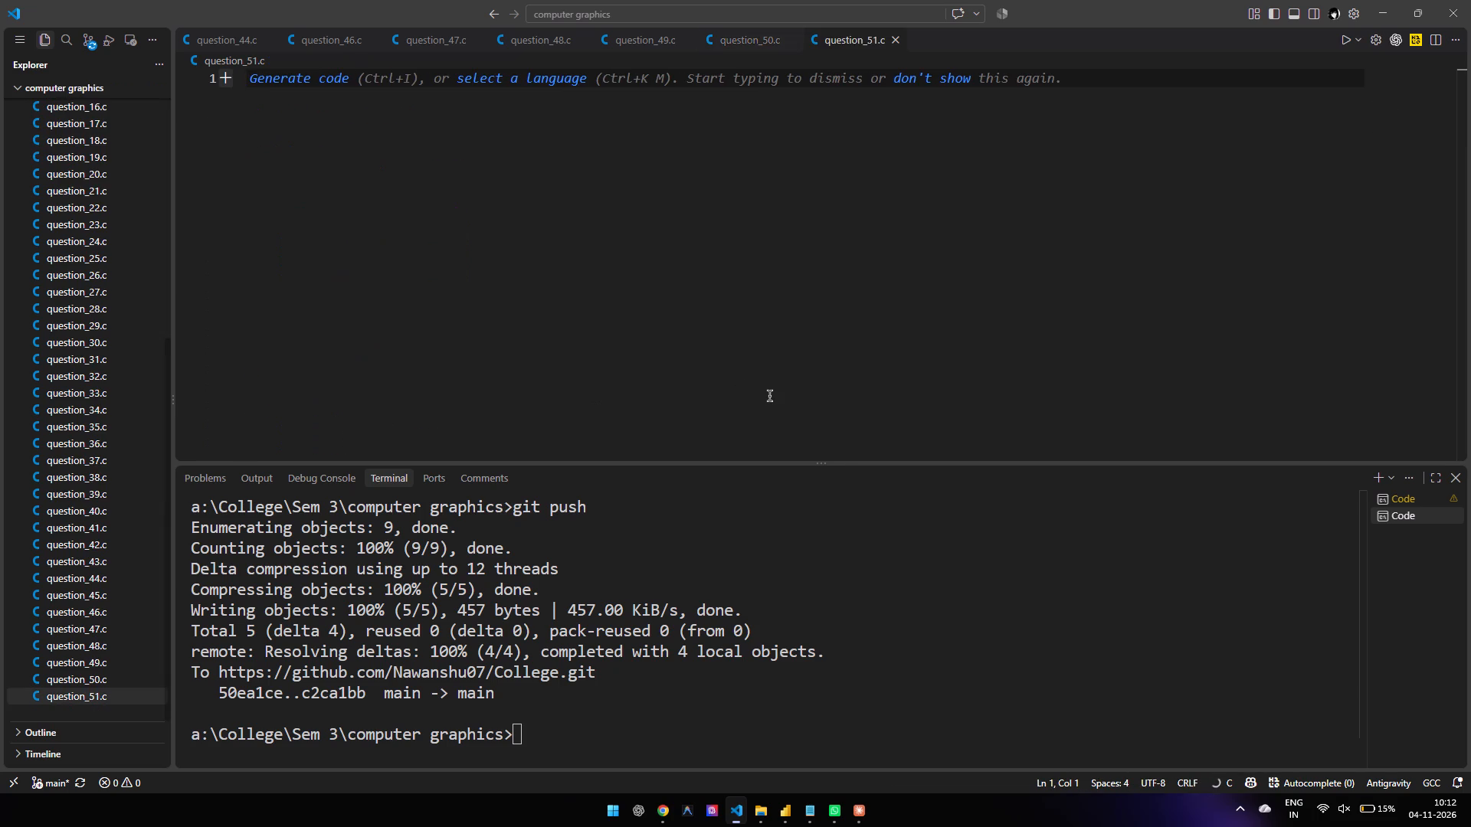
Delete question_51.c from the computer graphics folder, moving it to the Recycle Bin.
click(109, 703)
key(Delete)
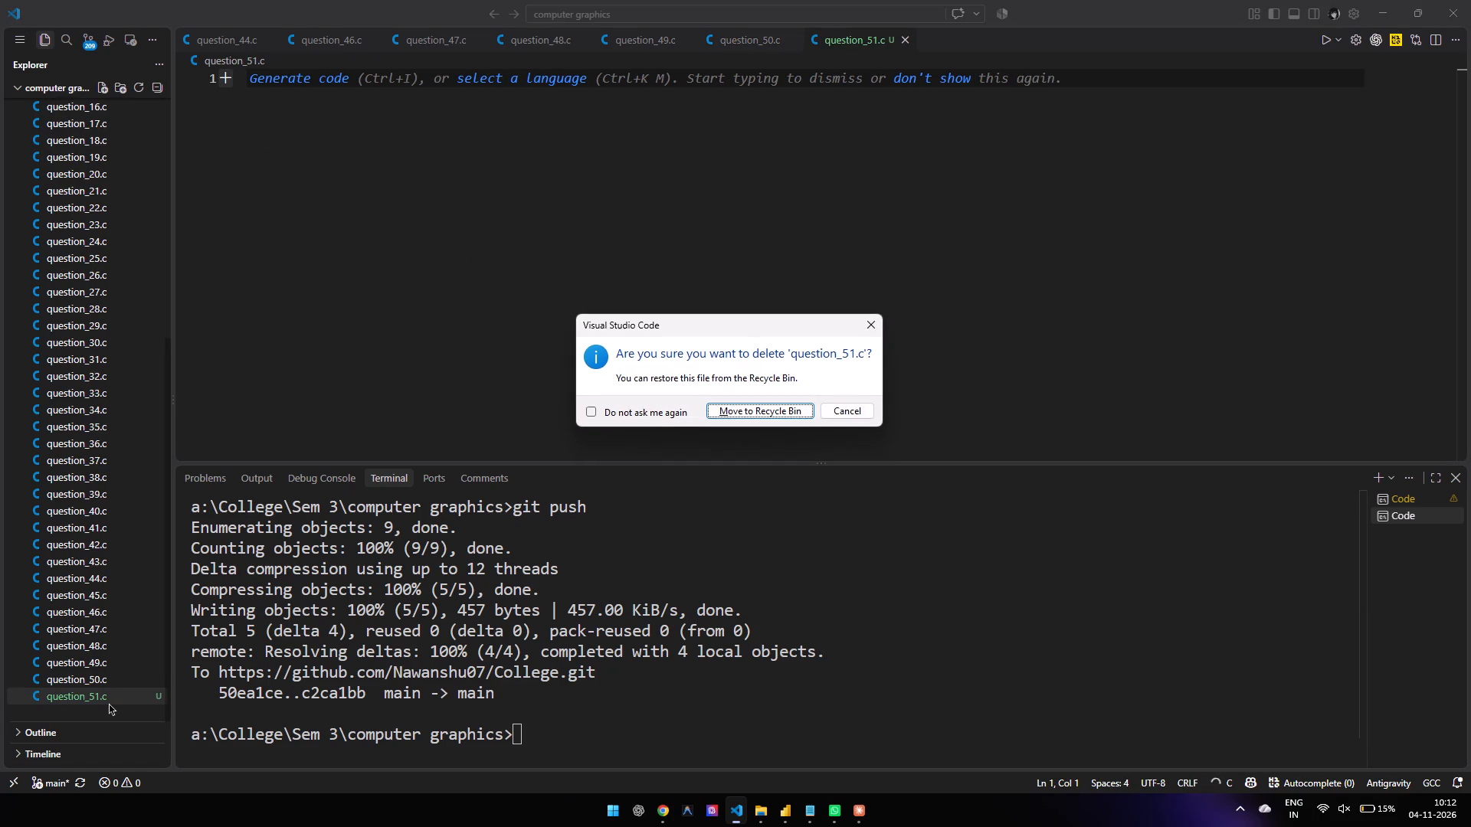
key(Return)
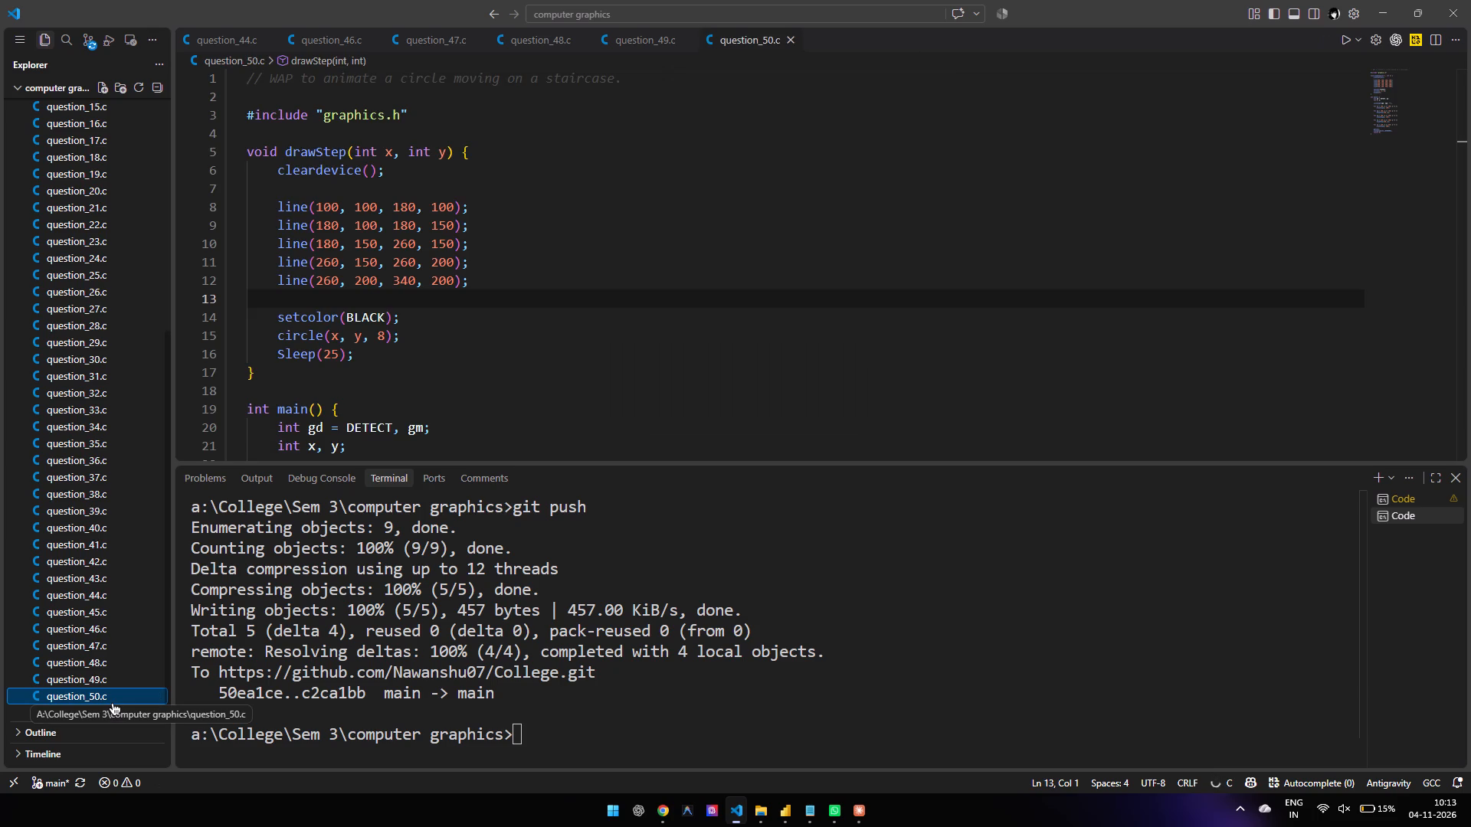